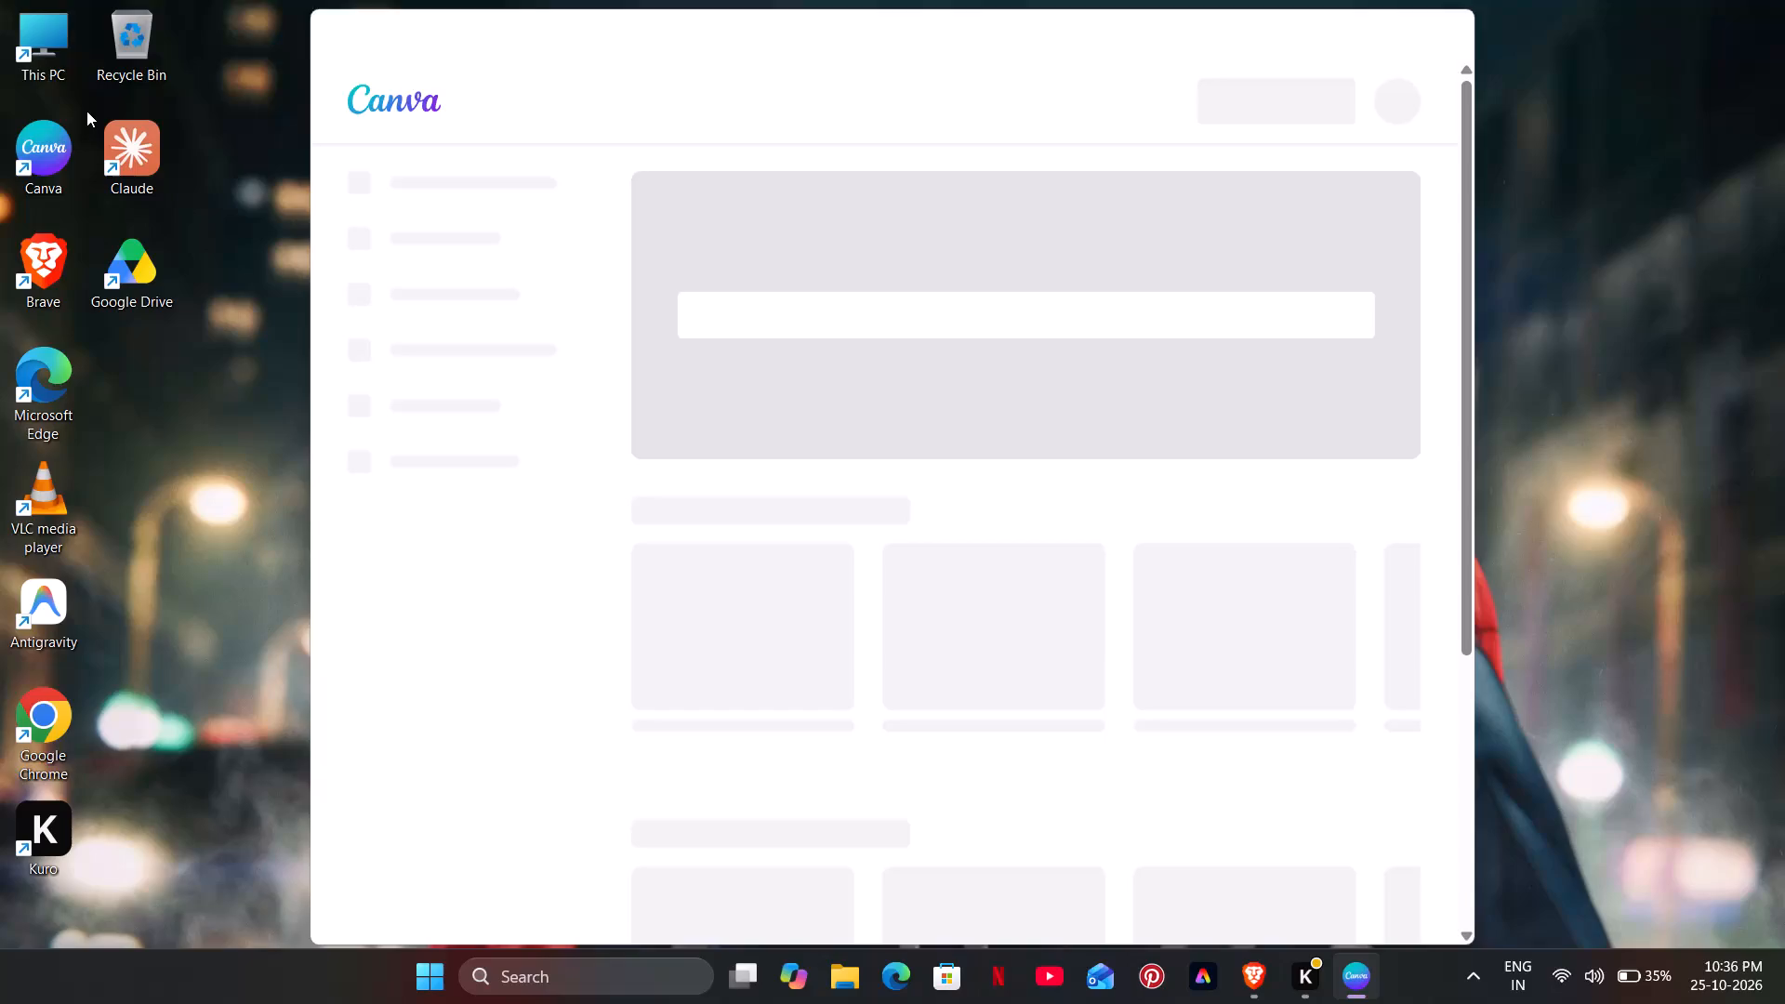
Return the maximized Canva window to its smaller size and move it aside on the desktop, away from the blank window behind it.
click(1387, 45)
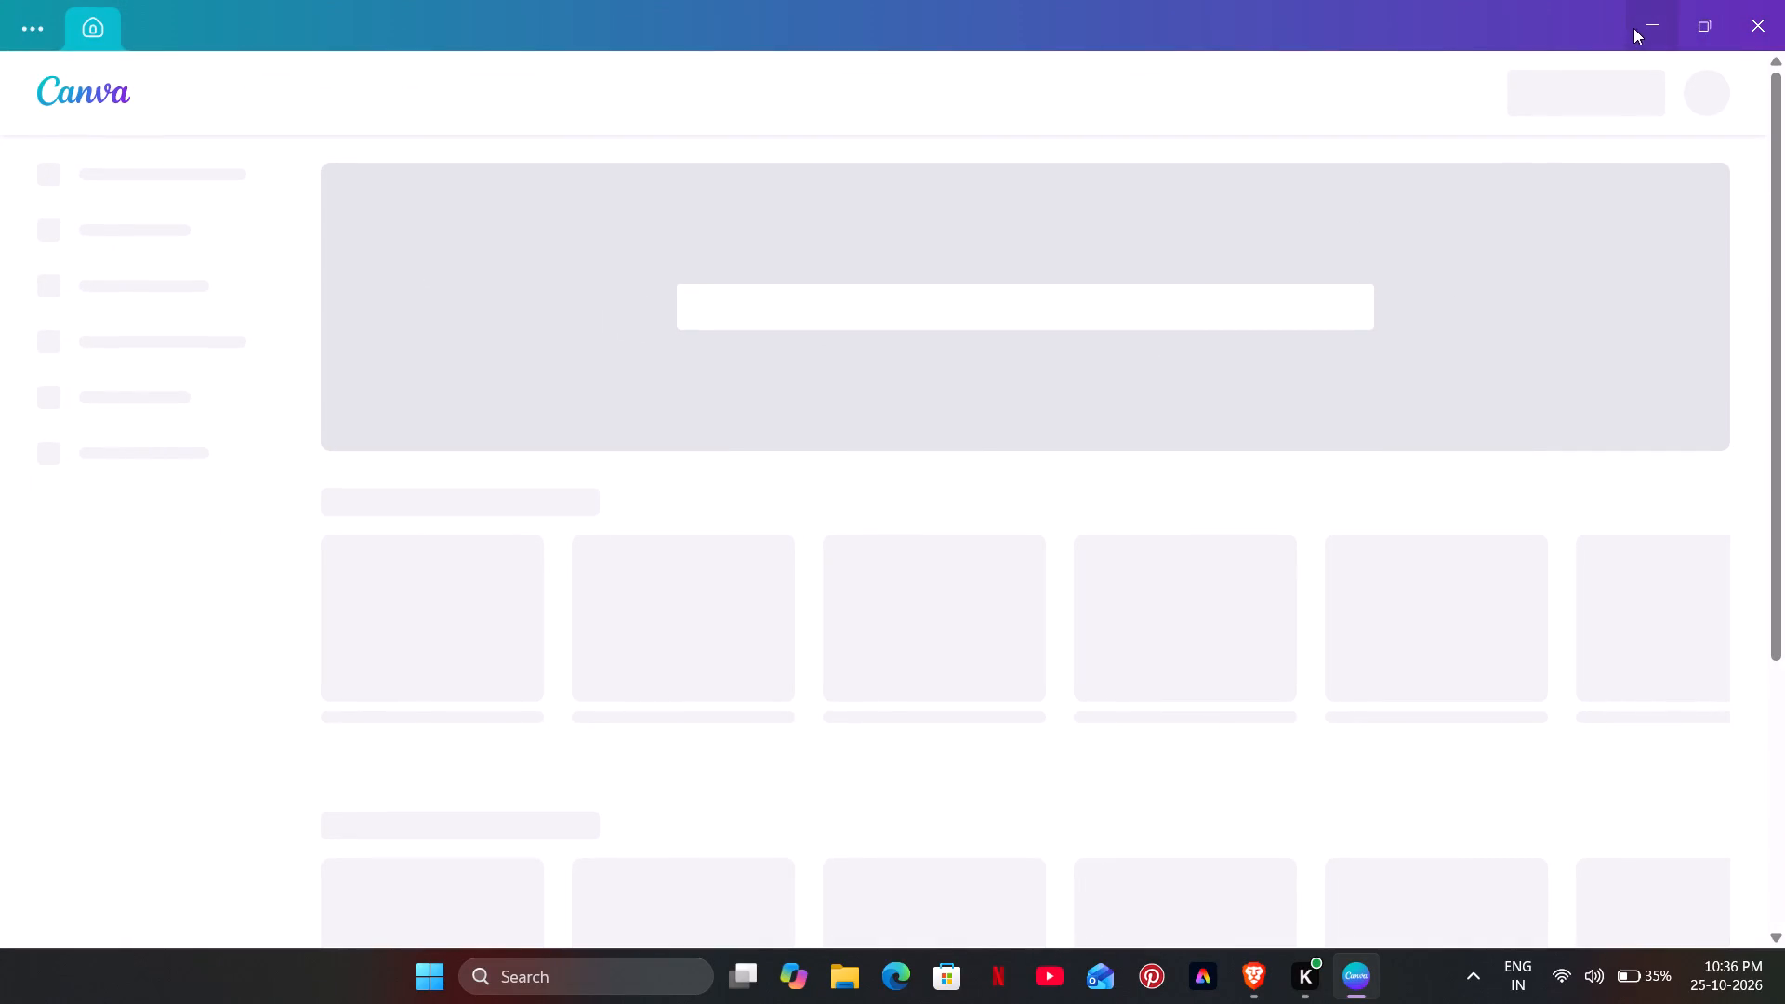
click(1699, 0)
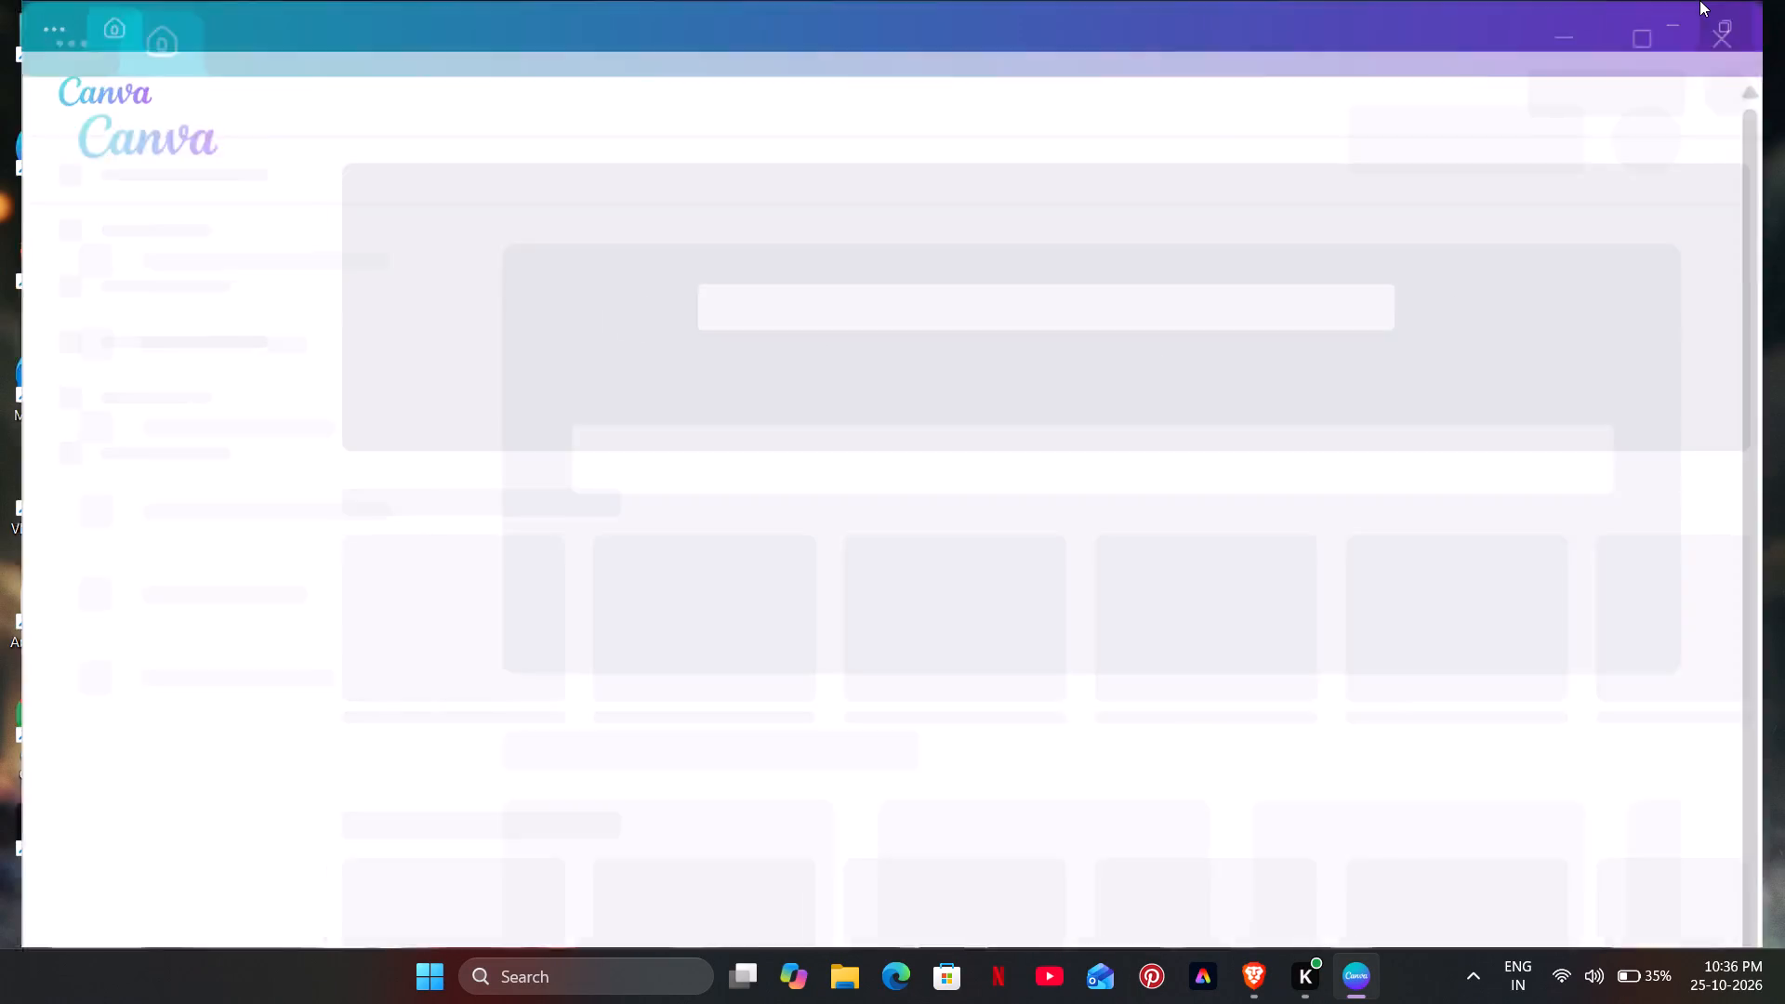
drag(1231, 38, 592, 284)
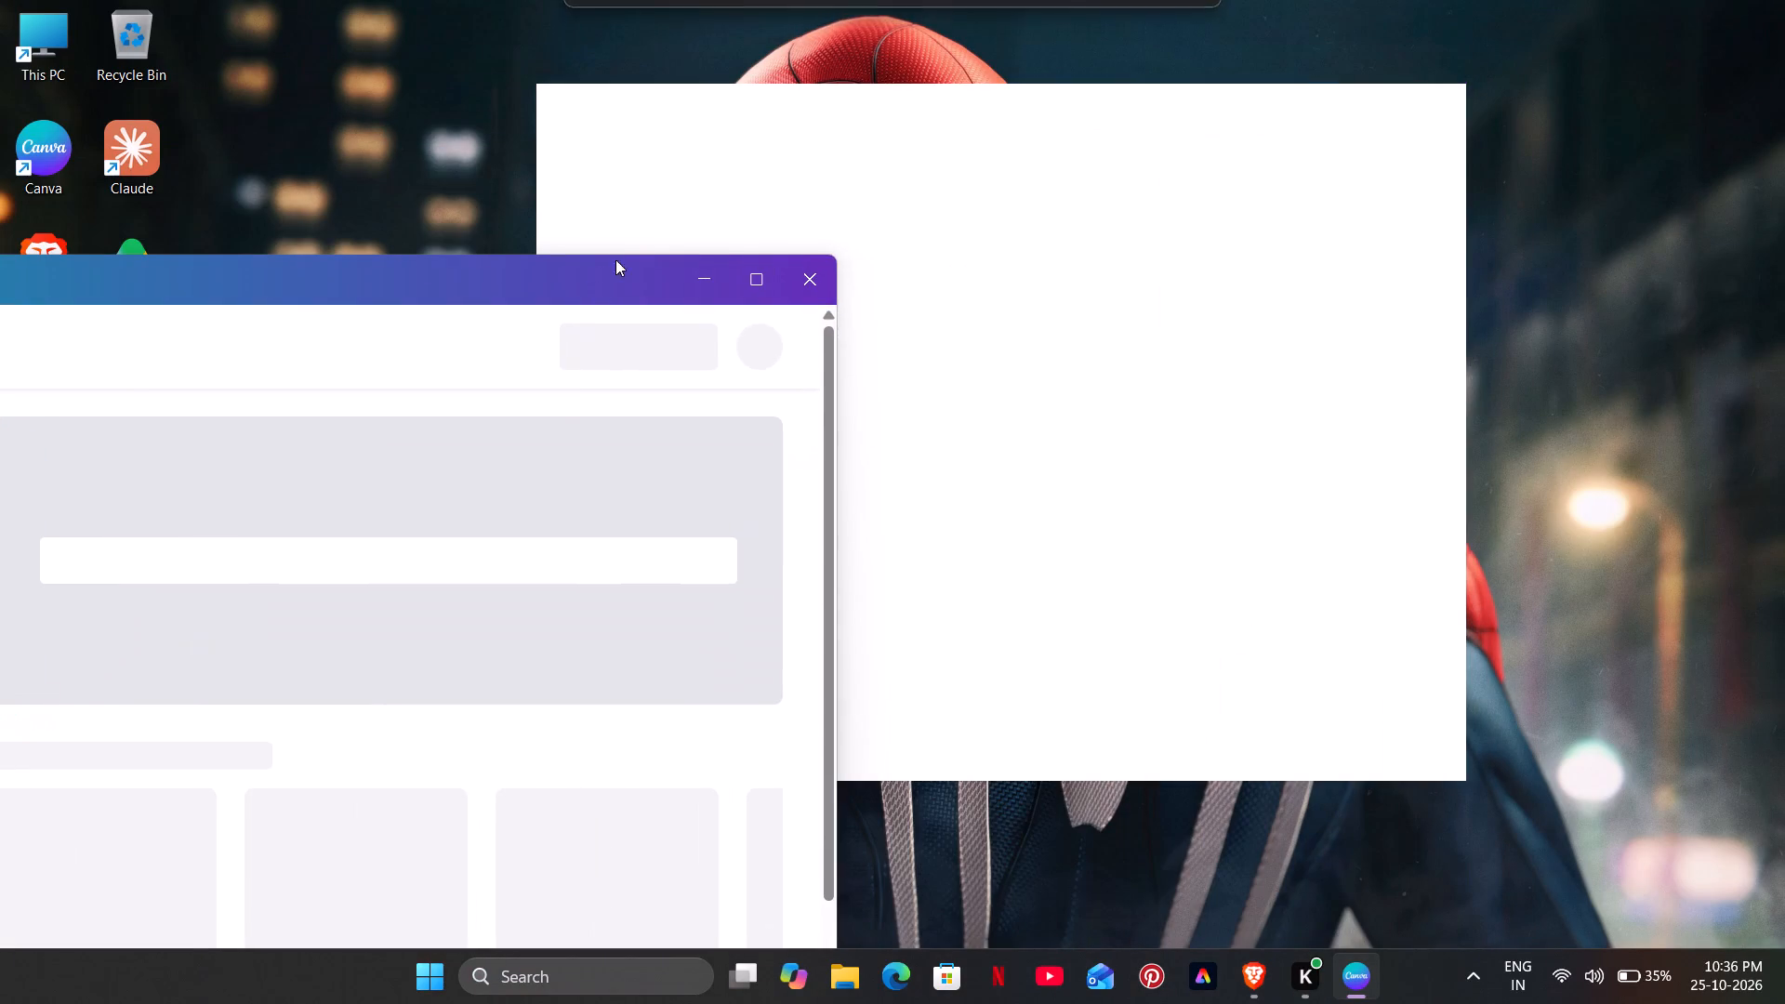
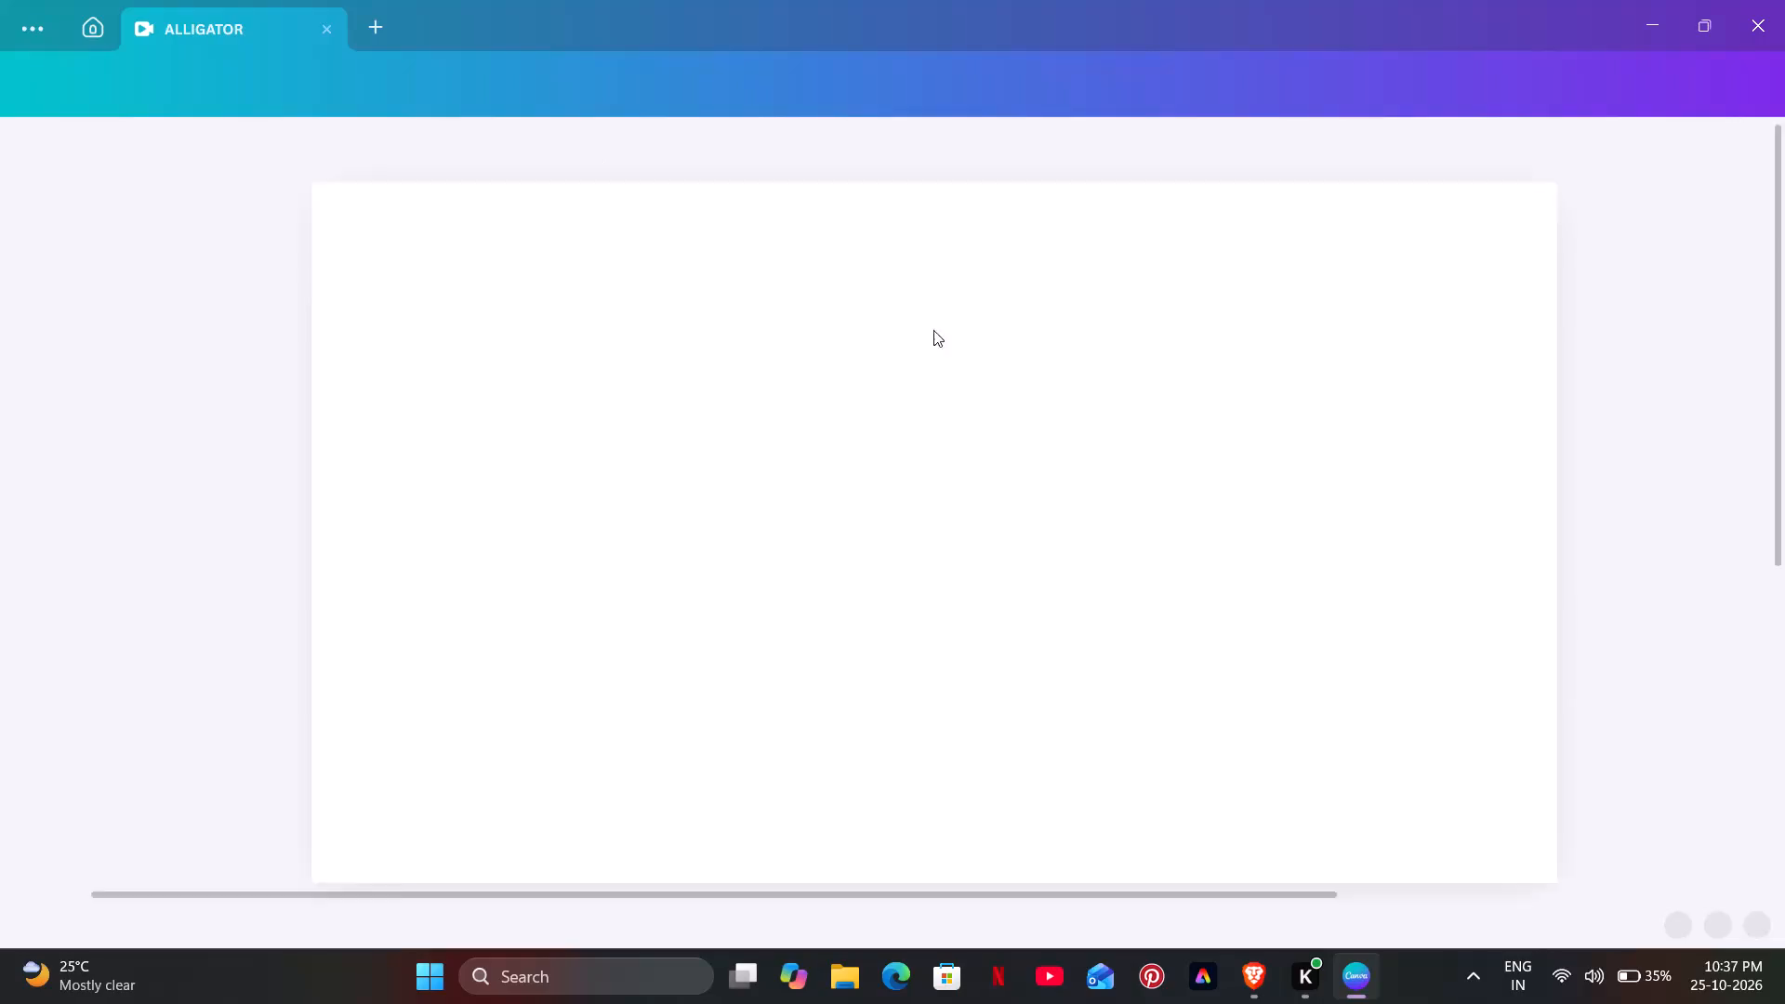
Raise the system sound volume slightly in the Windows quick settings, then return to the ALLIGATOR video design.
click(1658, 996)
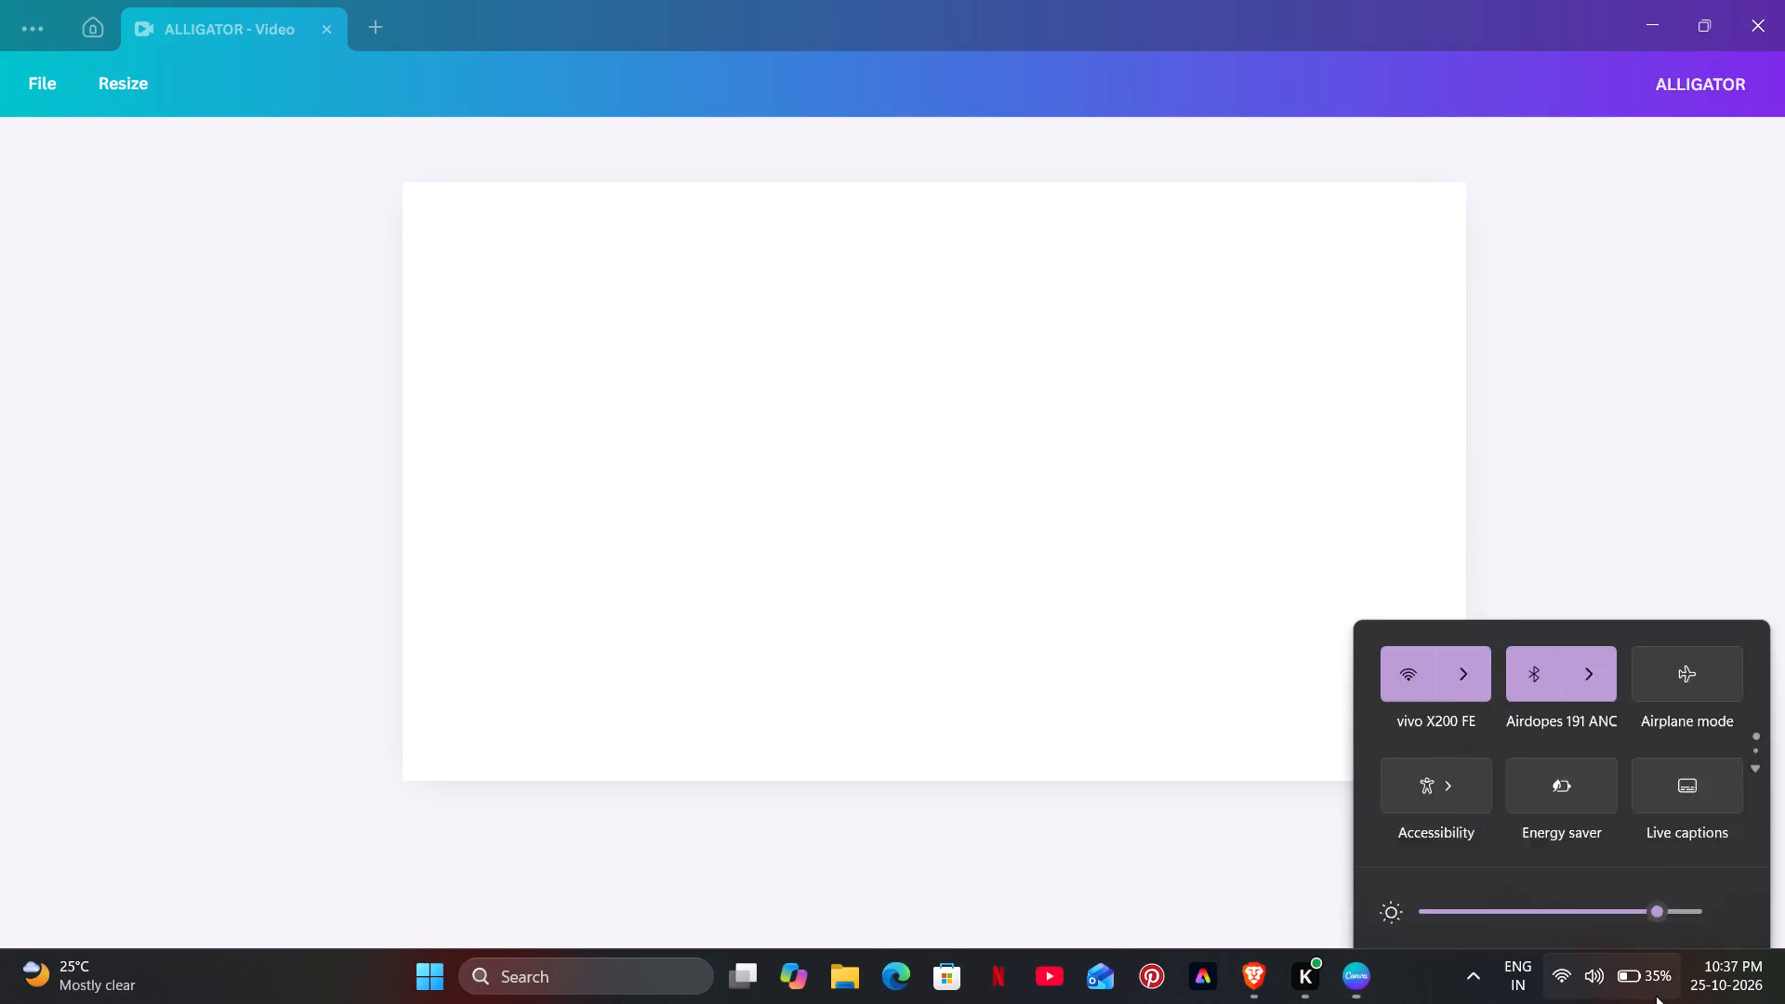
click(1535, 812)
click(1529, 826)
click(1530, 830)
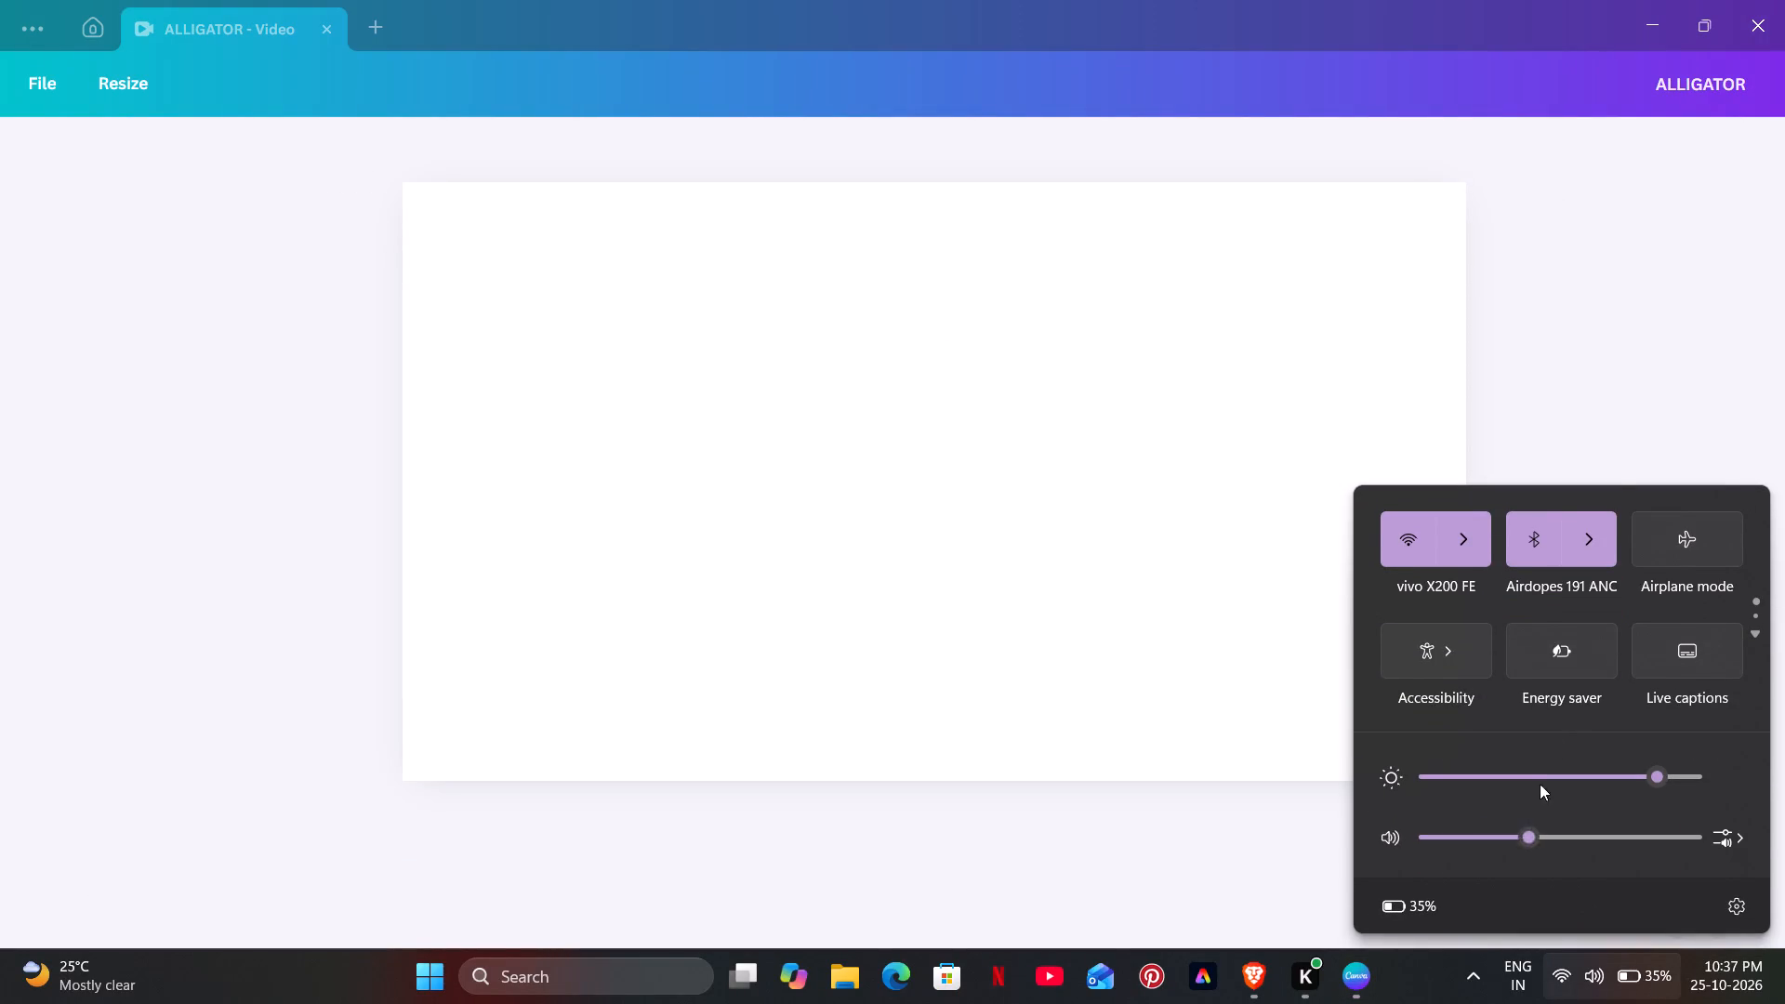
click(1551, 831)
click(1586, 366)
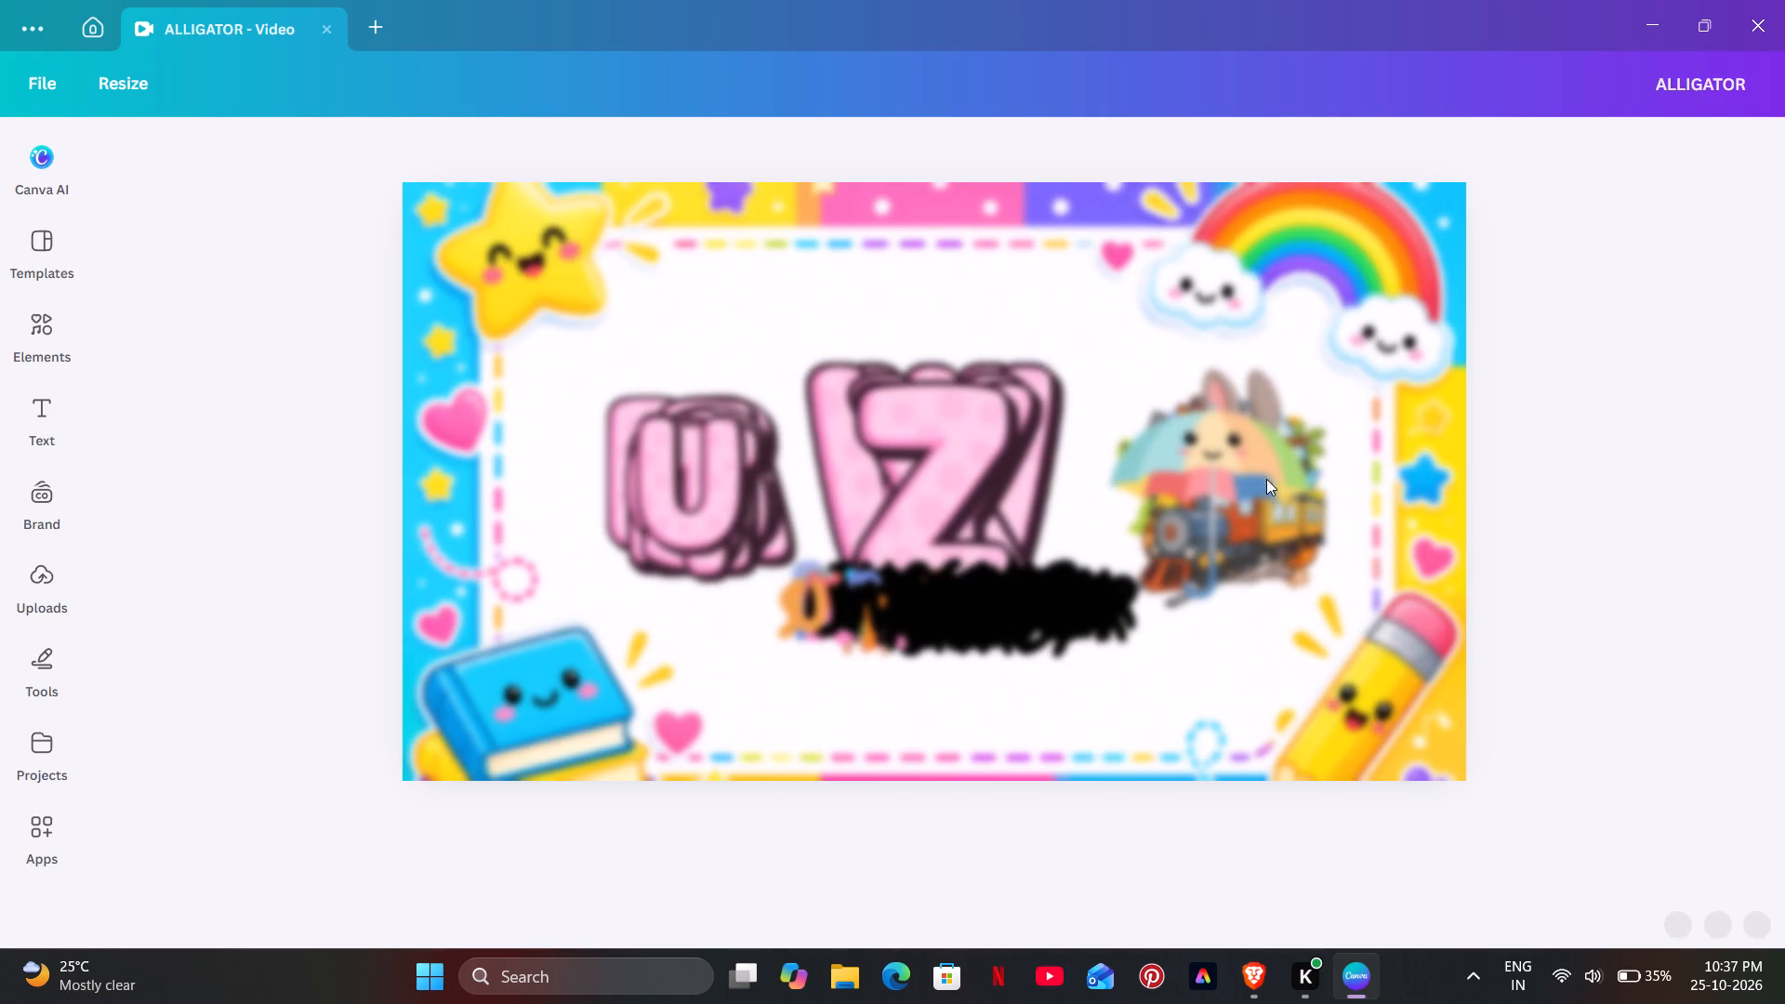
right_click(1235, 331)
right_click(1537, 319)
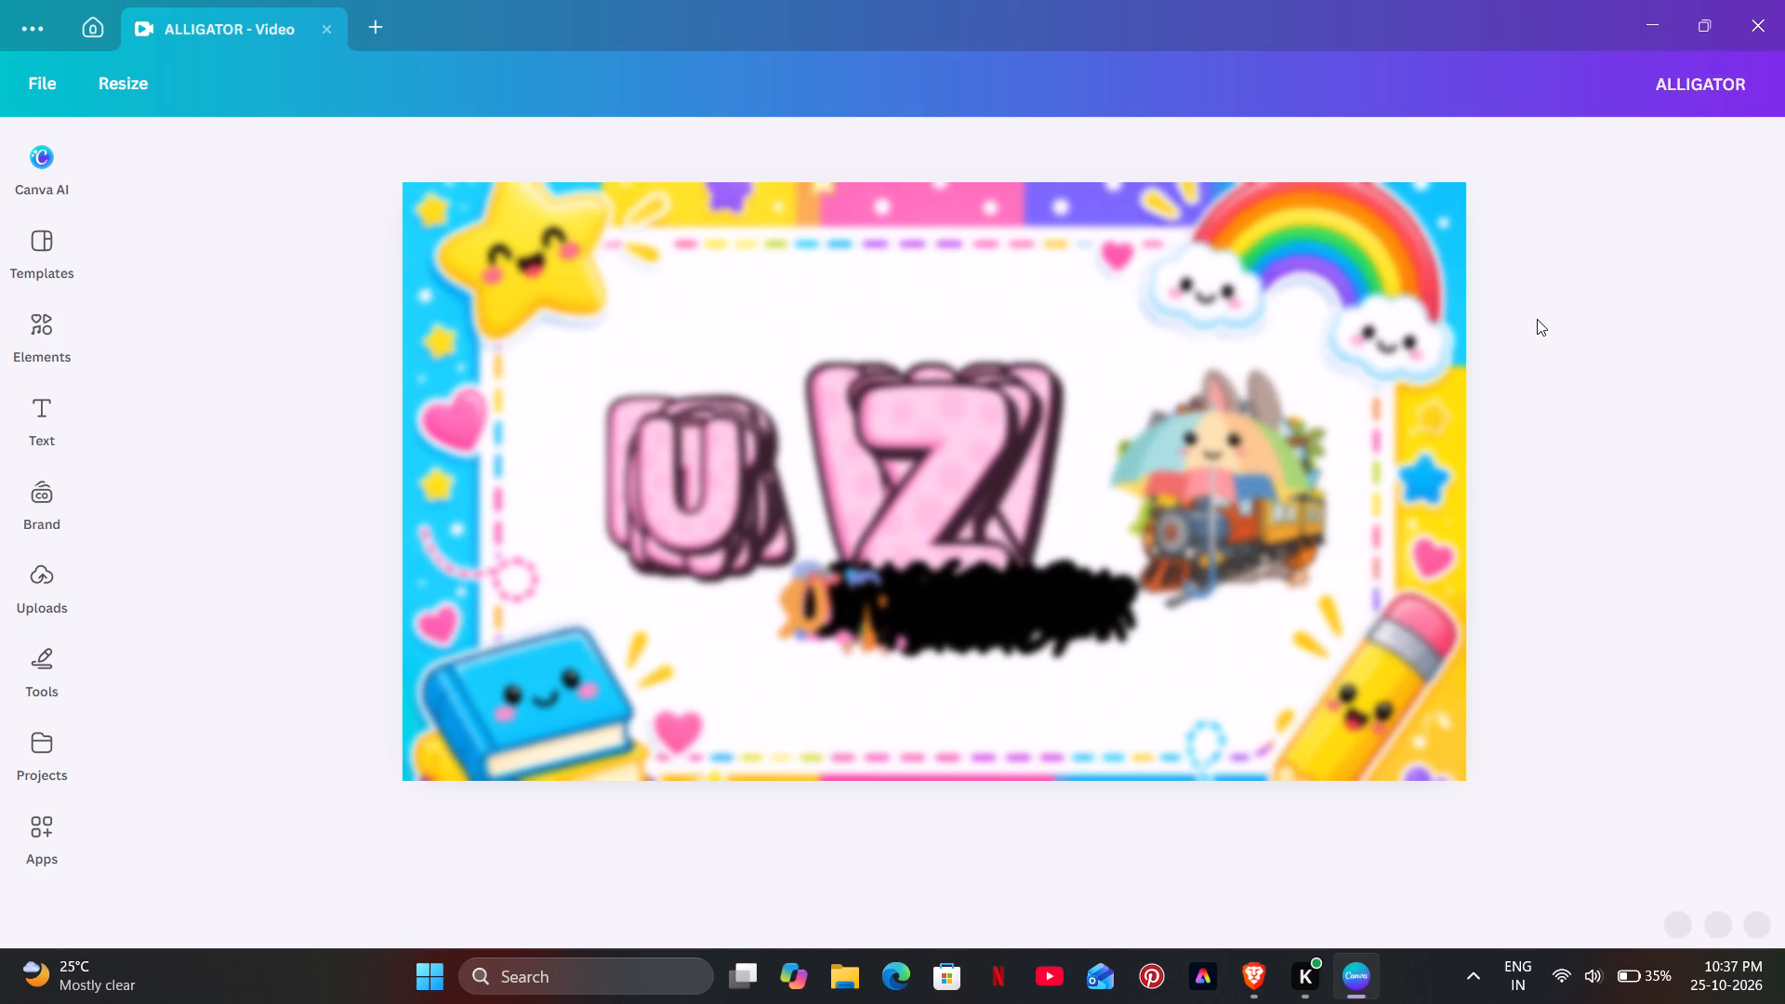
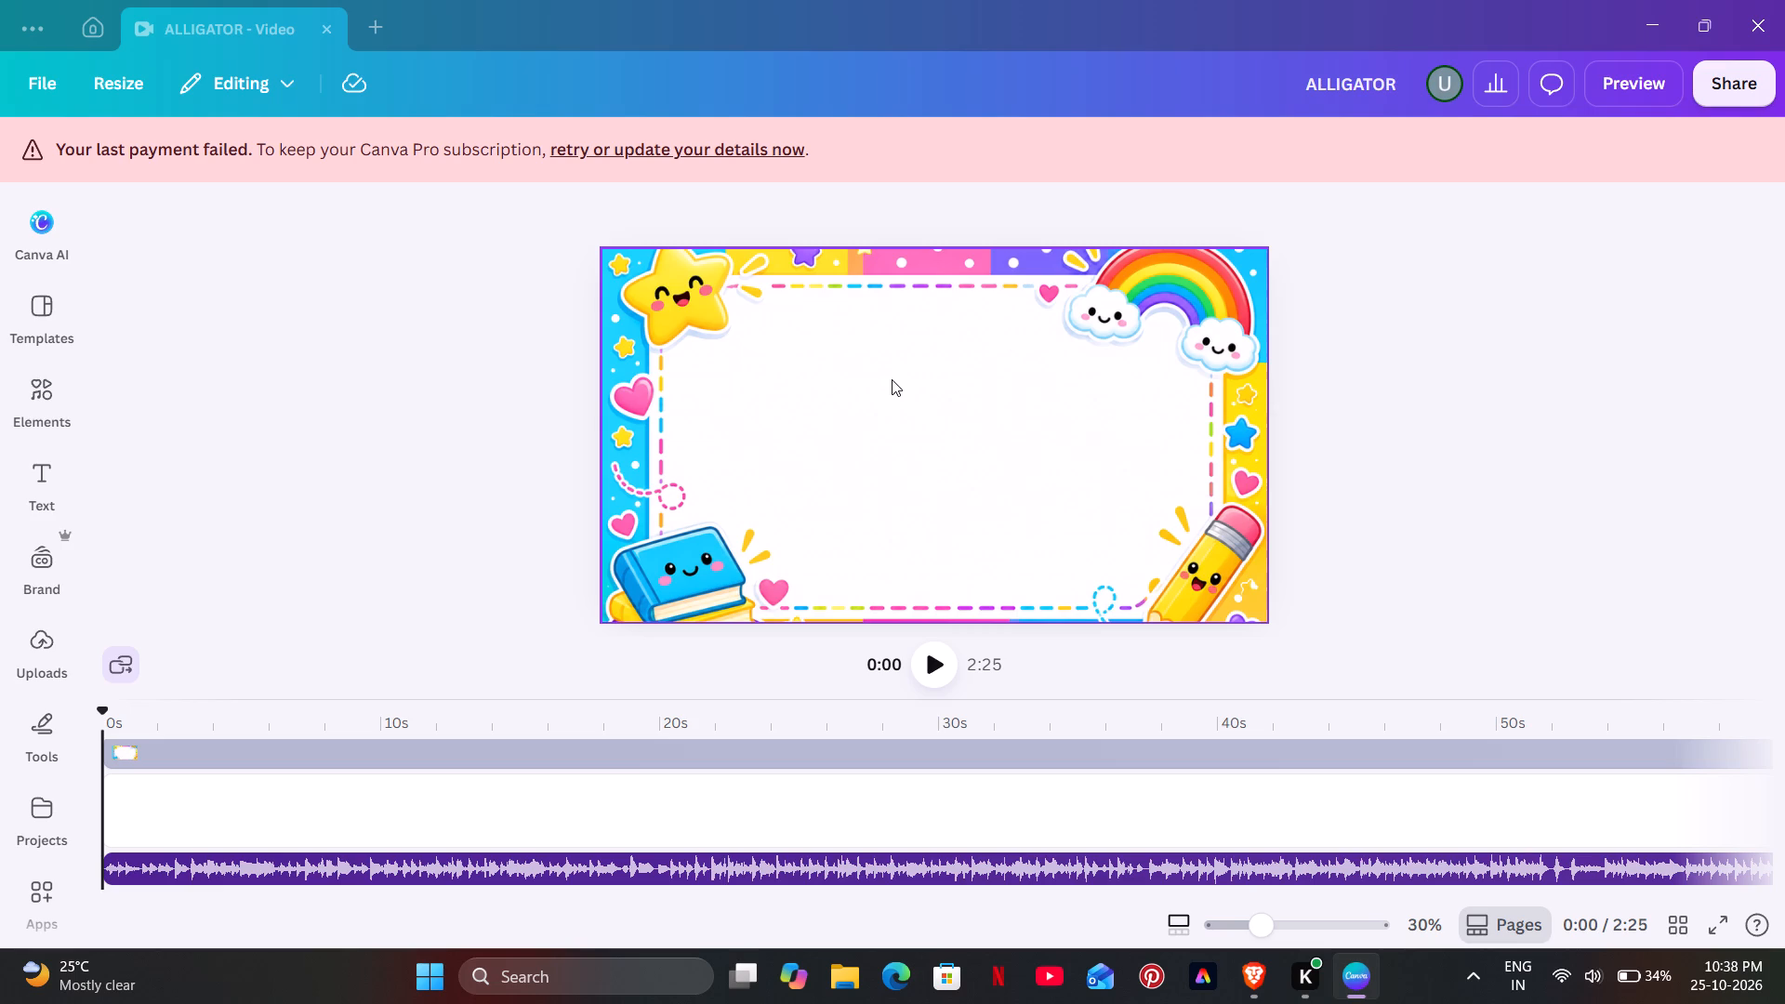
Play the opening of the alphabet video up to the ALLIGATOR segment.
click(933, 667)
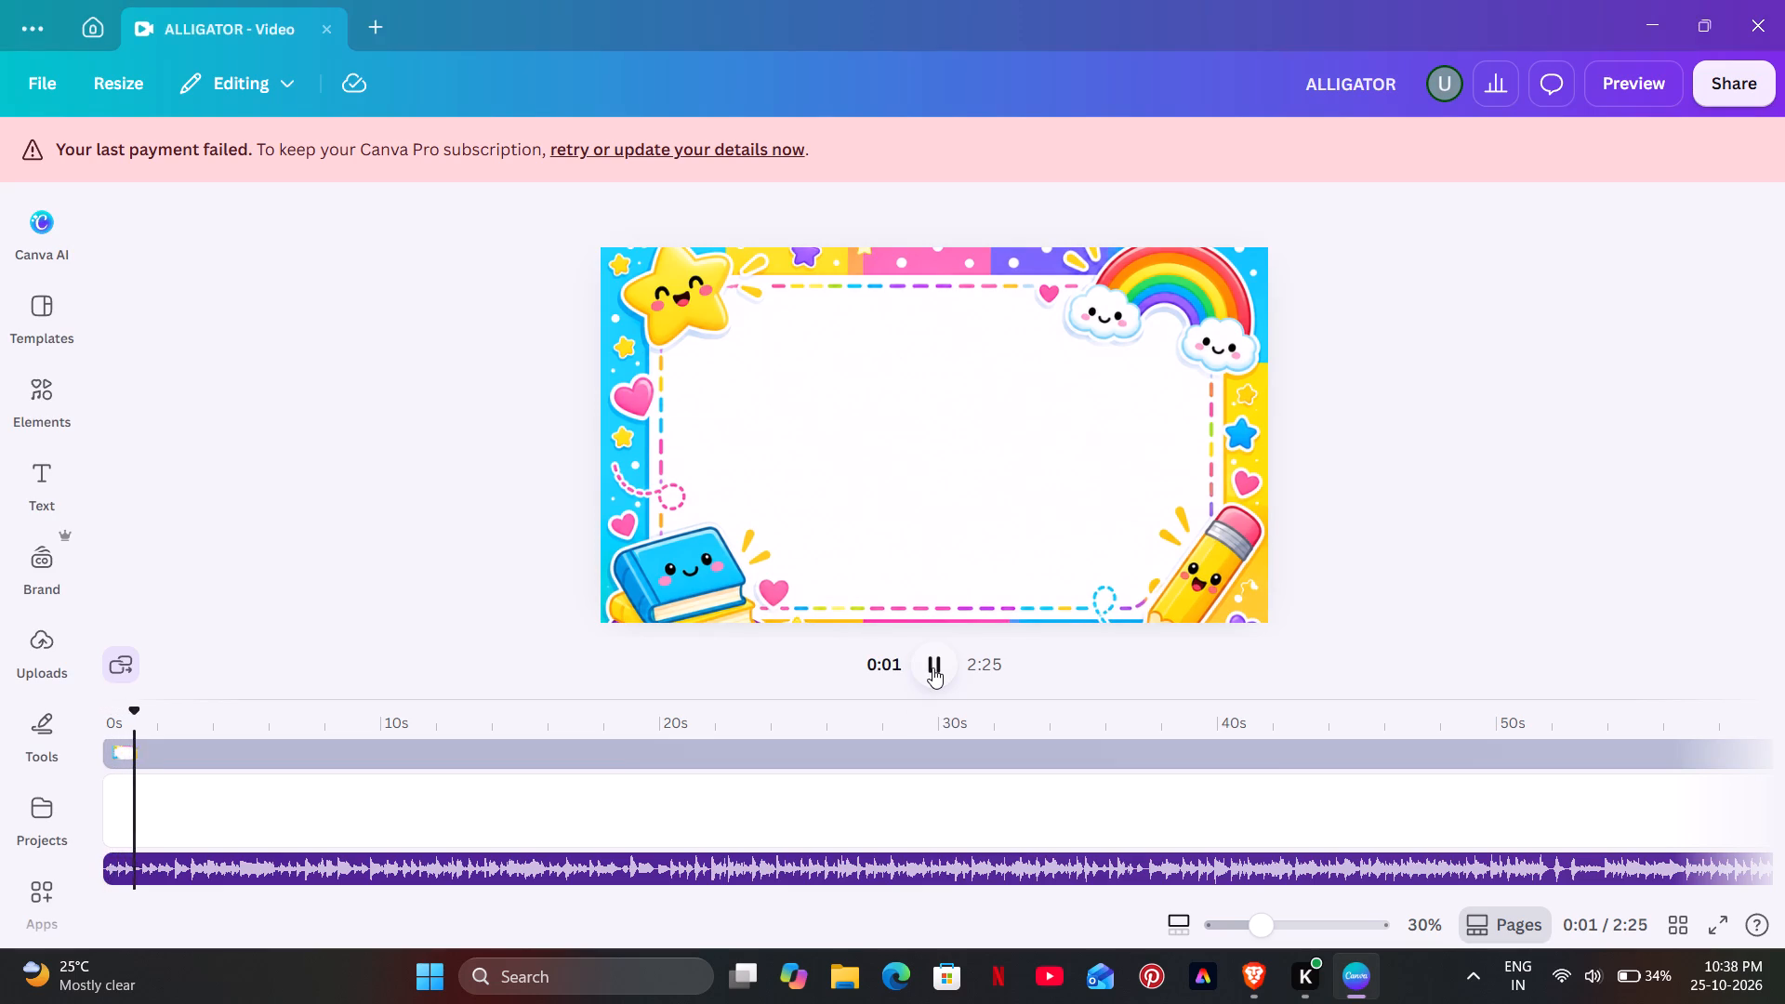
scroll(873, 782, up, 1)
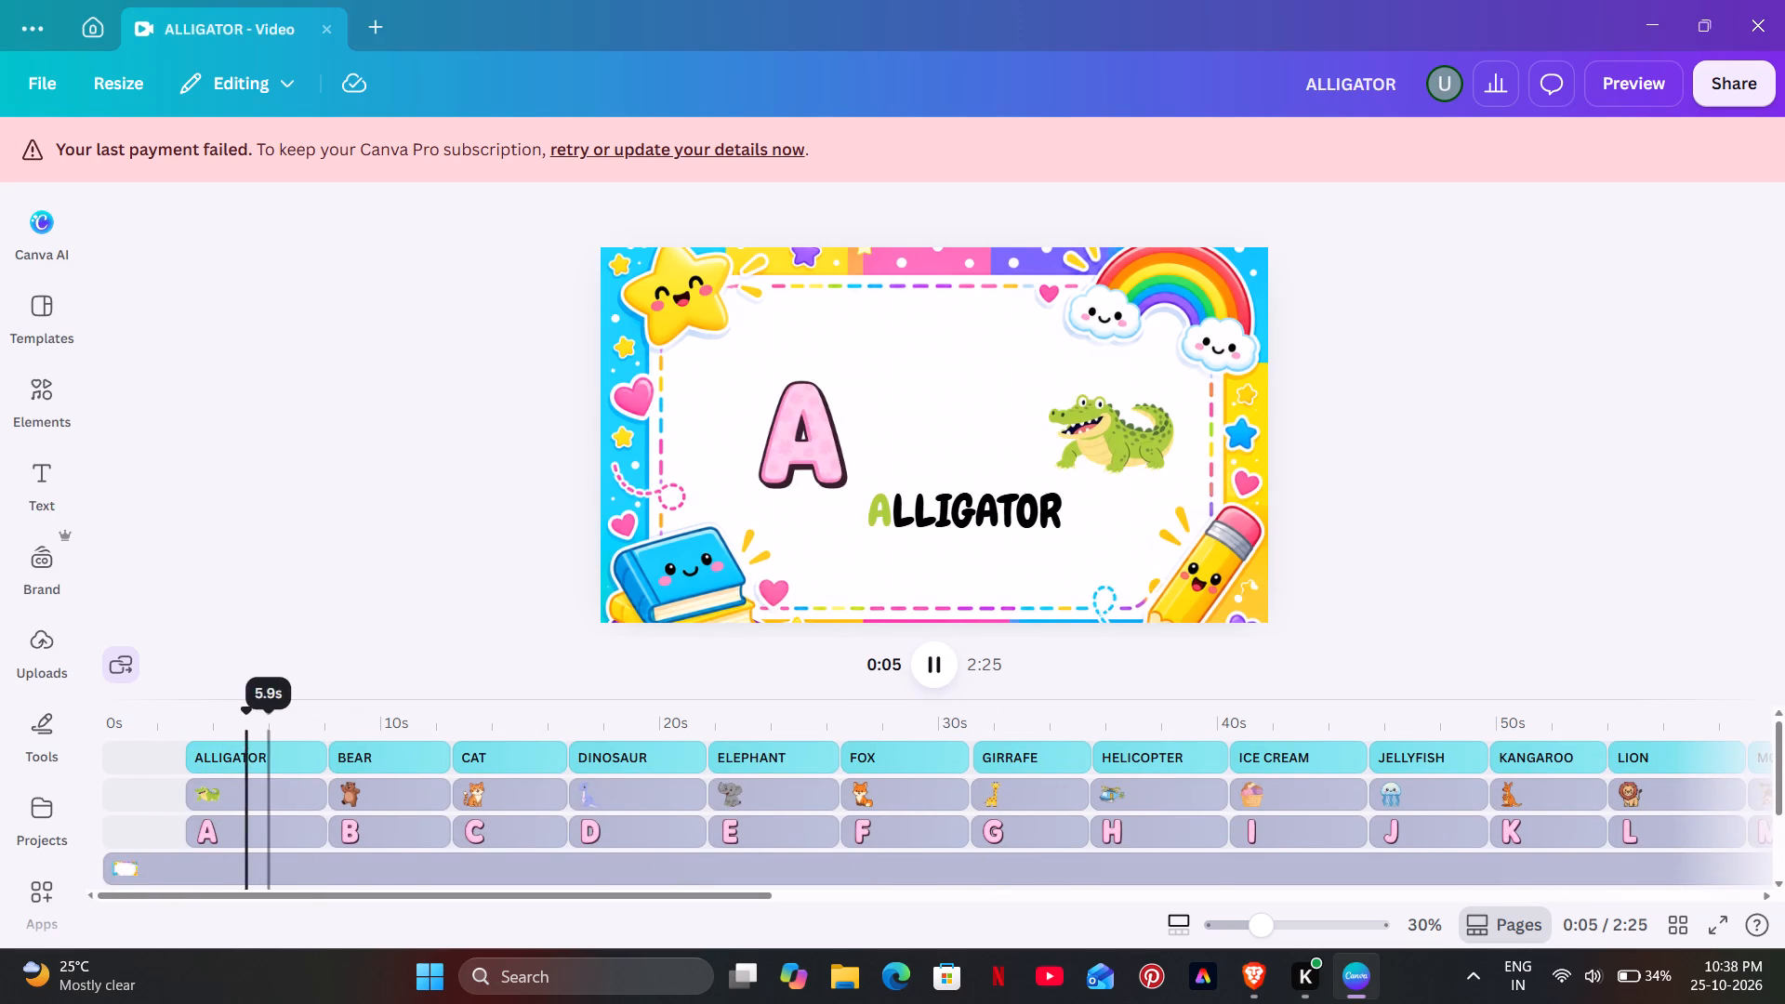
click(947, 657)
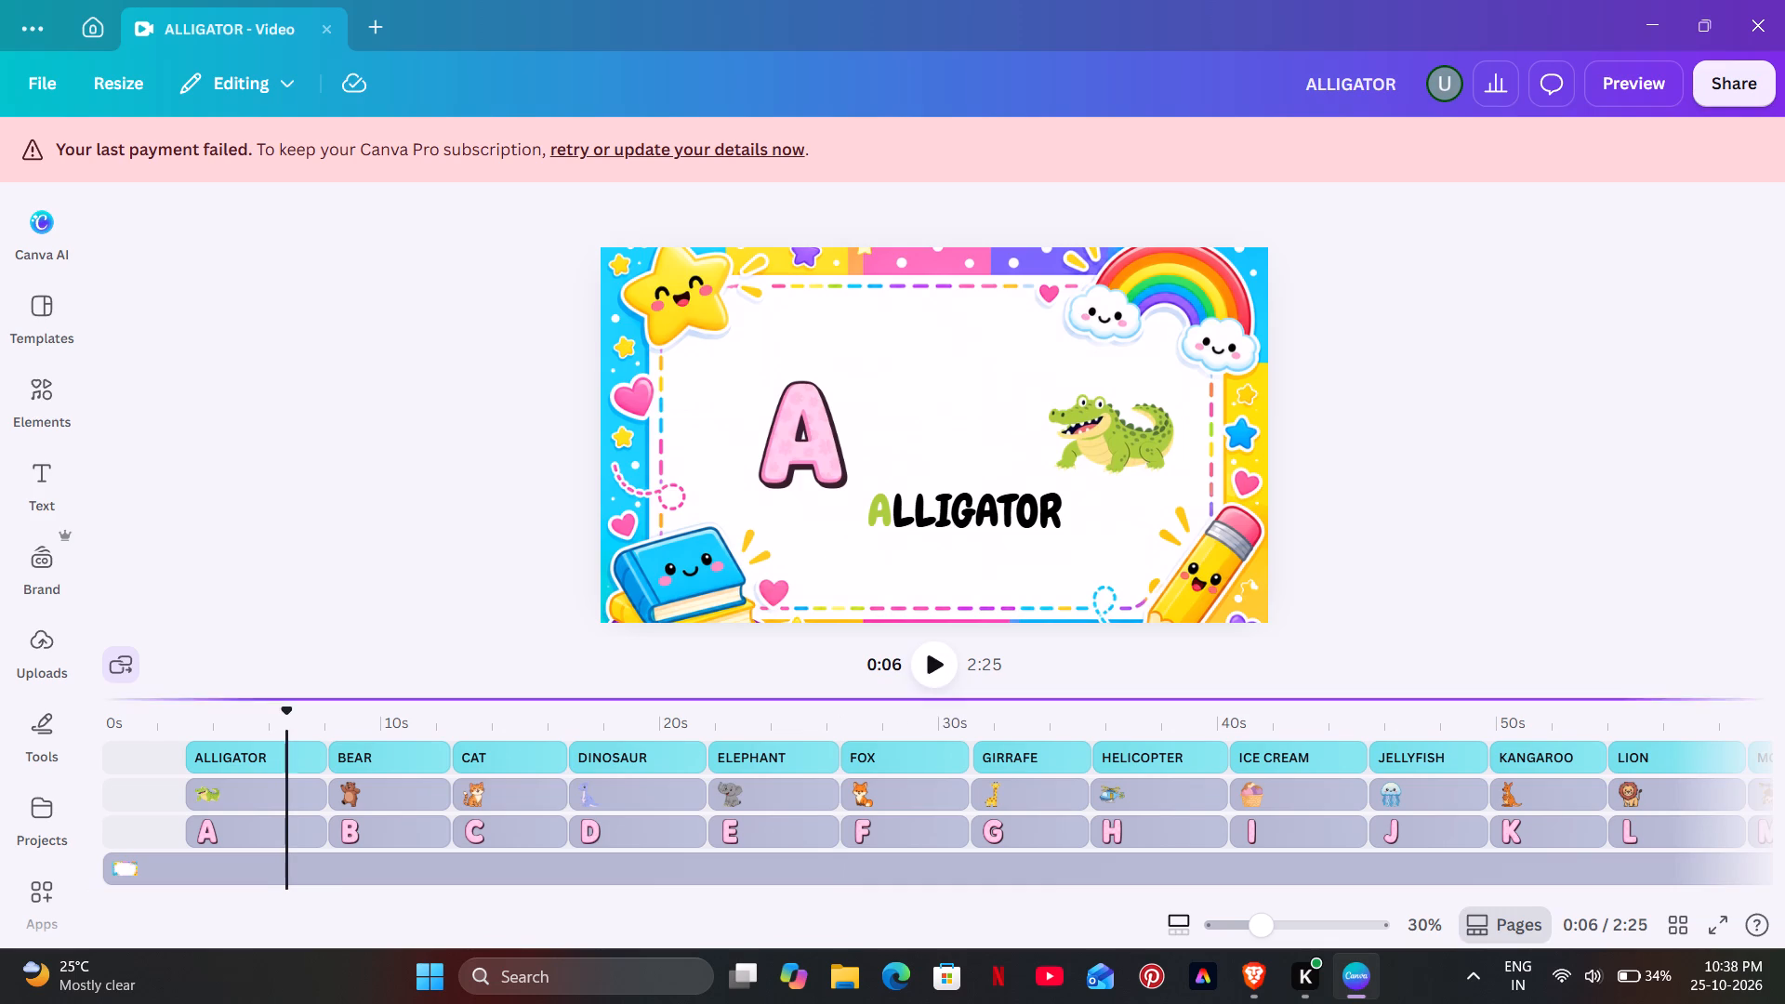
In the V segment at about 1:41, shrink the letter V and move it to the left half of the frame.
drag(845, 708, 1632, 690)
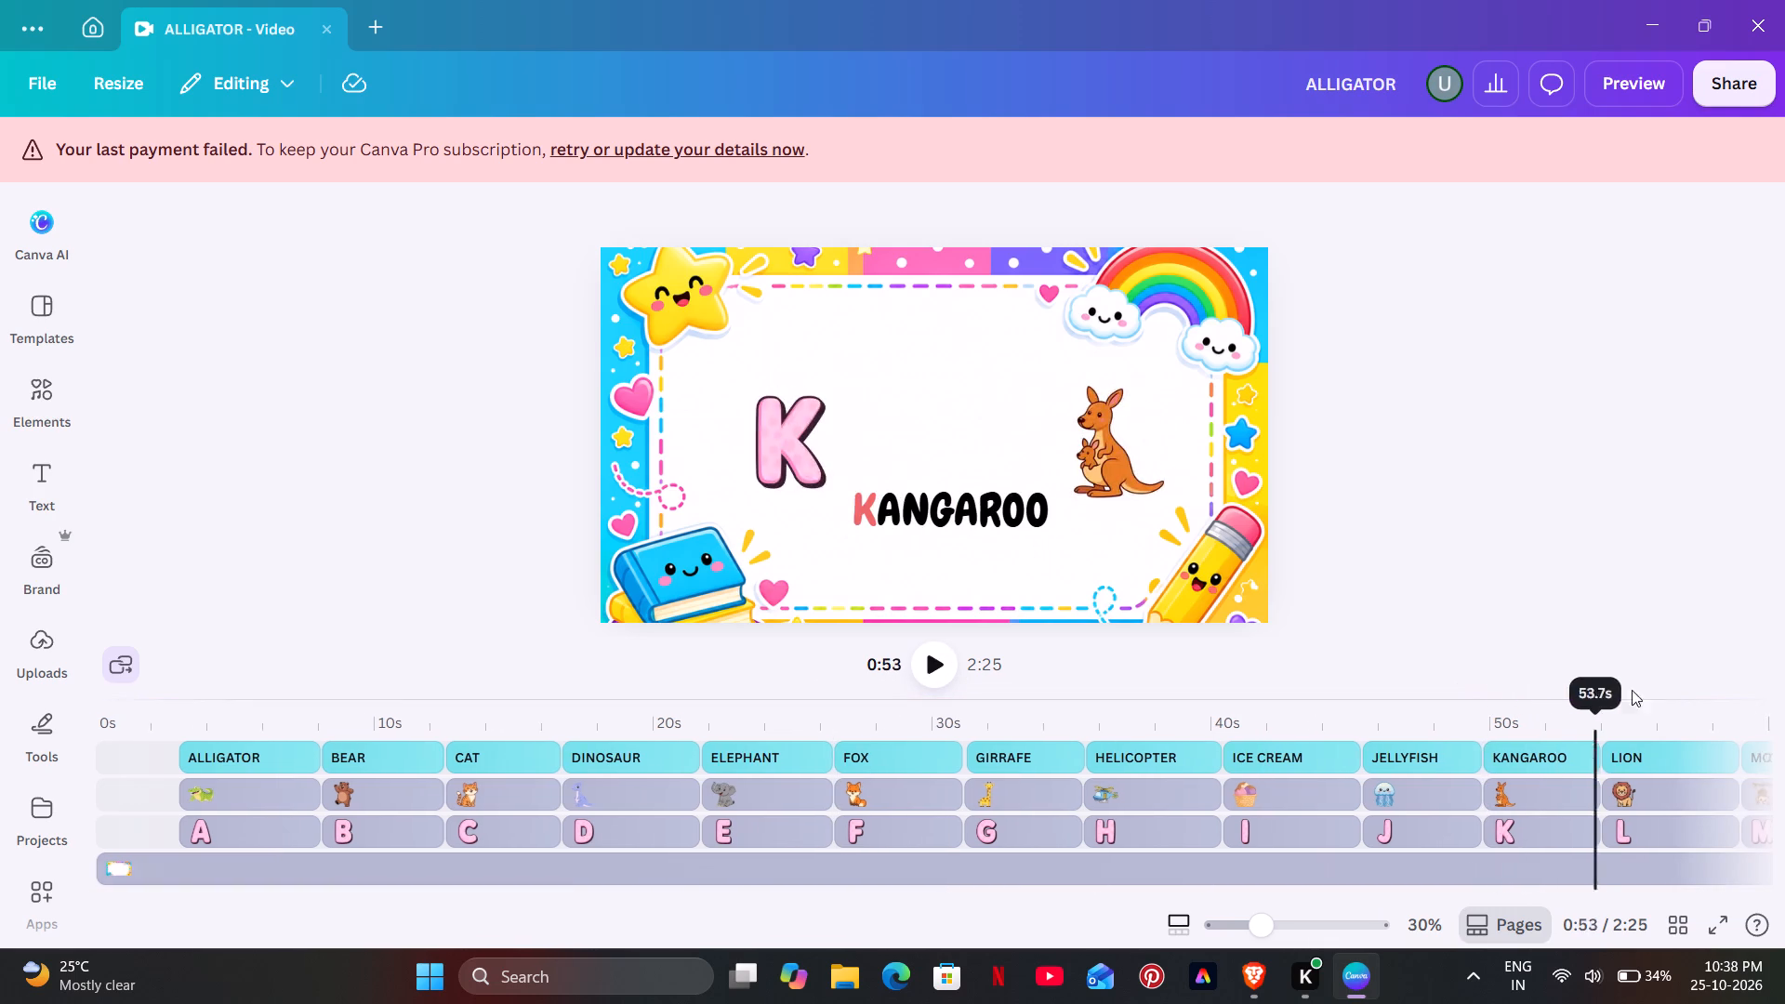
drag(1632, 690, 1686, 694)
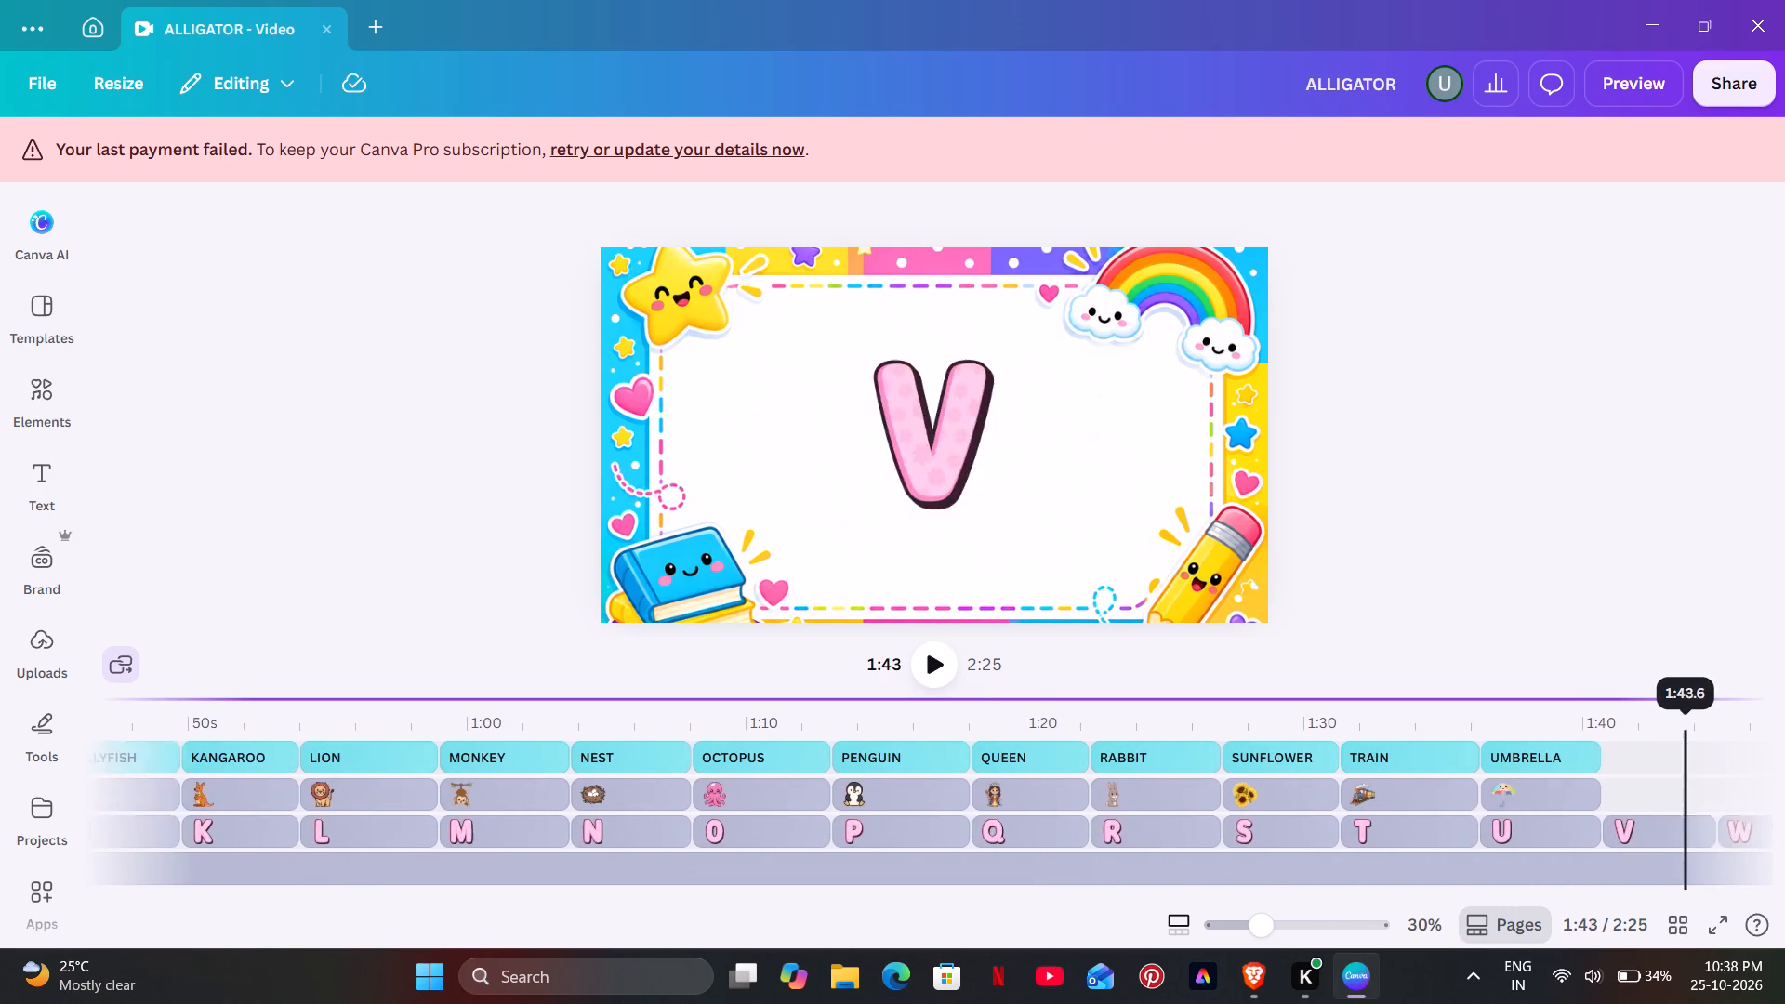
drag(1686, 694, 1582, 711)
drag(1376, 718, 1421, 713)
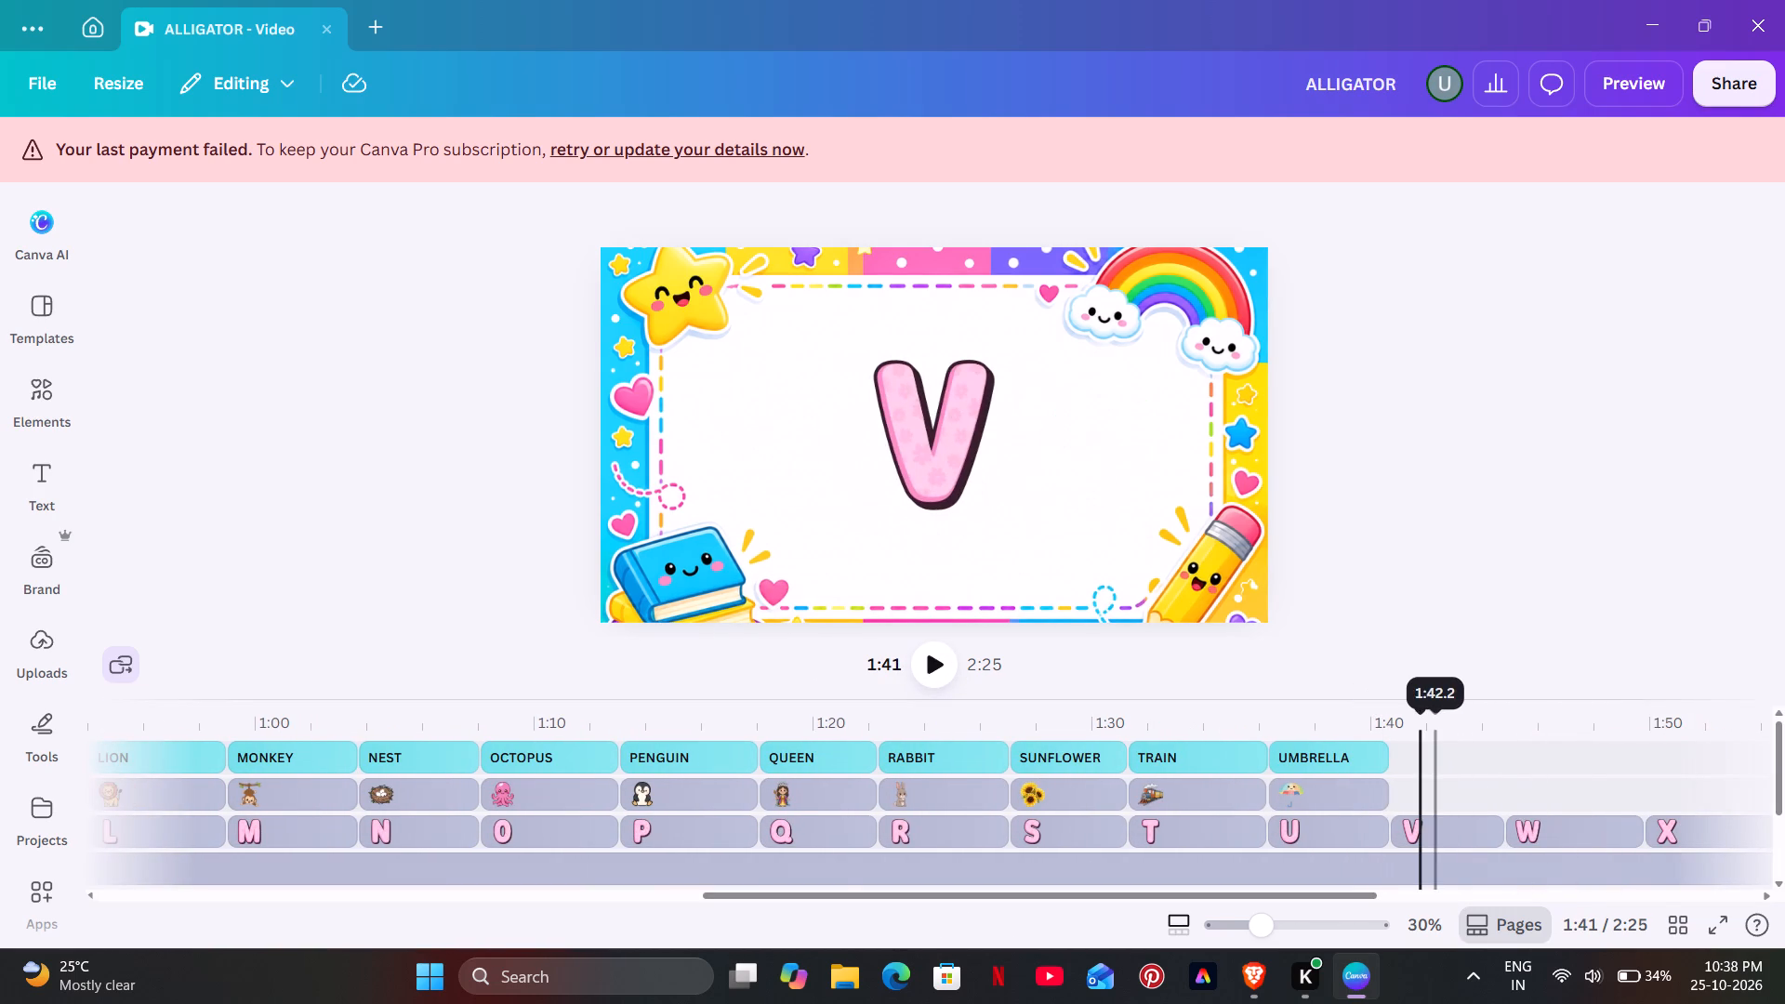
click(963, 468)
drag(872, 364, 875, 368)
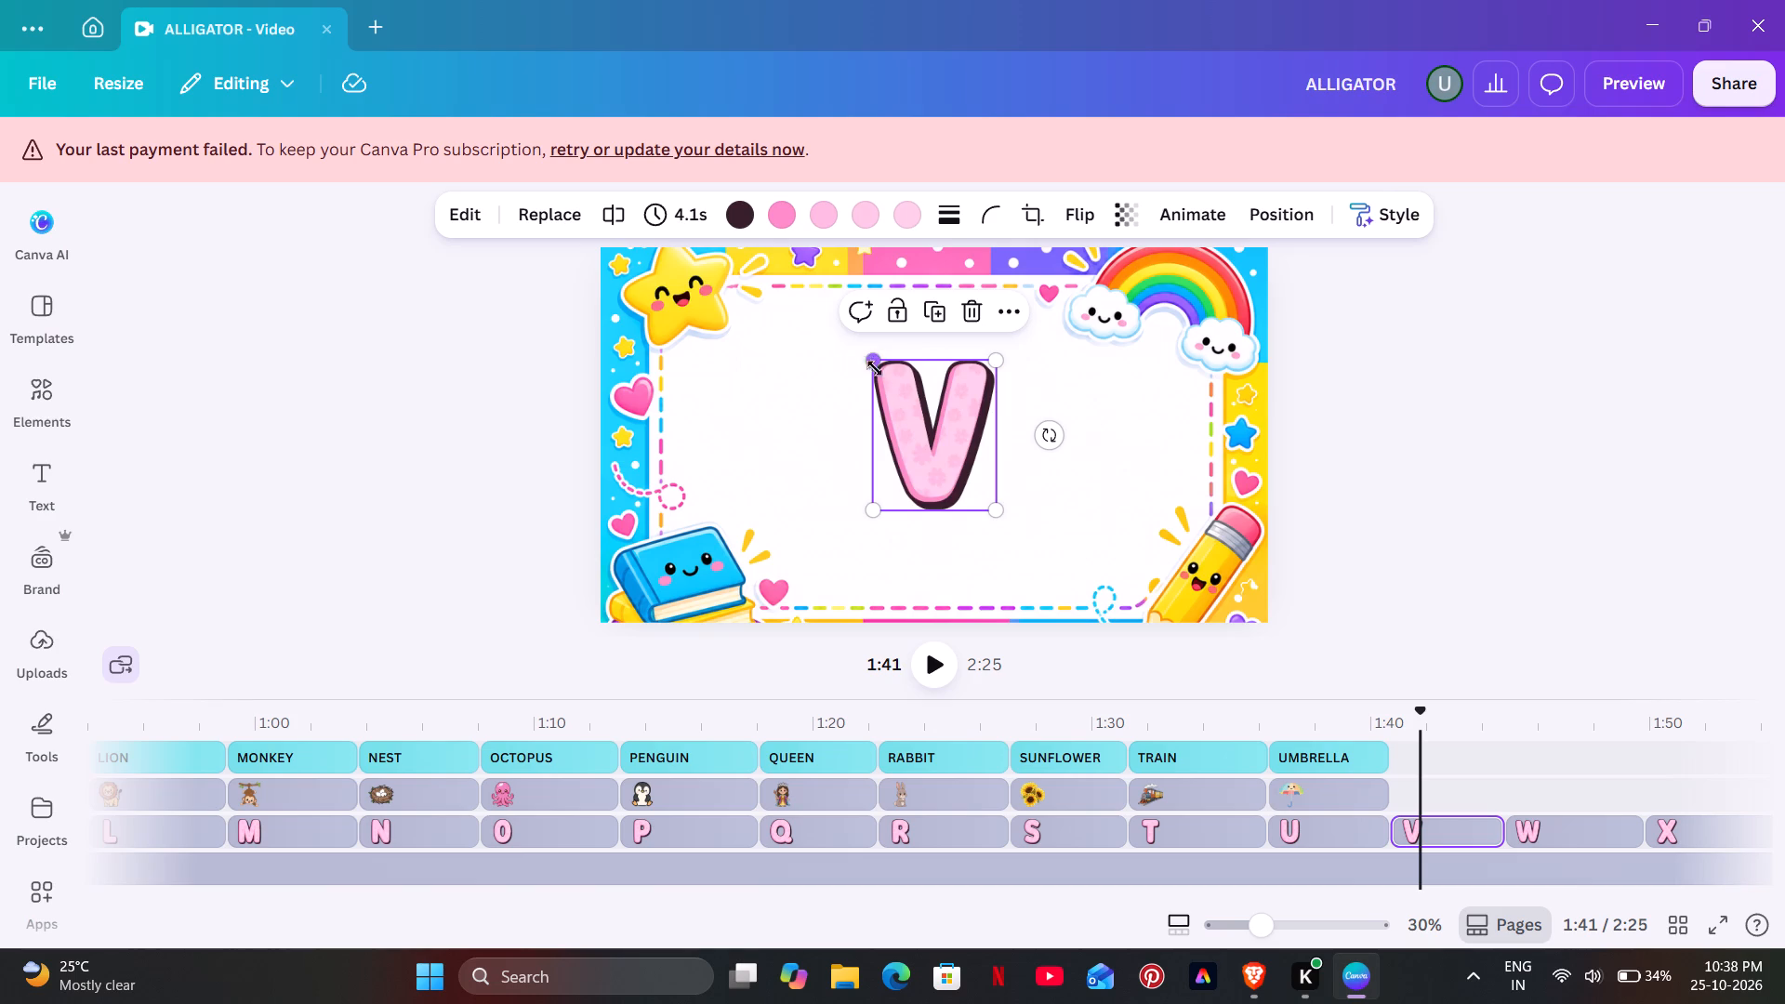
drag(875, 368, 921, 409)
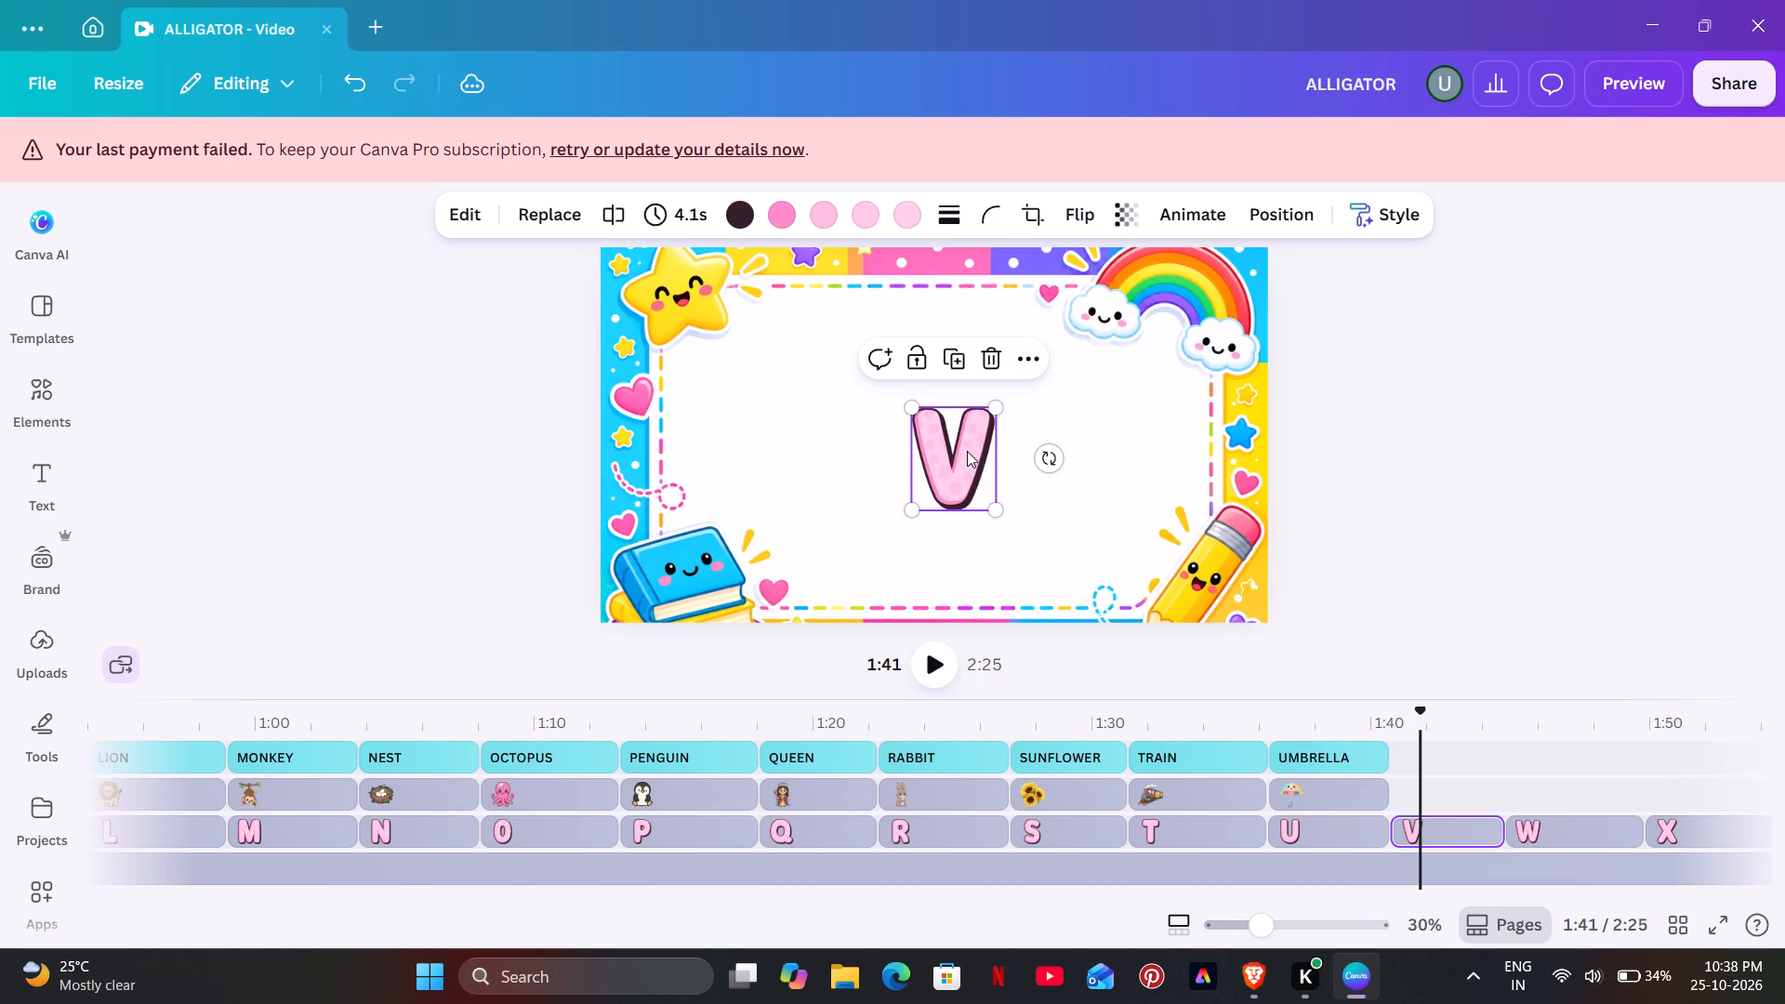
drag(967, 451, 793, 432)
drag(827, 485, 817, 477)
drag(786, 436, 793, 446)
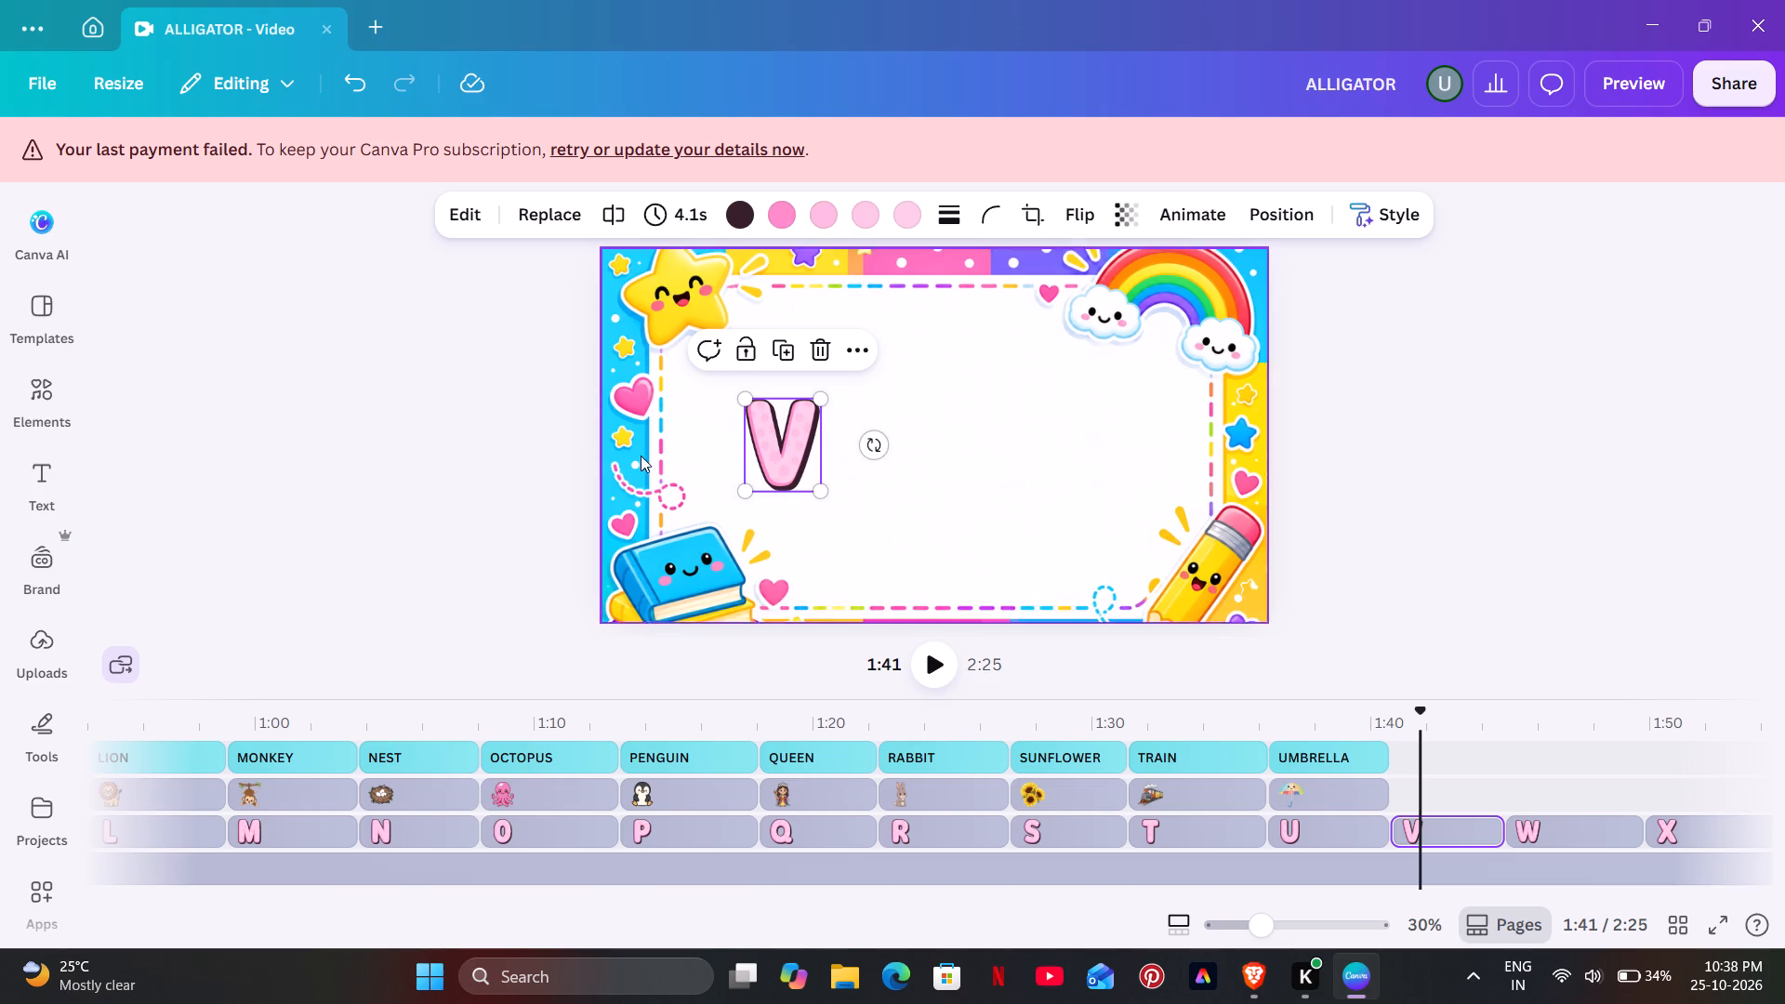
click(546, 452)
Play the video from the UMBRELLA segment into the V segment.
click(1317, 727)
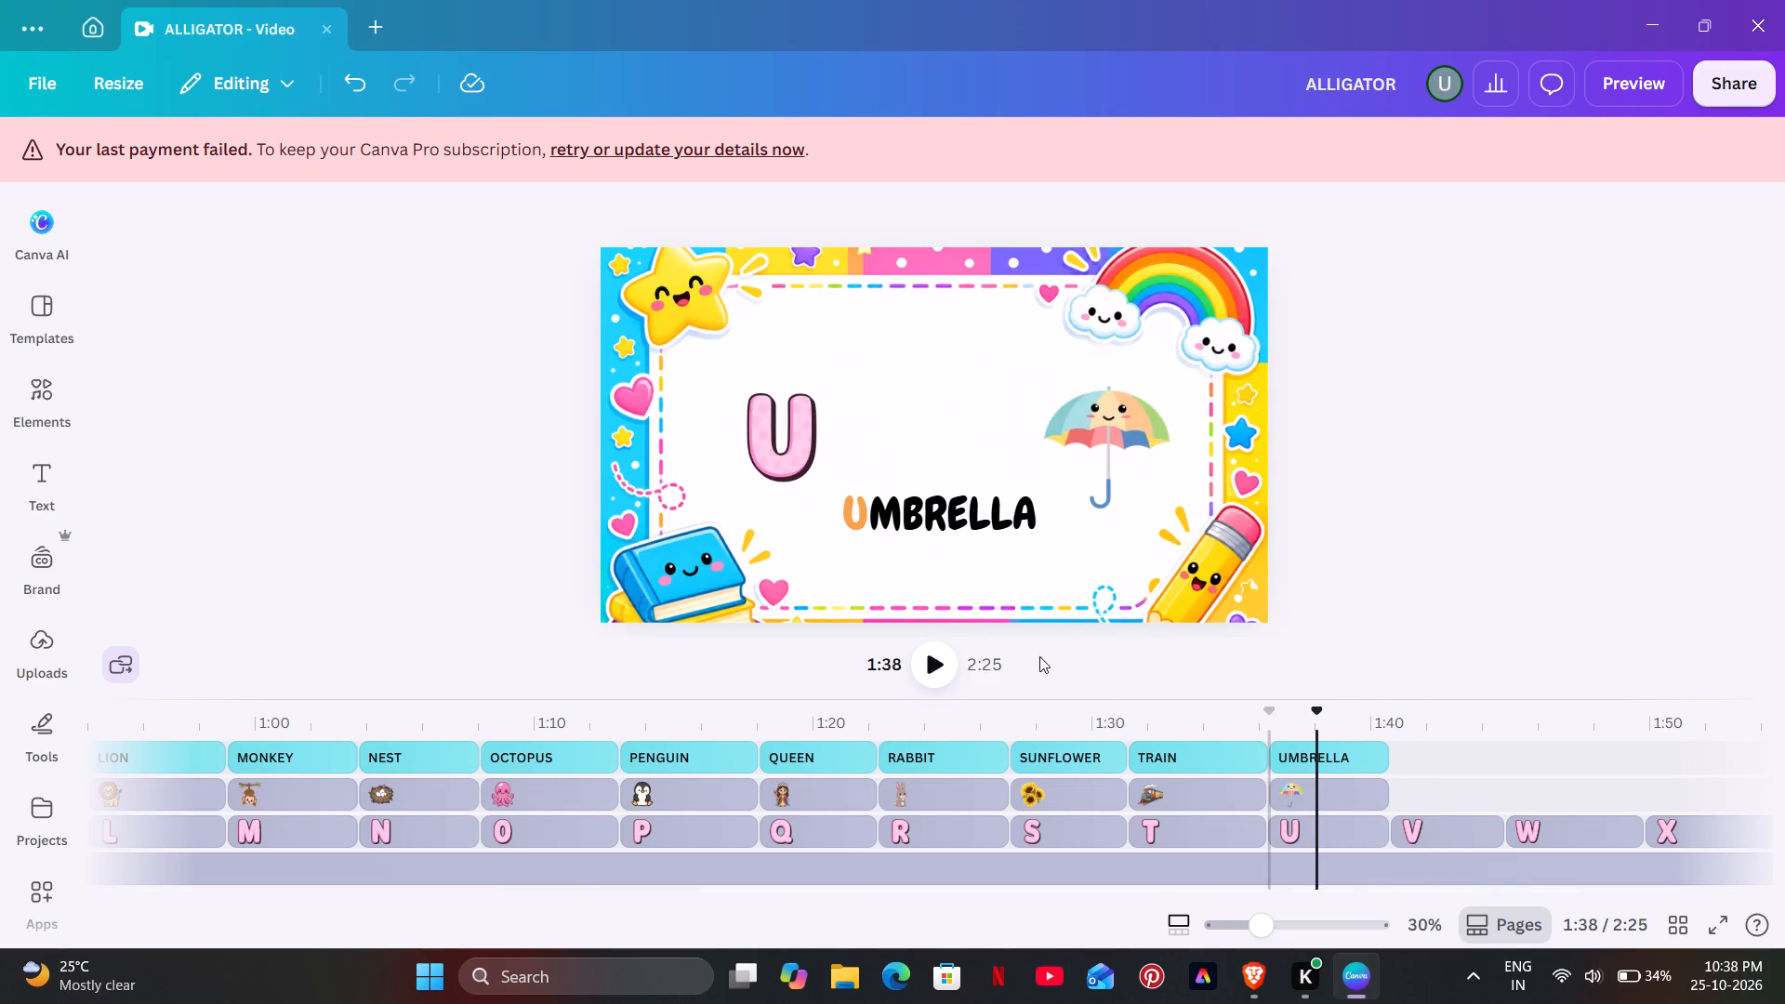
click(914, 653)
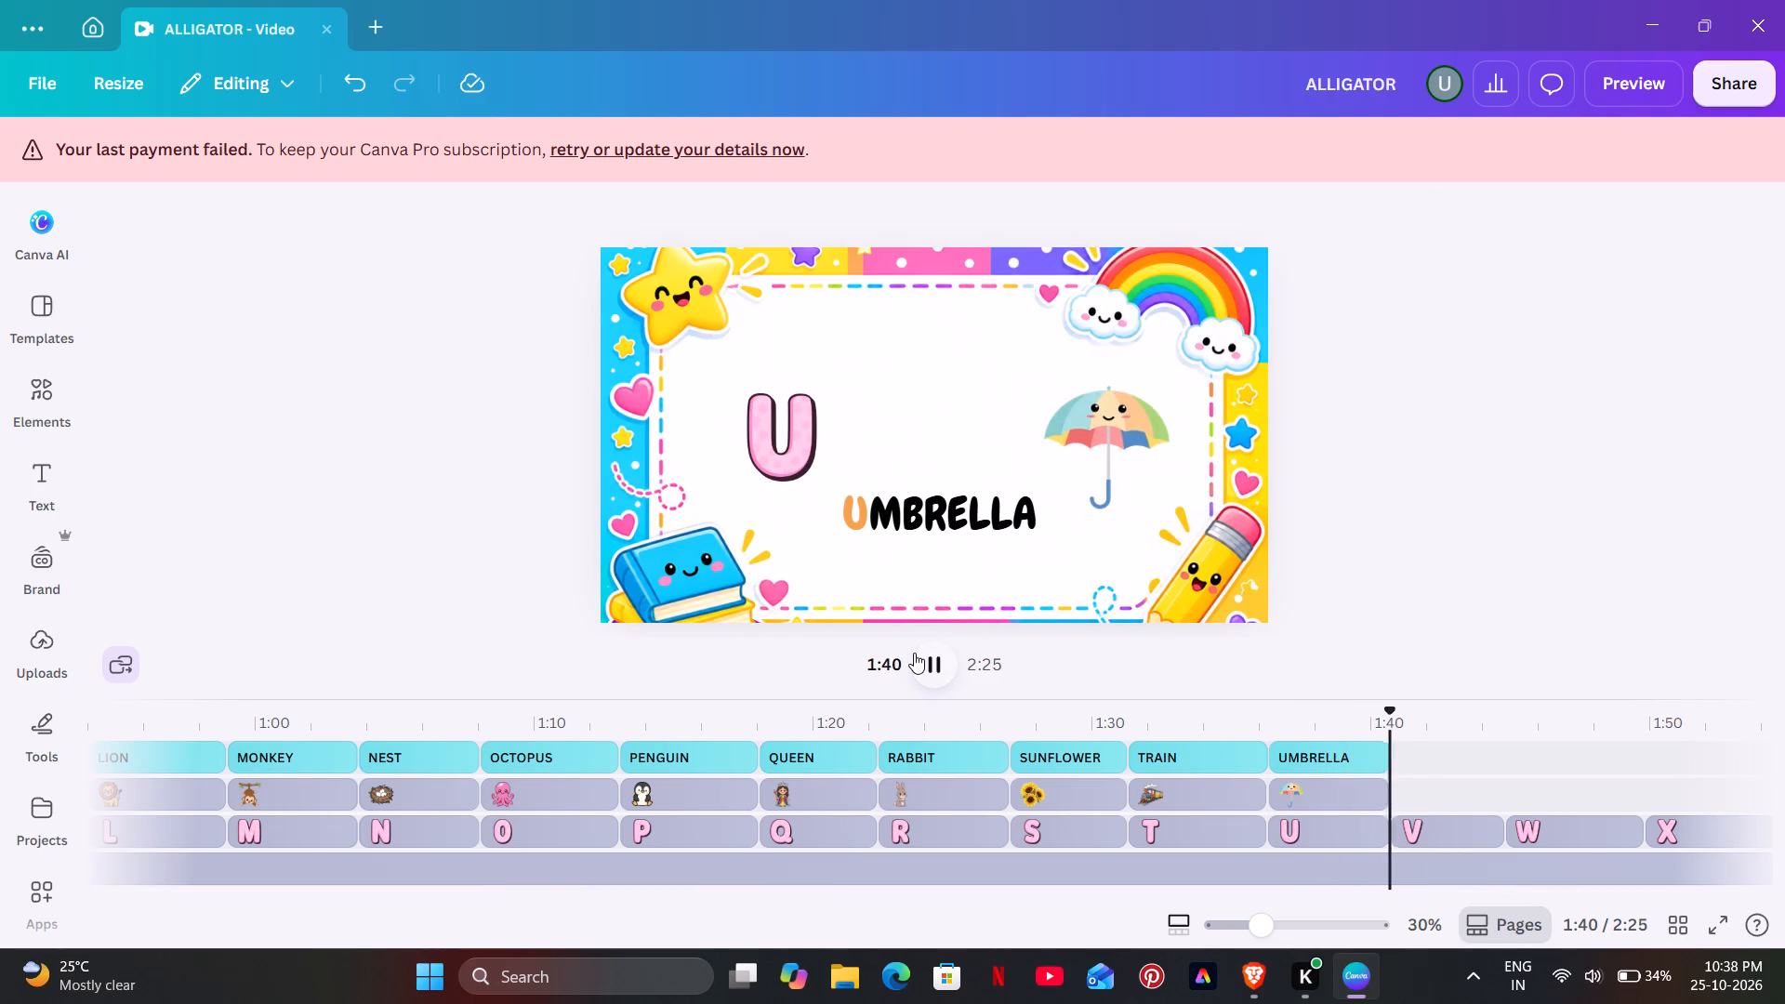
click(917, 654)
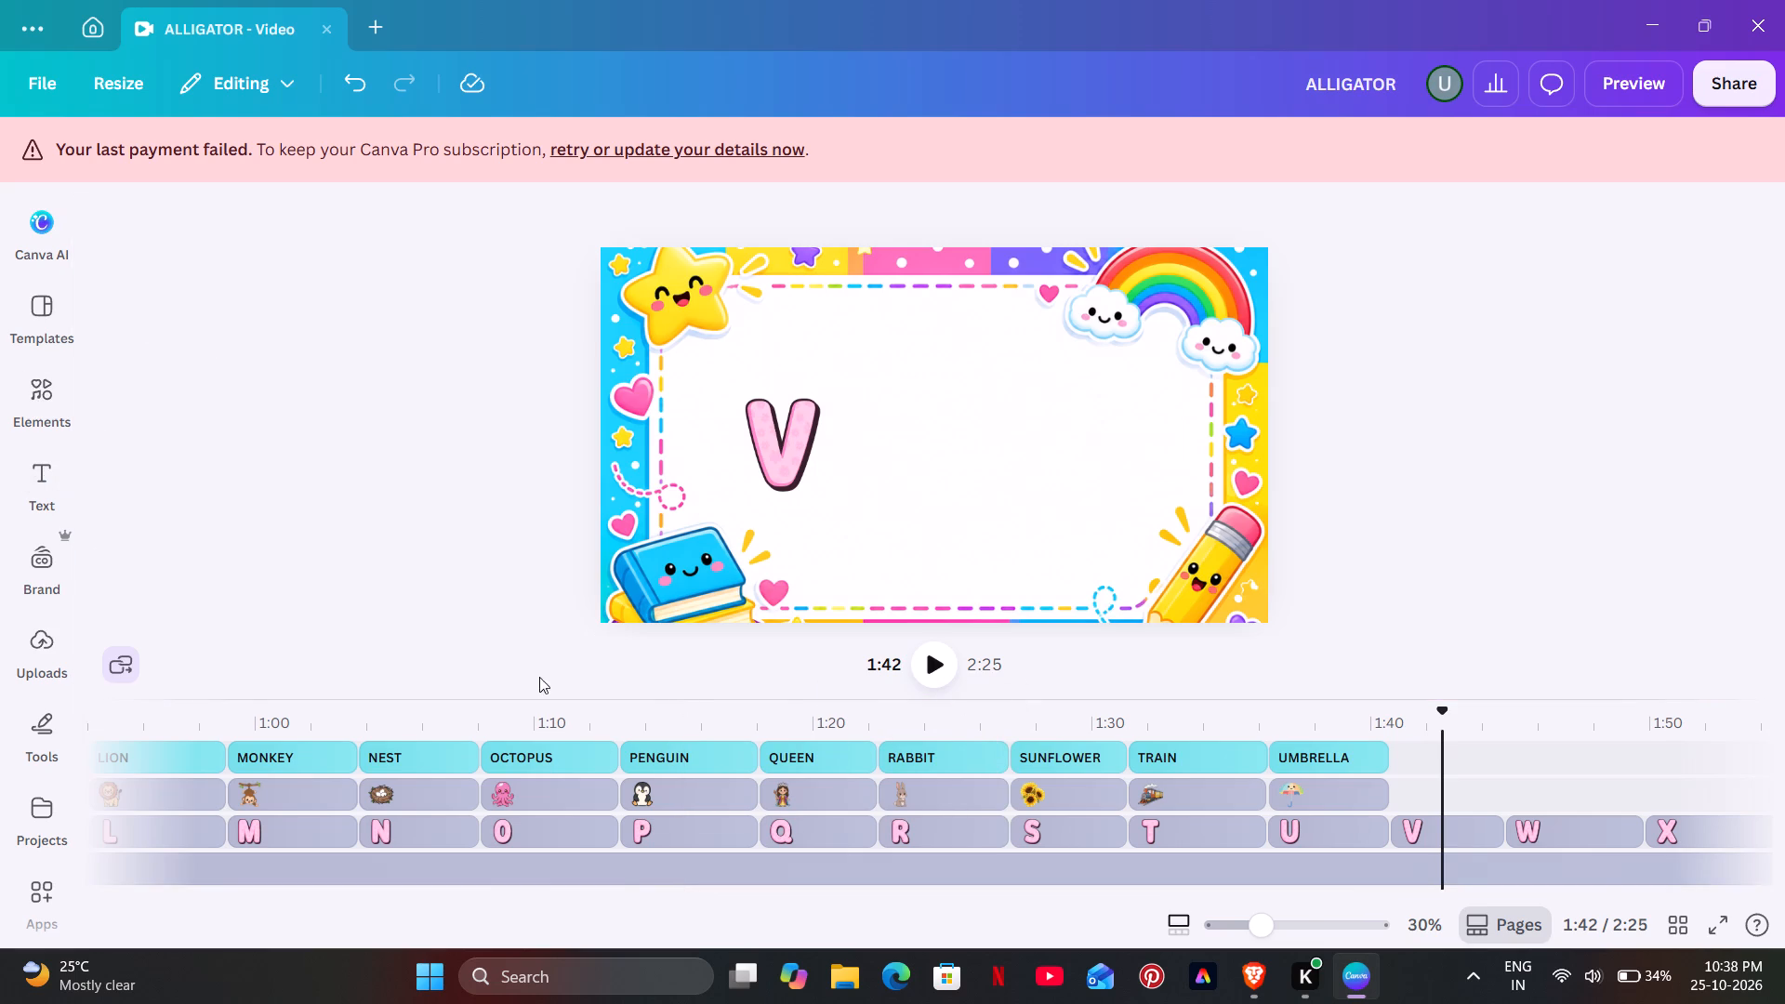
Search the elements for violin and add the upright violin-and-bow graphic to the V segment.
click(33, 382)
click(241, 245)
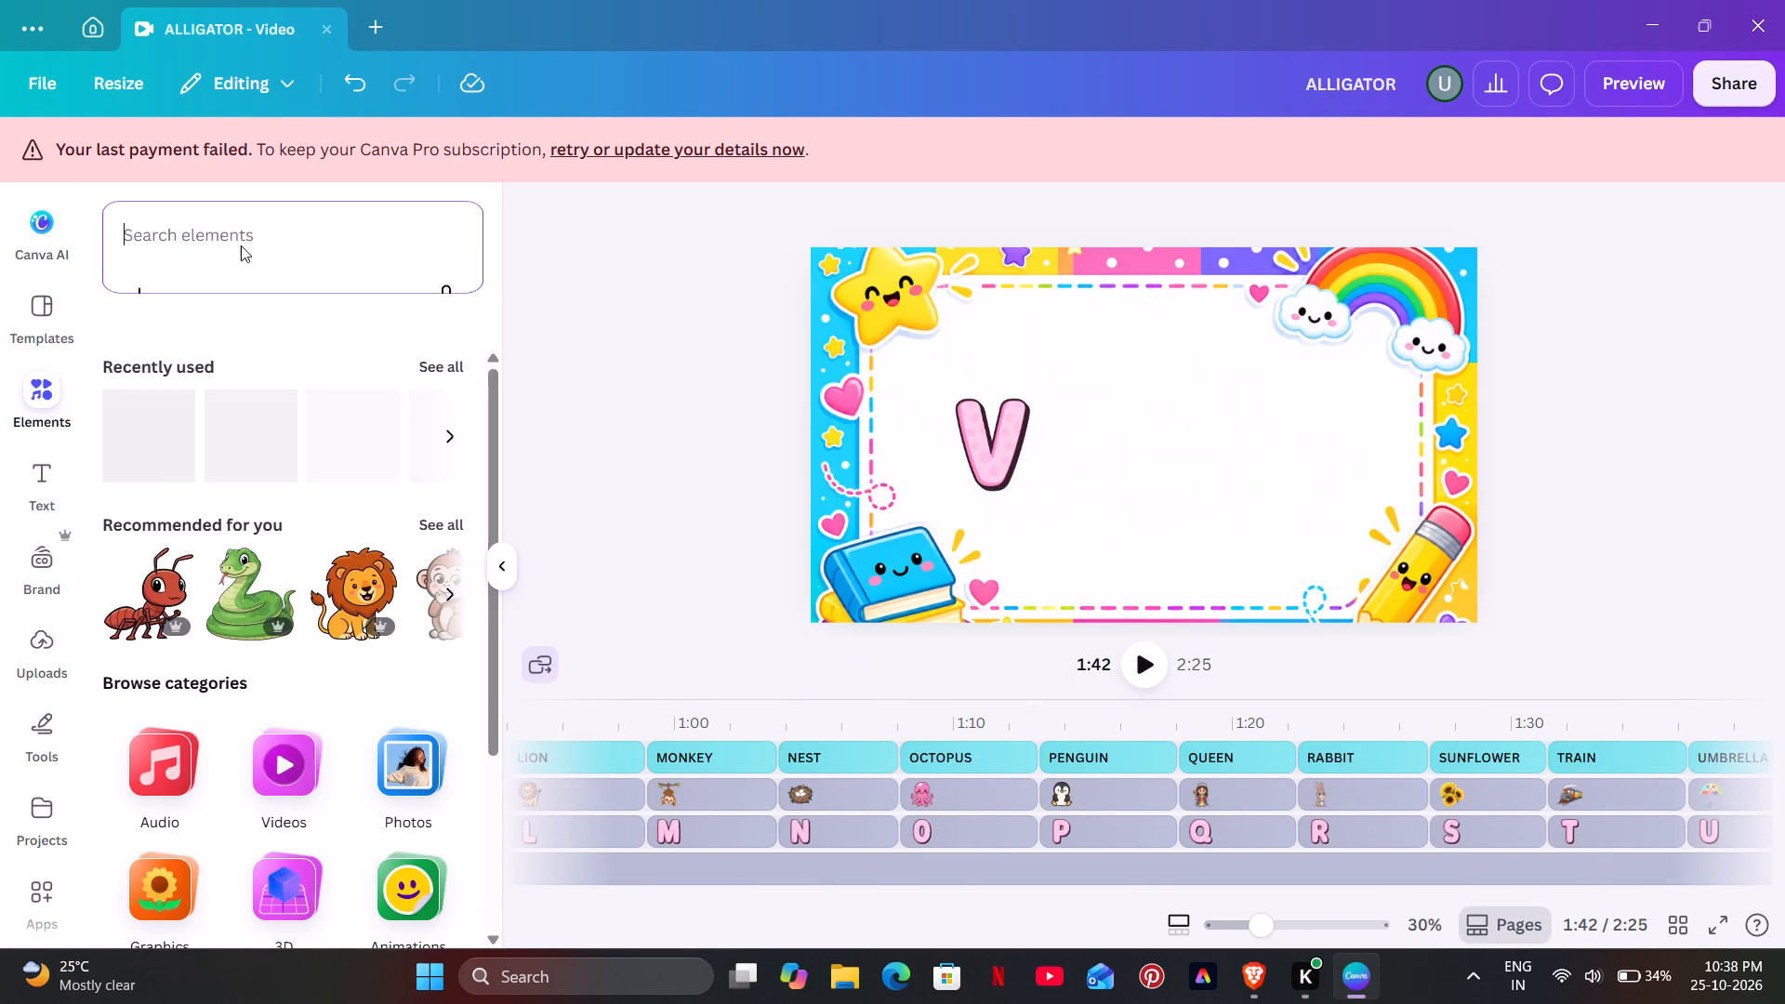
text(violin)
key(Return)
scroll(241, 245, up, 1)
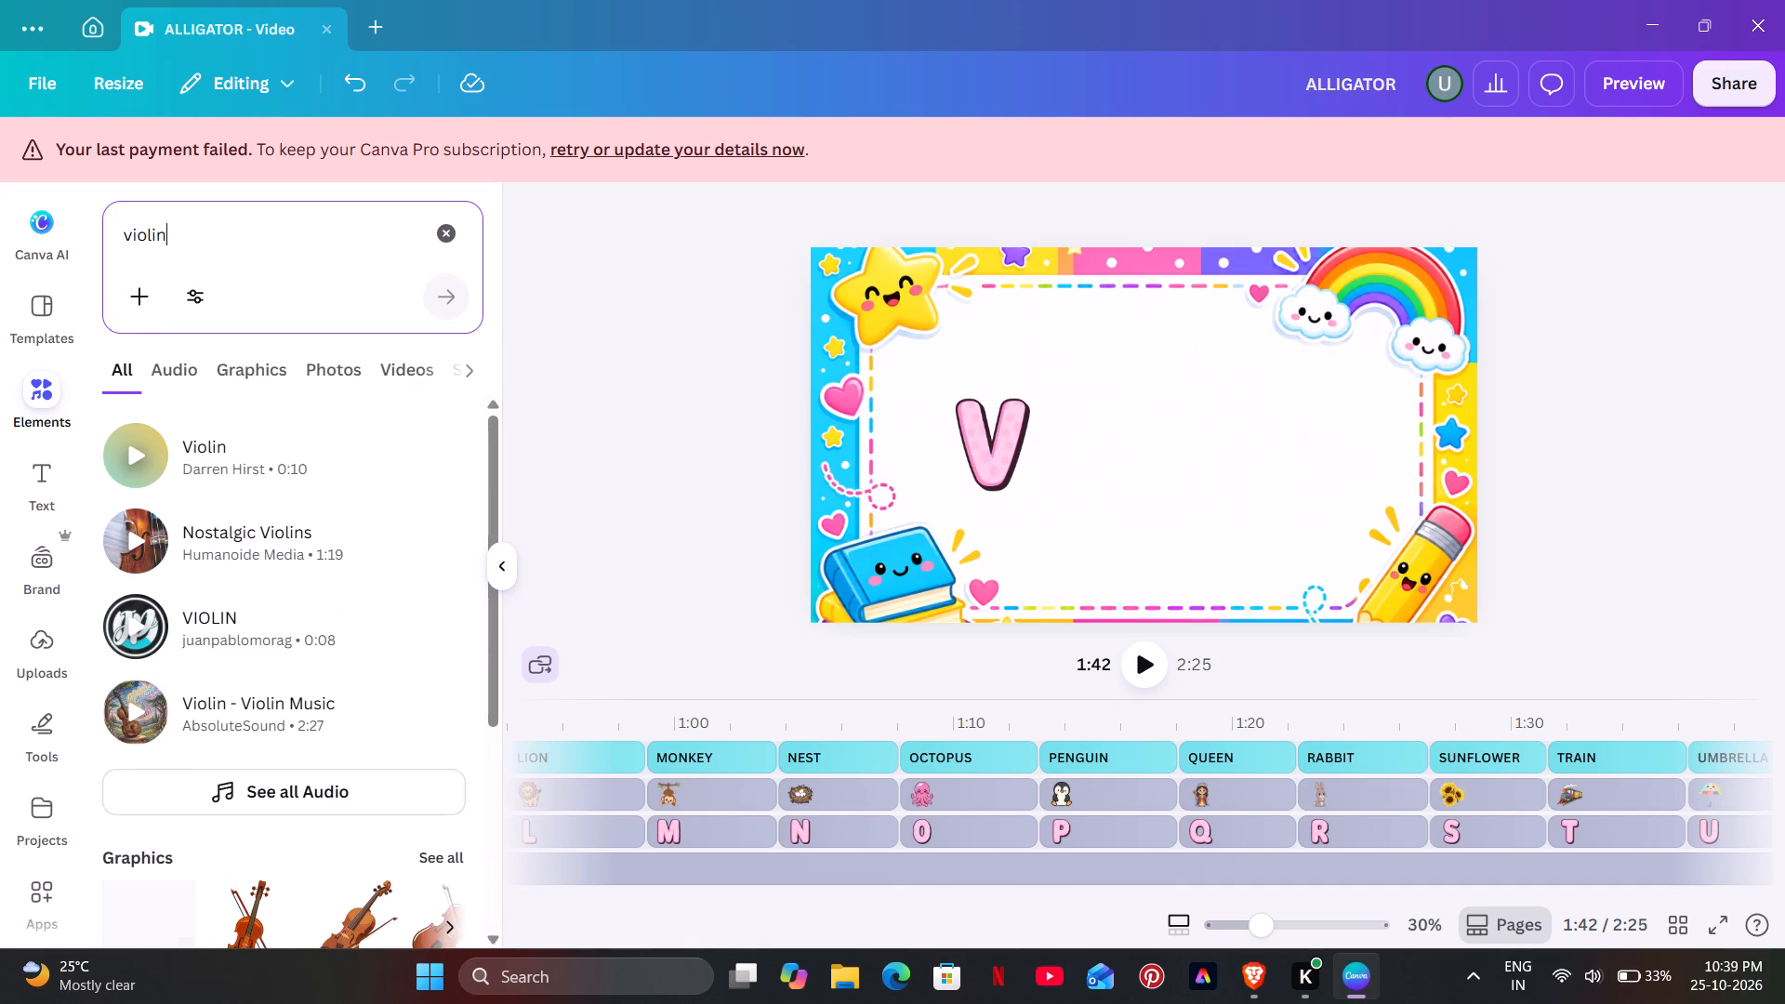
scroll(222, 405, down, 4)
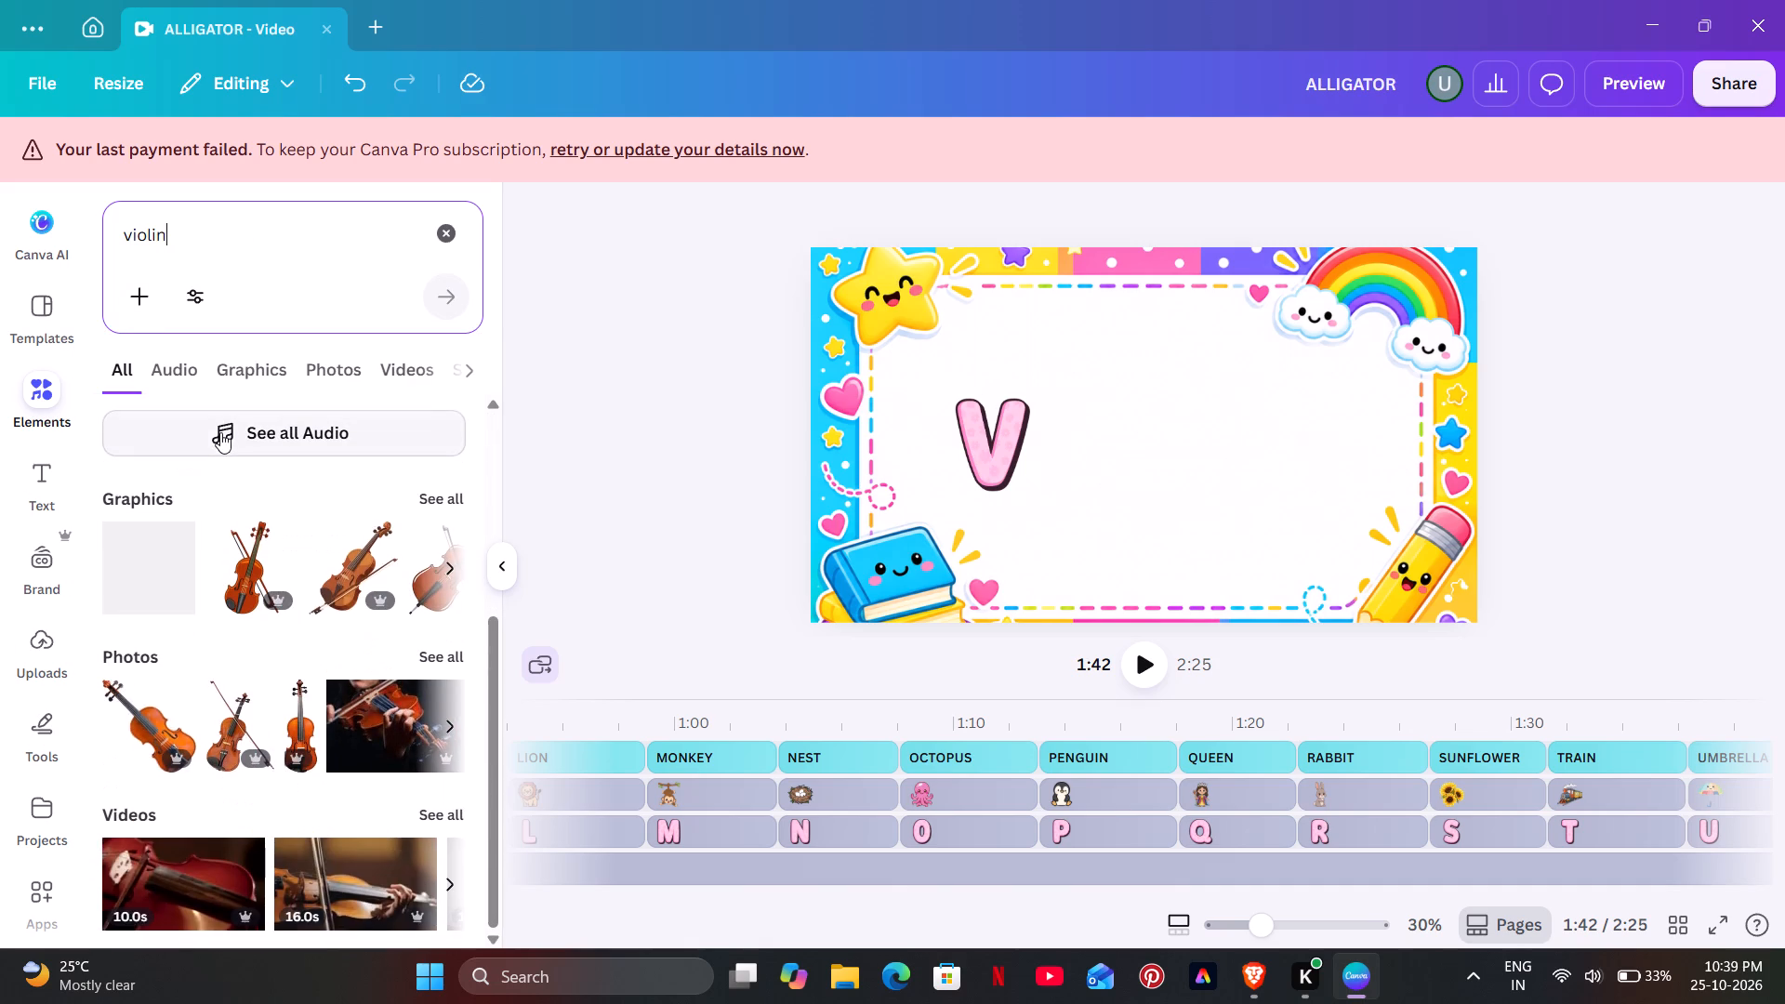
click(273, 565)
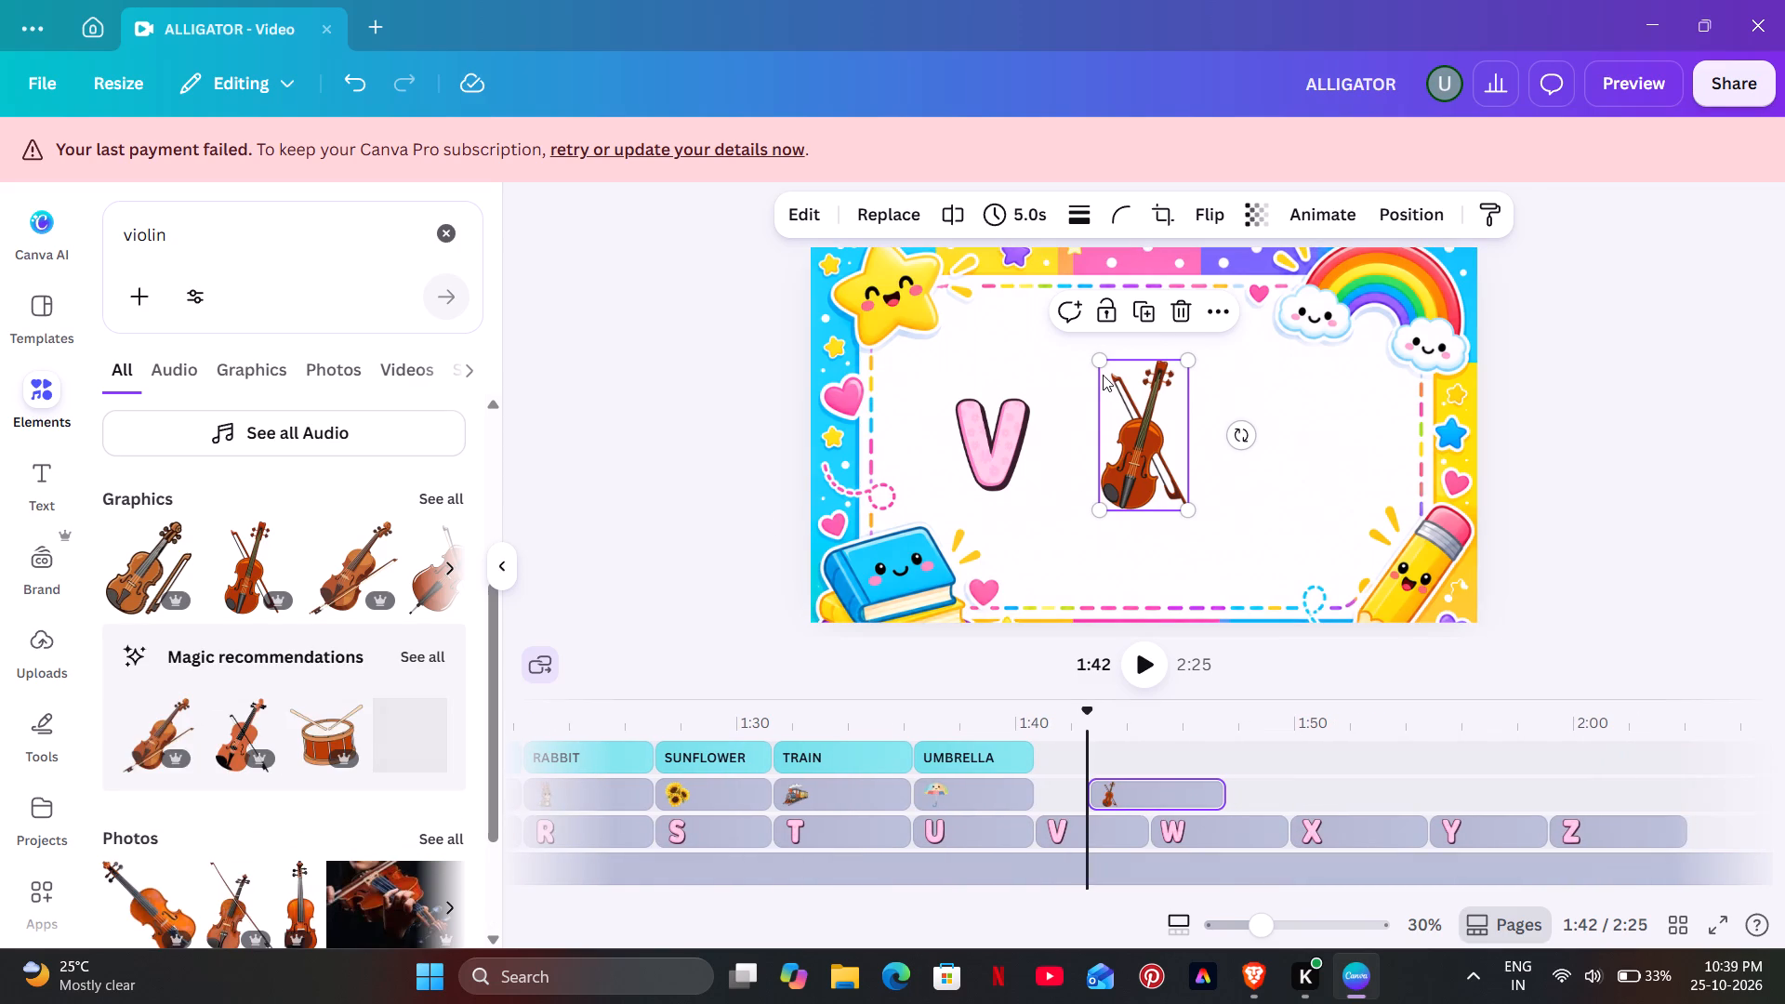
Shrink the violin graphic and place it near the frame's right border, level with the letter V.
drag(1103, 354, 1131, 402)
drag(1158, 456, 1213, 447)
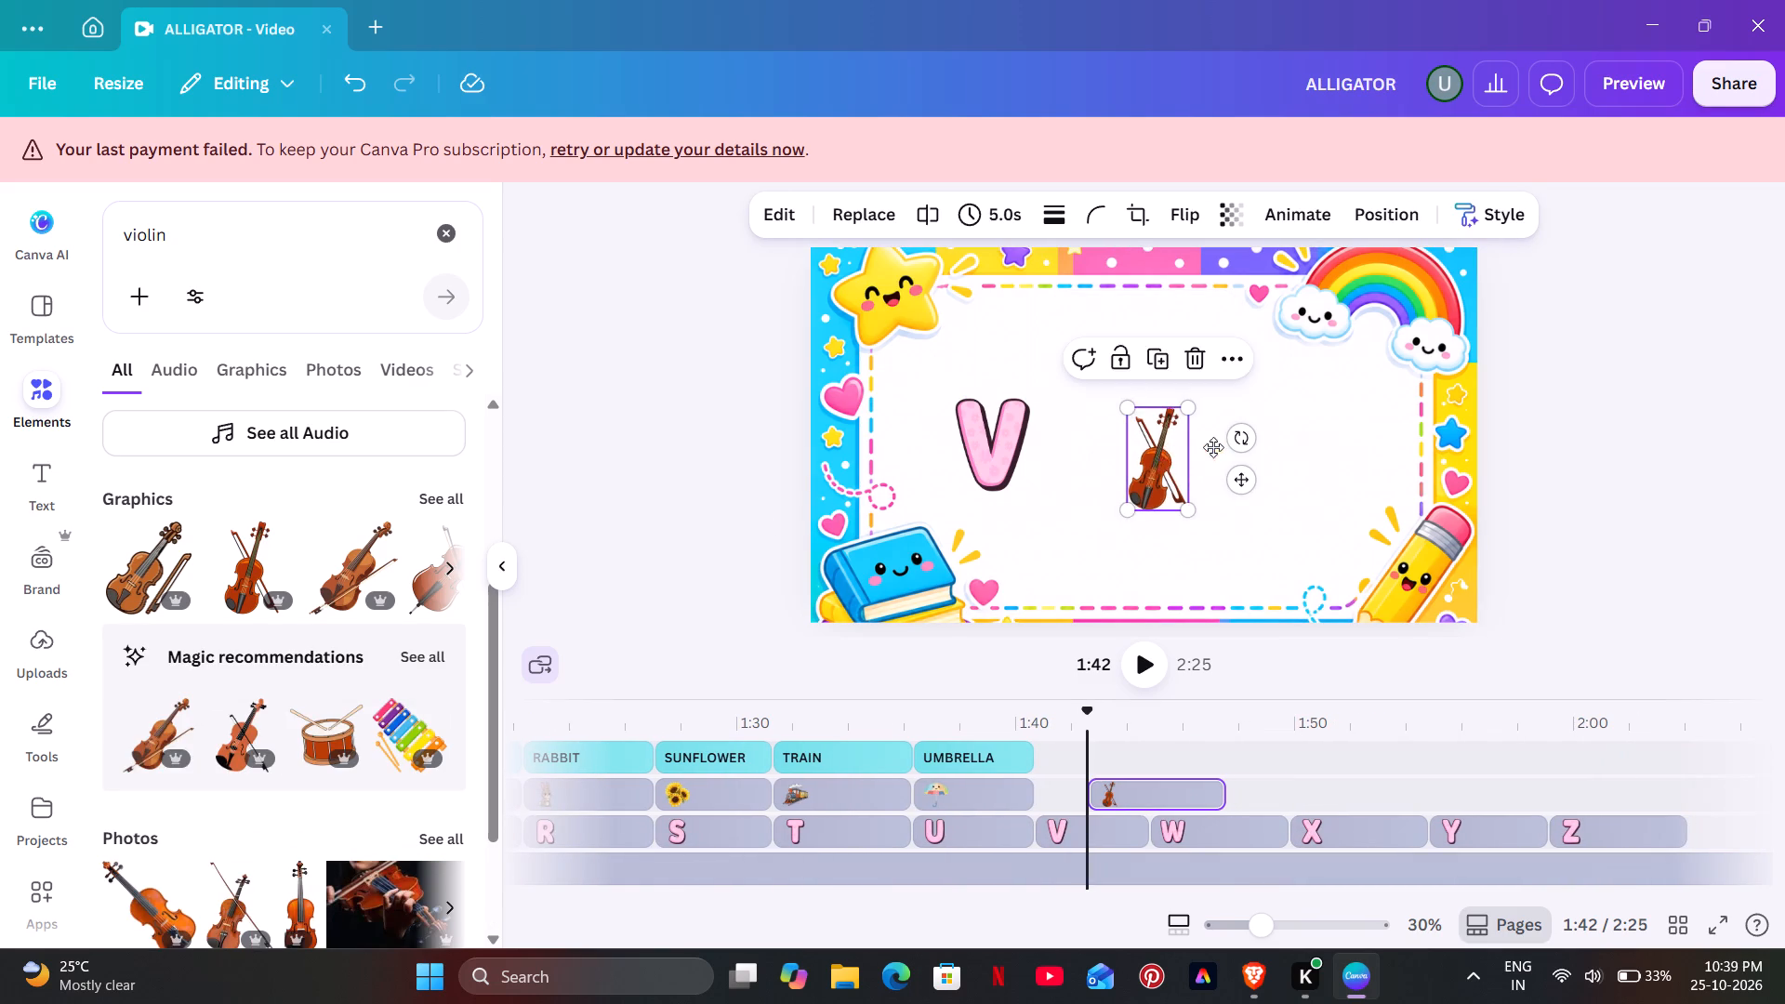
drag(1213, 447, 1228, 433)
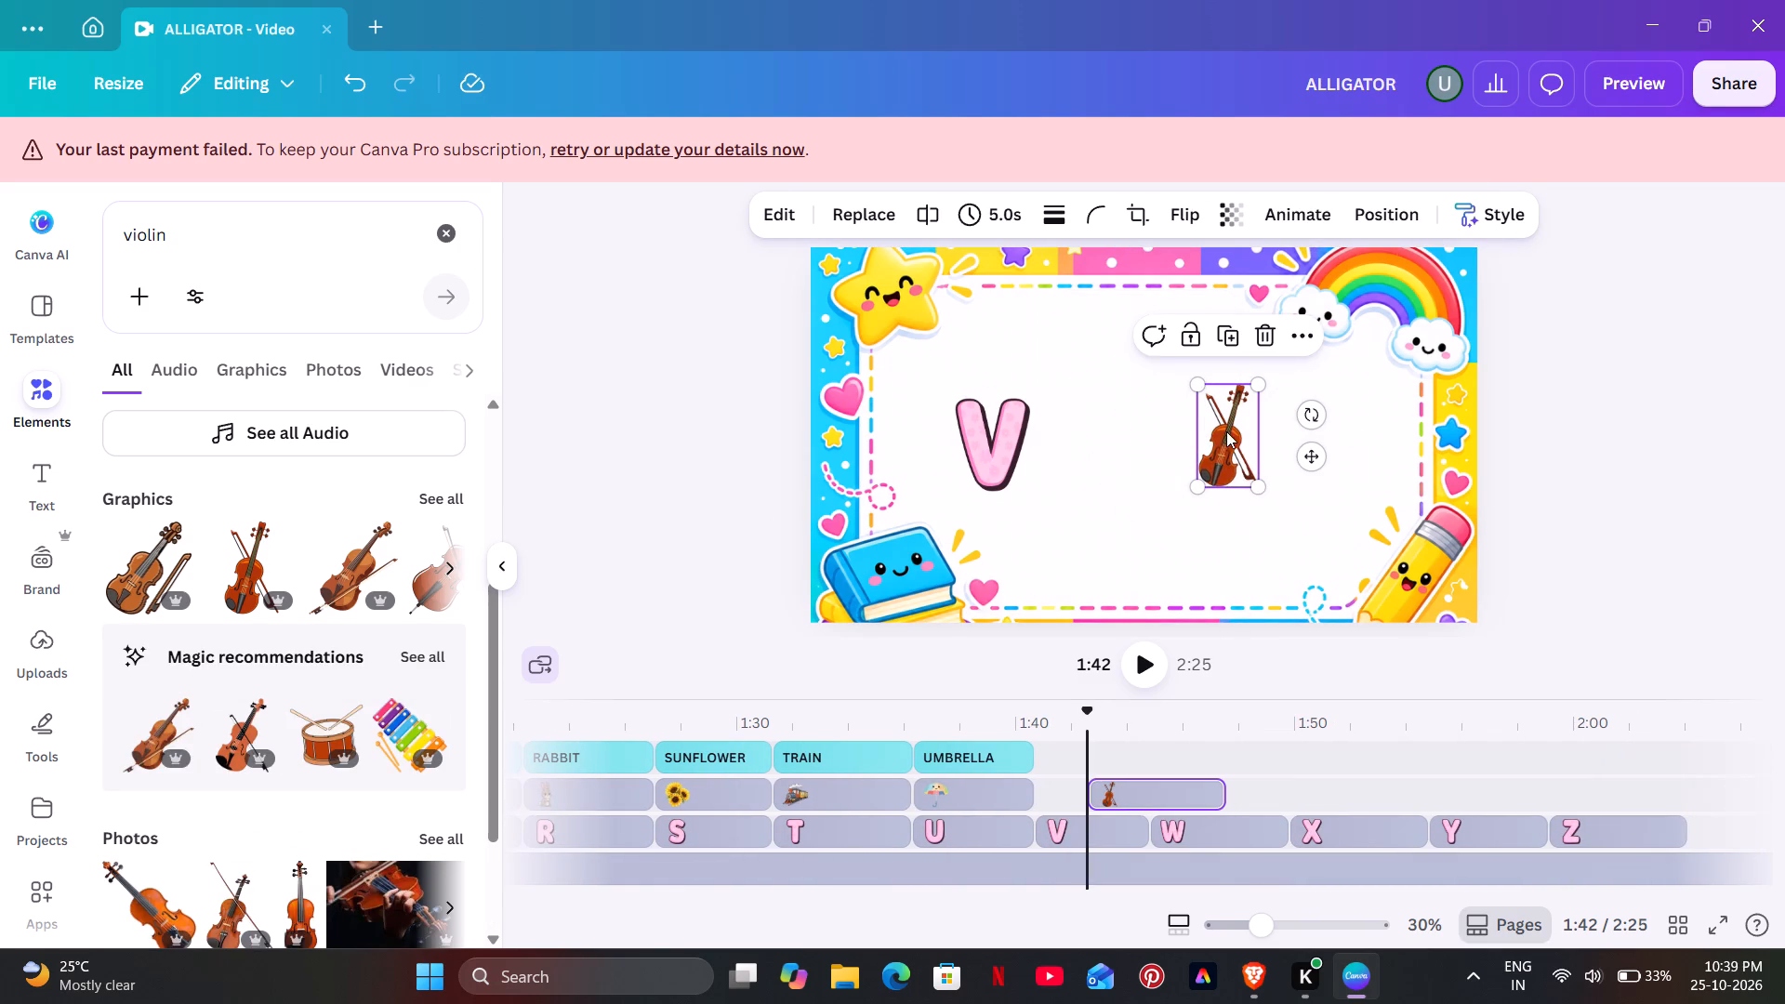
drag(1226, 431, 1343, 445)
click(1099, 471)
Align the violin clip's start with the V clip on the timeline and trim its duration to 4.1 s.
drag(1159, 788, 1117, 786)
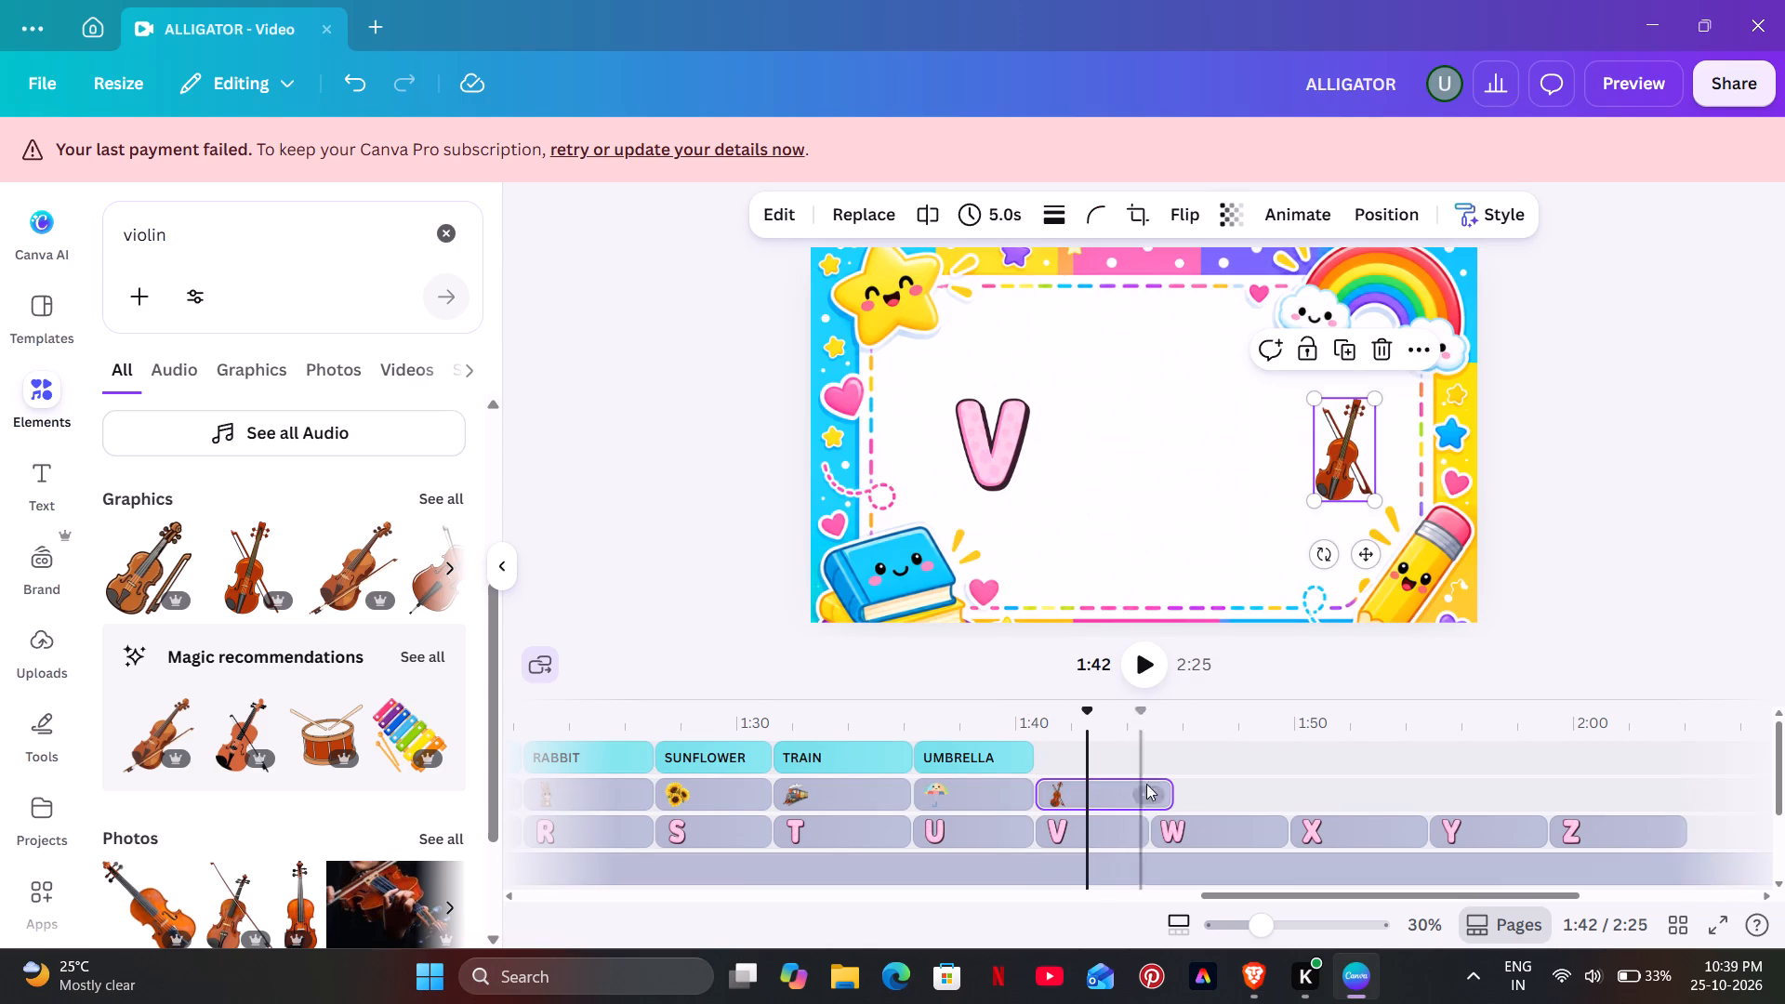
drag(1165, 786, 1147, 794)
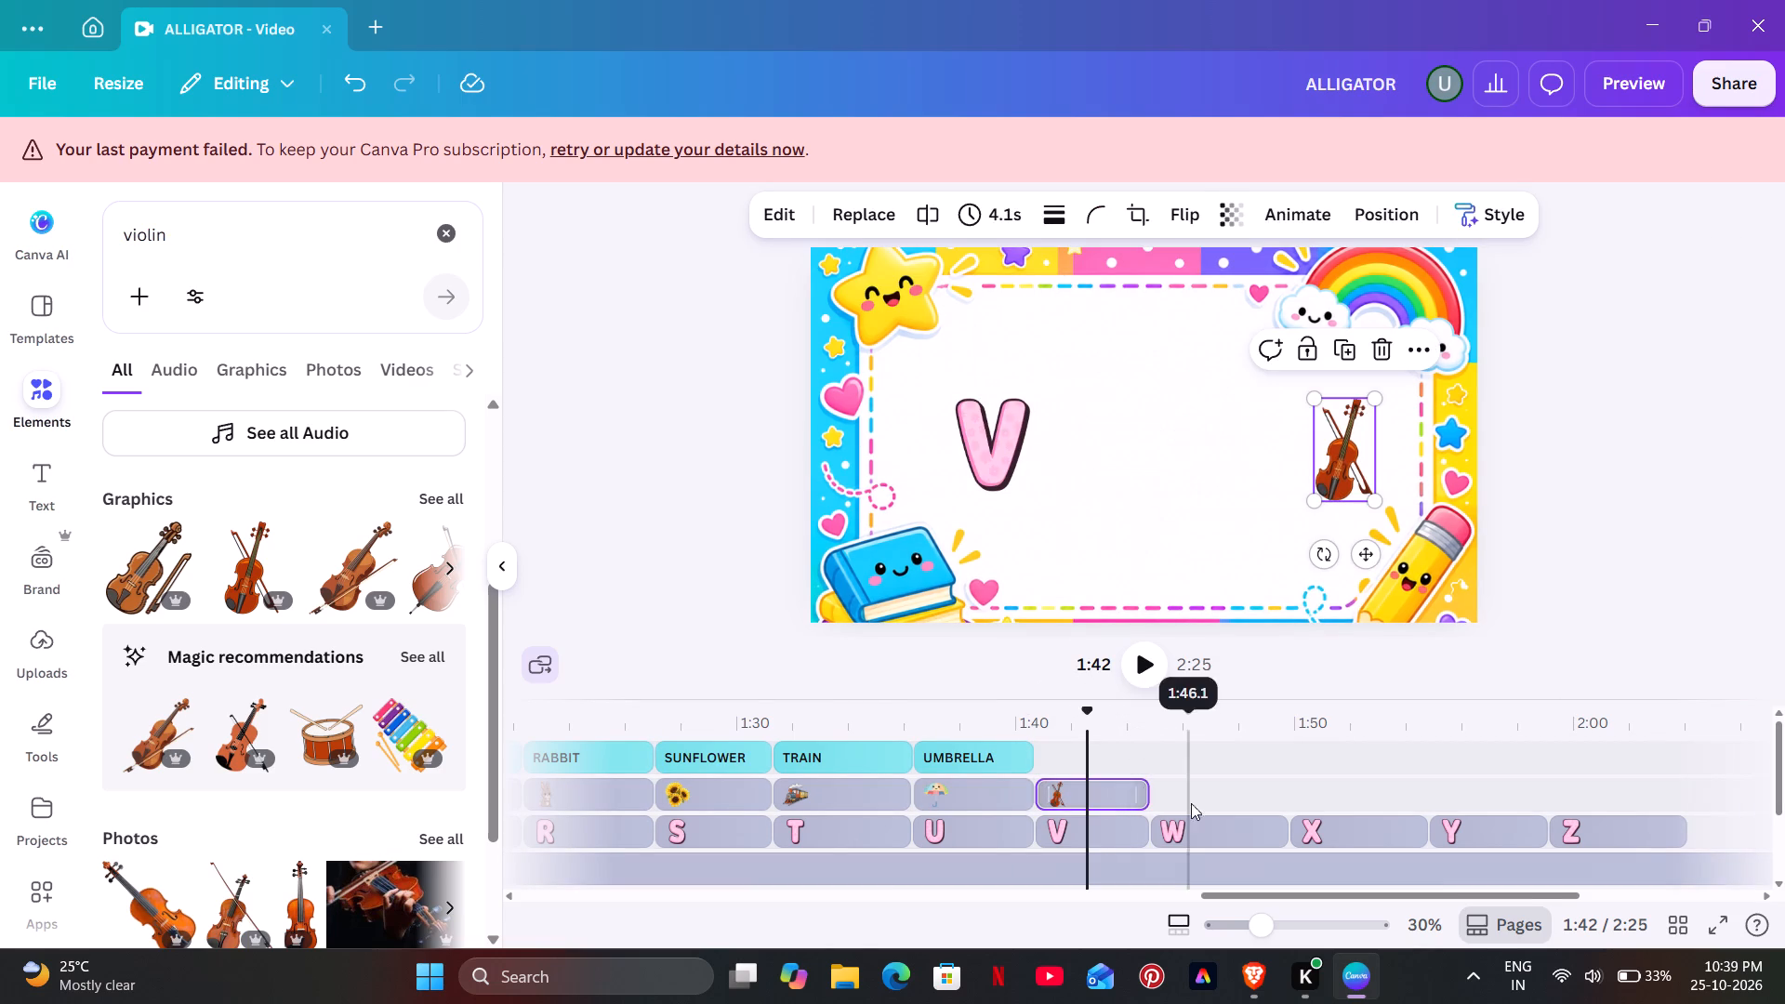
In the W segment at about 1:47, shrink the letter W and move it to the left half of the frame.
click(1144, 671)
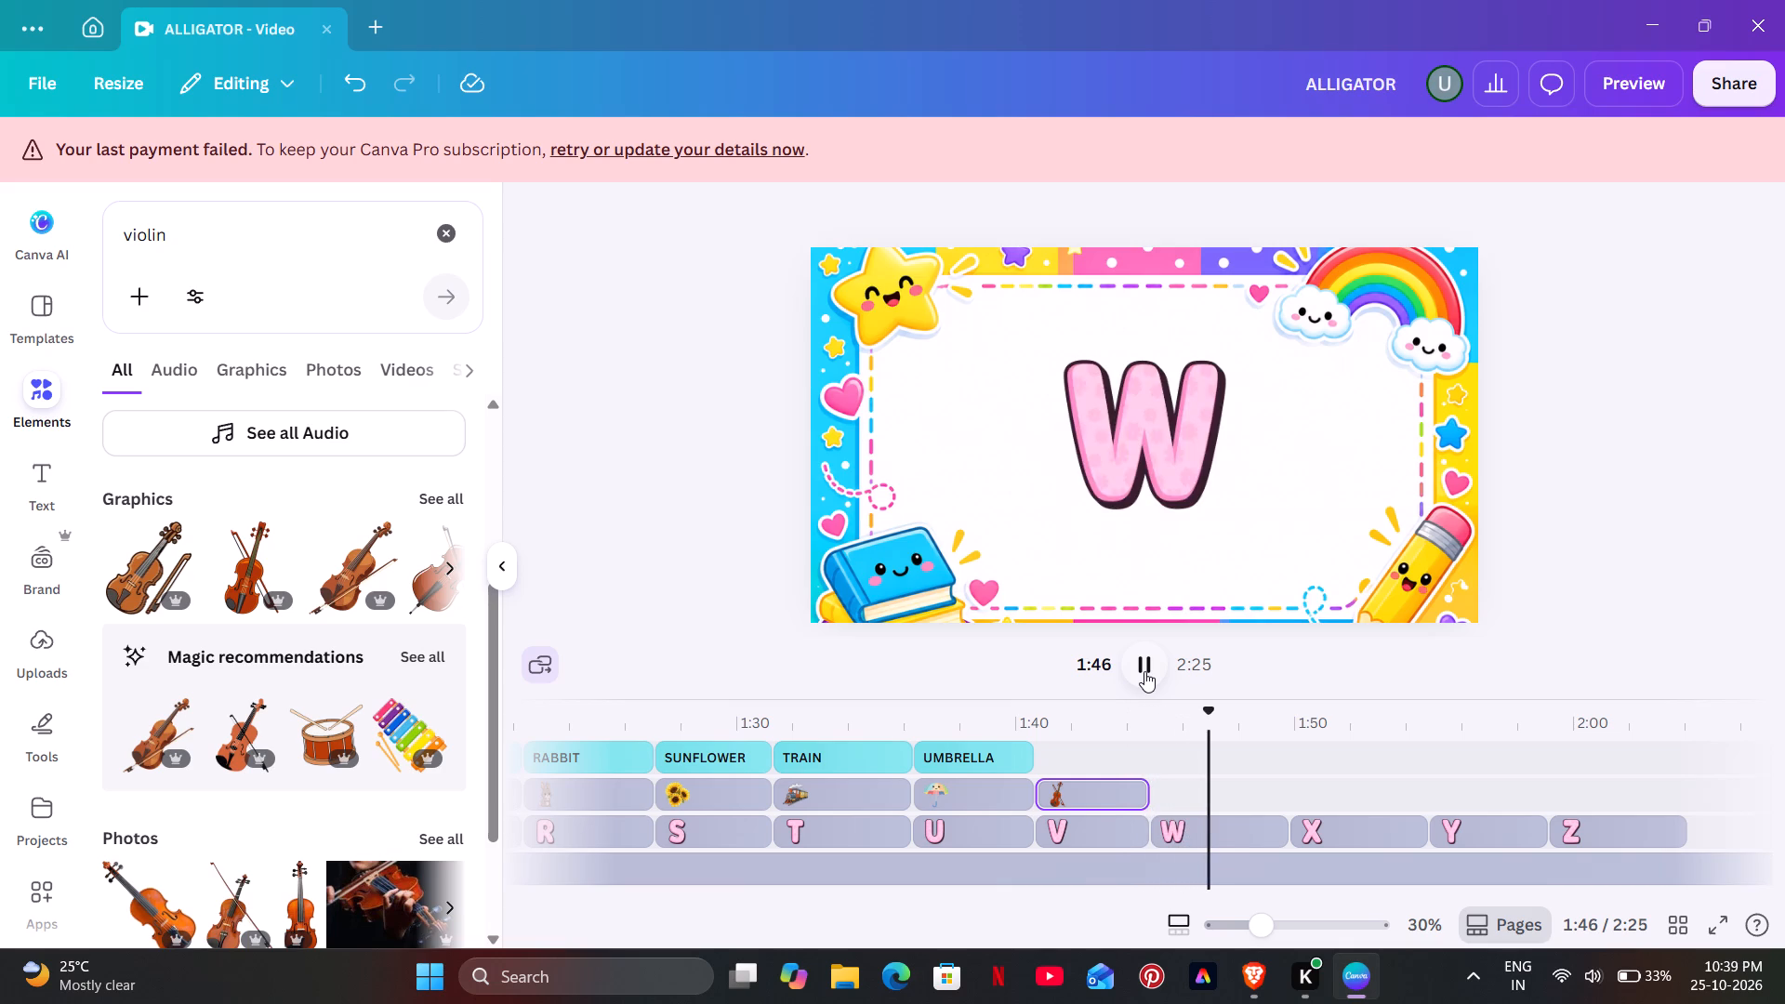
click(1144, 671)
click(1180, 436)
click(1054, 379)
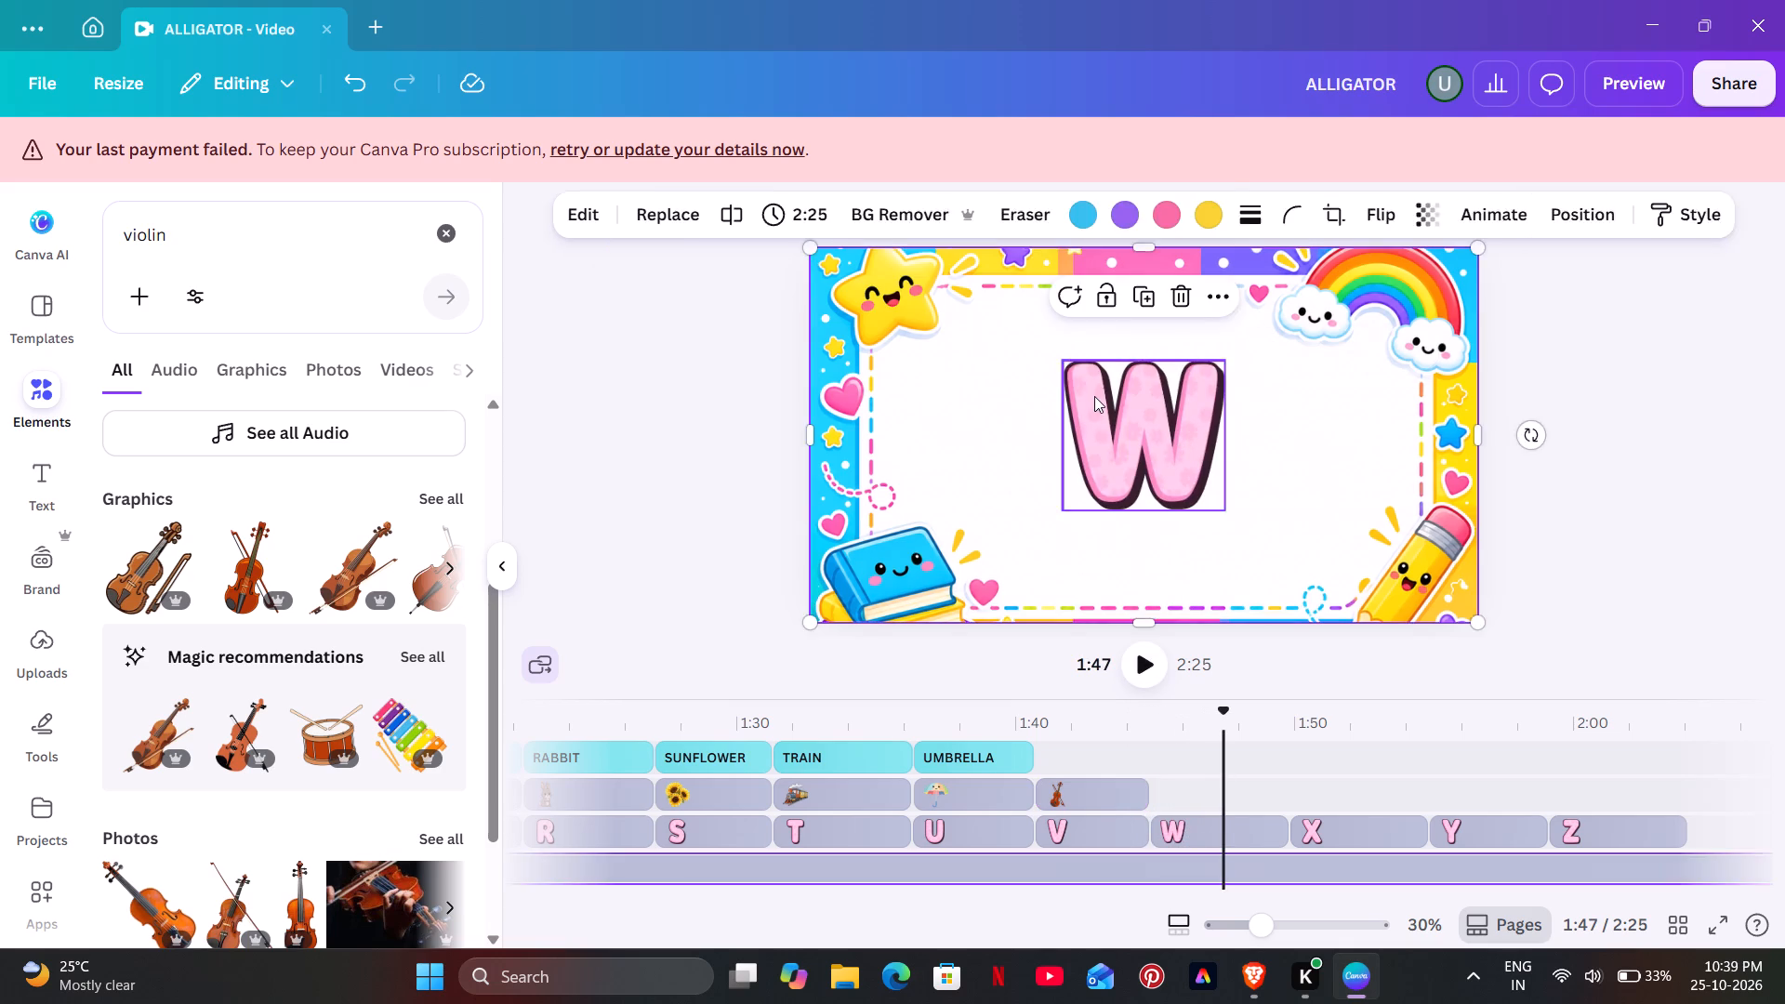
click(1094, 396)
drag(1062, 360, 1136, 432)
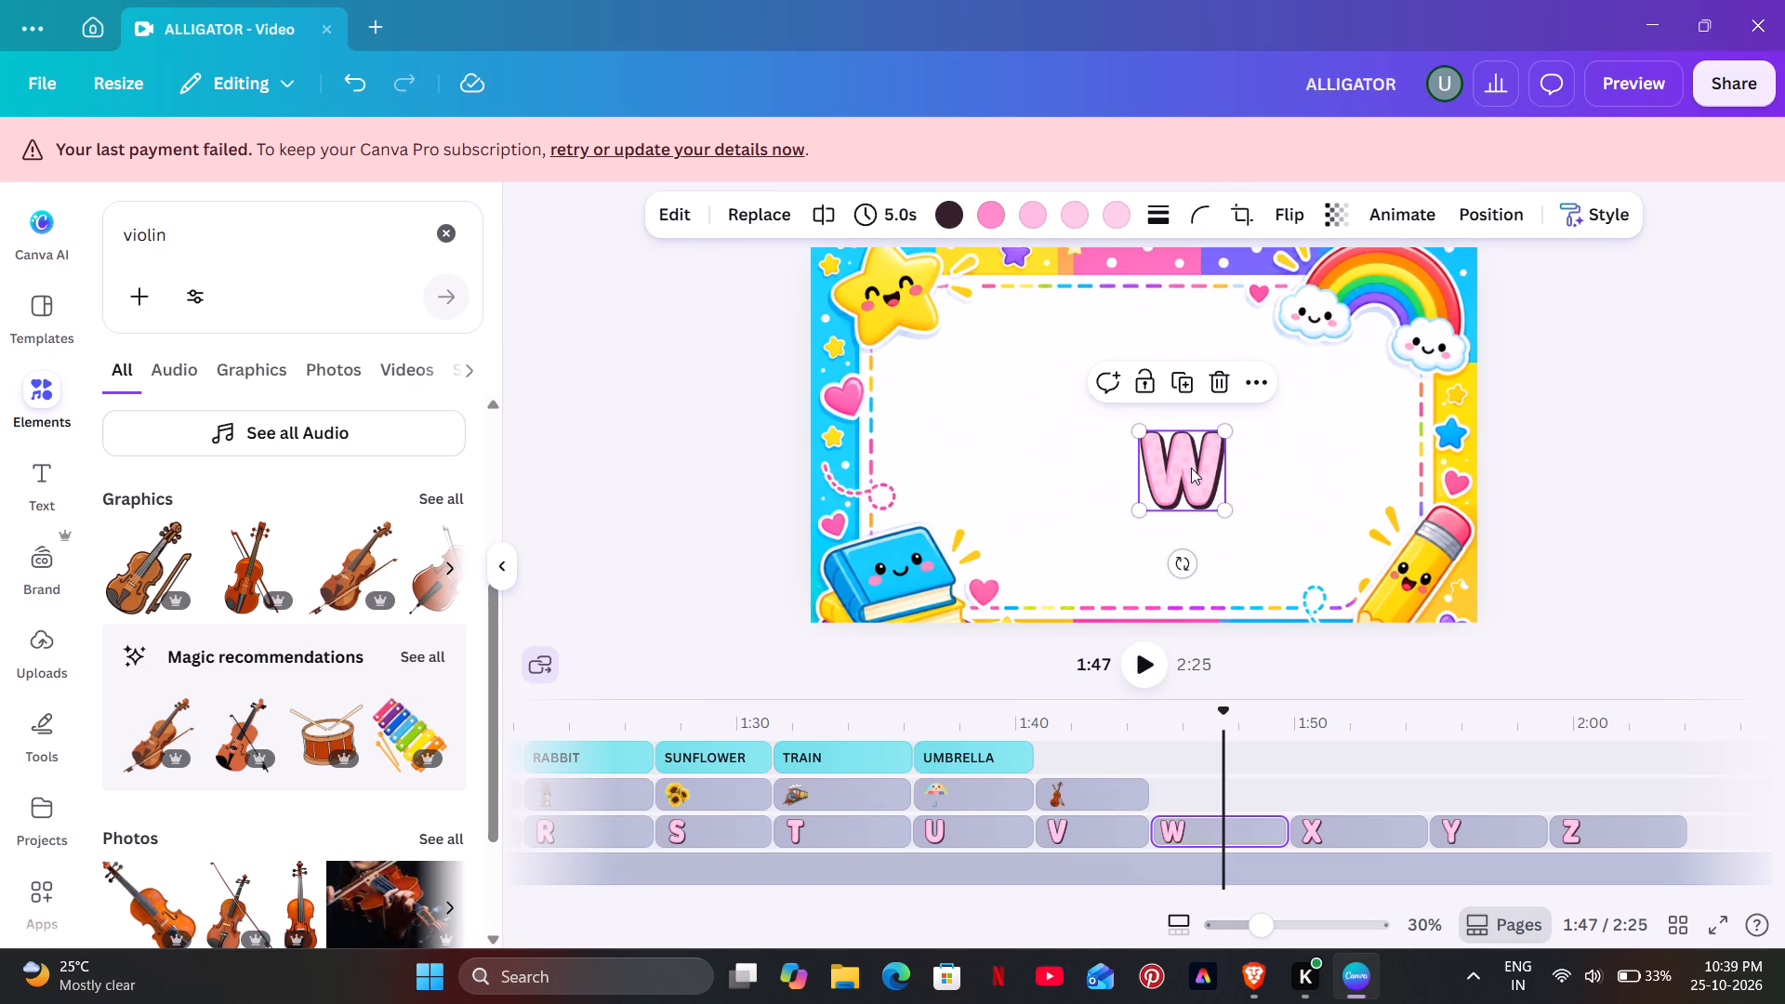
click(1191, 468)
drag(1190, 468, 1005, 443)
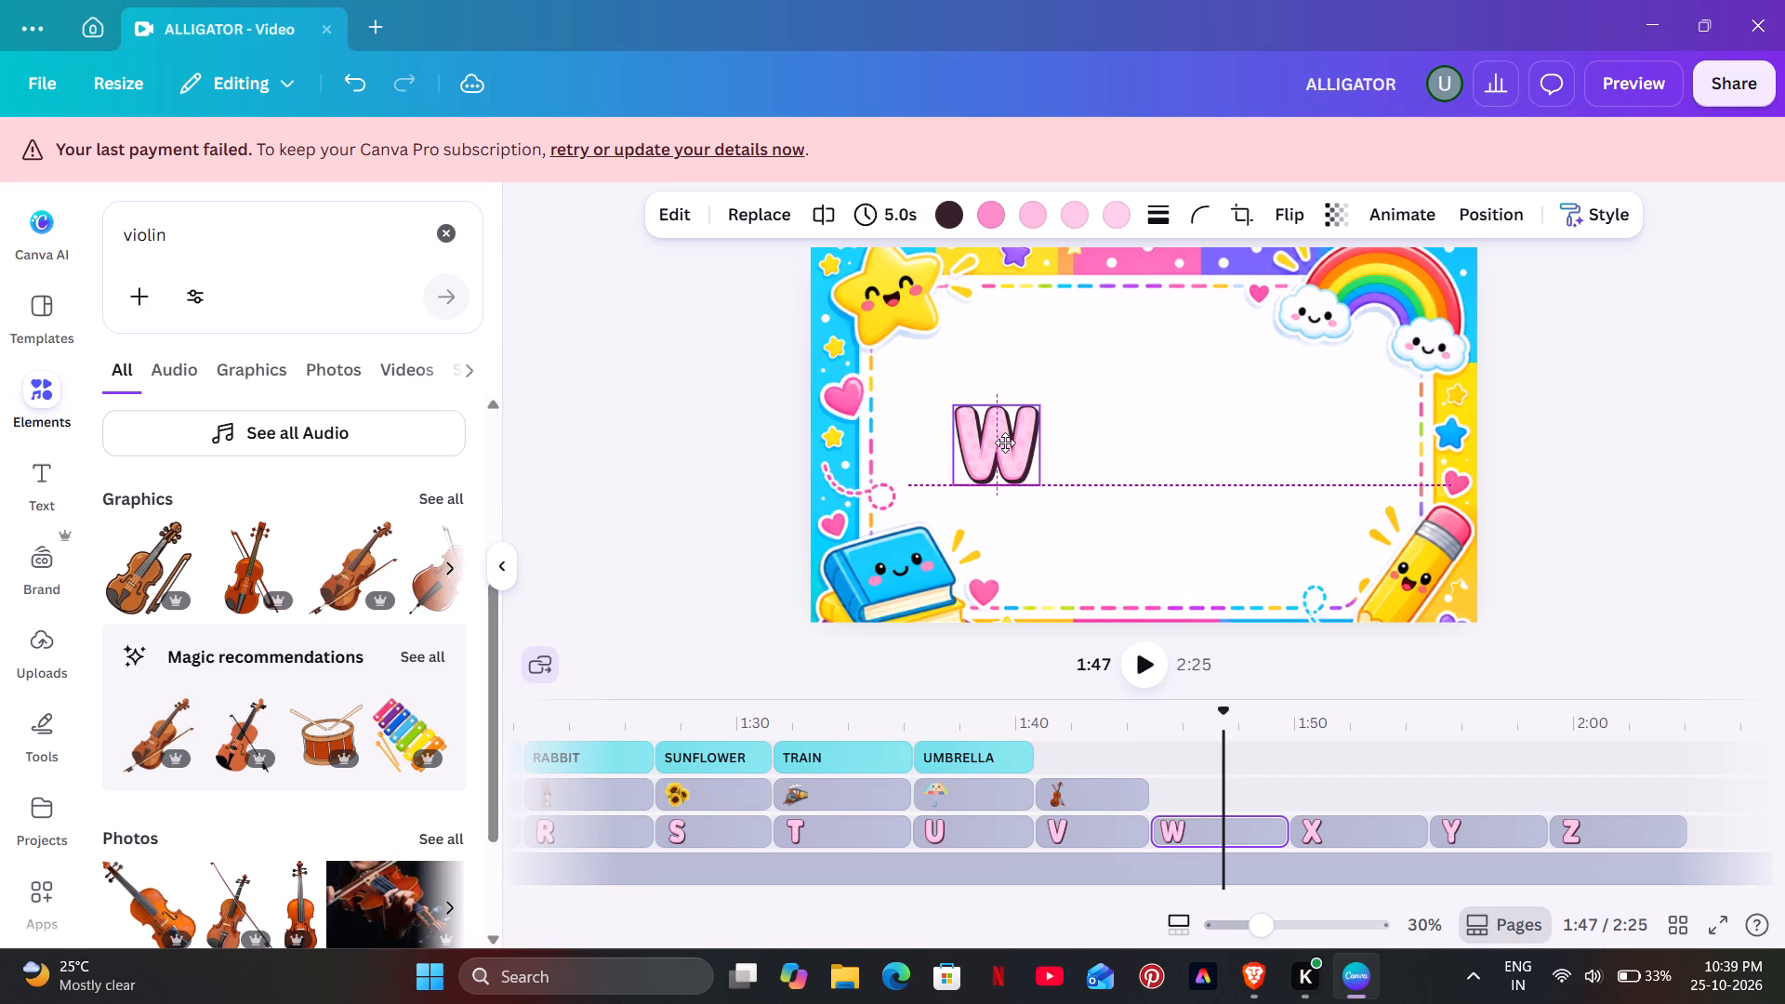
drag(1005, 443, 1009, 444)
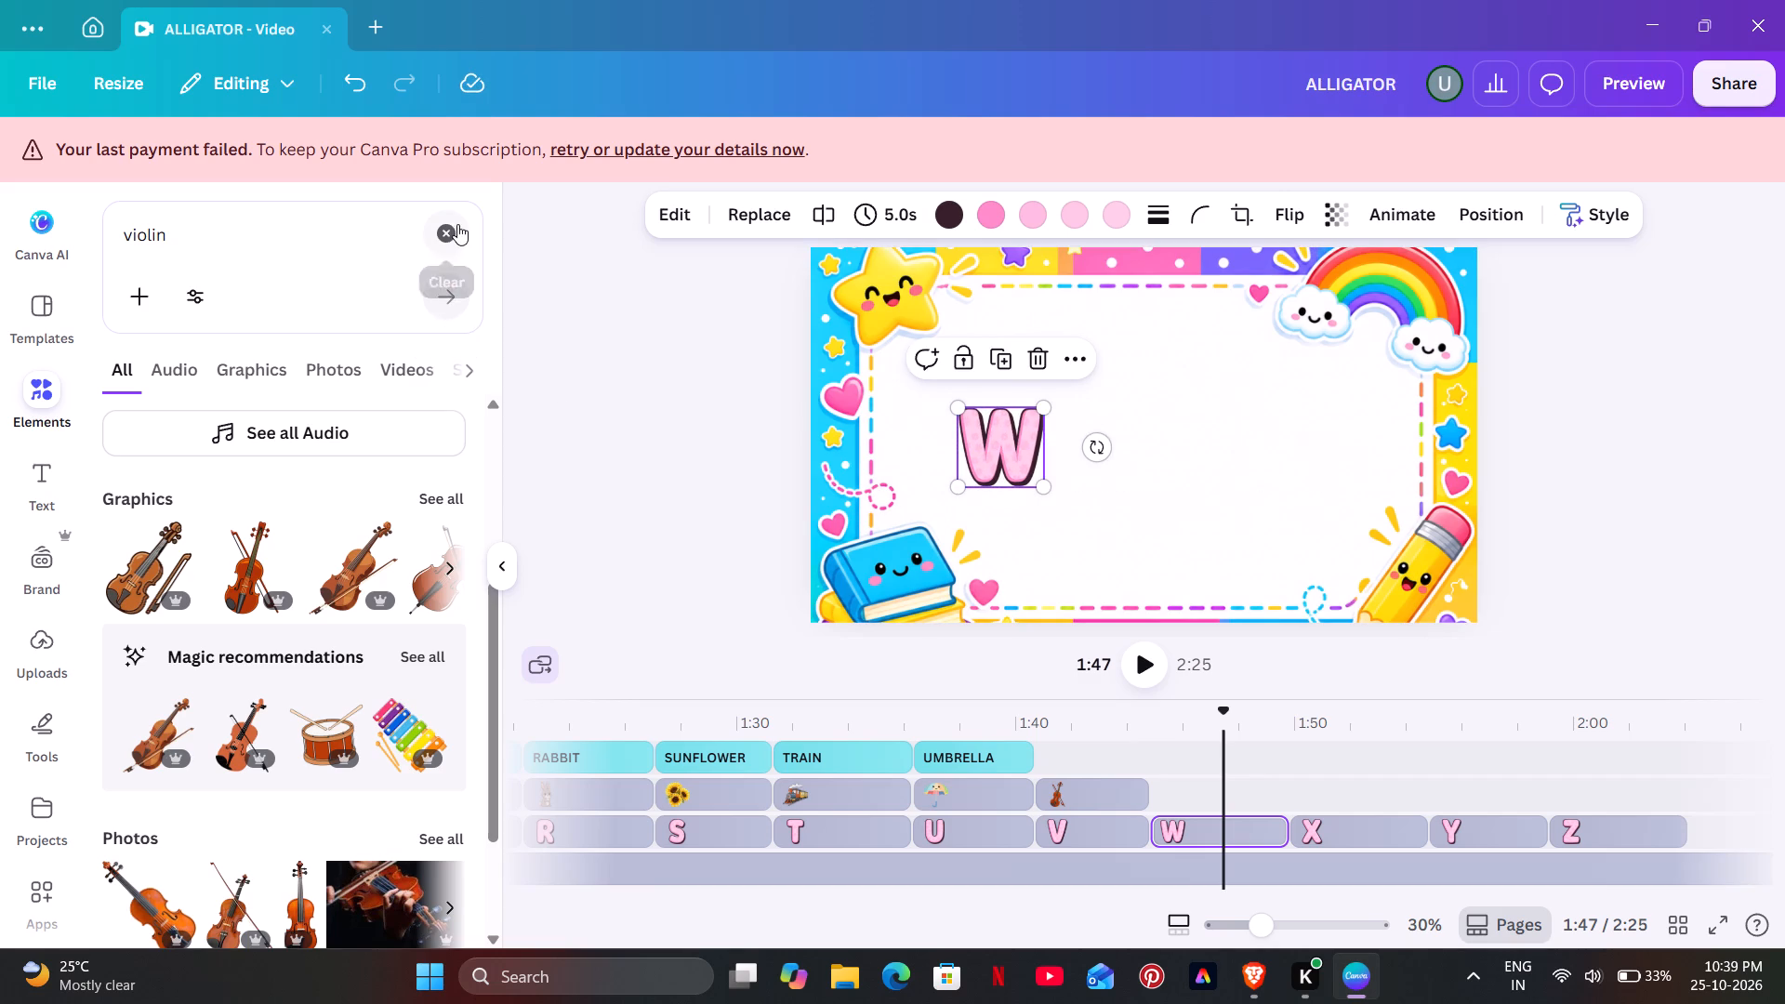
Search the elements for whale.
click(457, 224)
text(whale)
key(Return)
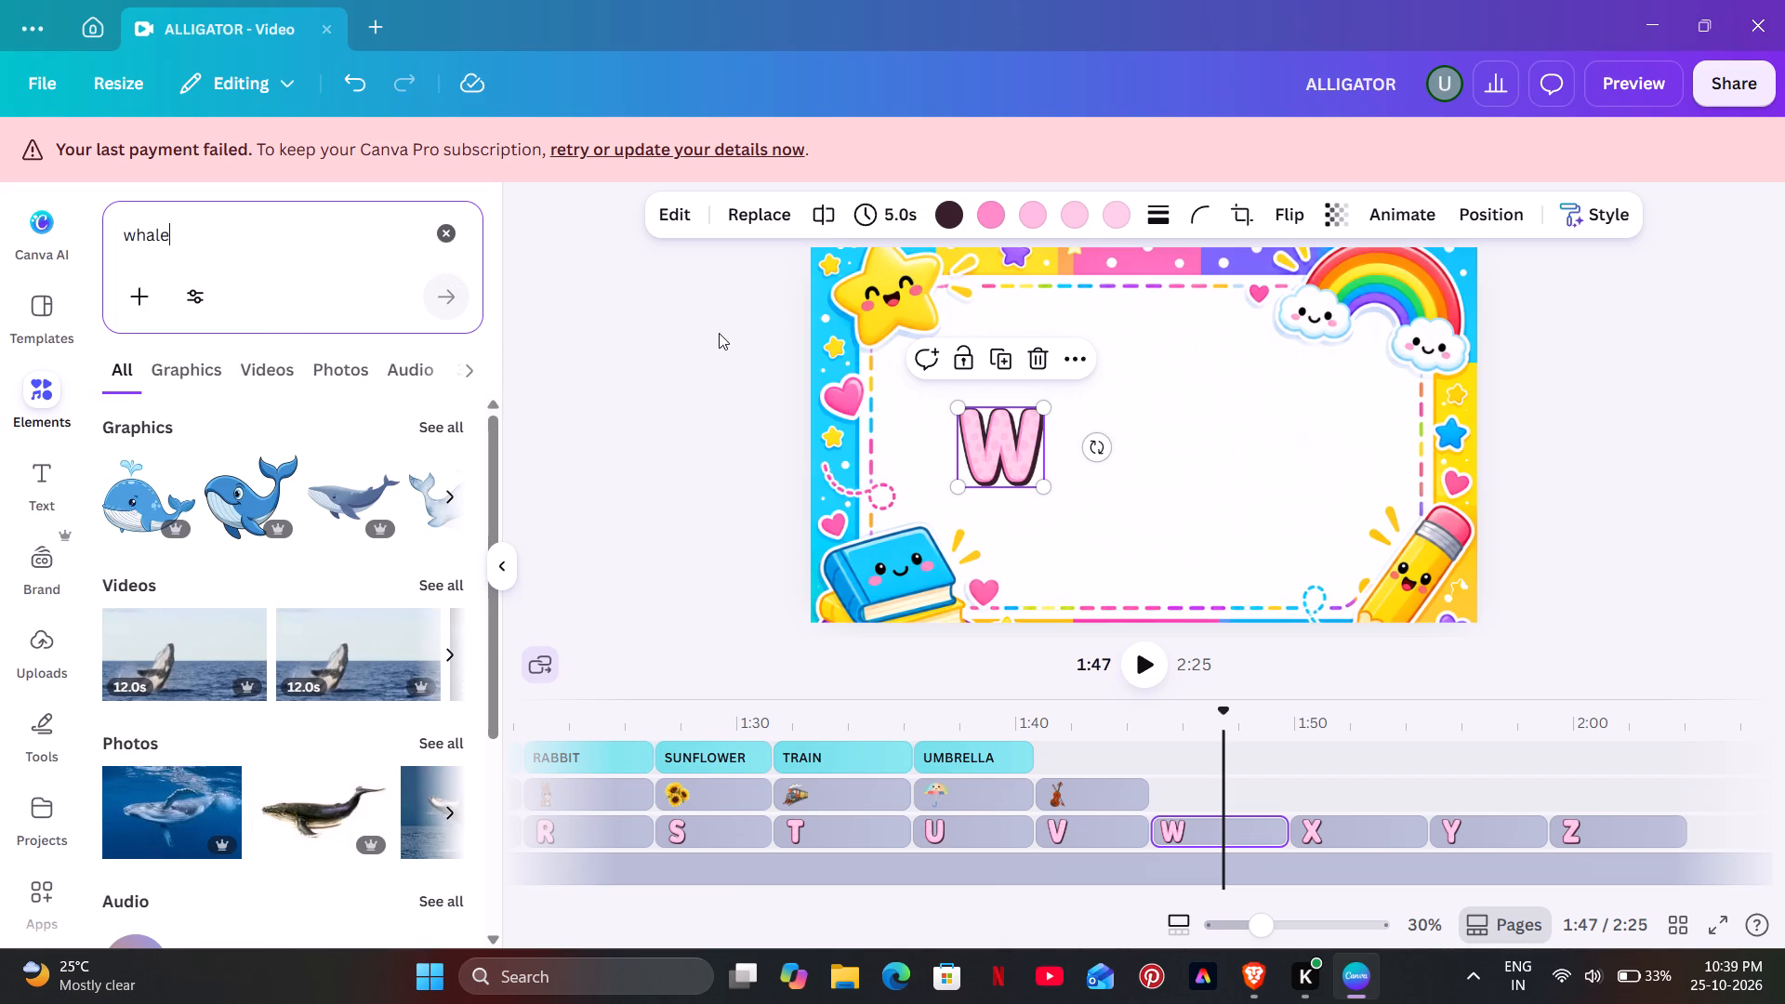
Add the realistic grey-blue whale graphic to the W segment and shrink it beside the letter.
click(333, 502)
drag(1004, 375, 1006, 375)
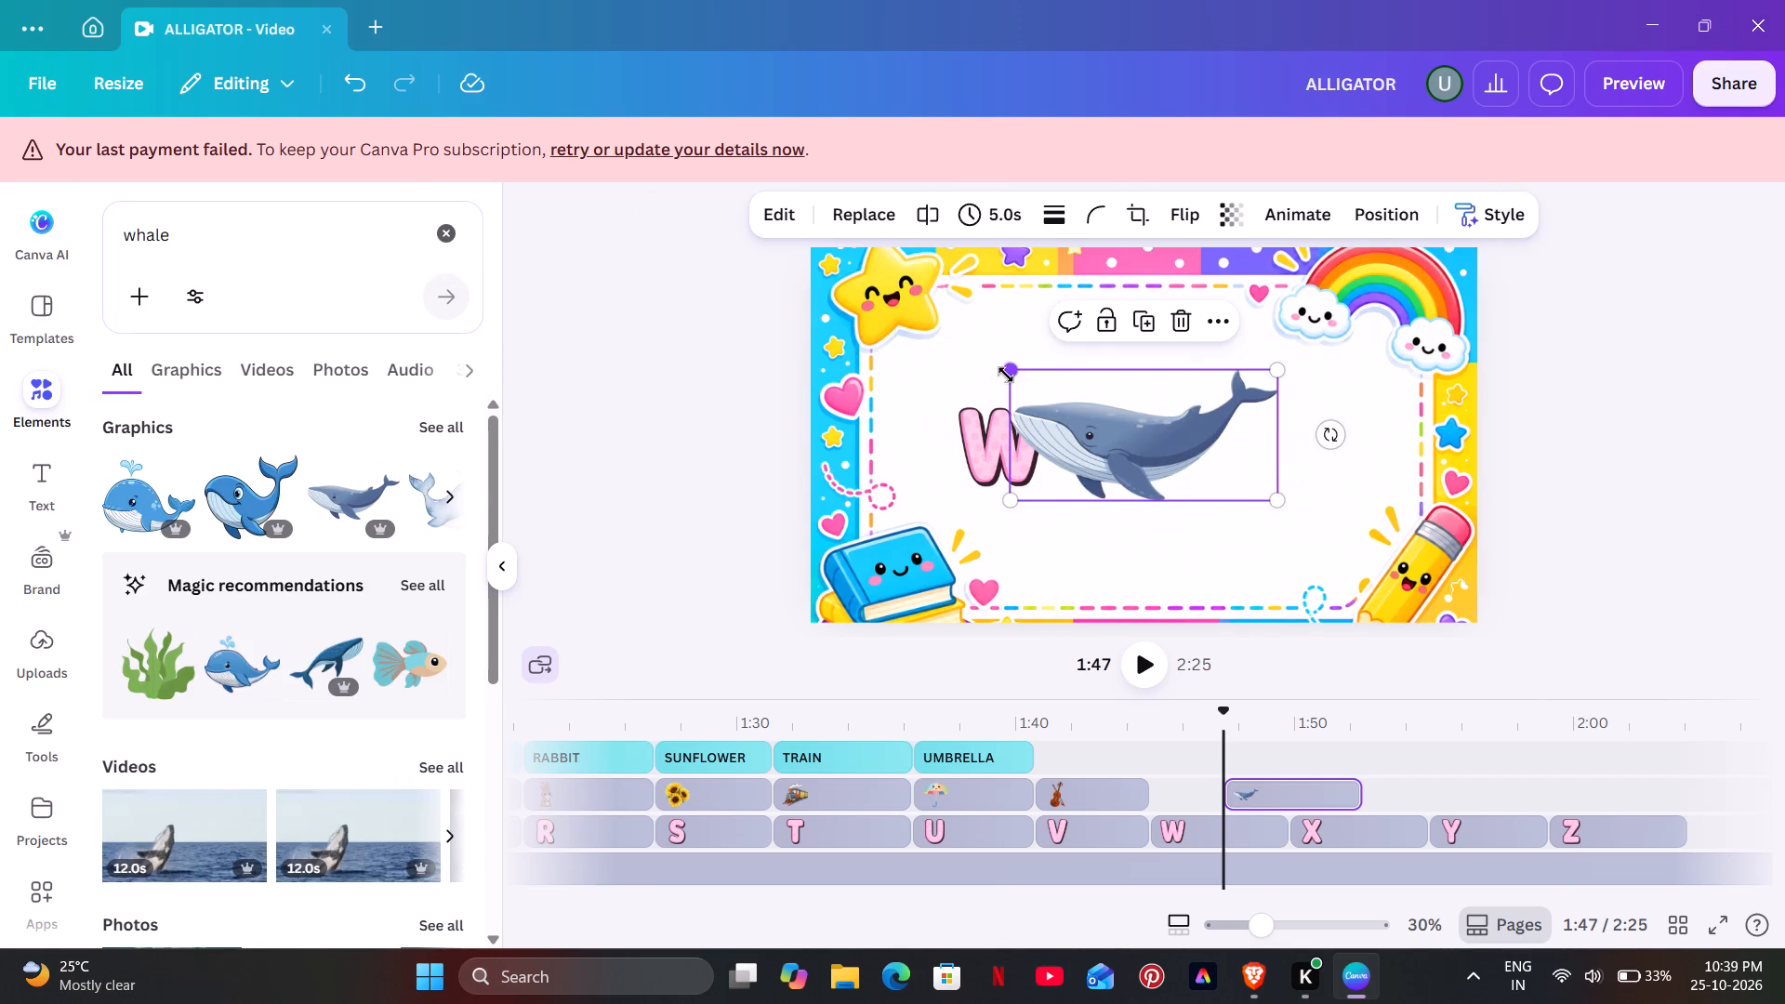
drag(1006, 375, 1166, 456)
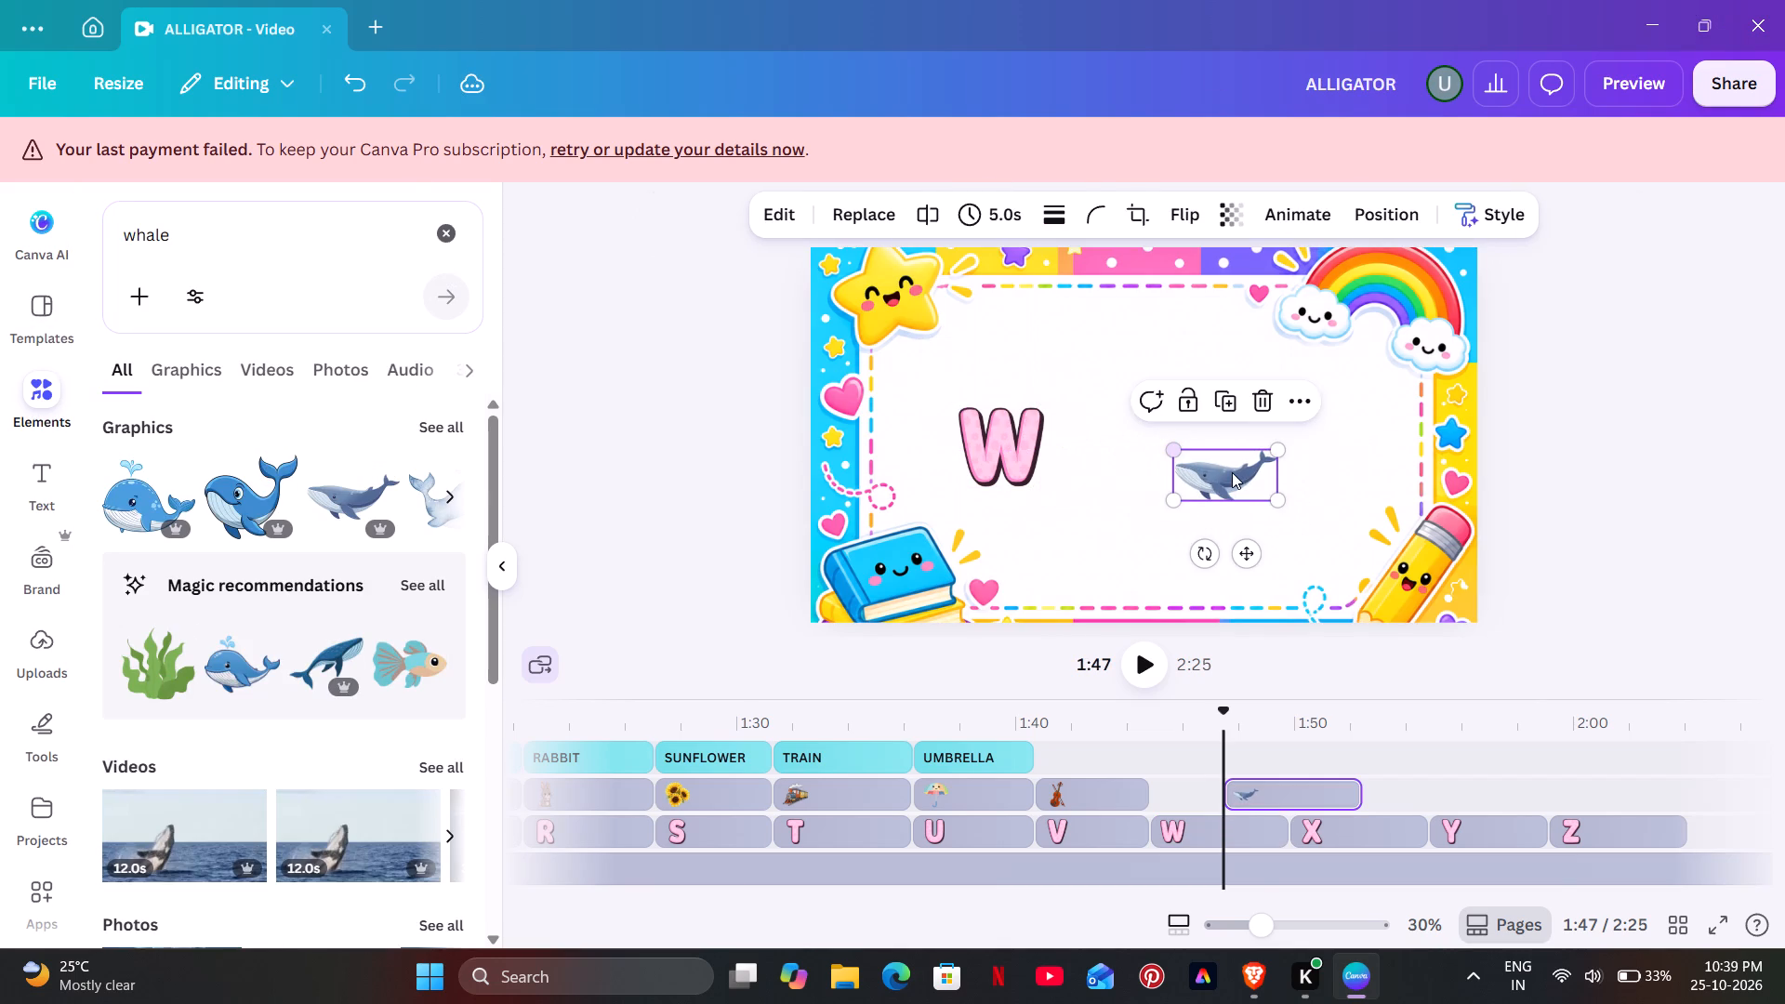
Browse further whale graphics and add the cartoon blue whale with a water spout to the W segment.
click(438, 498)
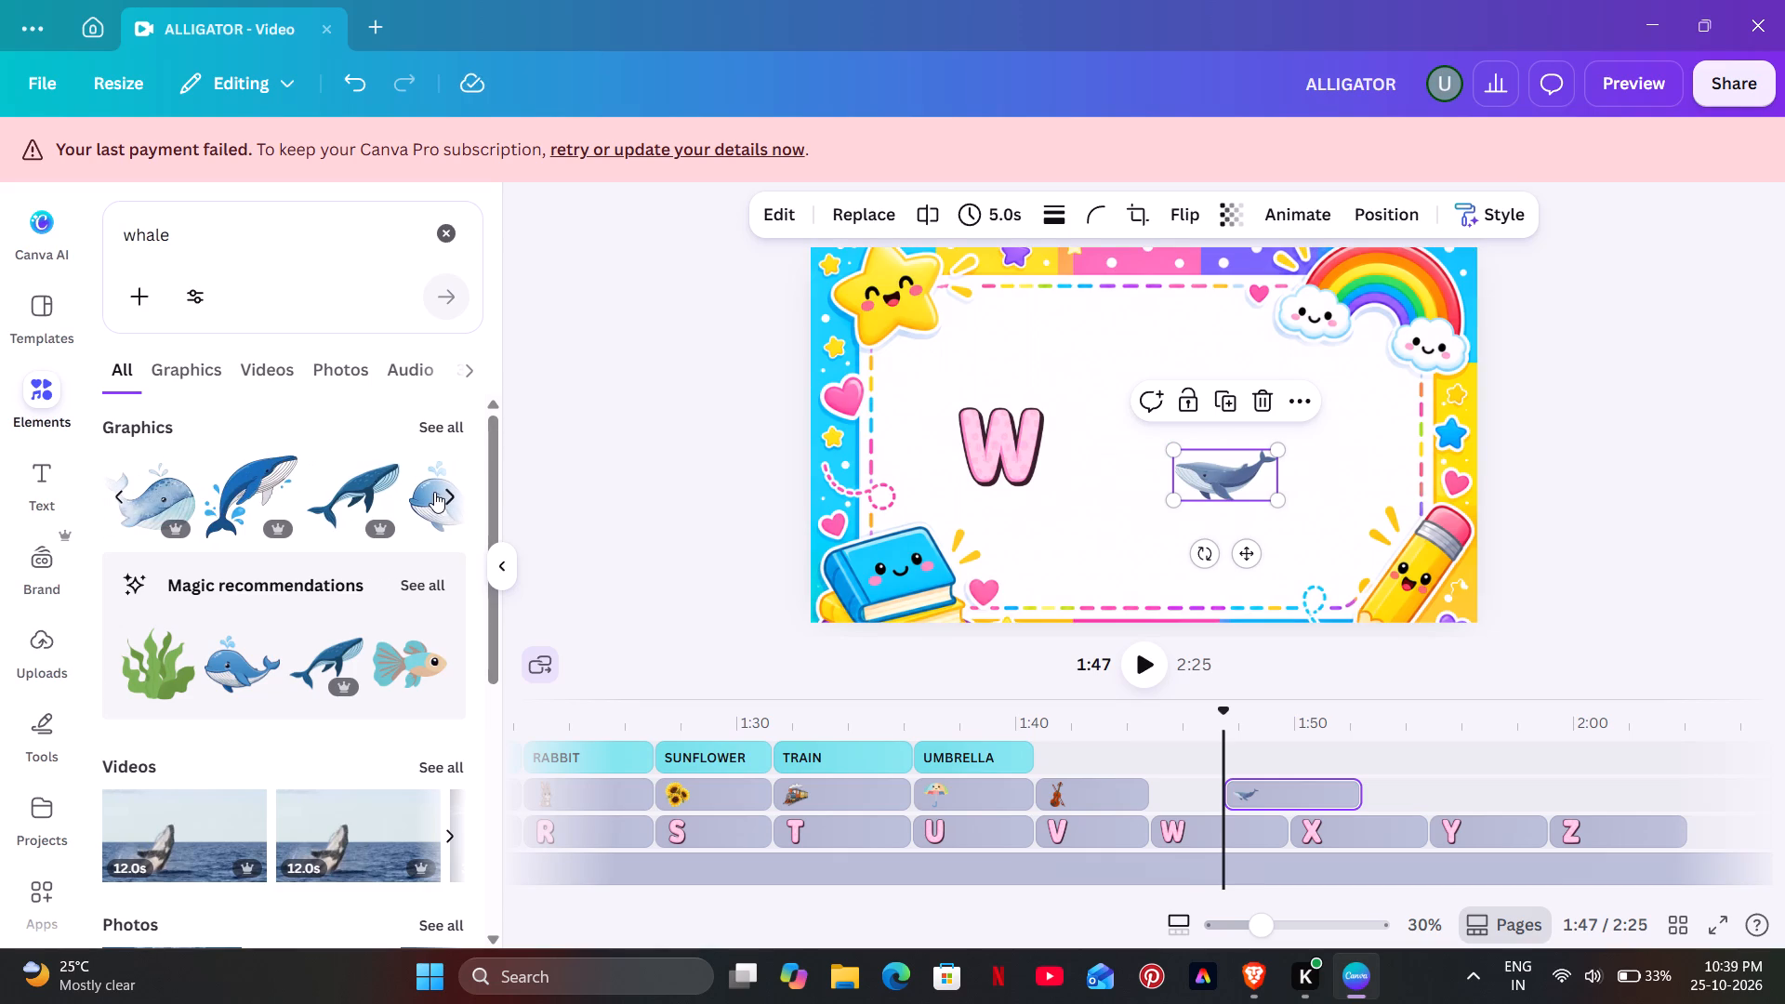
click(454, 492)
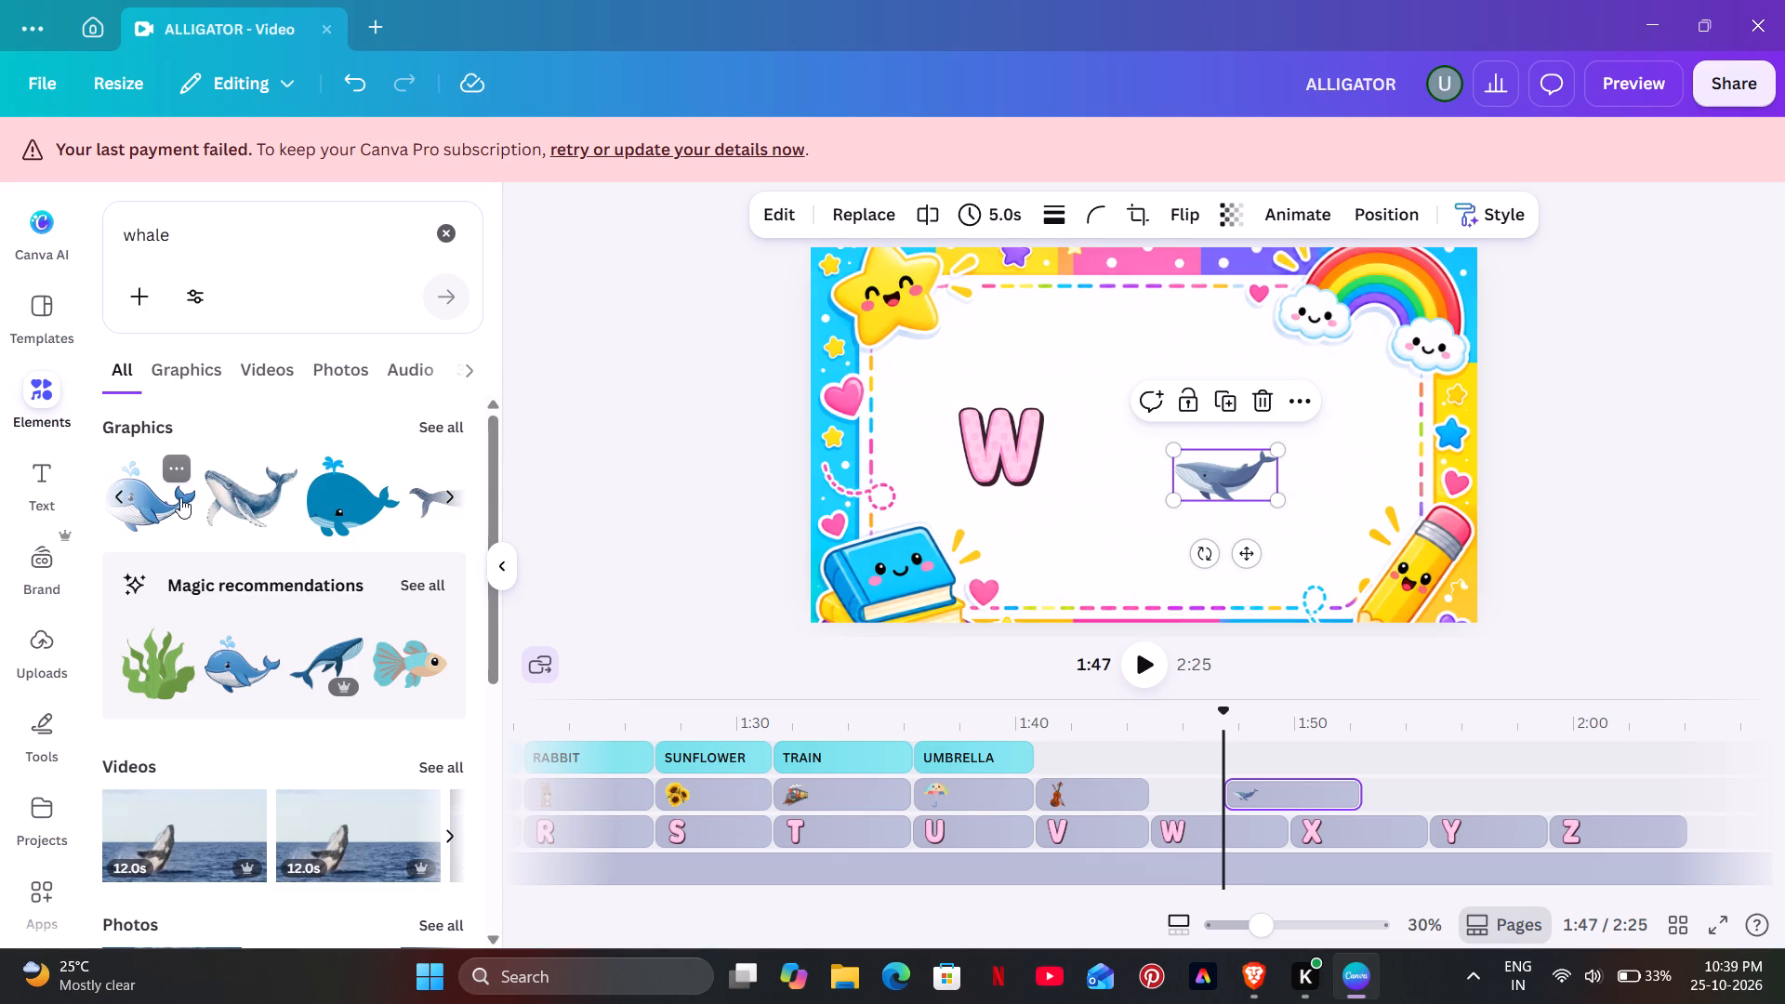
click(158, 506)
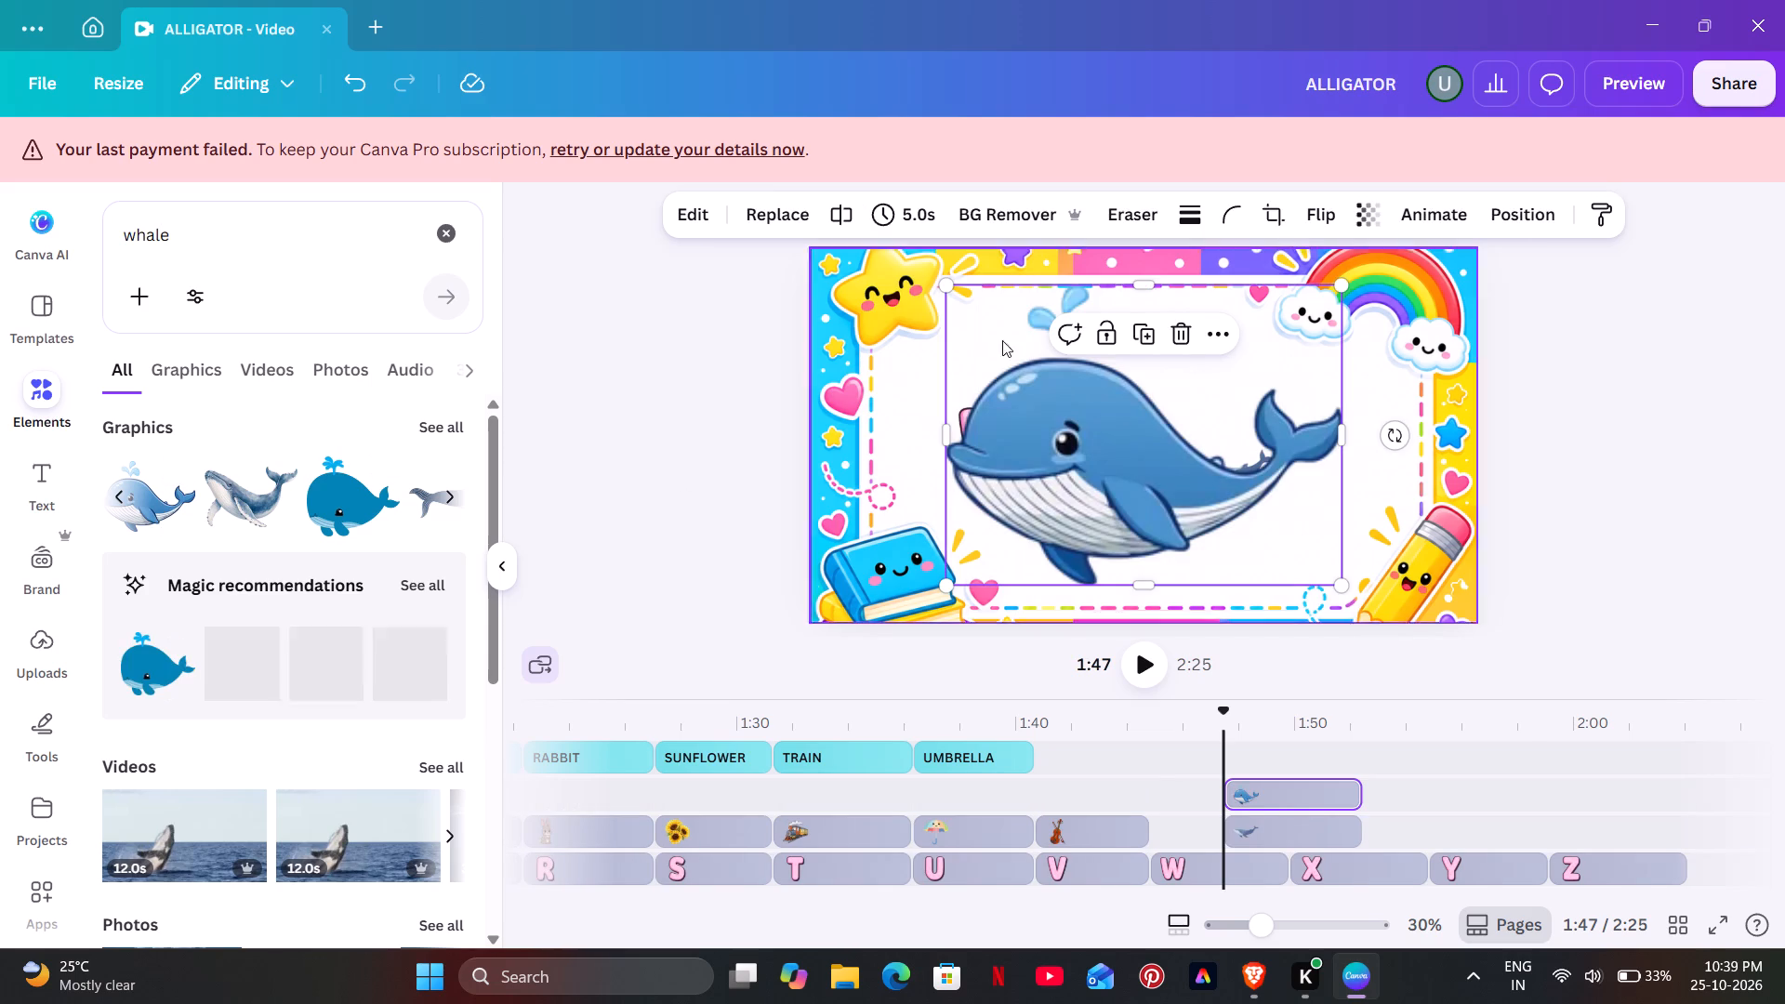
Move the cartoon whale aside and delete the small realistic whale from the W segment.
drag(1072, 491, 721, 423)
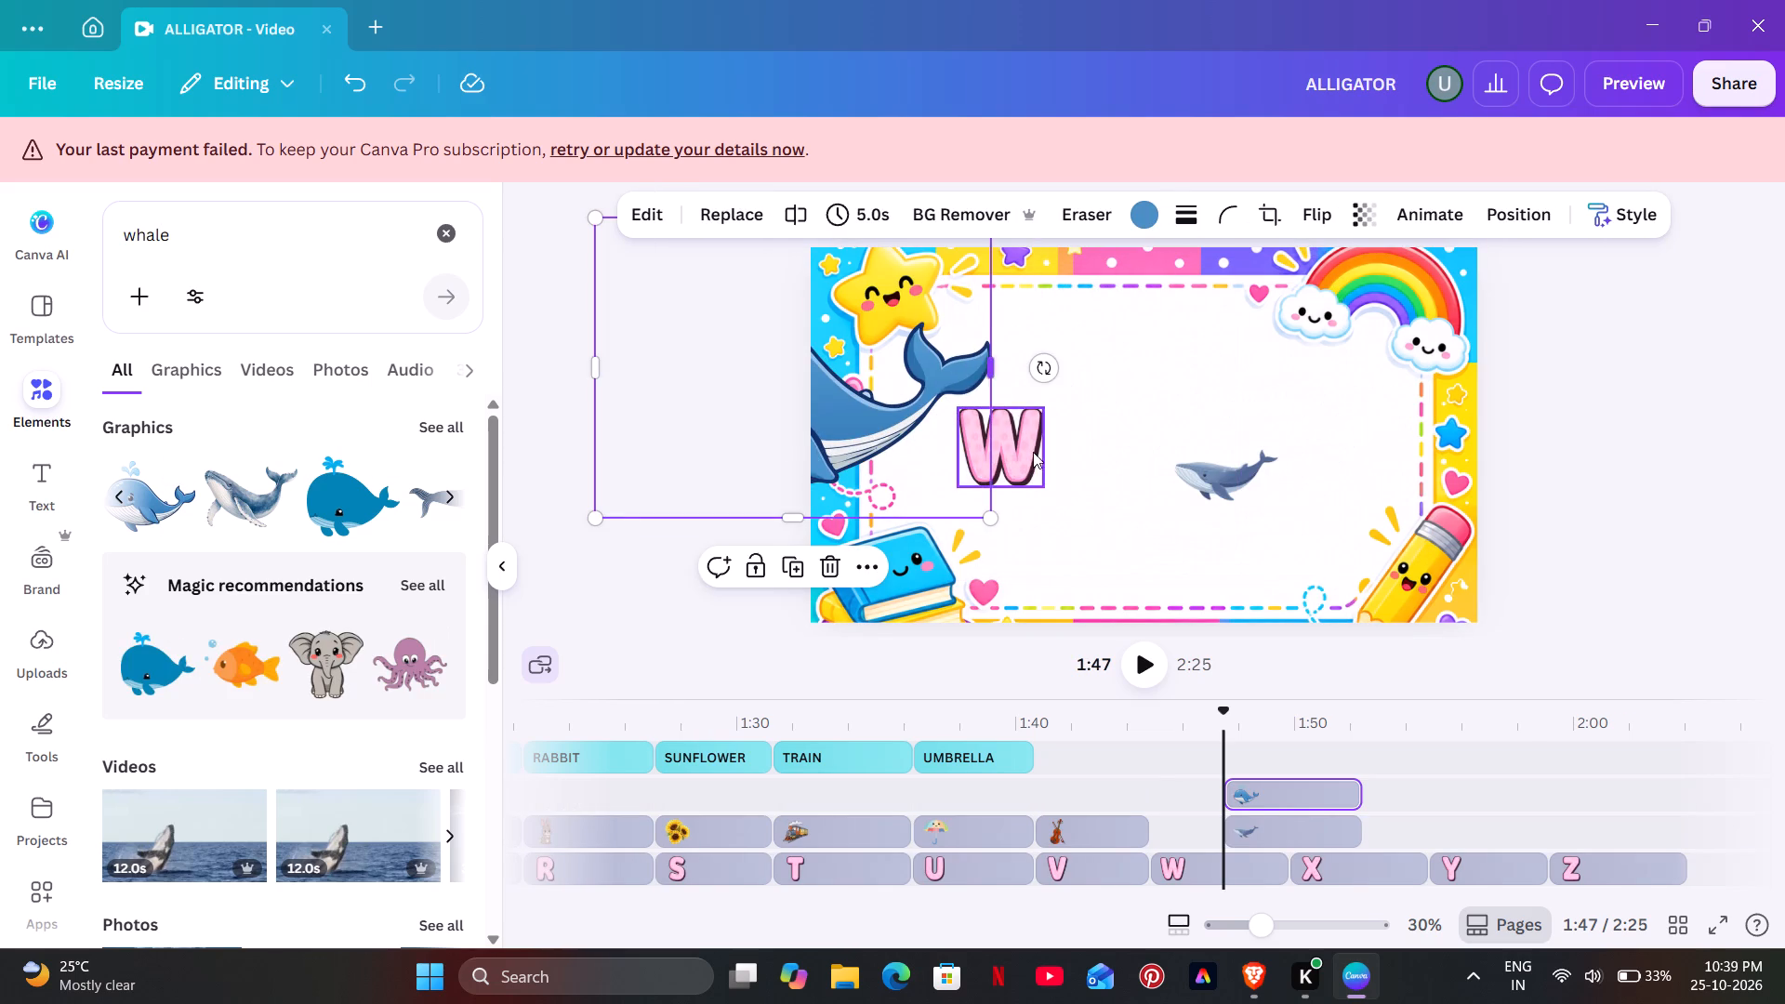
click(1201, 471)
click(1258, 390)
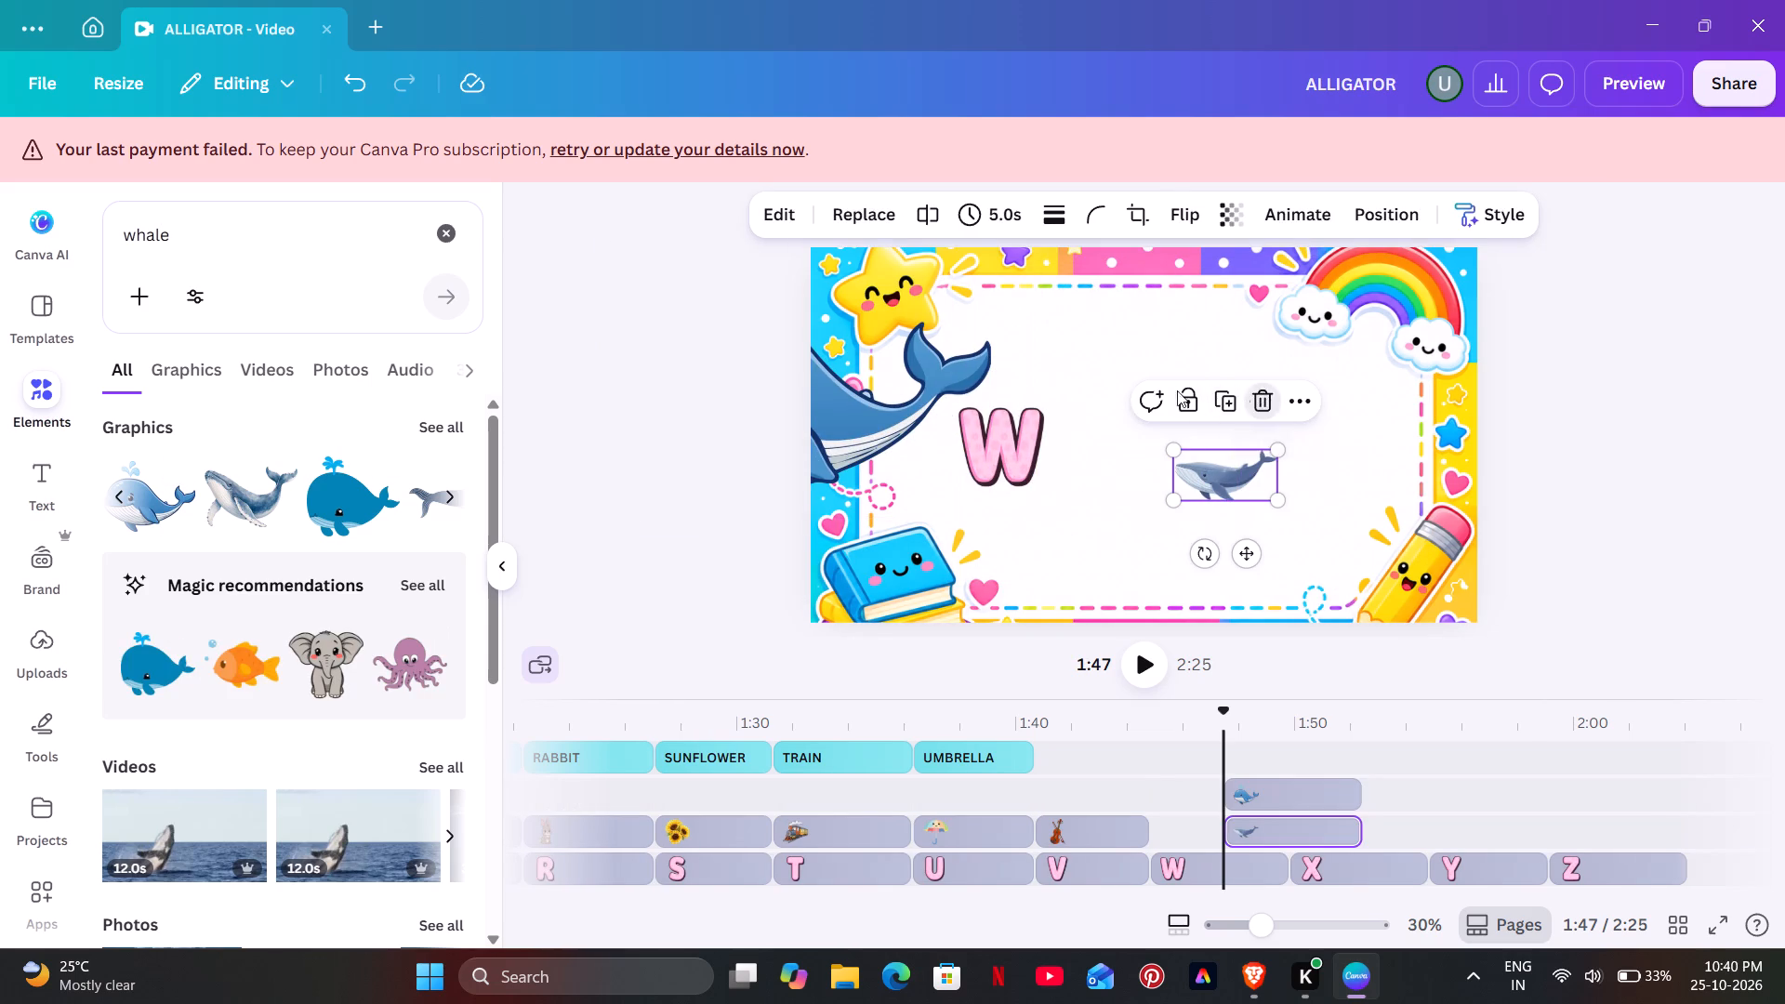
Shrink the cartoon whale and place it near the frame's right edge, level with the letter W.
click(873, 397)
drag(860, 400, 1116, 425)
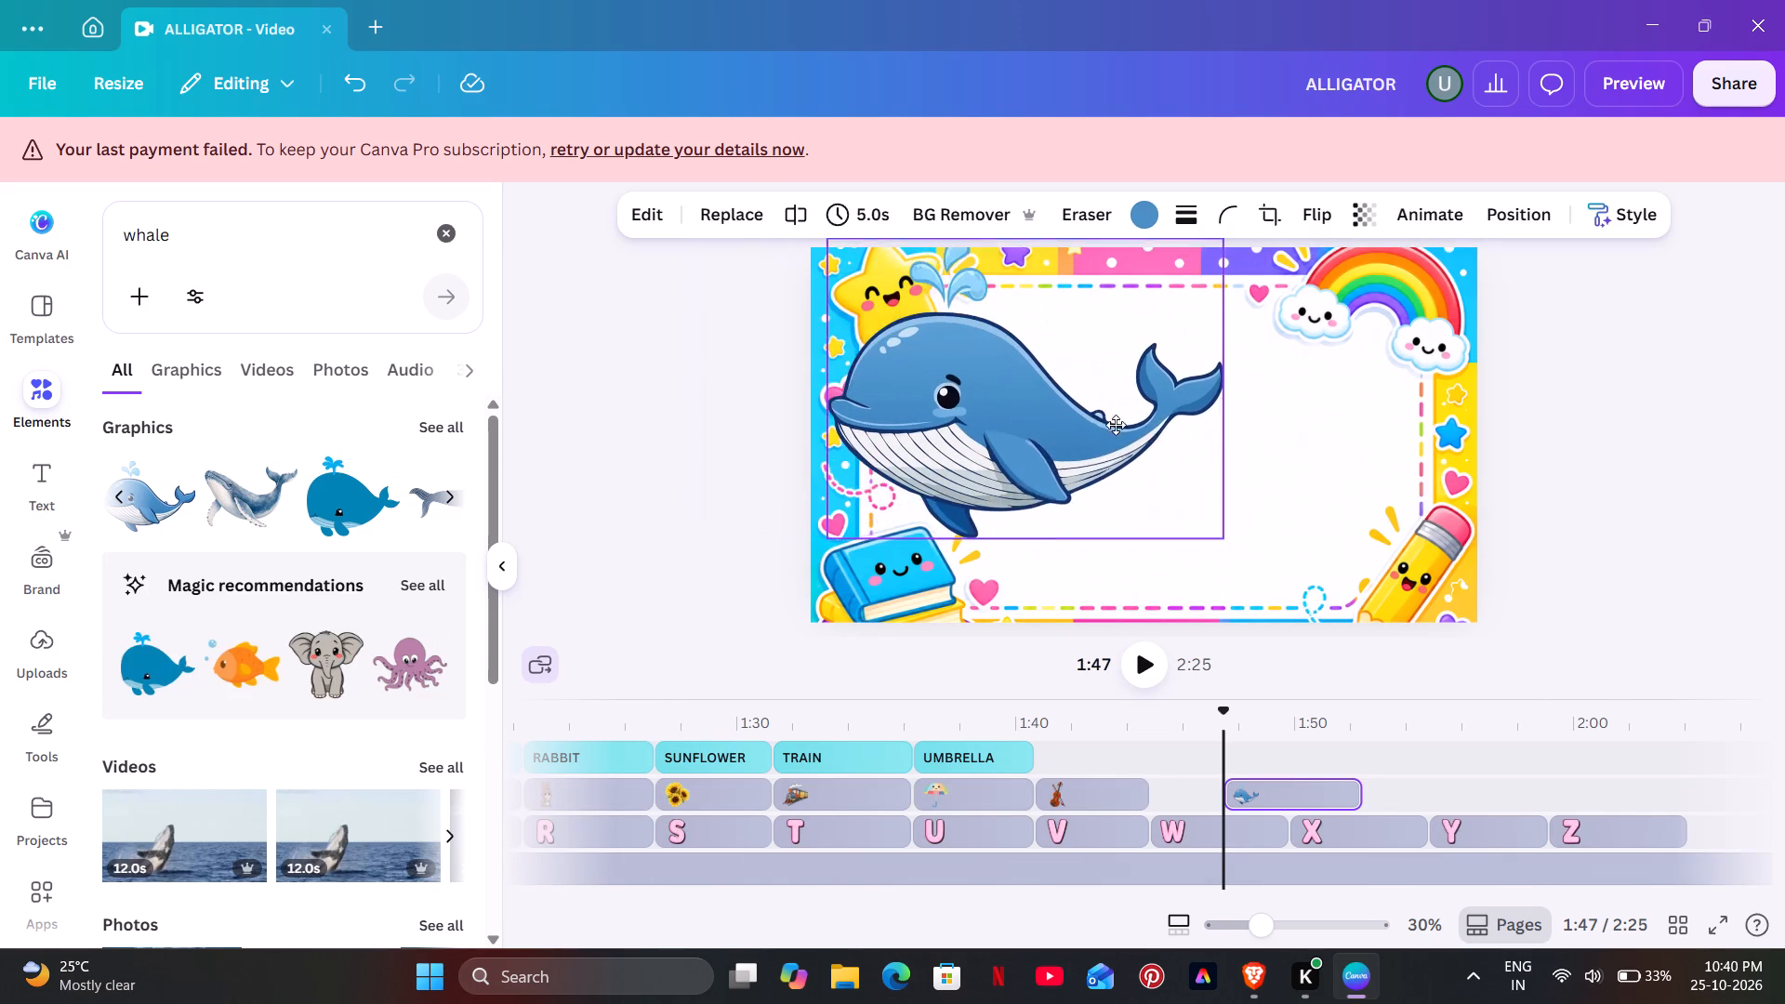
drag(1116, 425, 1151, 425)
drag(1281, 540, 1051, 408)
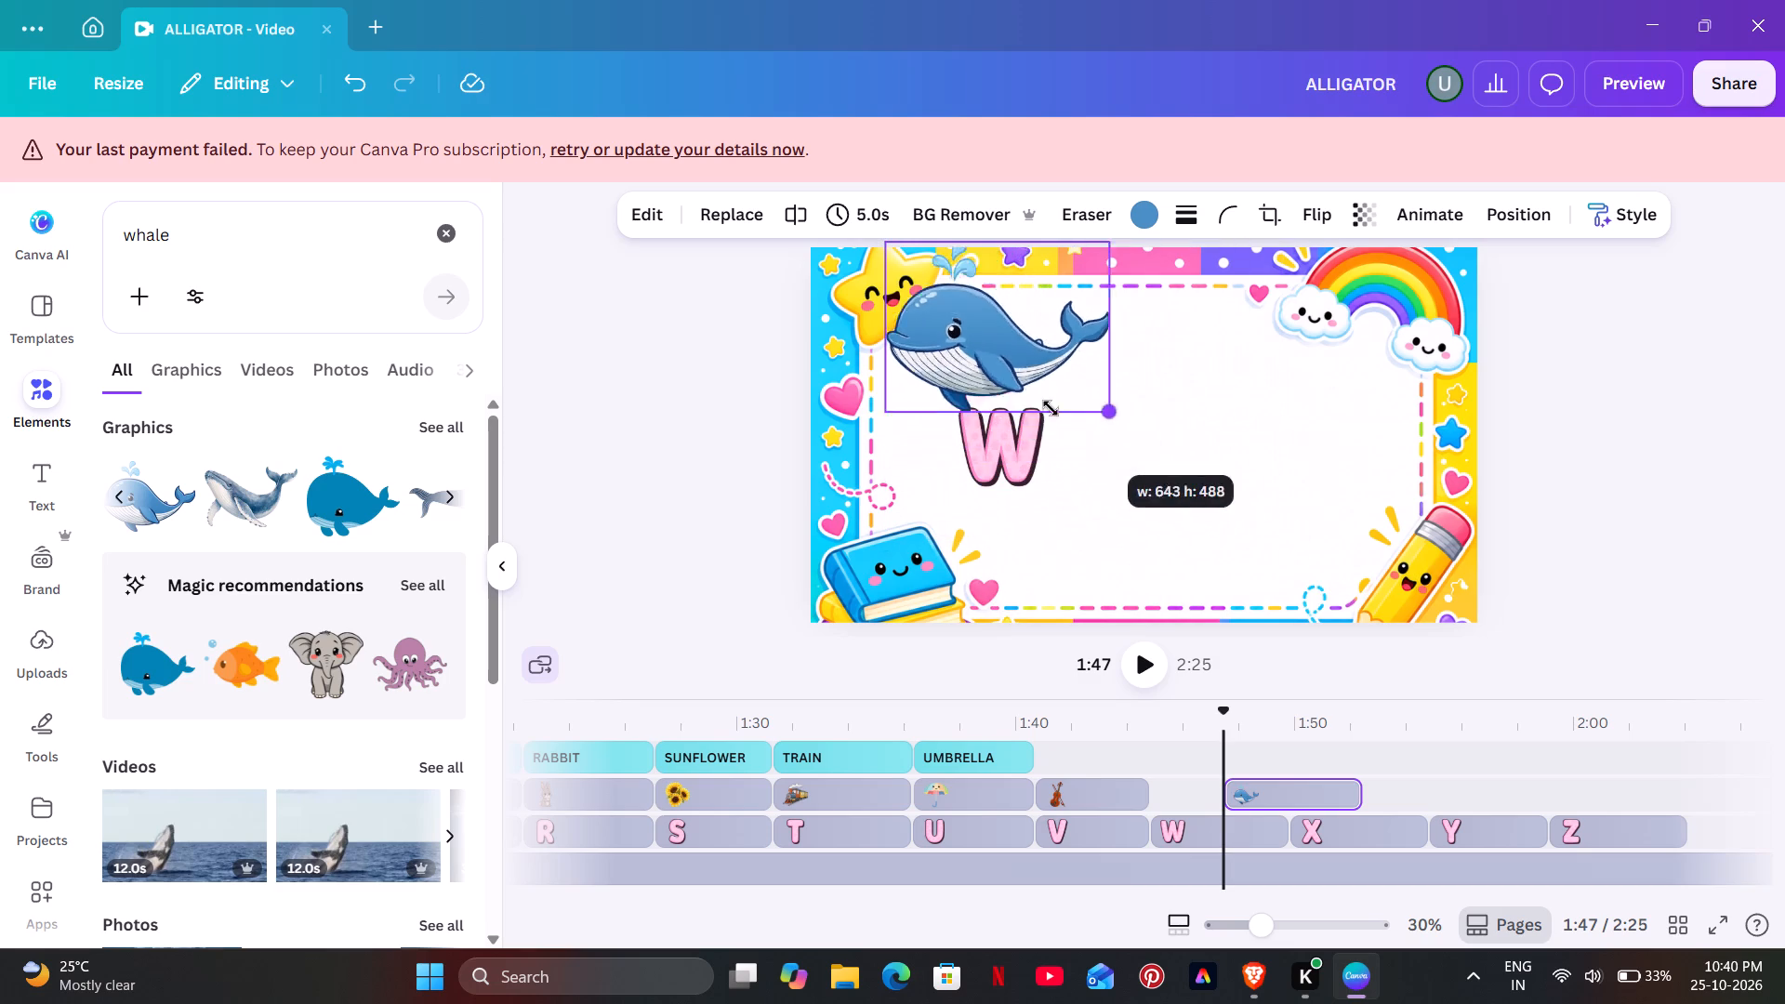
drag(1051, 408, 997, 367)
drag(928, 293, 1078, 361)
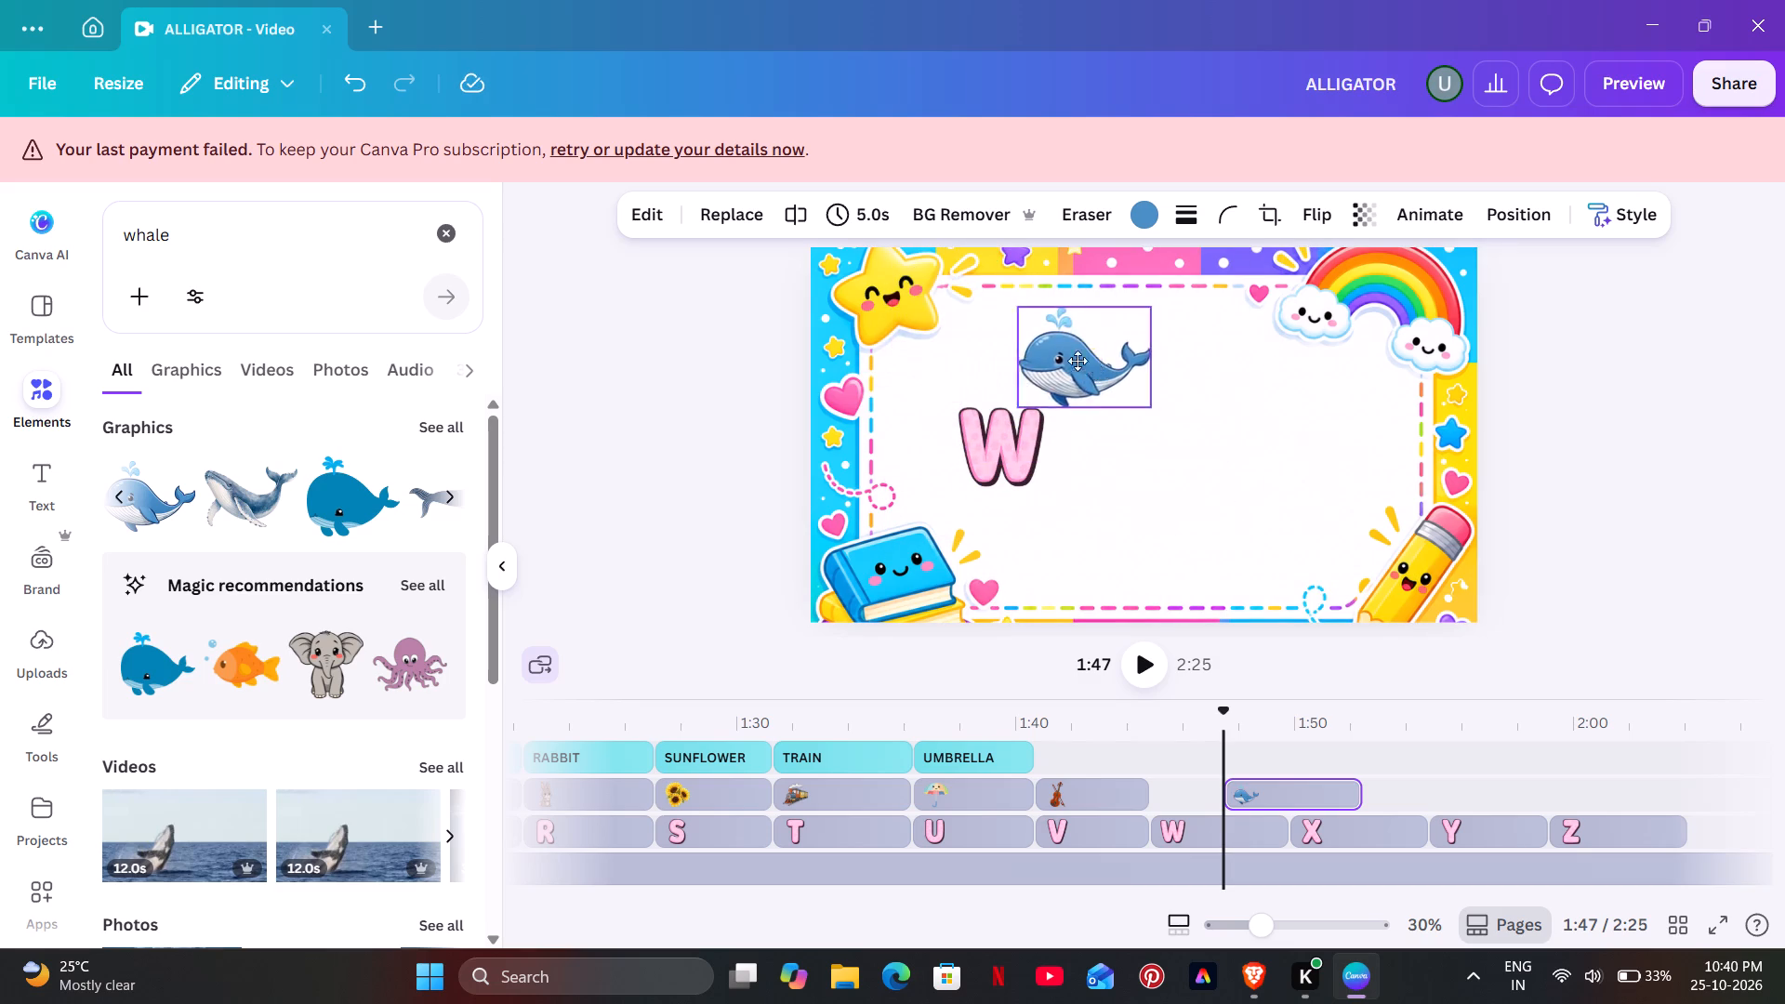
drag(1078, 361, 1302, 447)
drag(1387, 497, 1369, 487)
drag(1302, 437, 1314, 446)
click(1113, 456)
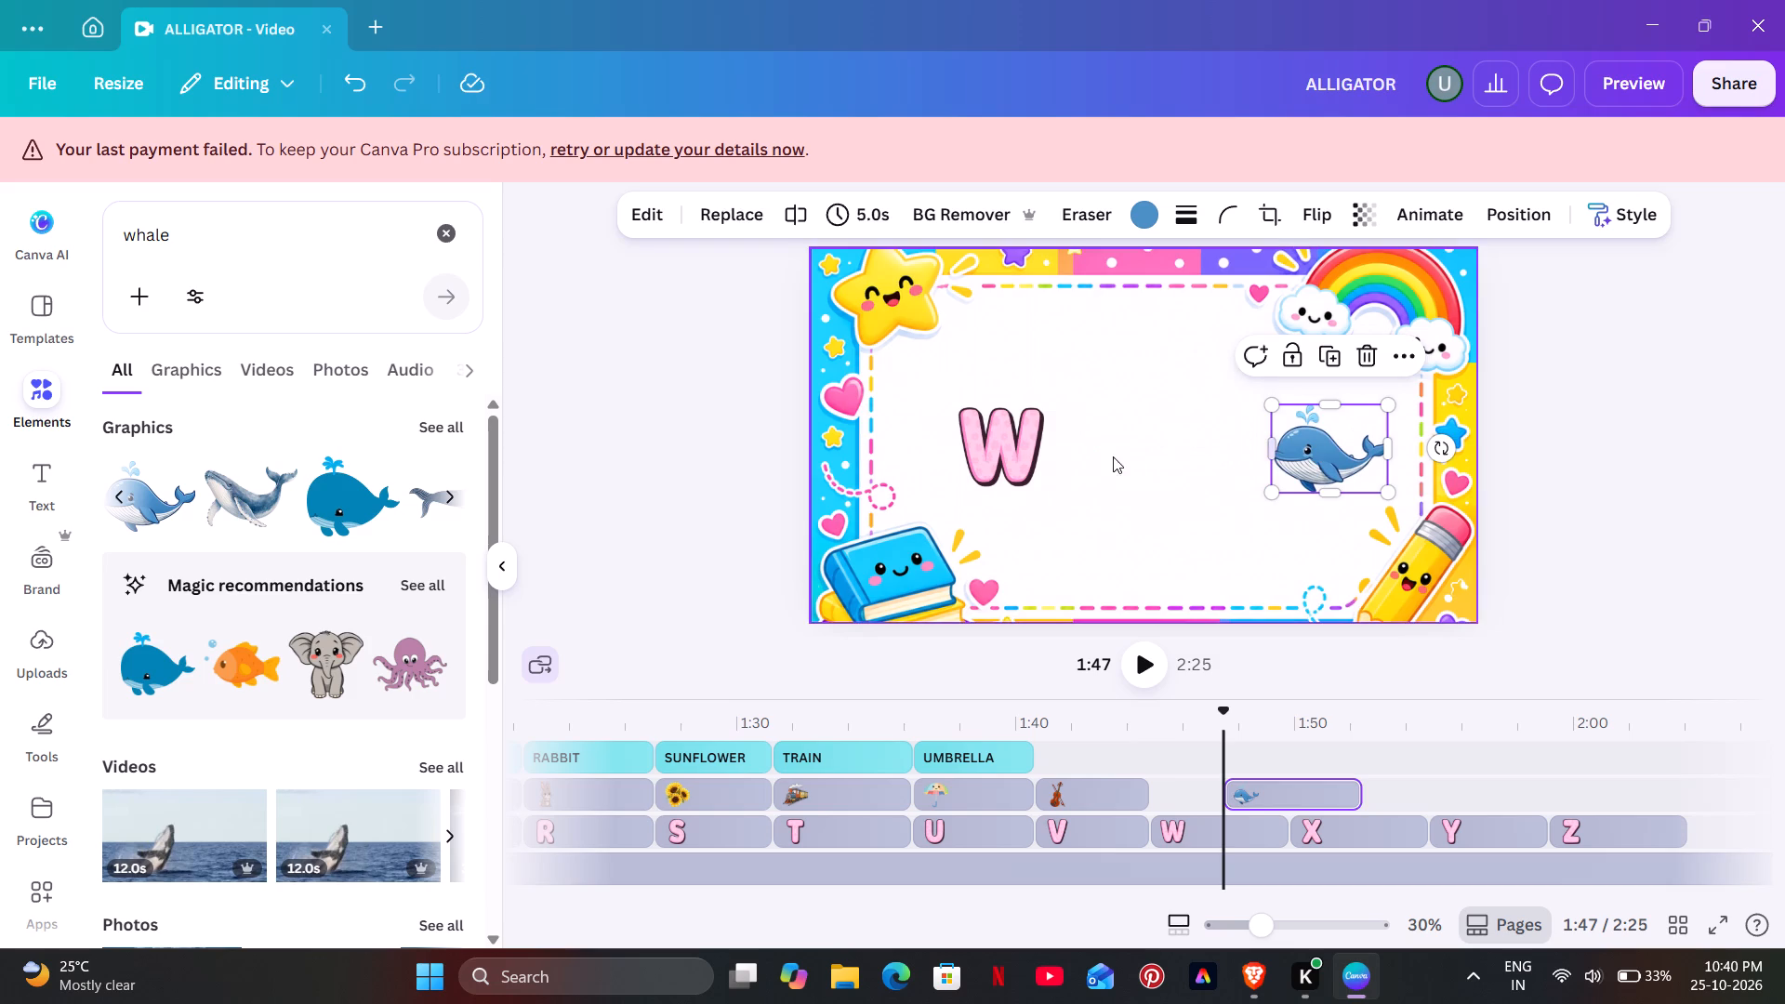
Shift the whale clip earlier on the timeline so it lines up with the W clip.
drag(1262, 793, 1231, 788)
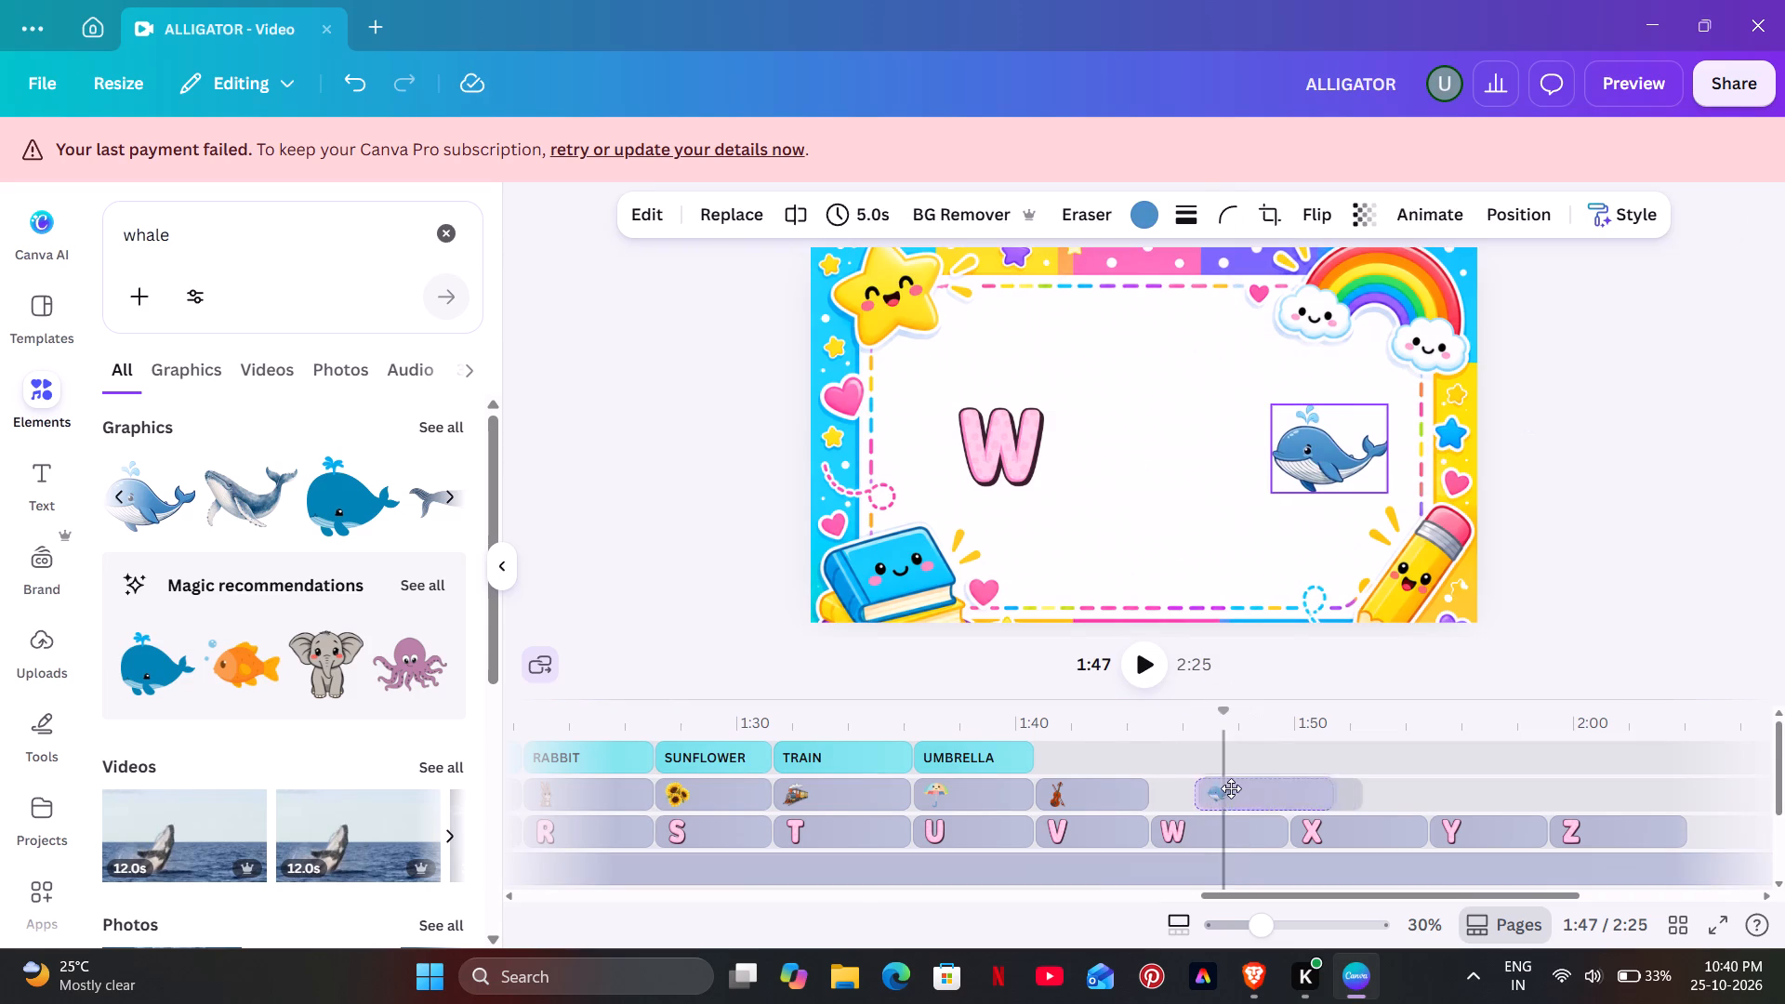
drag(1231, 788, 1193, 792)
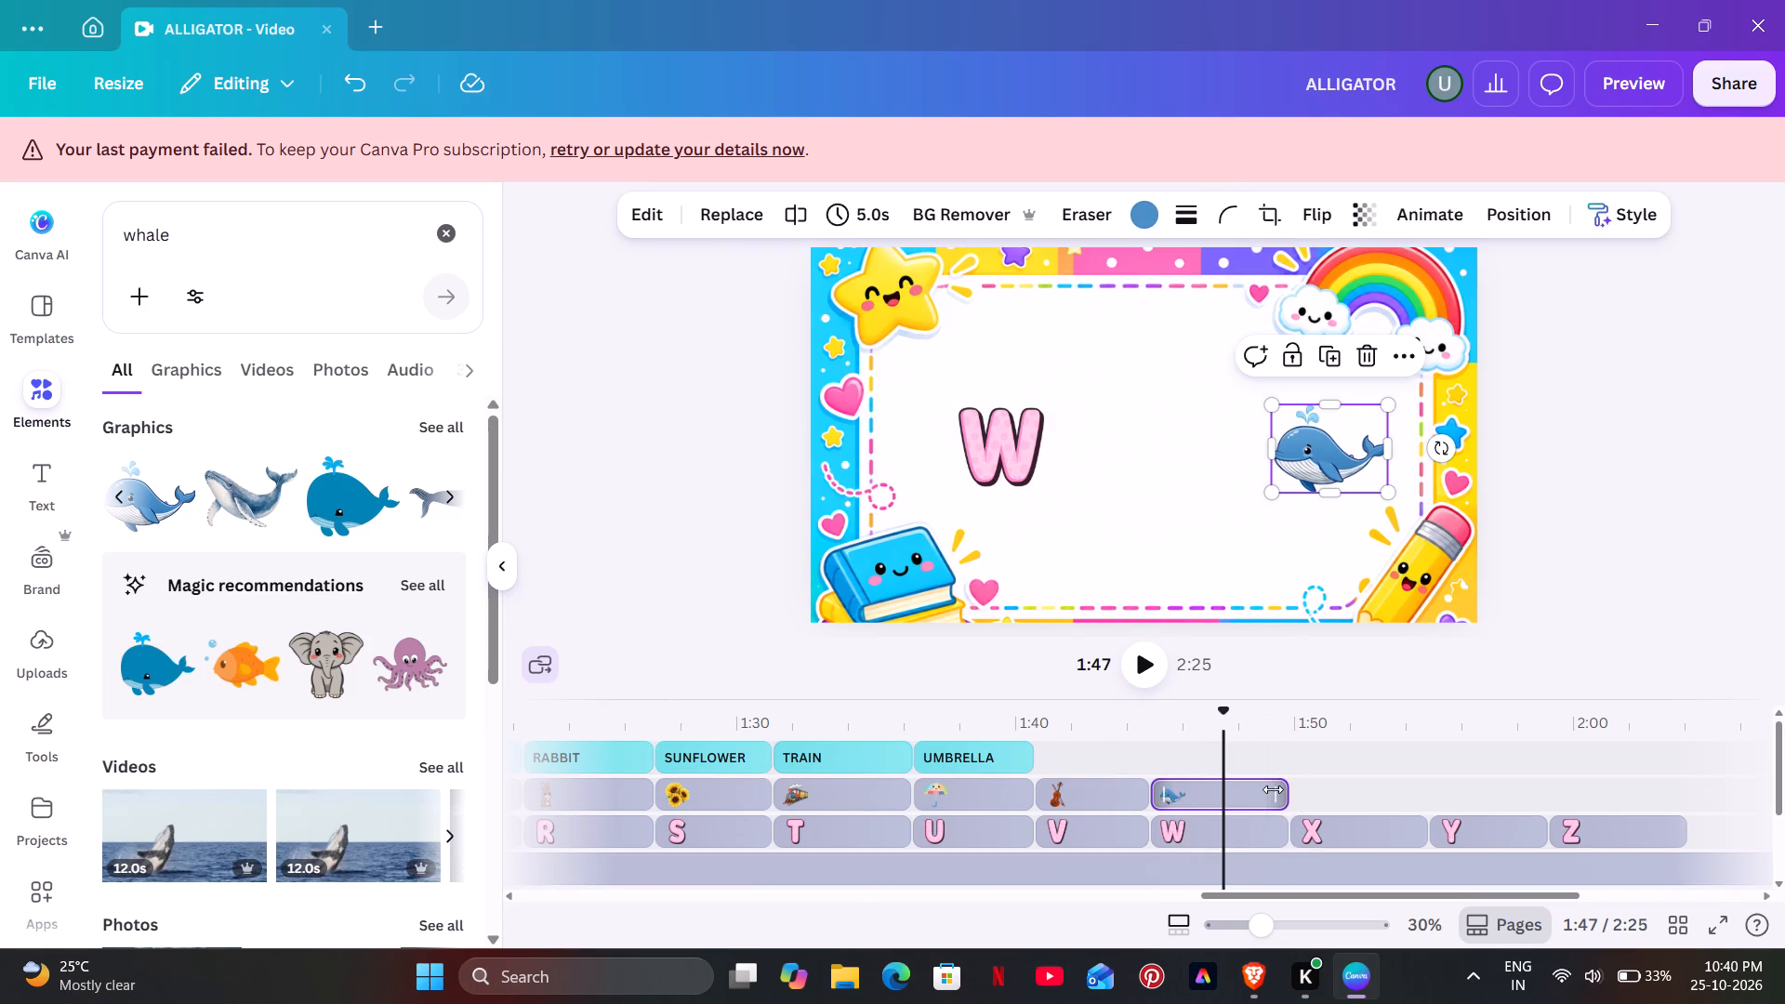
click(1274, 789)
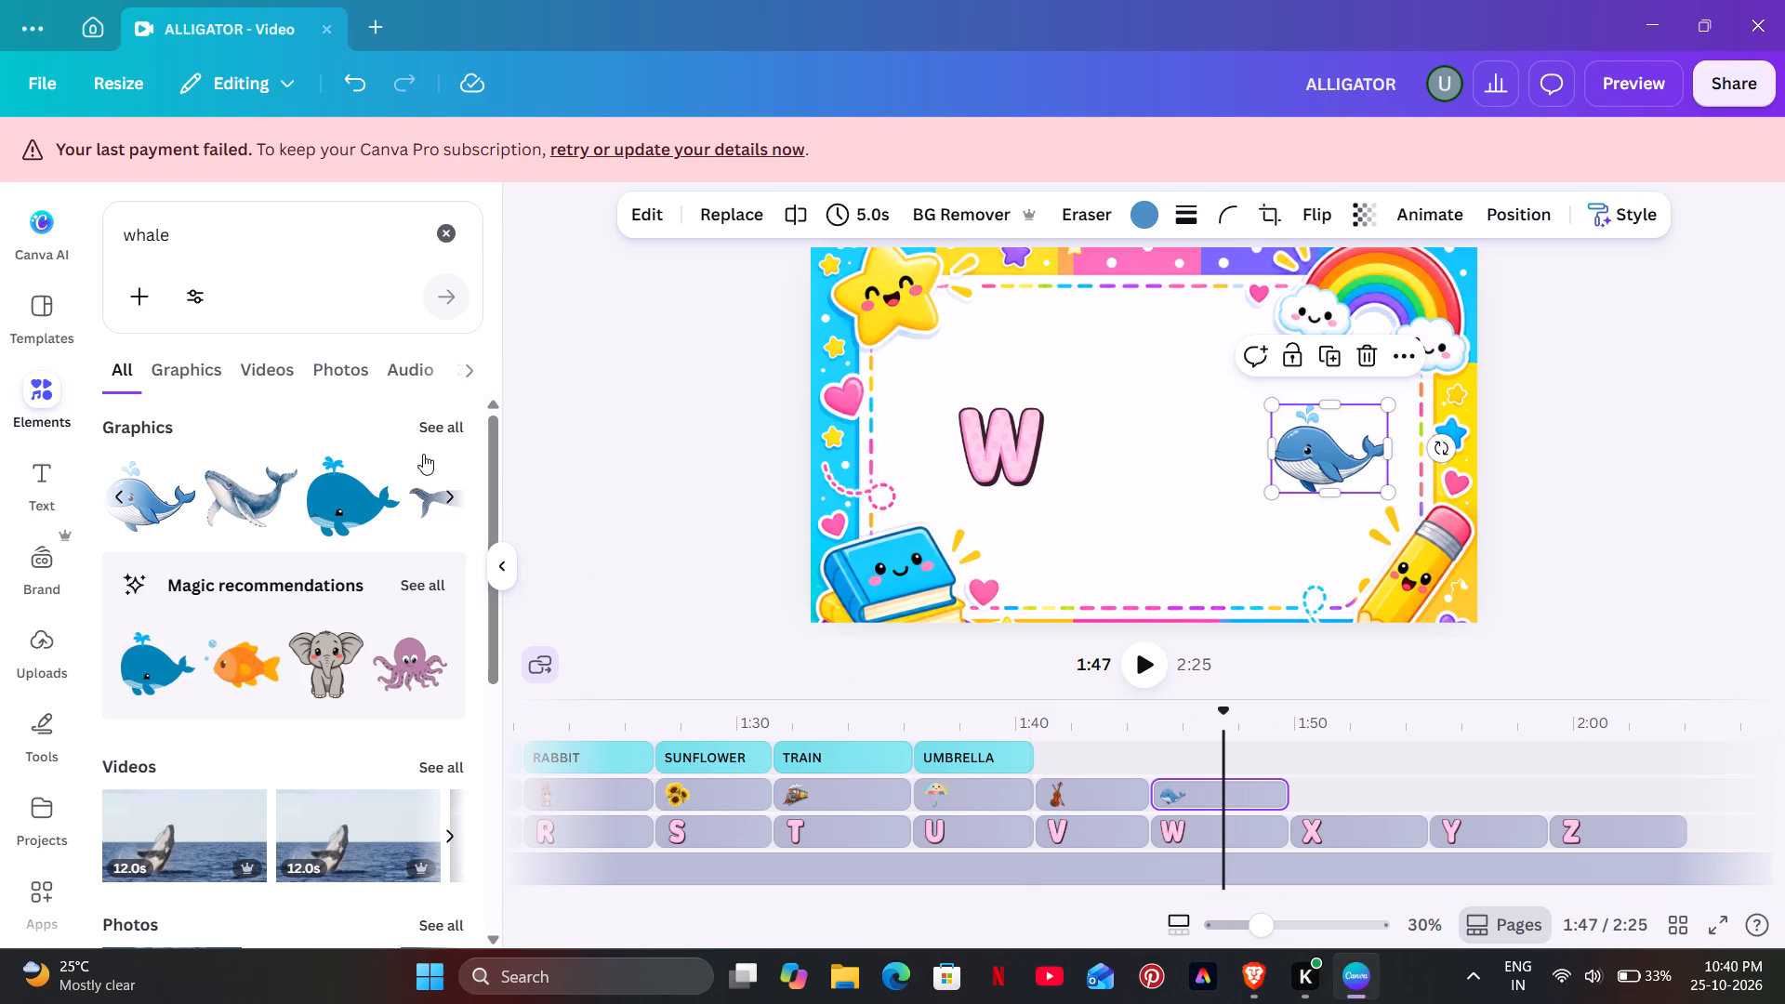
Search the elements for xylophone and add the rainbow xylophone graphic with a smiling wooden base.
click(458, 258)
click(457, 234)
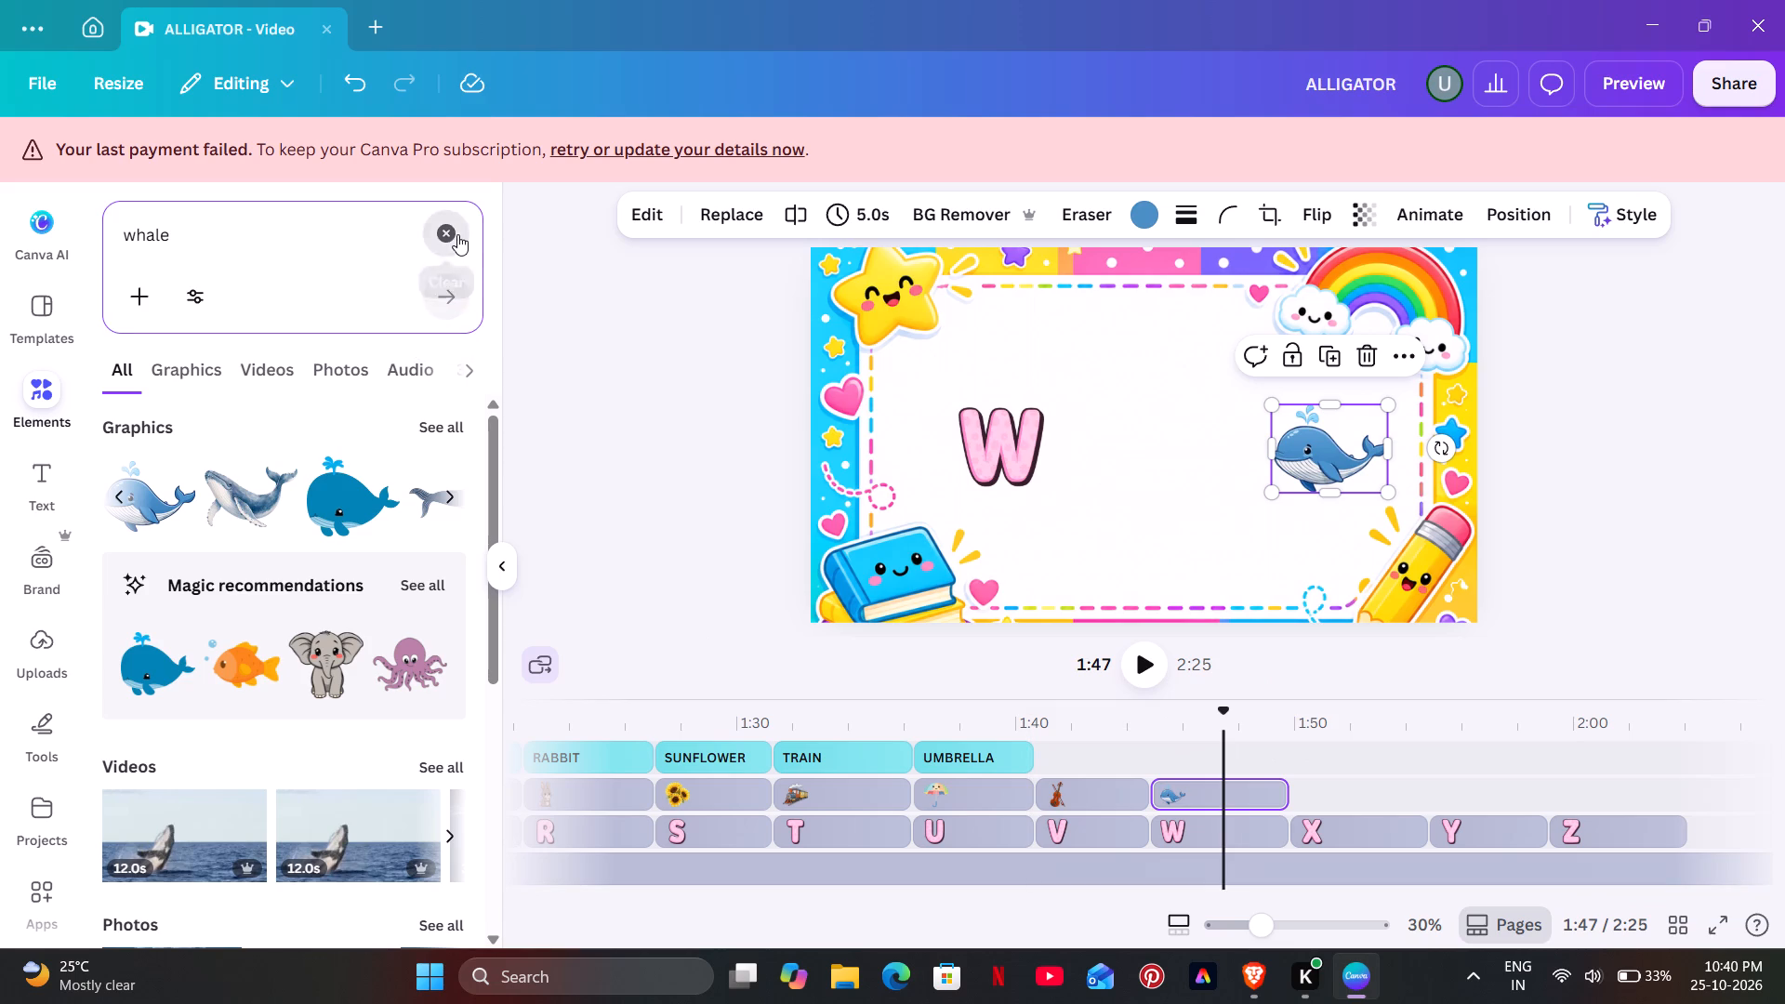
text(xy)
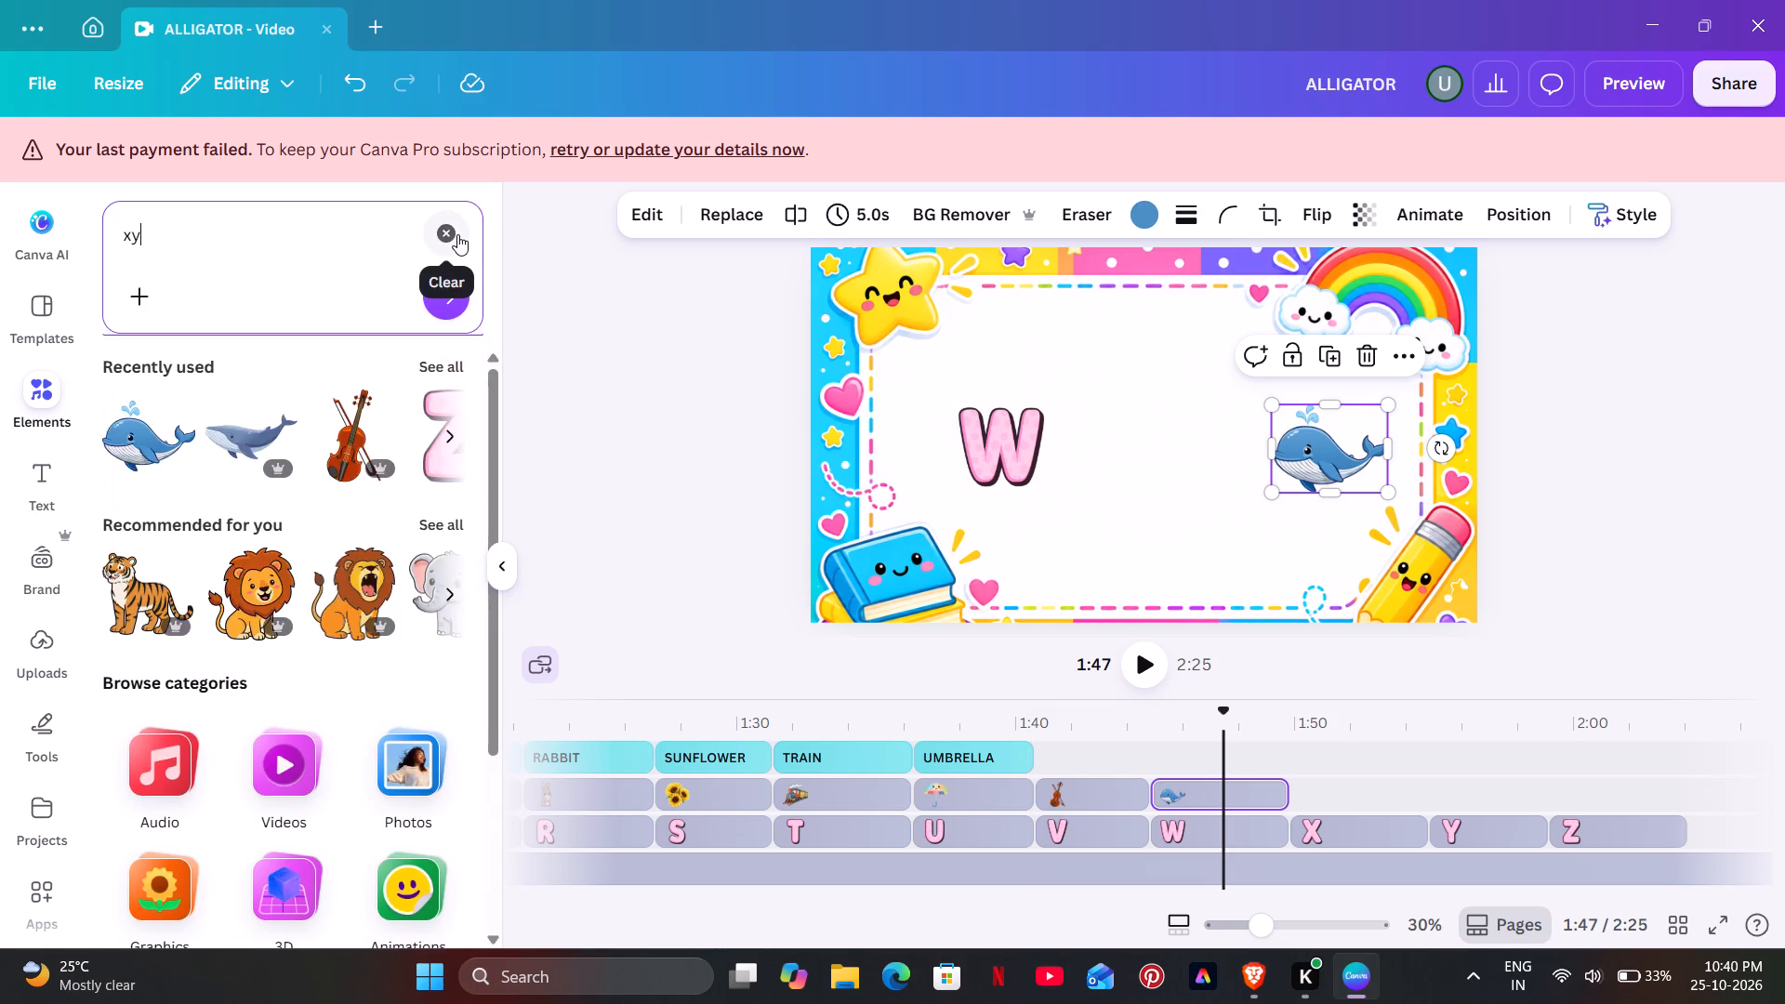
text(lo)
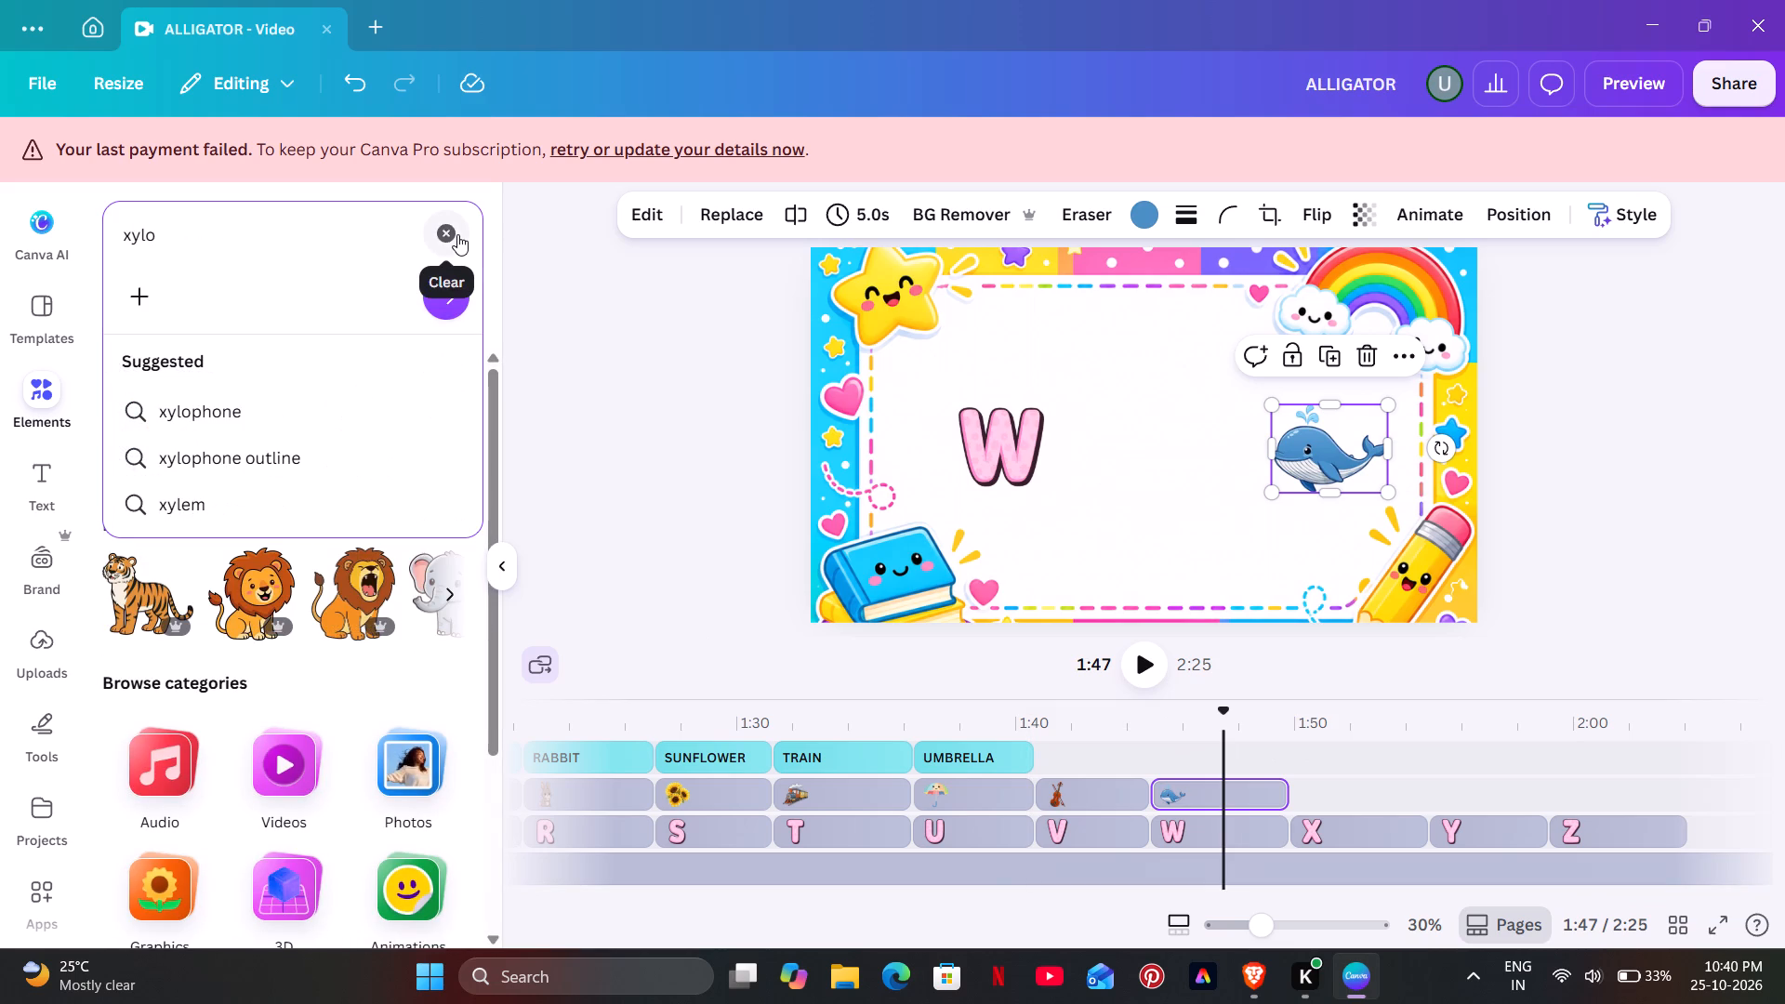
click(359, 429)
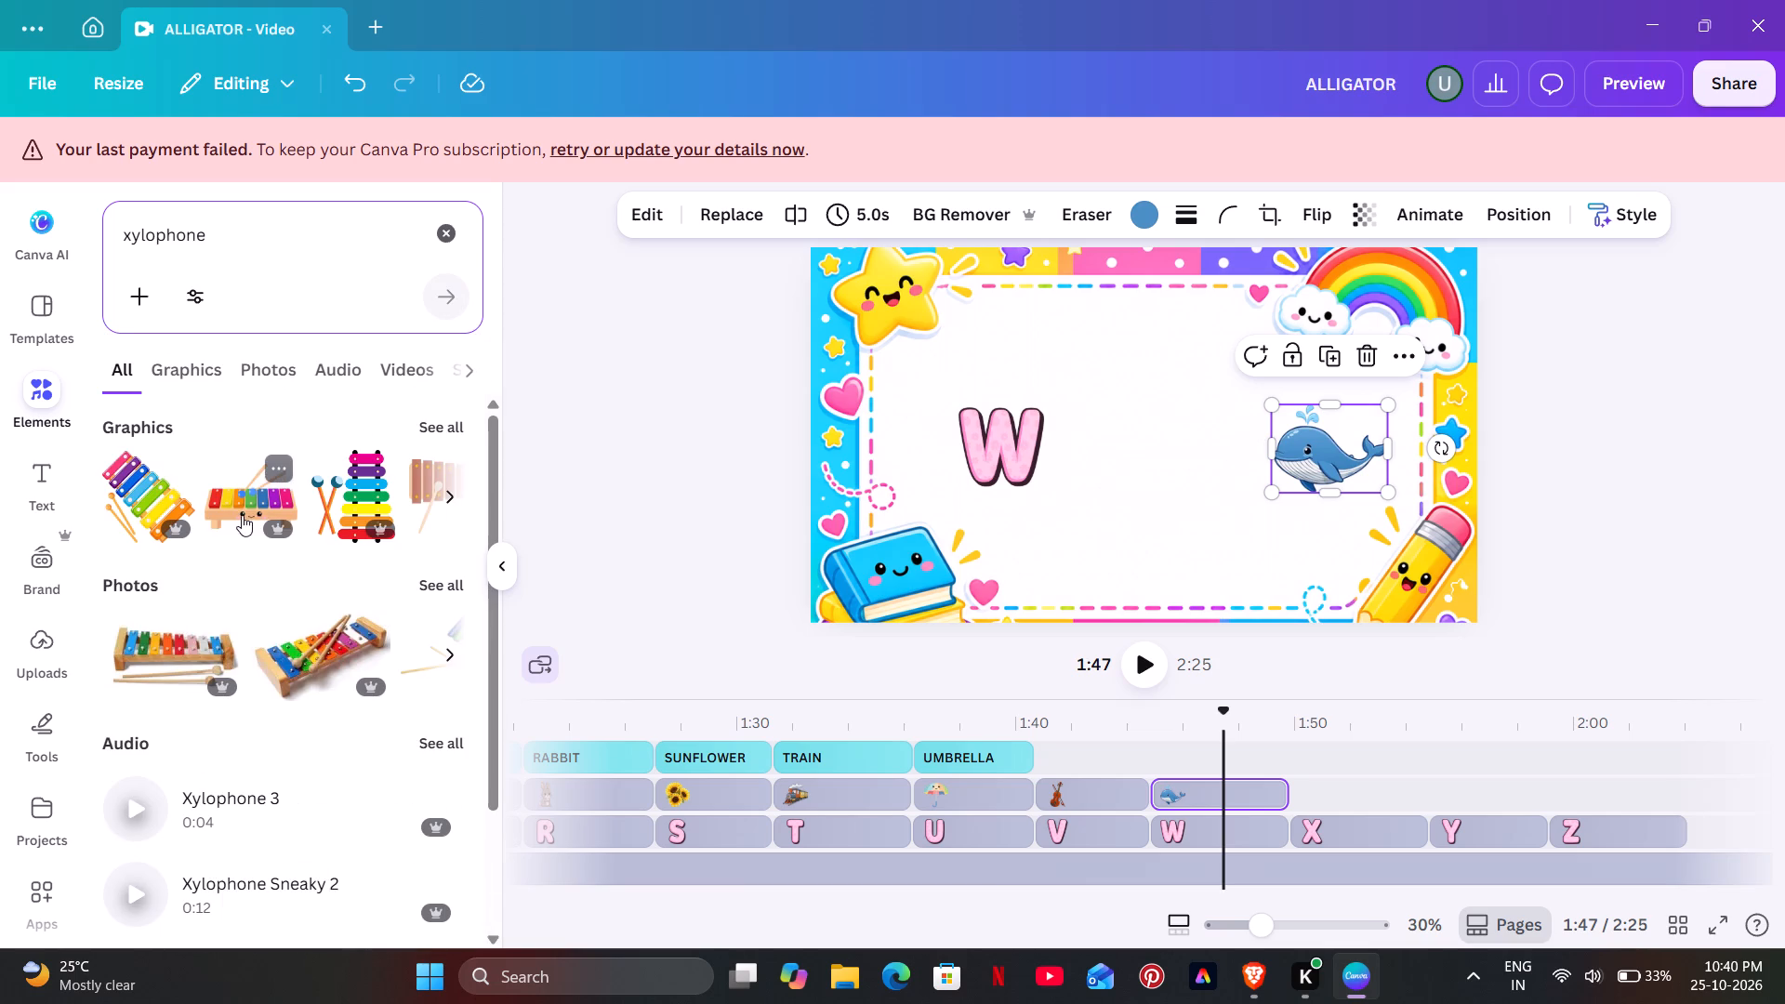
click(247, 509)
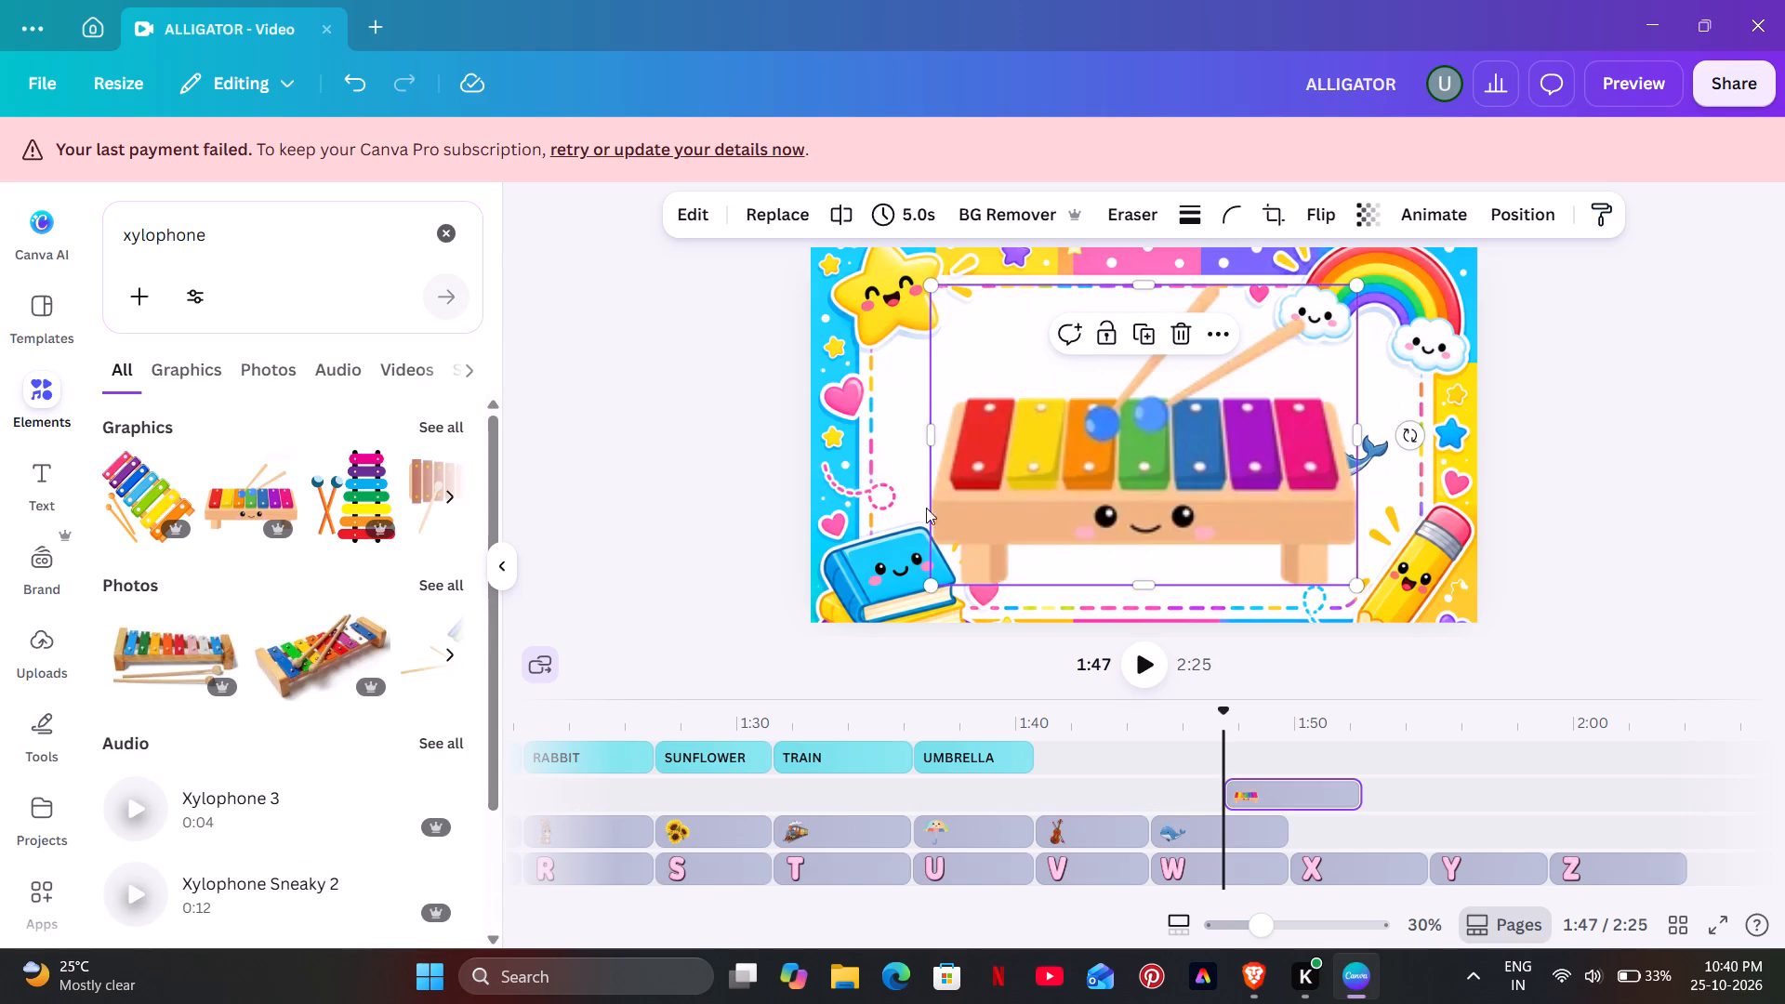
Shrink the xylophone to about half size and move its clip into line with the X clip on the timeline.
drag(927, 284, 1120, 451)
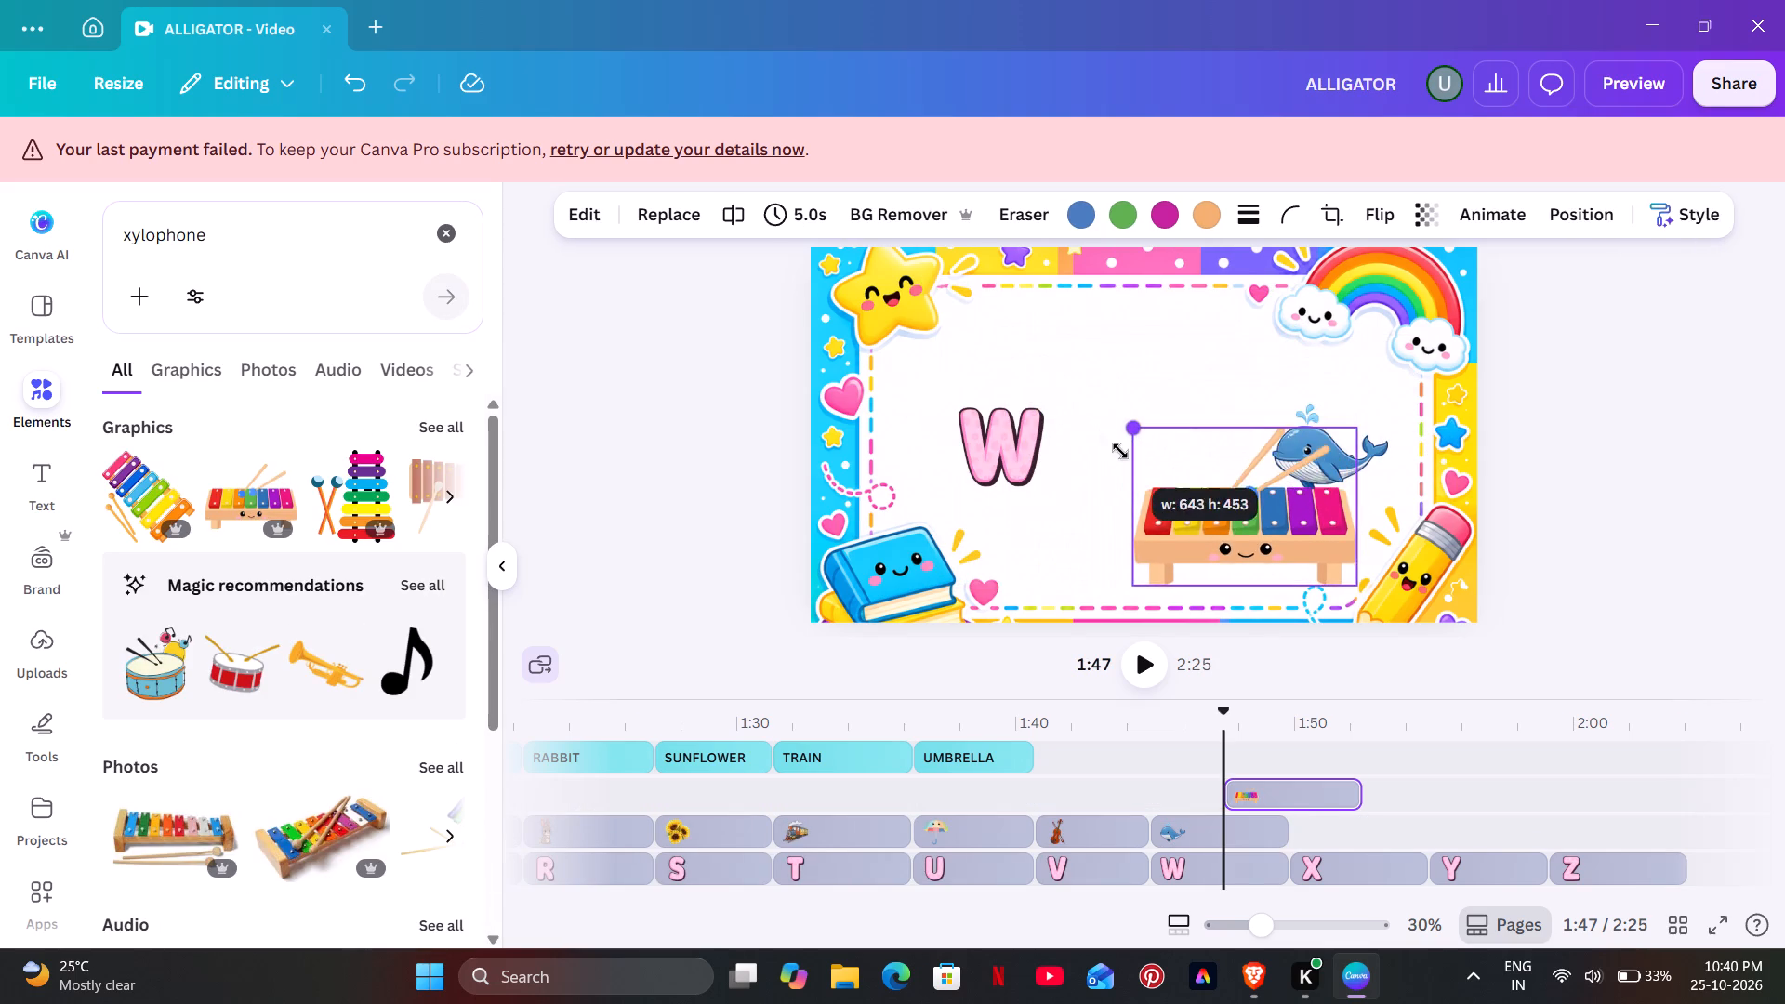
drag(1120, 451, 1126, 456)
drag(1290, 785, 1392, 829)
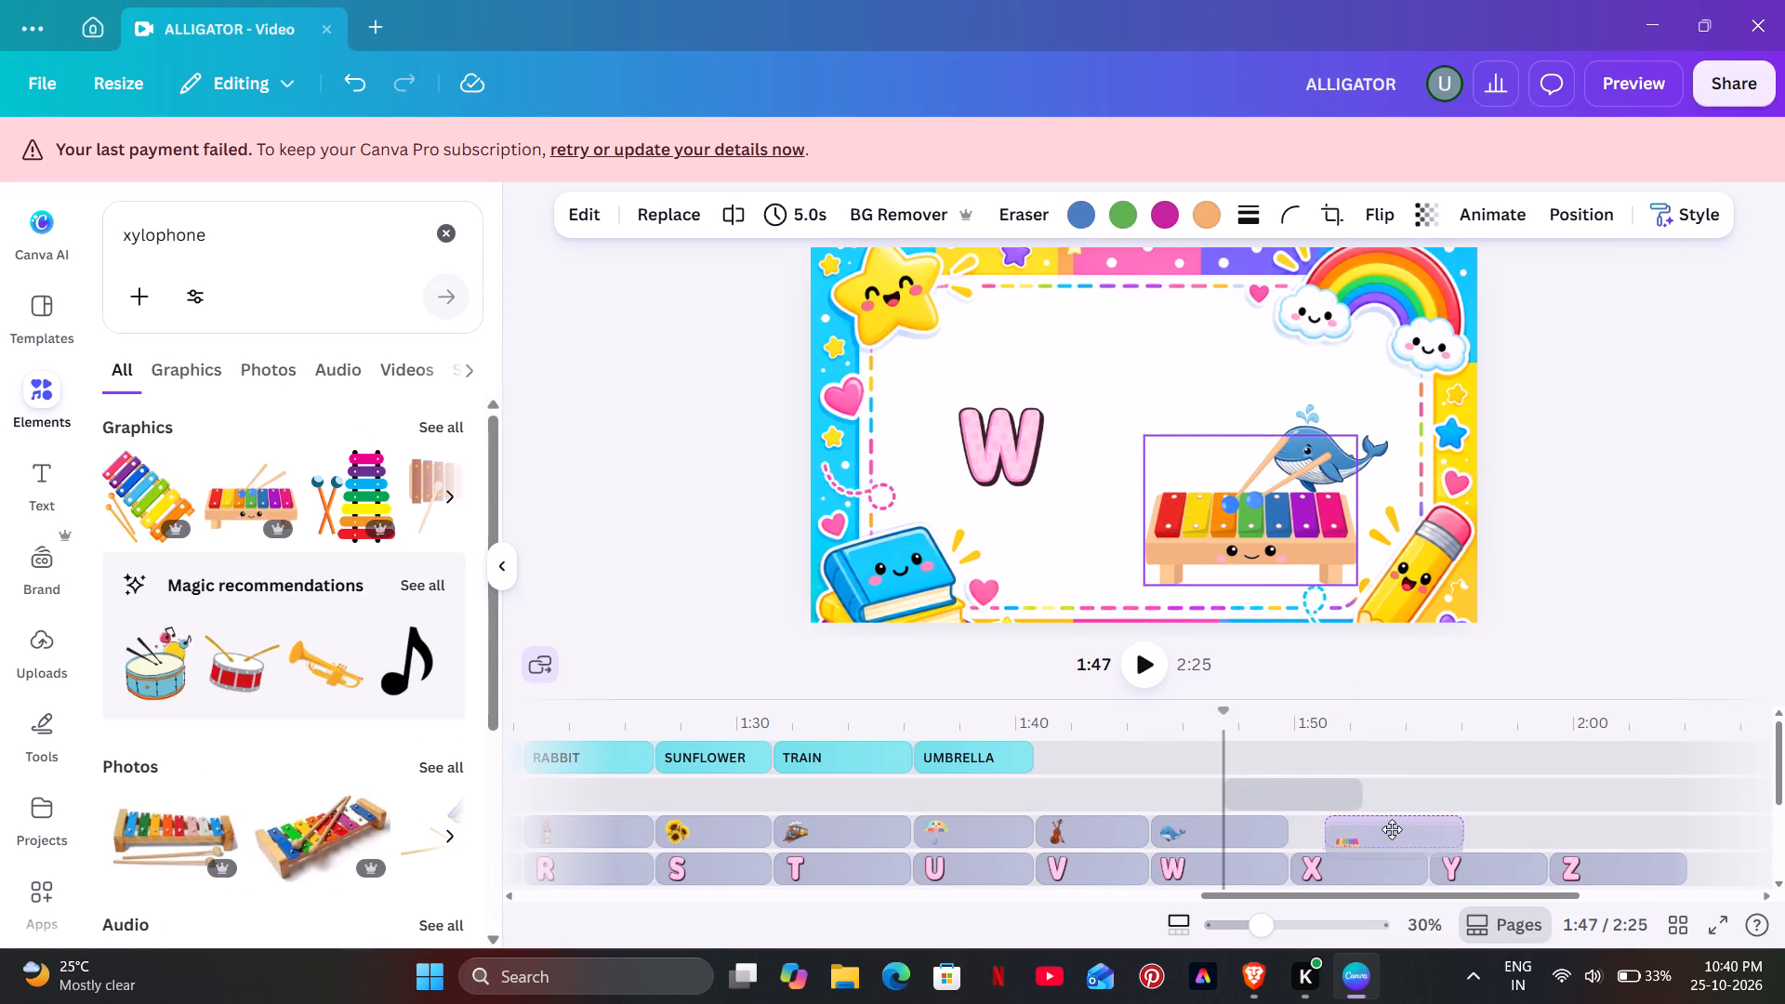
drag(1392, 829, 1365, 829)
click(1365, 829)
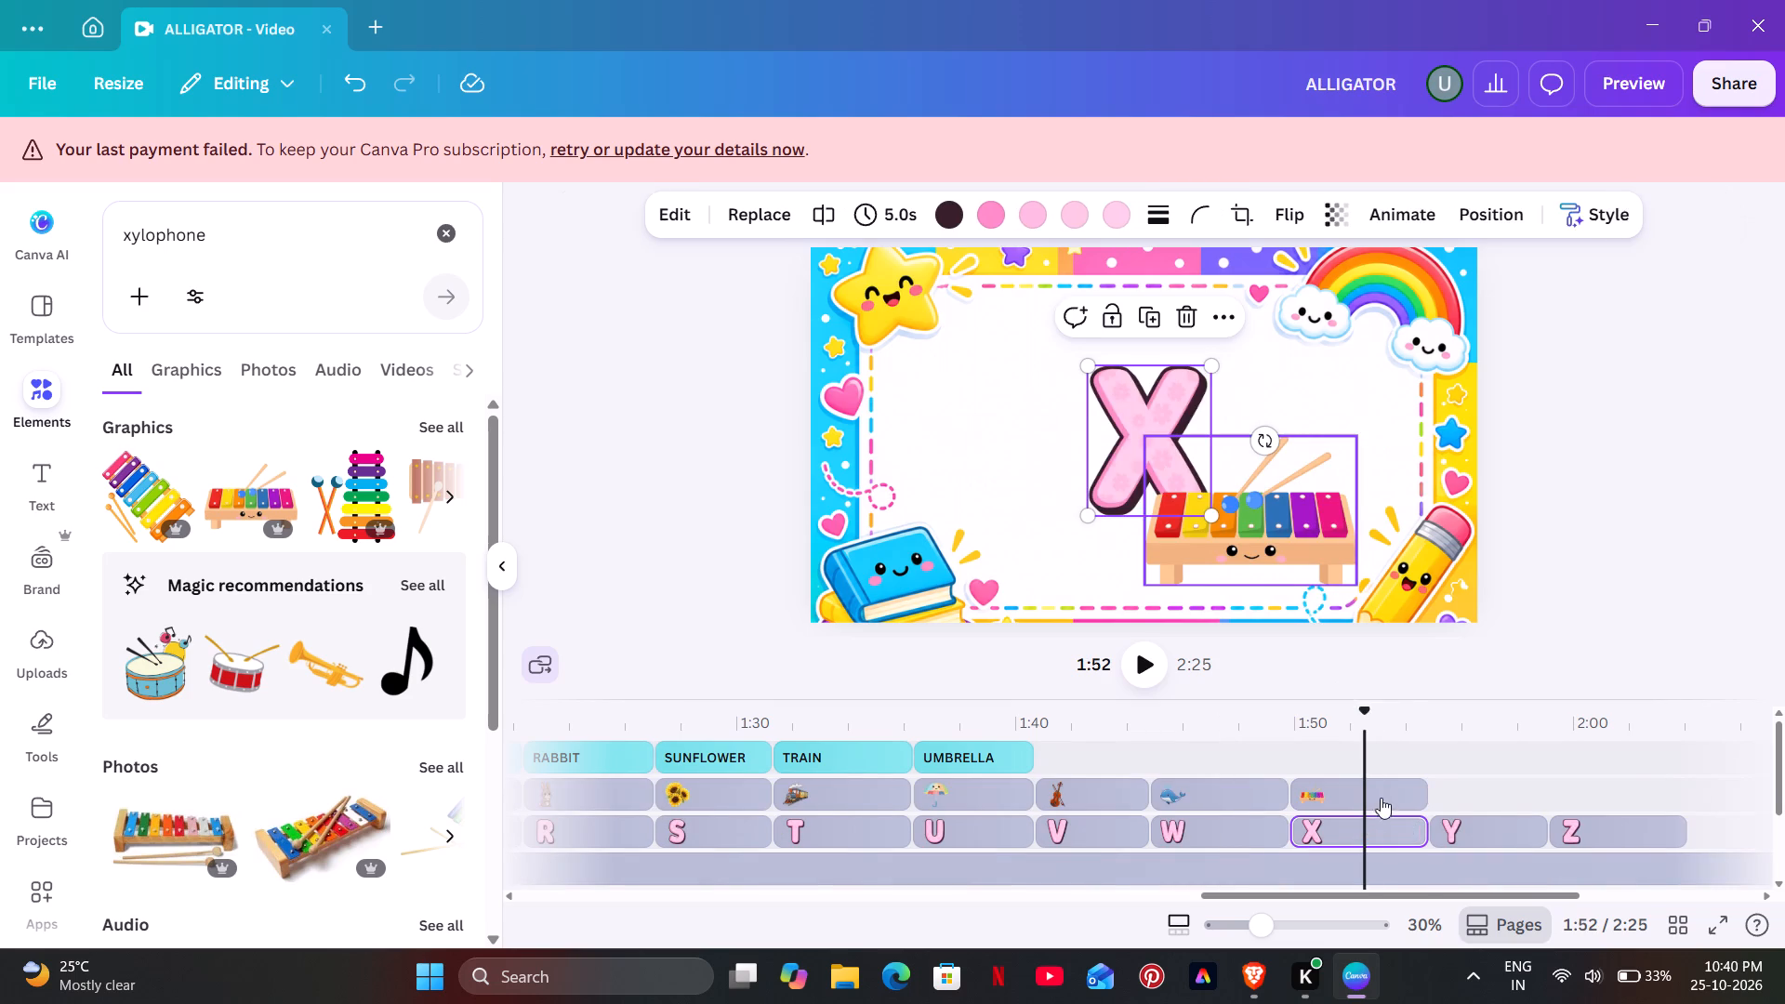
click(1384, 789)
Shrink the letter X and place it in the left half of the frame, where the W sits in its segment.
click(1136, 468)
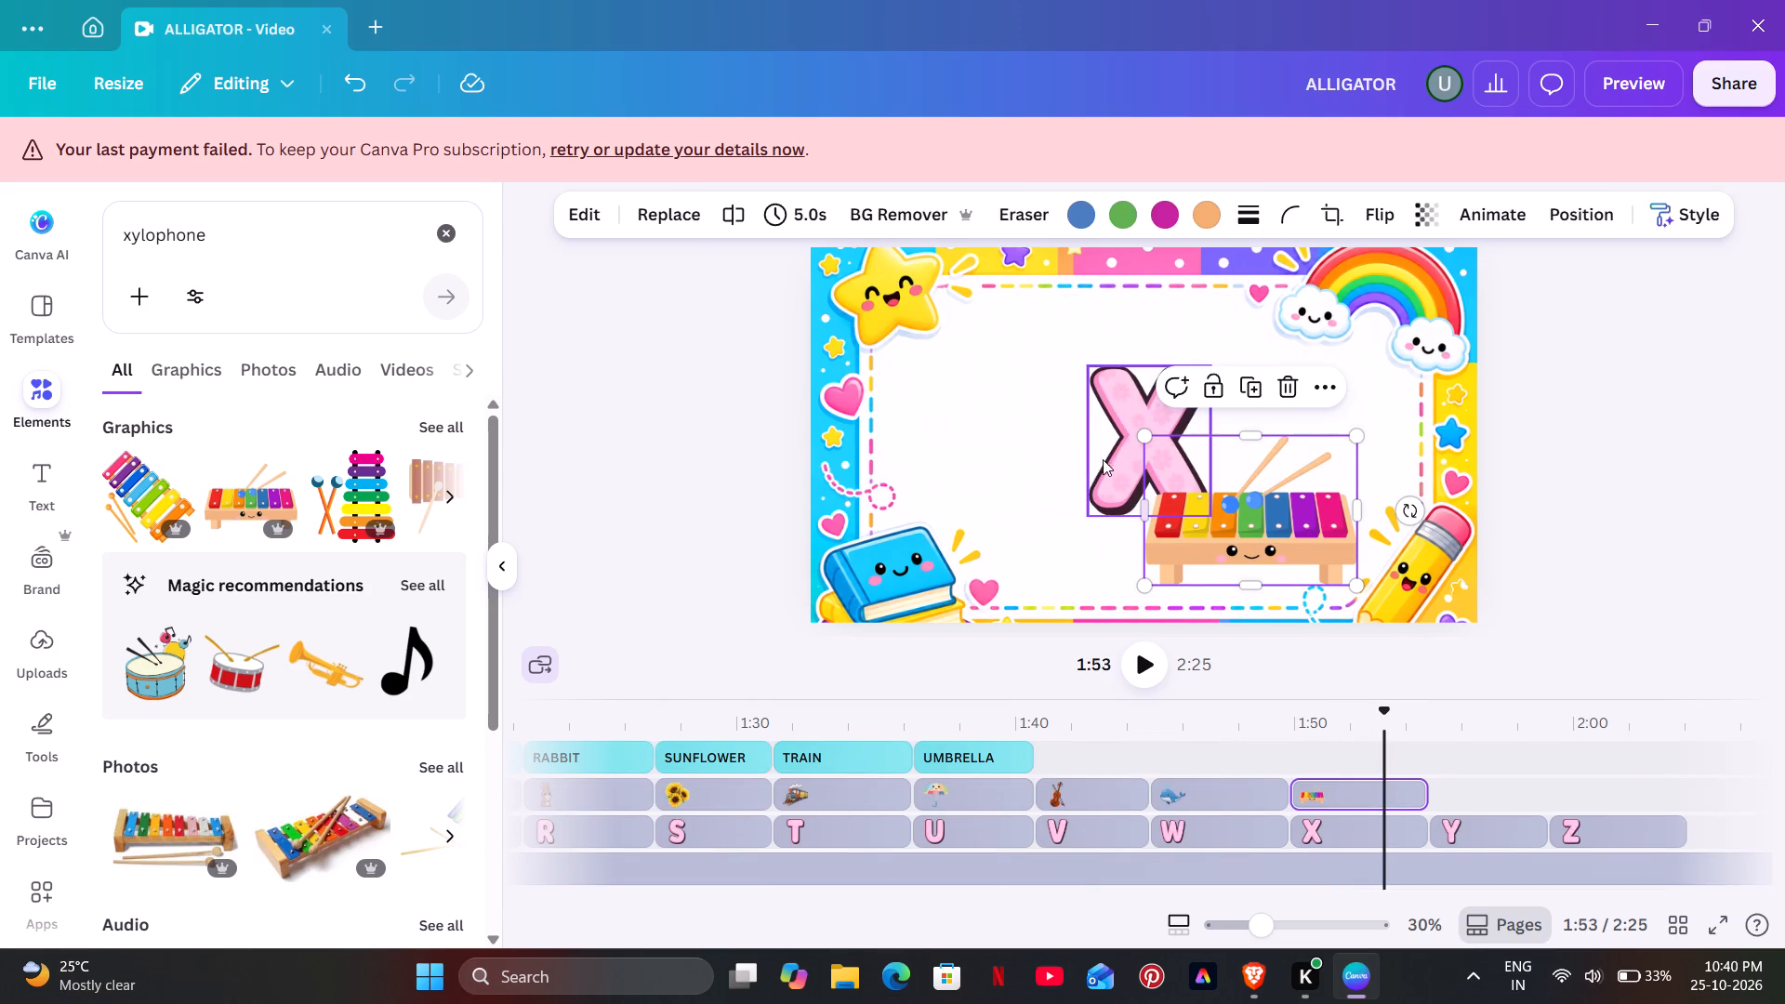
click(1118, 440)
drag(1118, 438, 1033, 443)
drag(1007, 440, 993, 441)
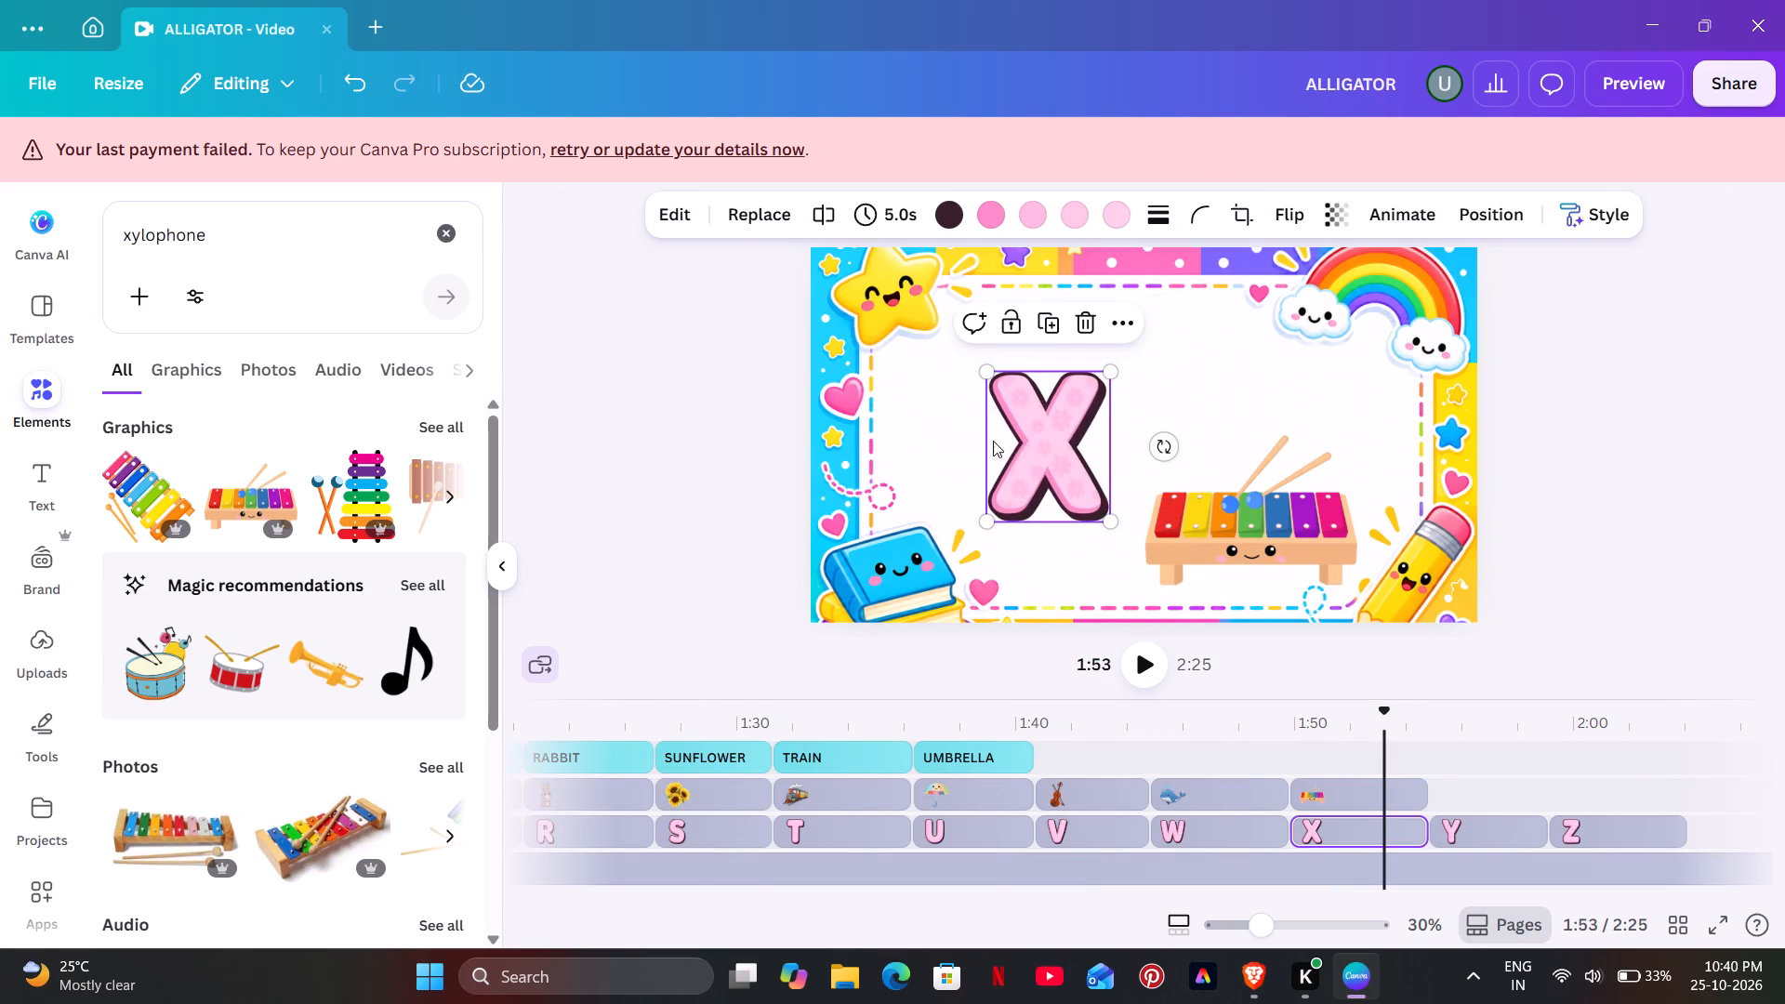
drag(1019, 437, 1005, 440)
drag(1005, 440, 989, 432)
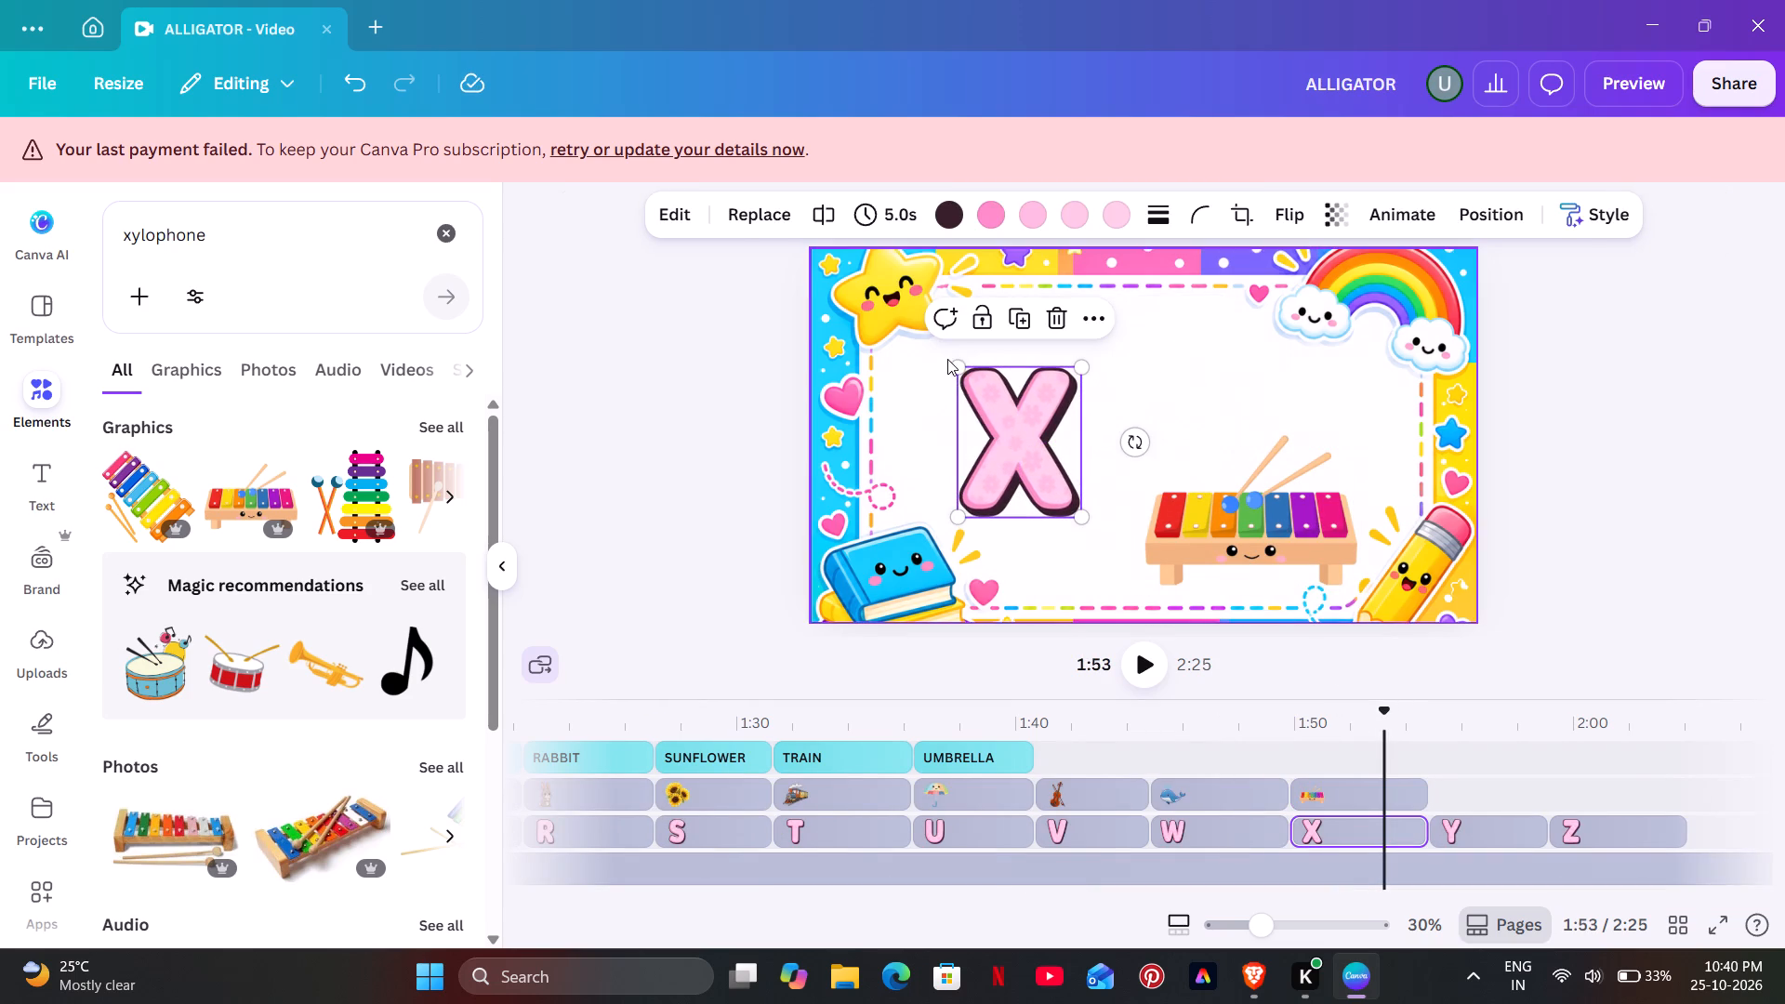
drag(947, 359, 969, 386)
drag(956, 373, 1011, 456)
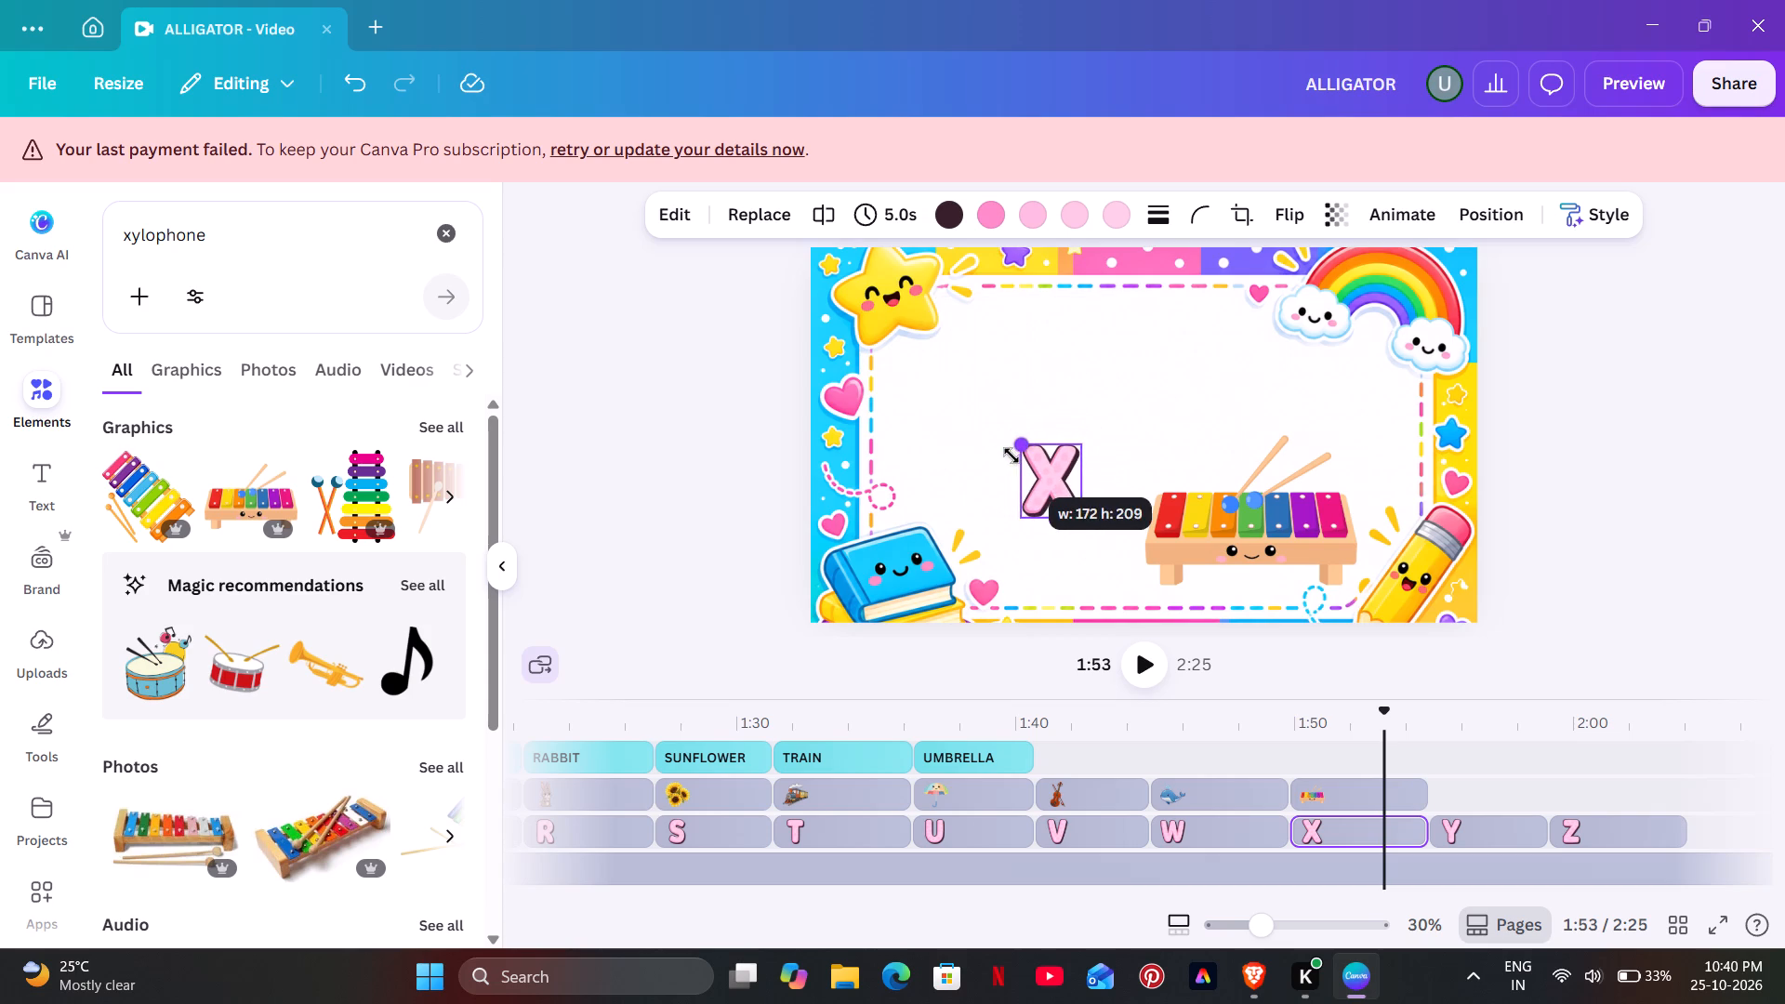
drag(1011, 456, 1011, 454)
drag(1082, 512, 1087, 521)
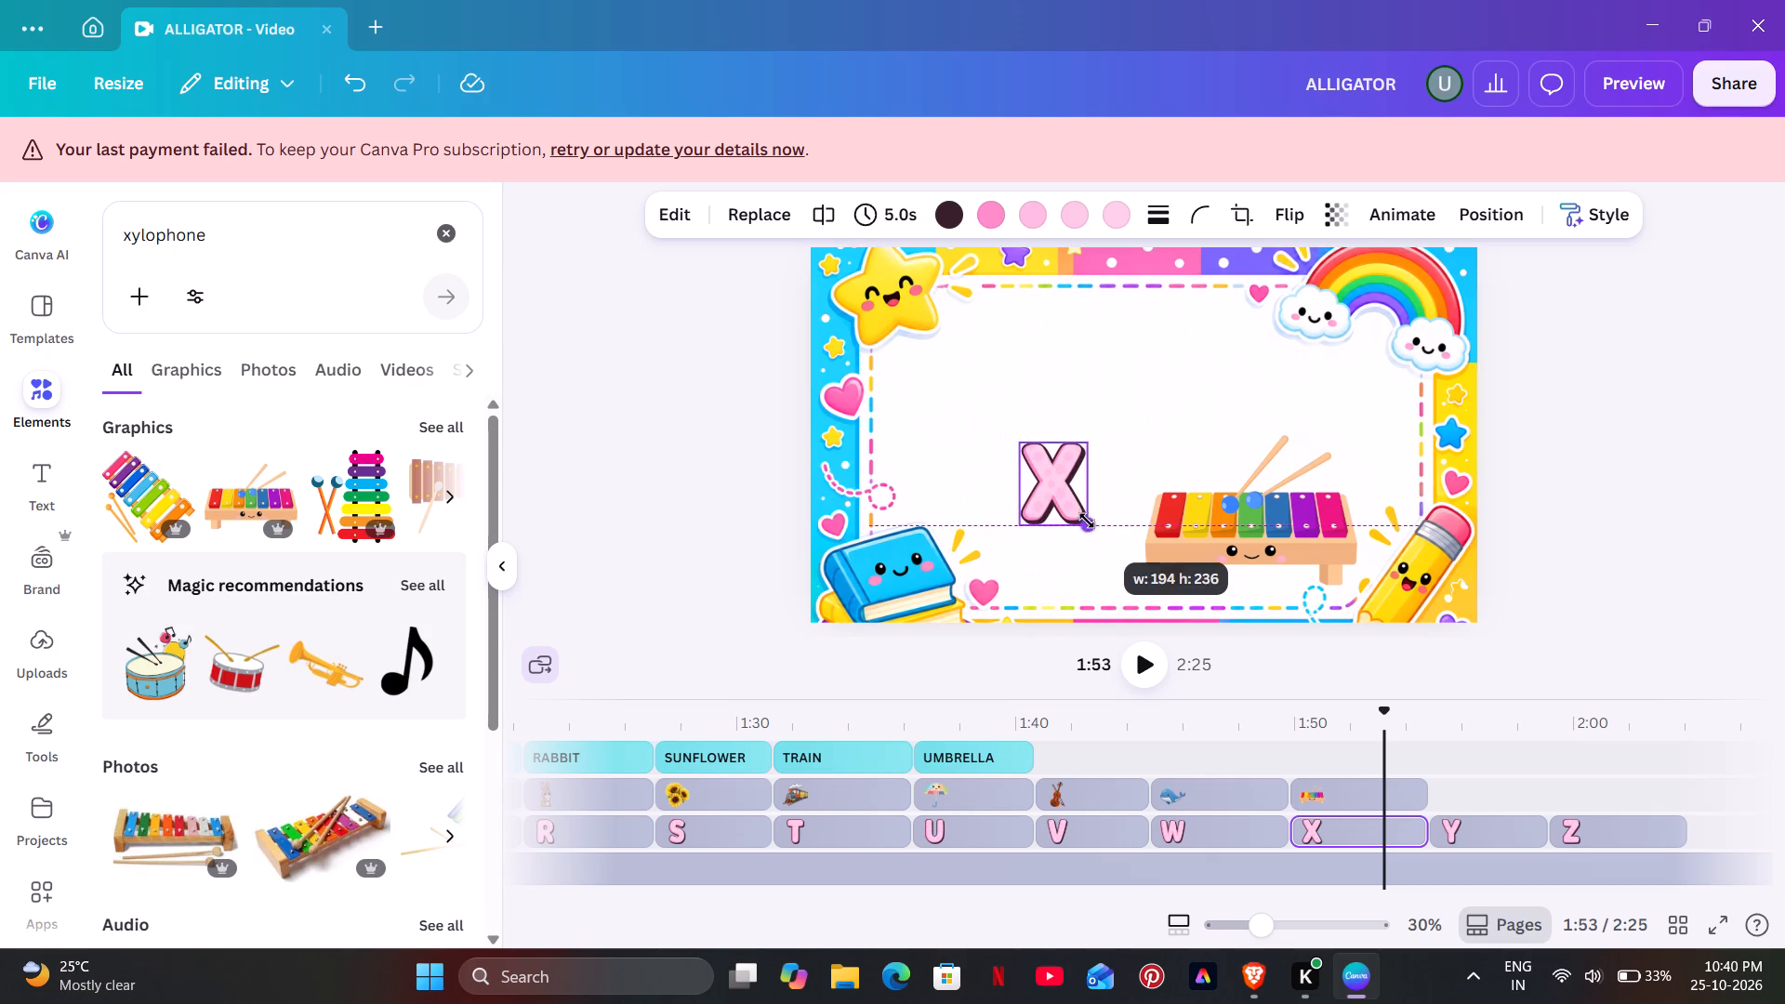
drag(1087, 521, 1090, 523)
drag(1045, 482, 1030, 476)
drag(1009, 458, 978, 442)
click(968, 438)
click(962, 433)
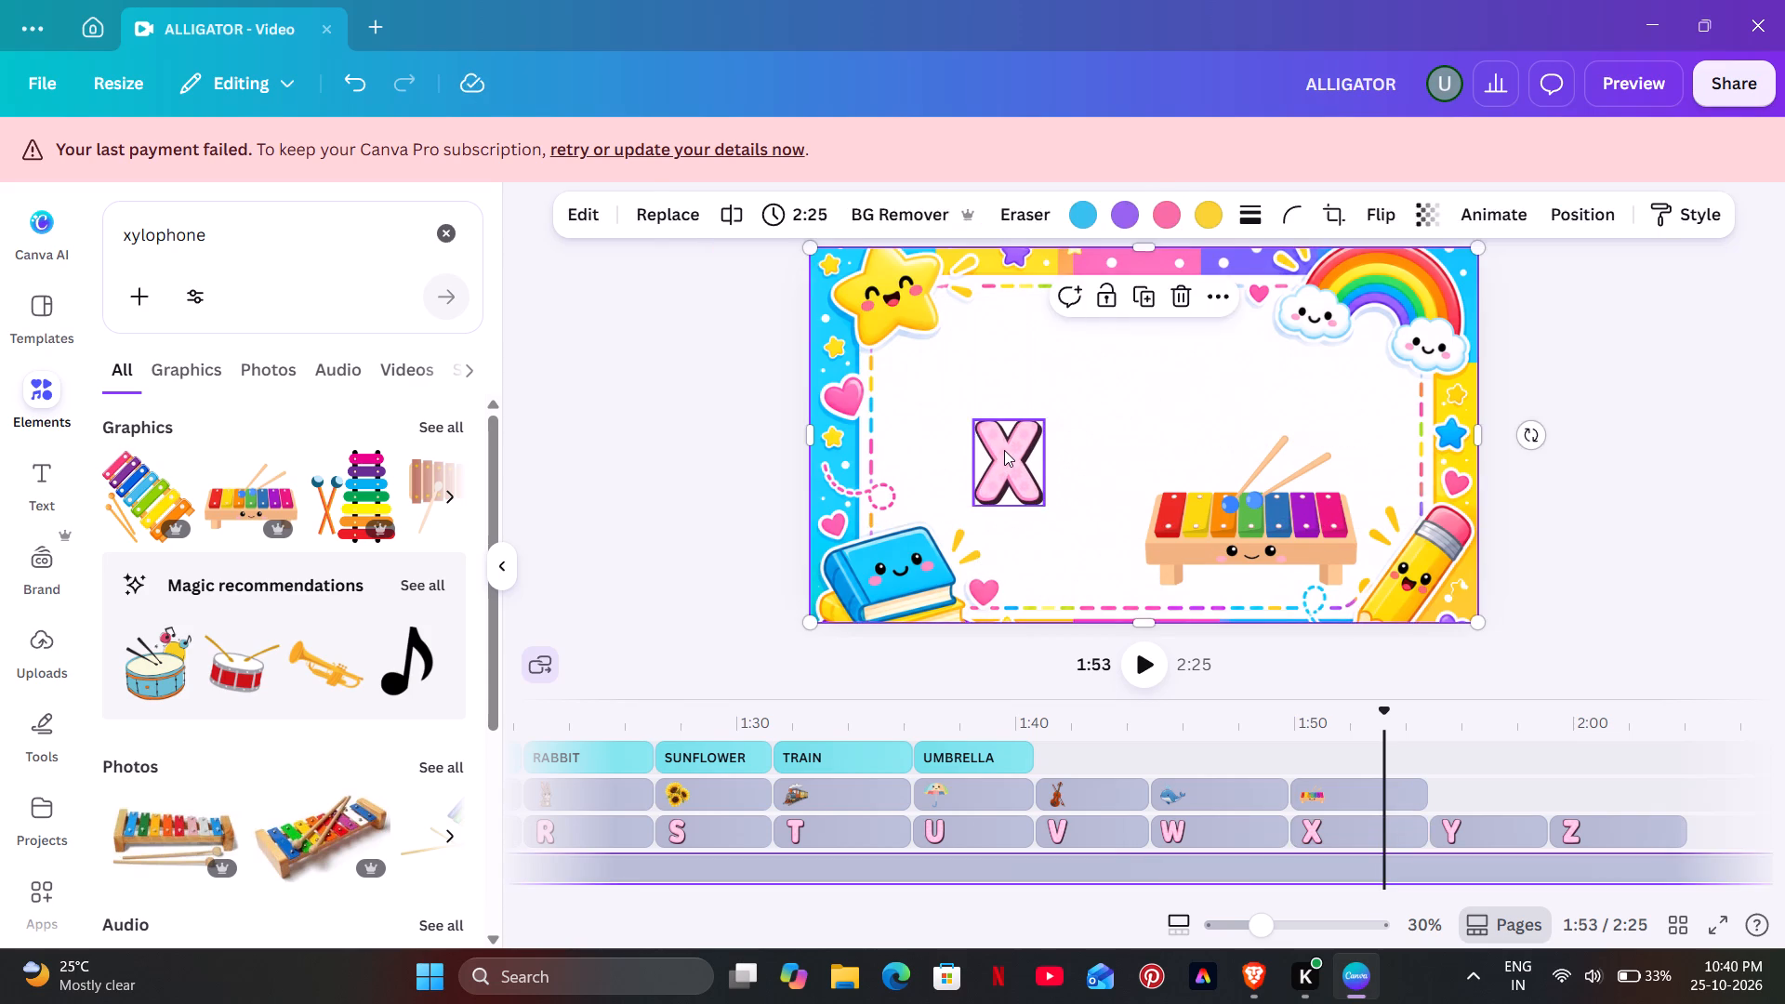
drag(1004, 450, 980, 438)
Shrink the xylophone further and place it near the frame's right edge, level with the letter X.
click(1239, 525)
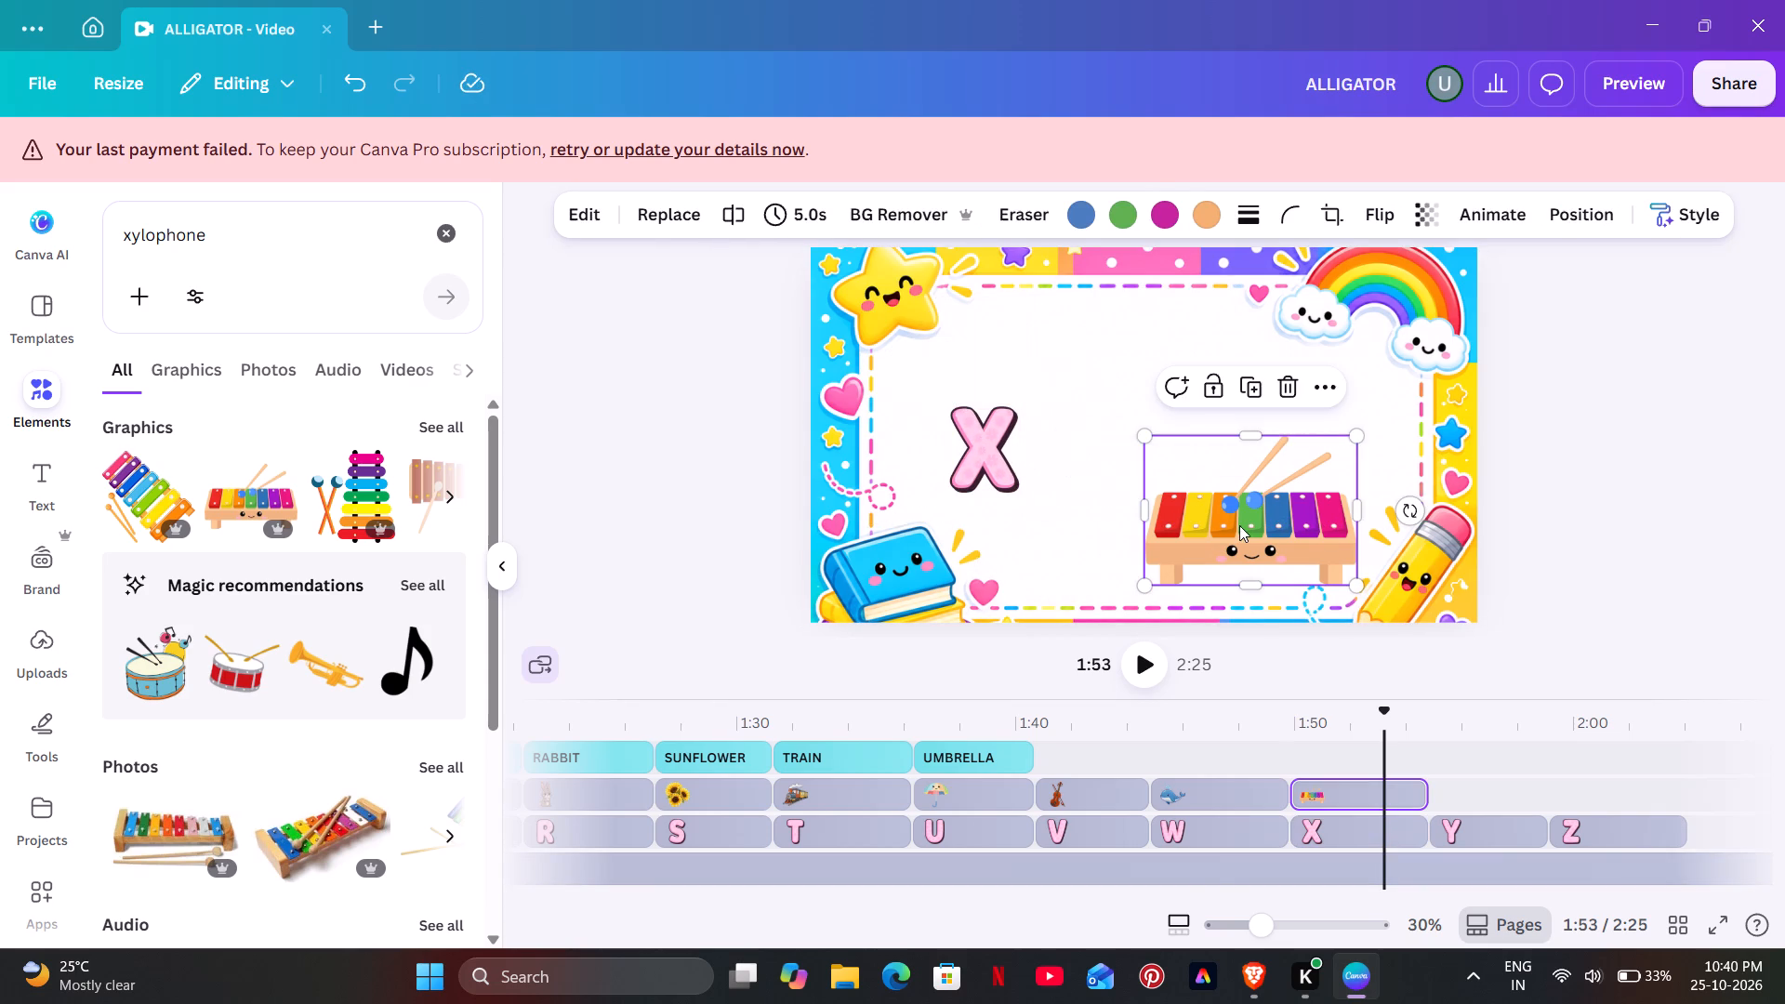
drag(1150, 438, 1242, 529)
drag(1284, 555, 1298, 476)
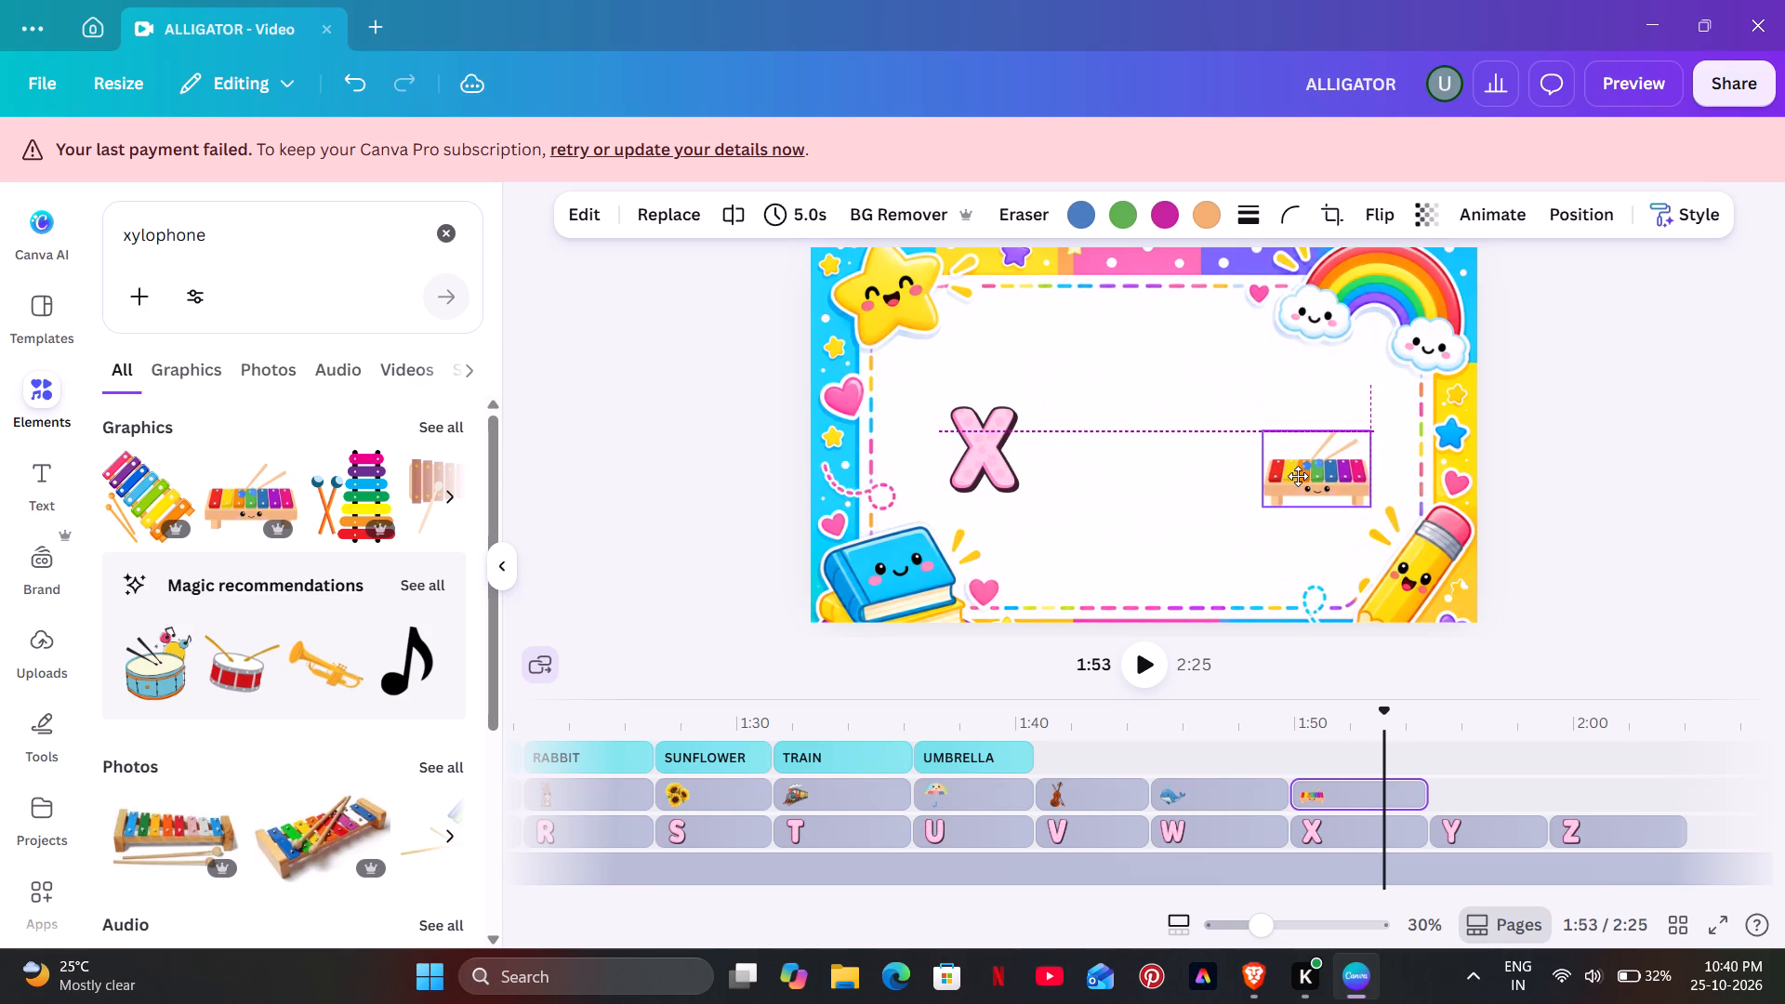
drag(1298, 476, 1314, 473)
click(1061, 483)
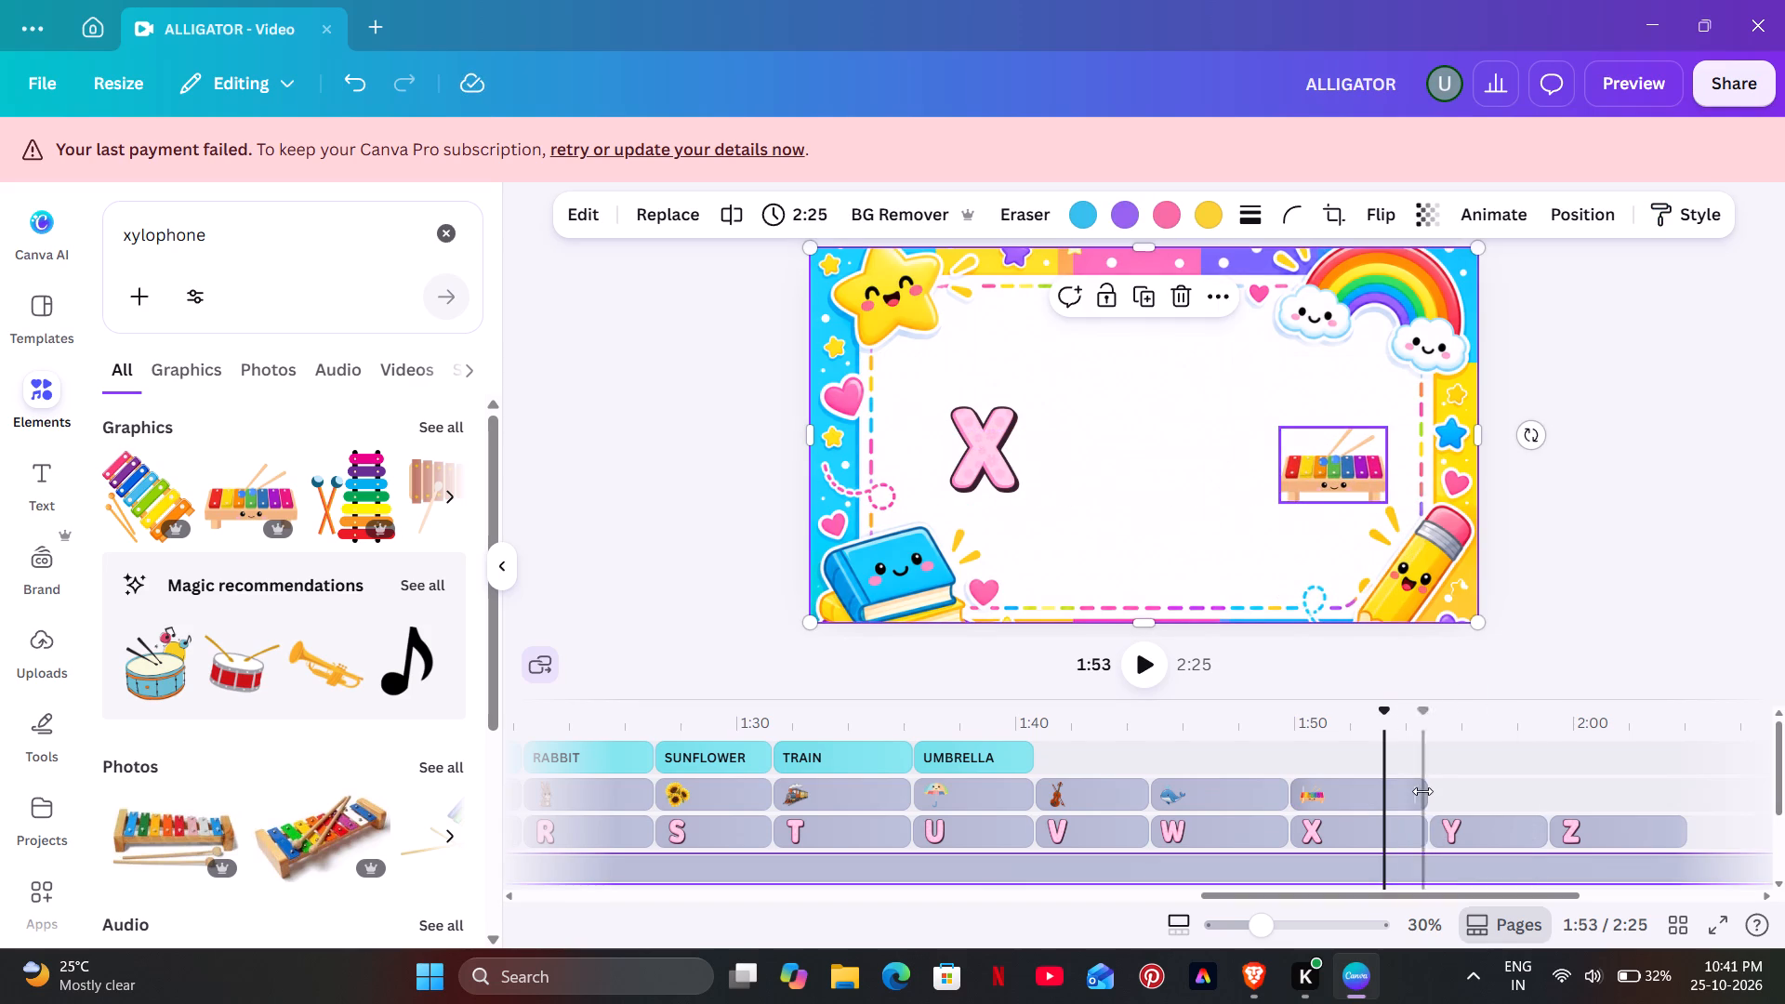
Advance playback into the Y segment and add the green yo-yo graphic with a star from a search for yoyo.
click(1419, 794)
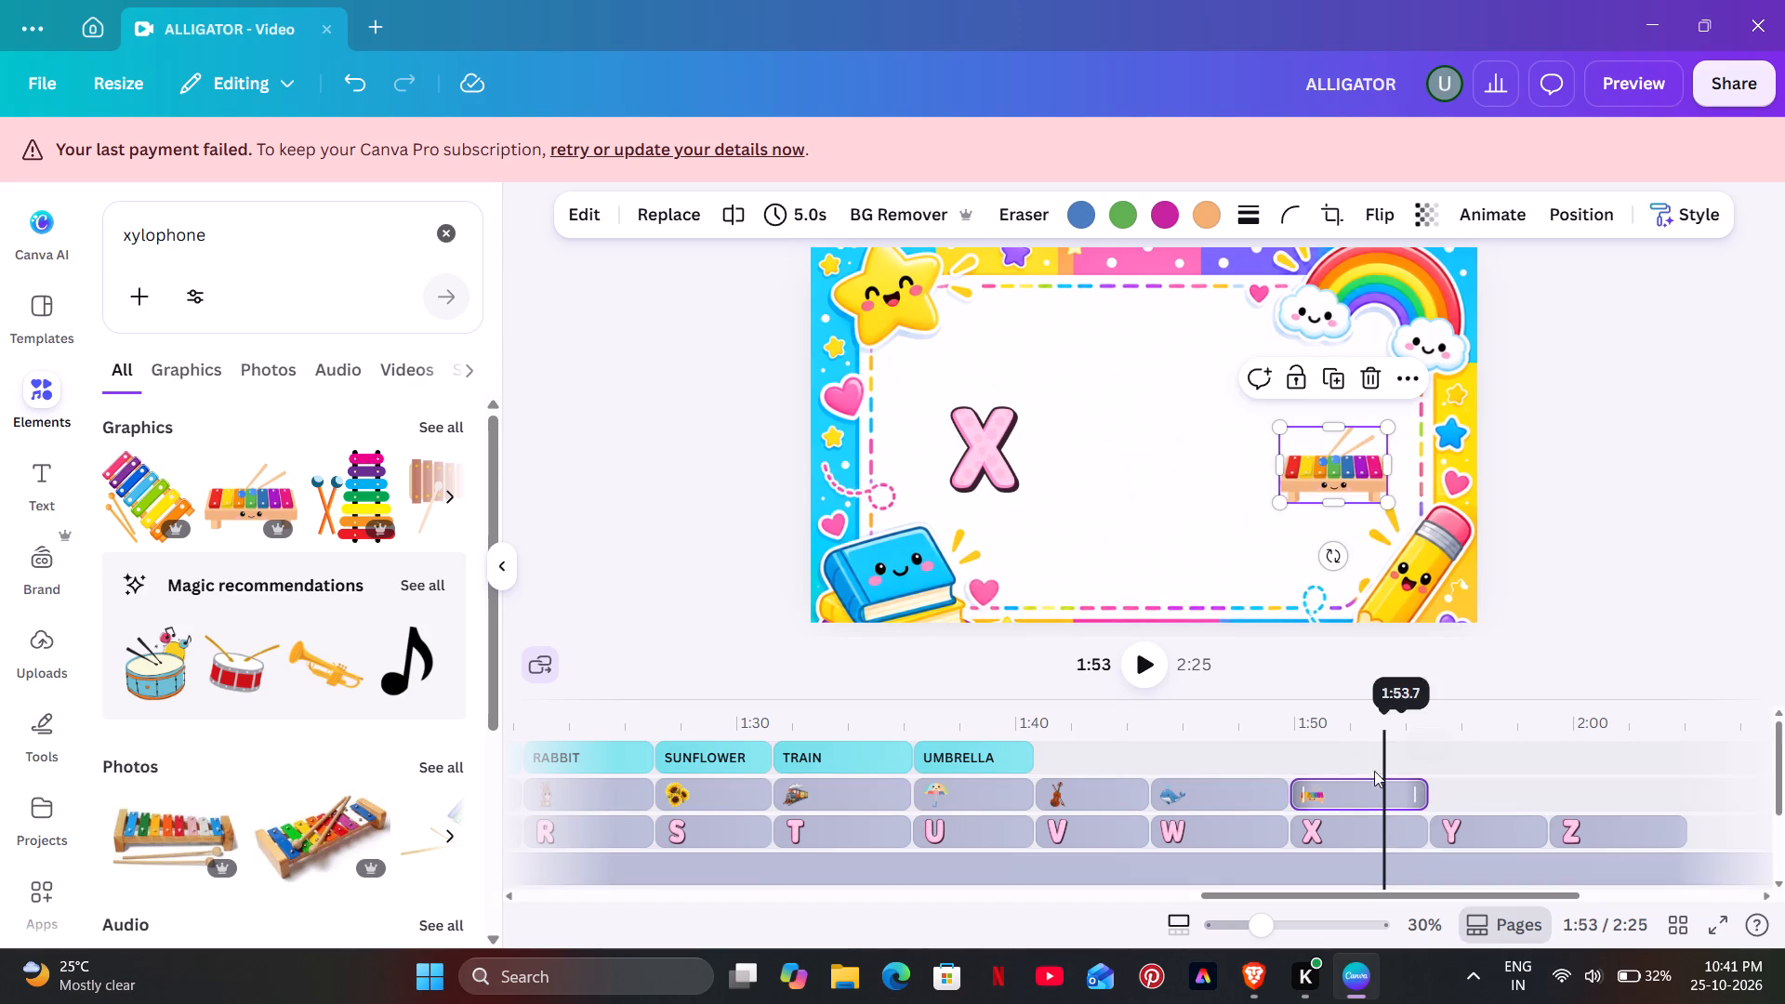
click(1156, 685)
click(1106, 651)
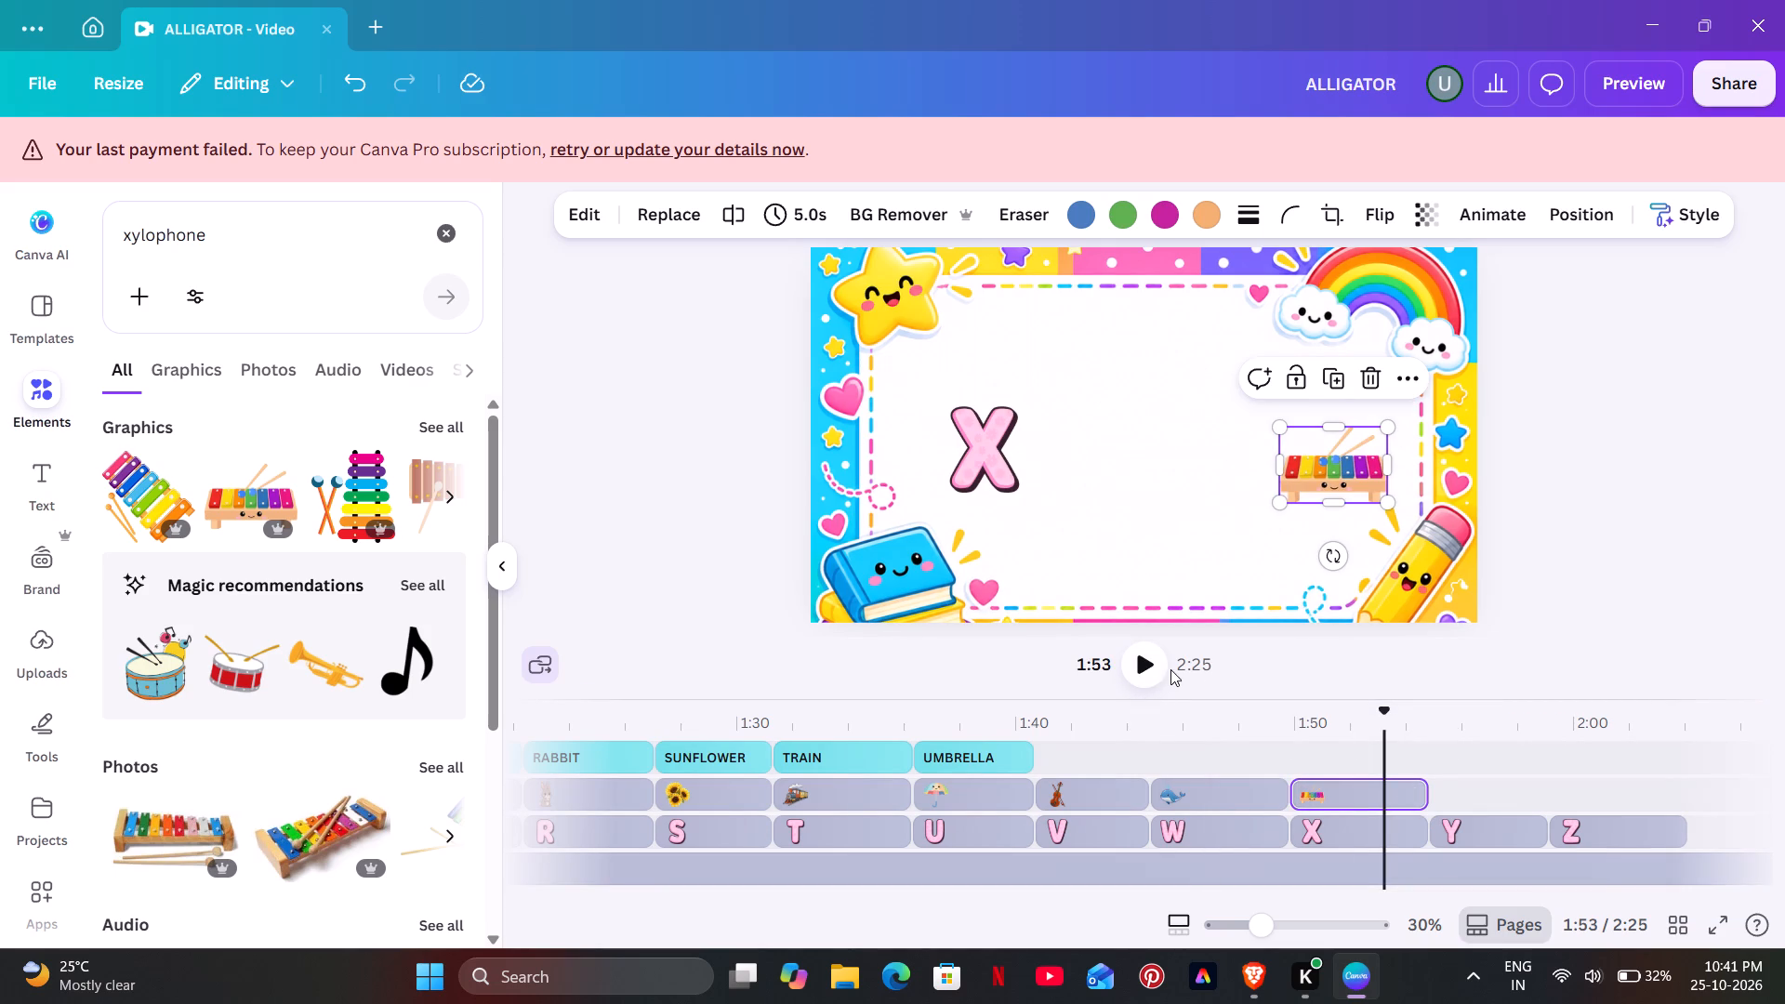
click(1332, 760)
click(1150, 667)
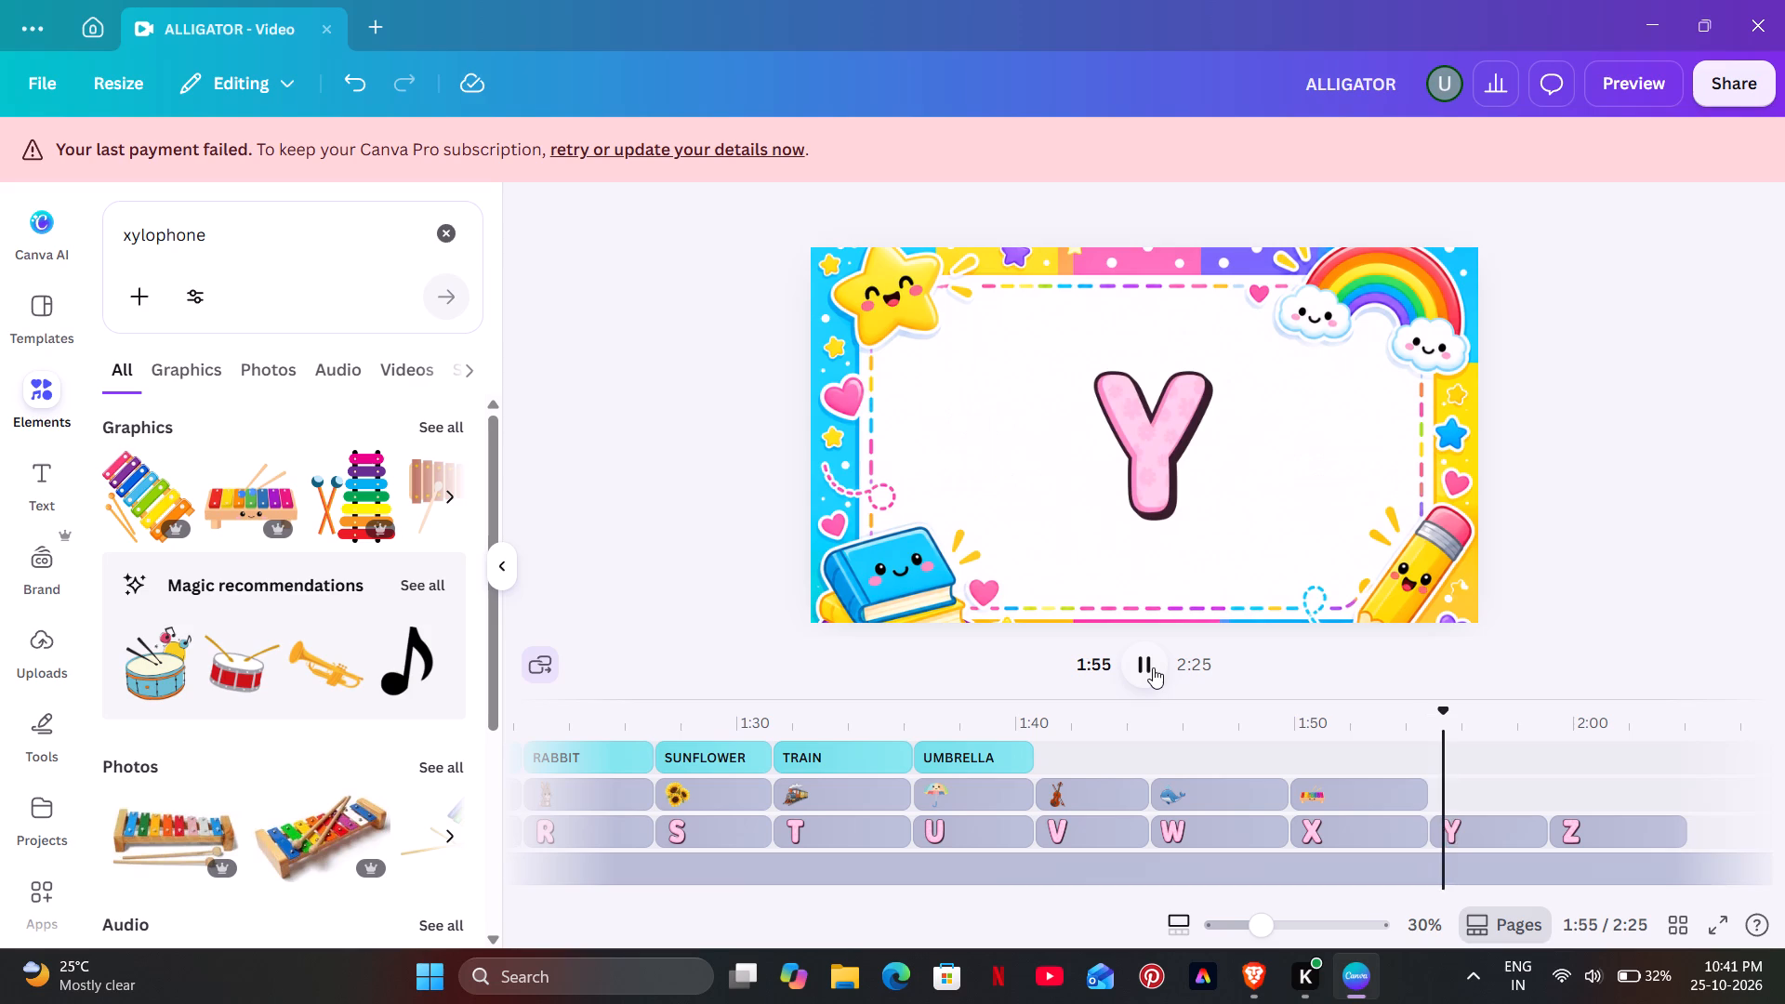
click(1153, 667)
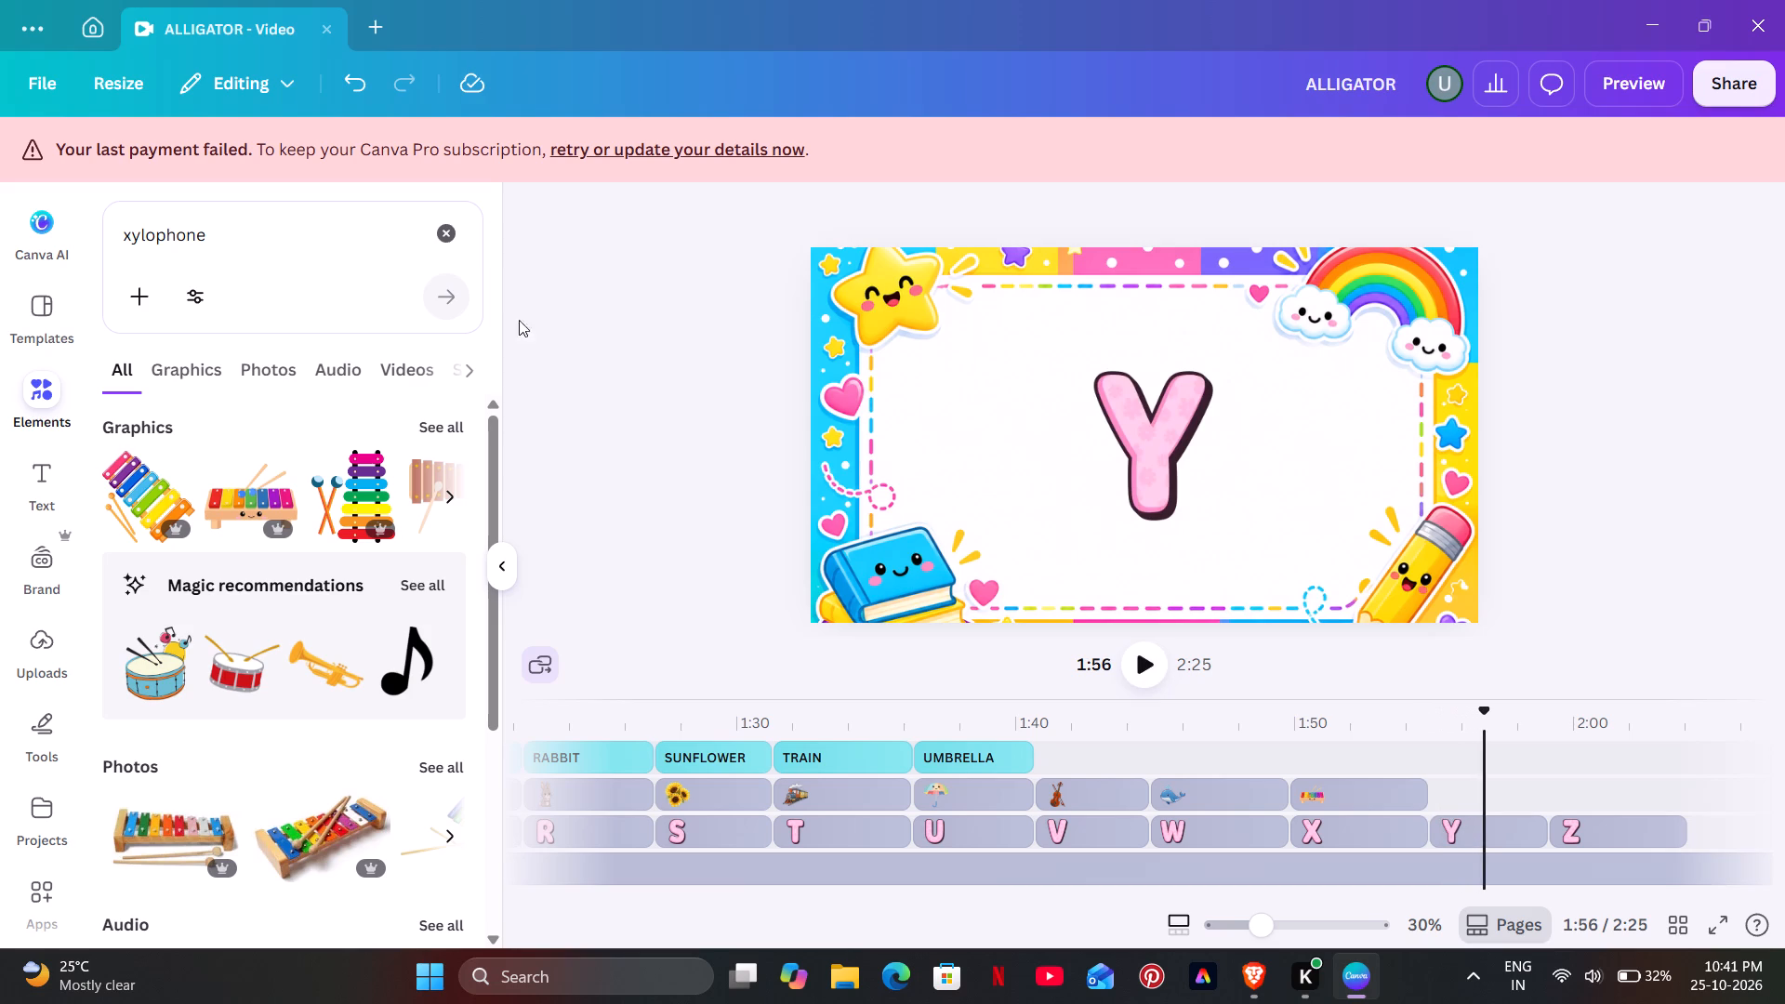
click(459, 248)
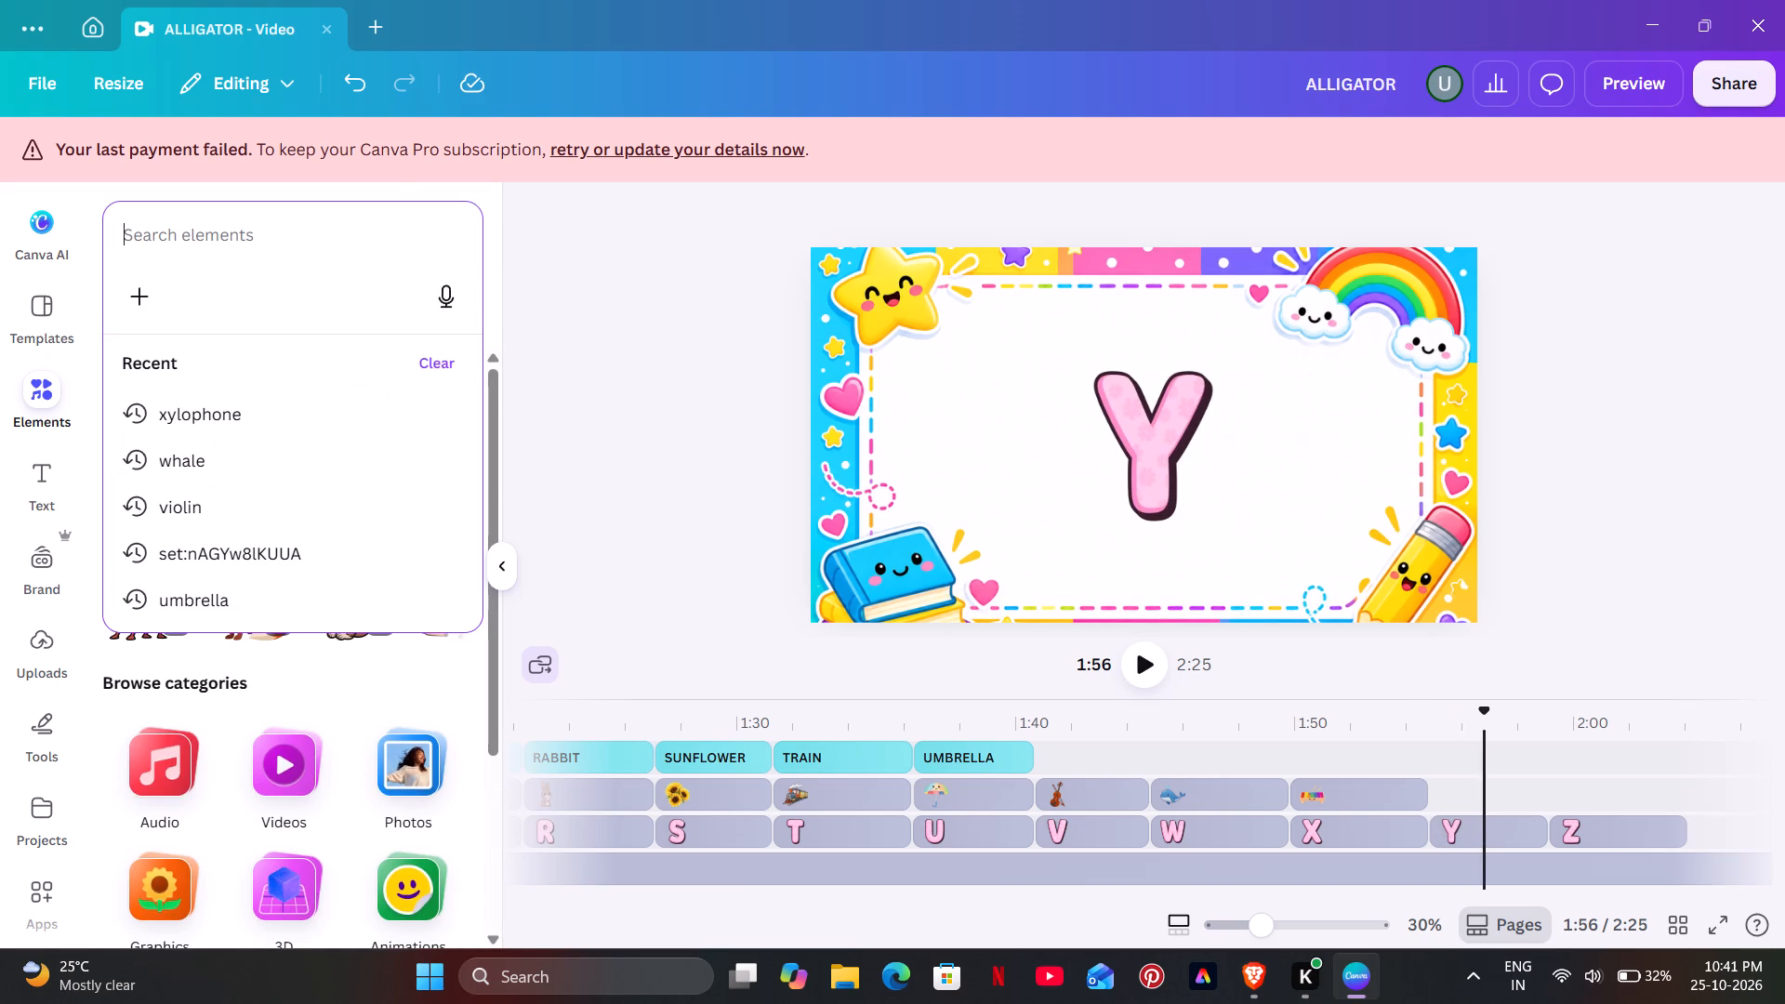
text(yoyo)
key(Return)
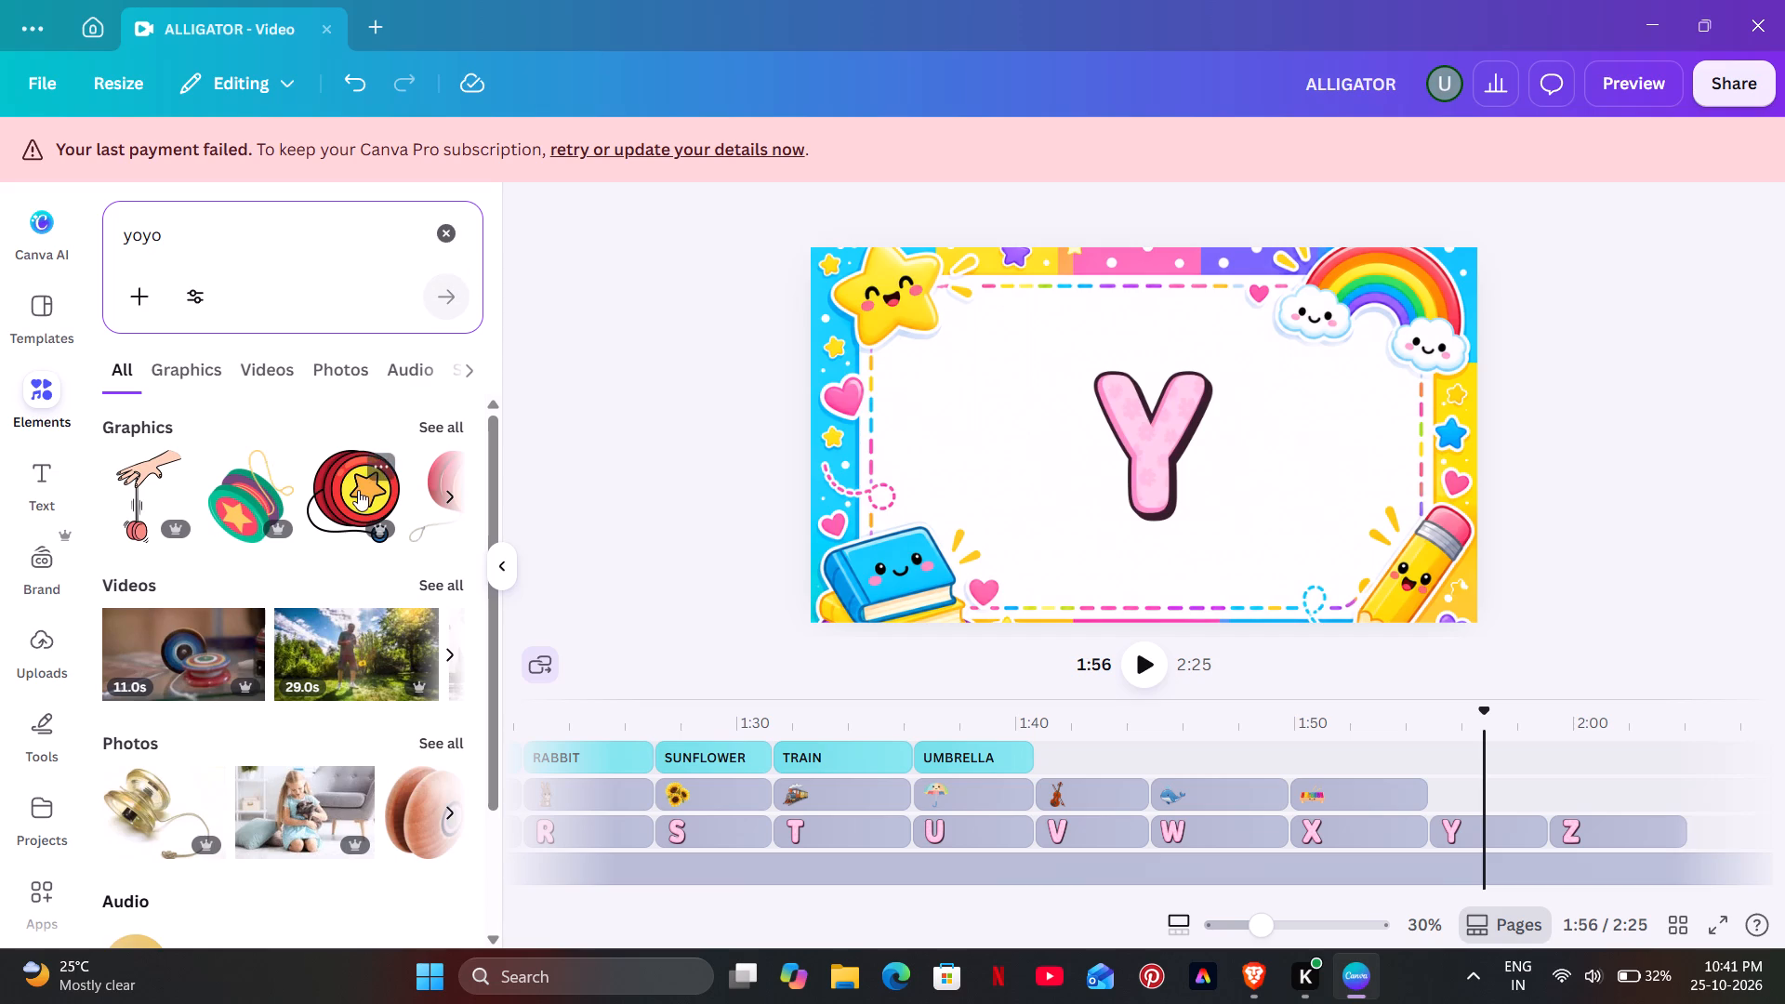
click(246, 490)
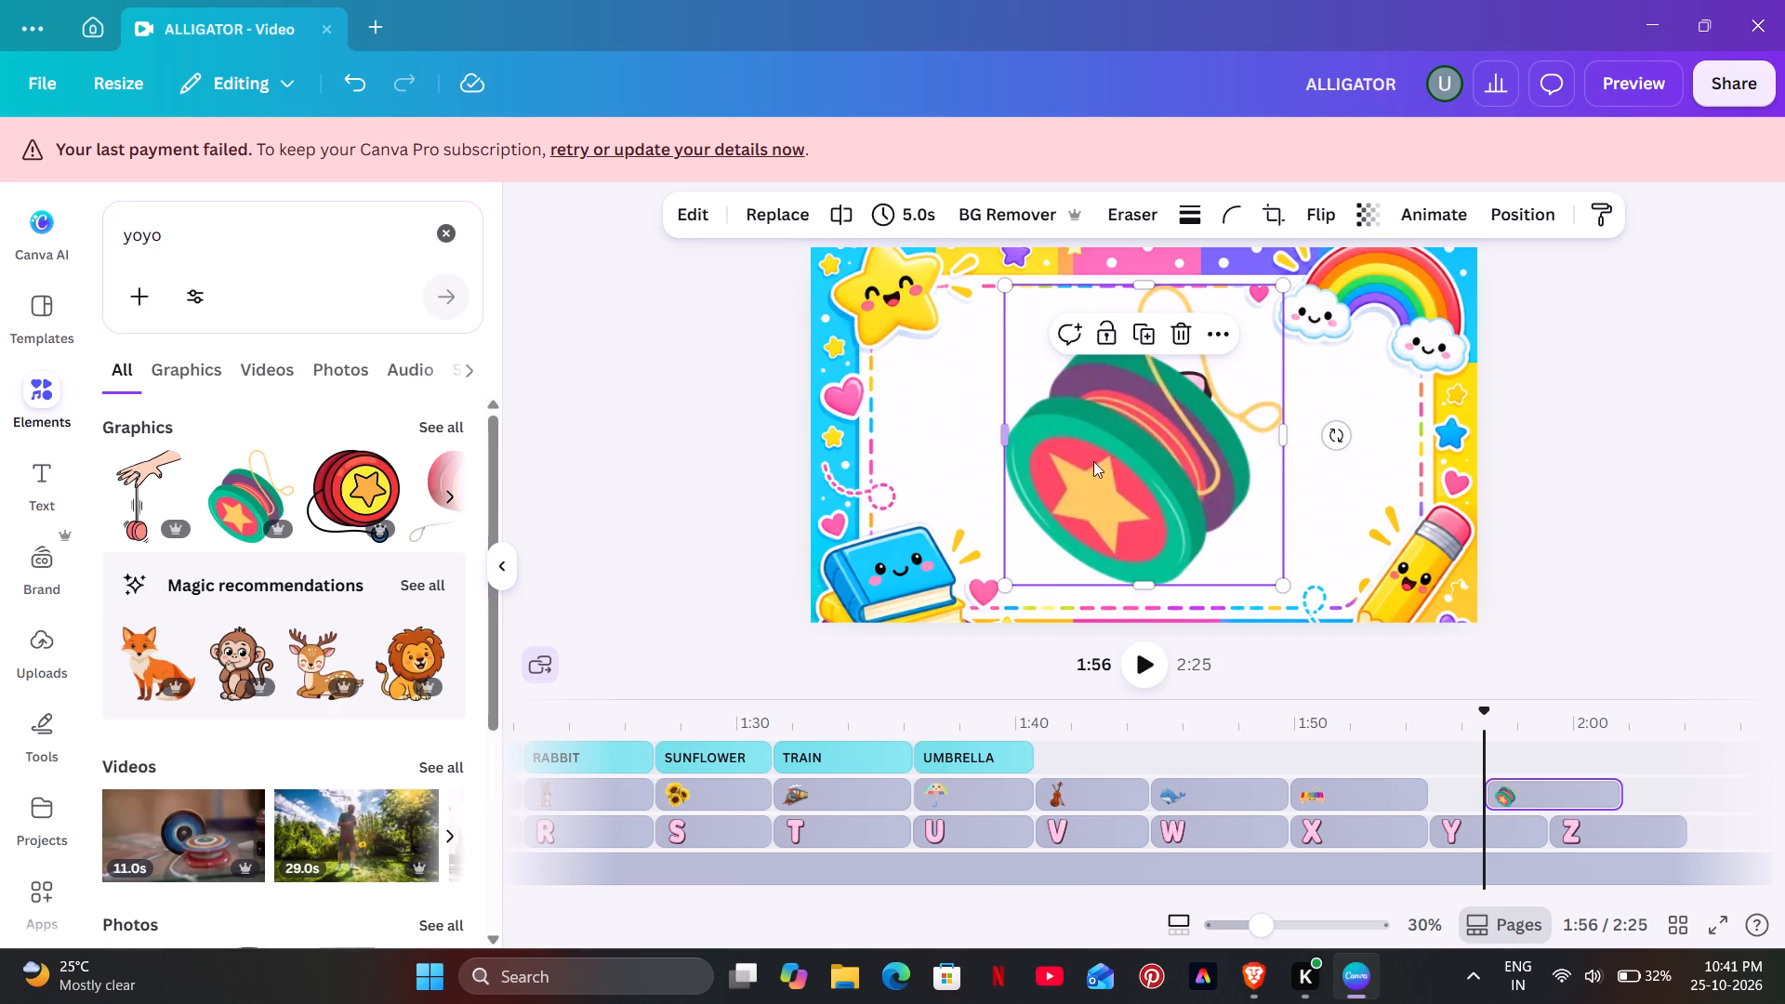
Move the yo-yo clear of the letter Y, and shrink the Y into the left half of the frame.
drag(1109, 461, 1346, 428)
click(1183, 451)
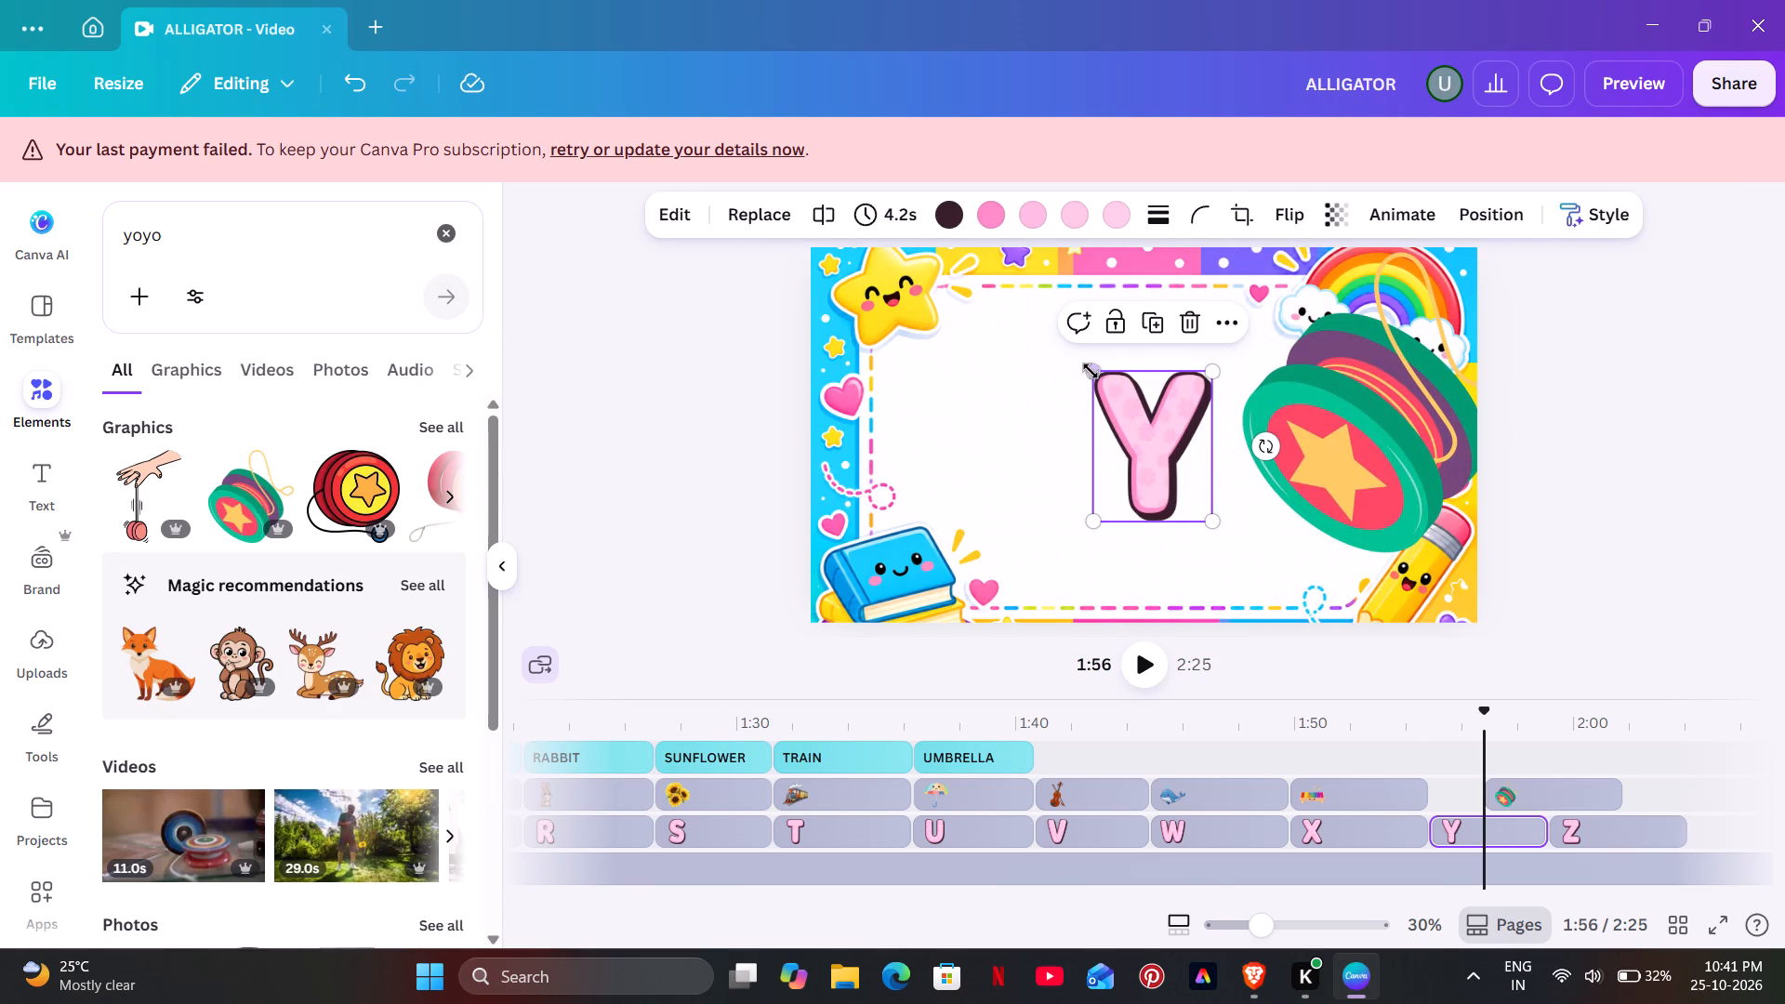
drag(1086, 364, 1143, 426)
drag(1179, 470, 1052, 464)
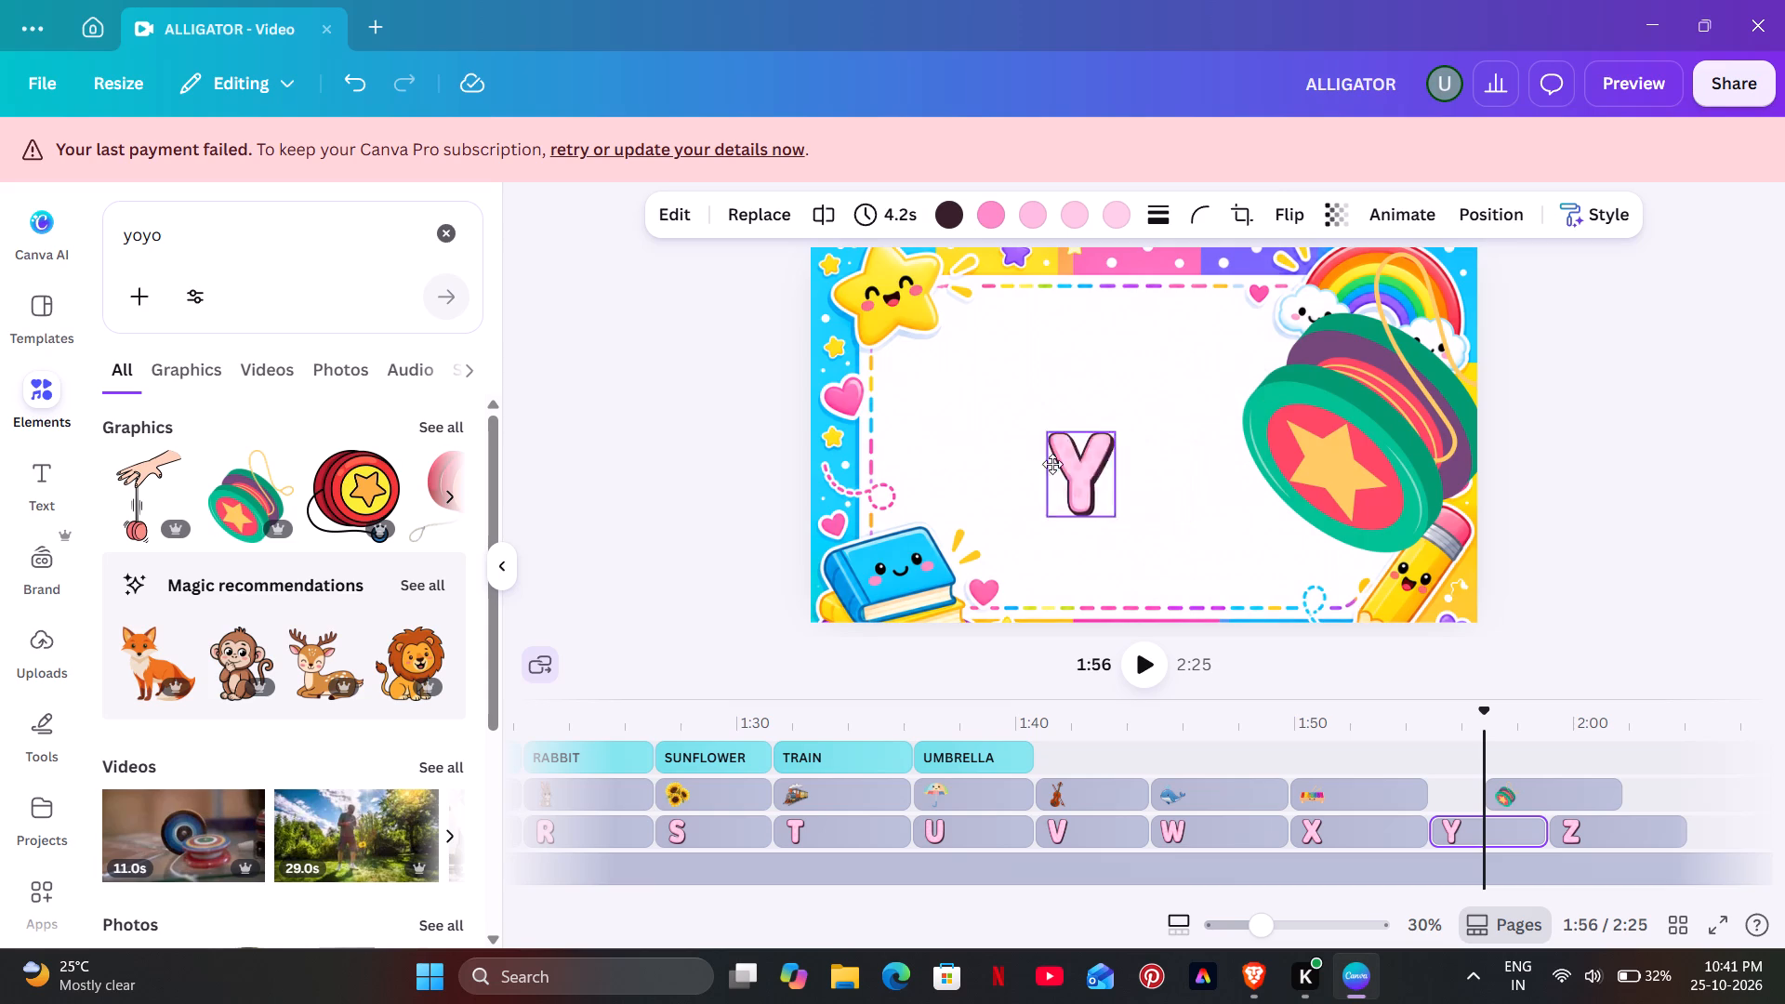
drag(1052, 464, 982, 430)
Shrink the yo-yo graphic and place it near the frame's right edge, level with the letter Y.
click(1434, 432)
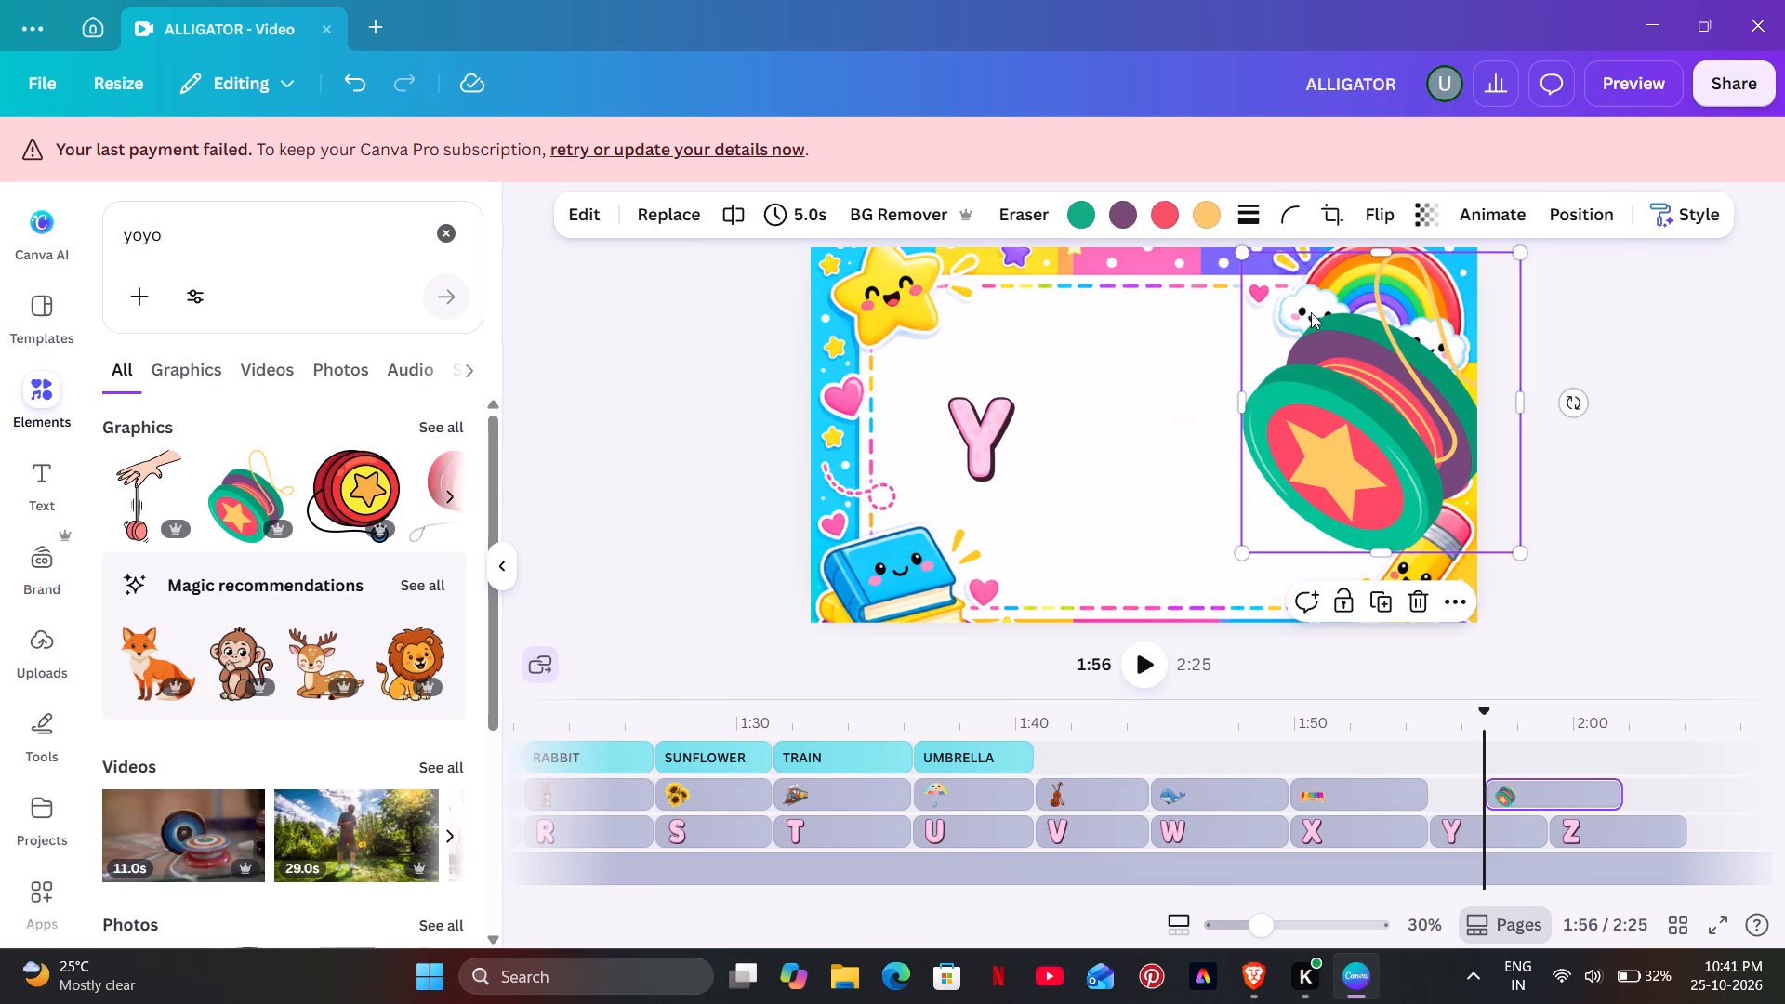
drag(1238, 249, 1414, 406)
drag(1452, 482, 1359, 437)
drag(1313, 376, 1329, 396)
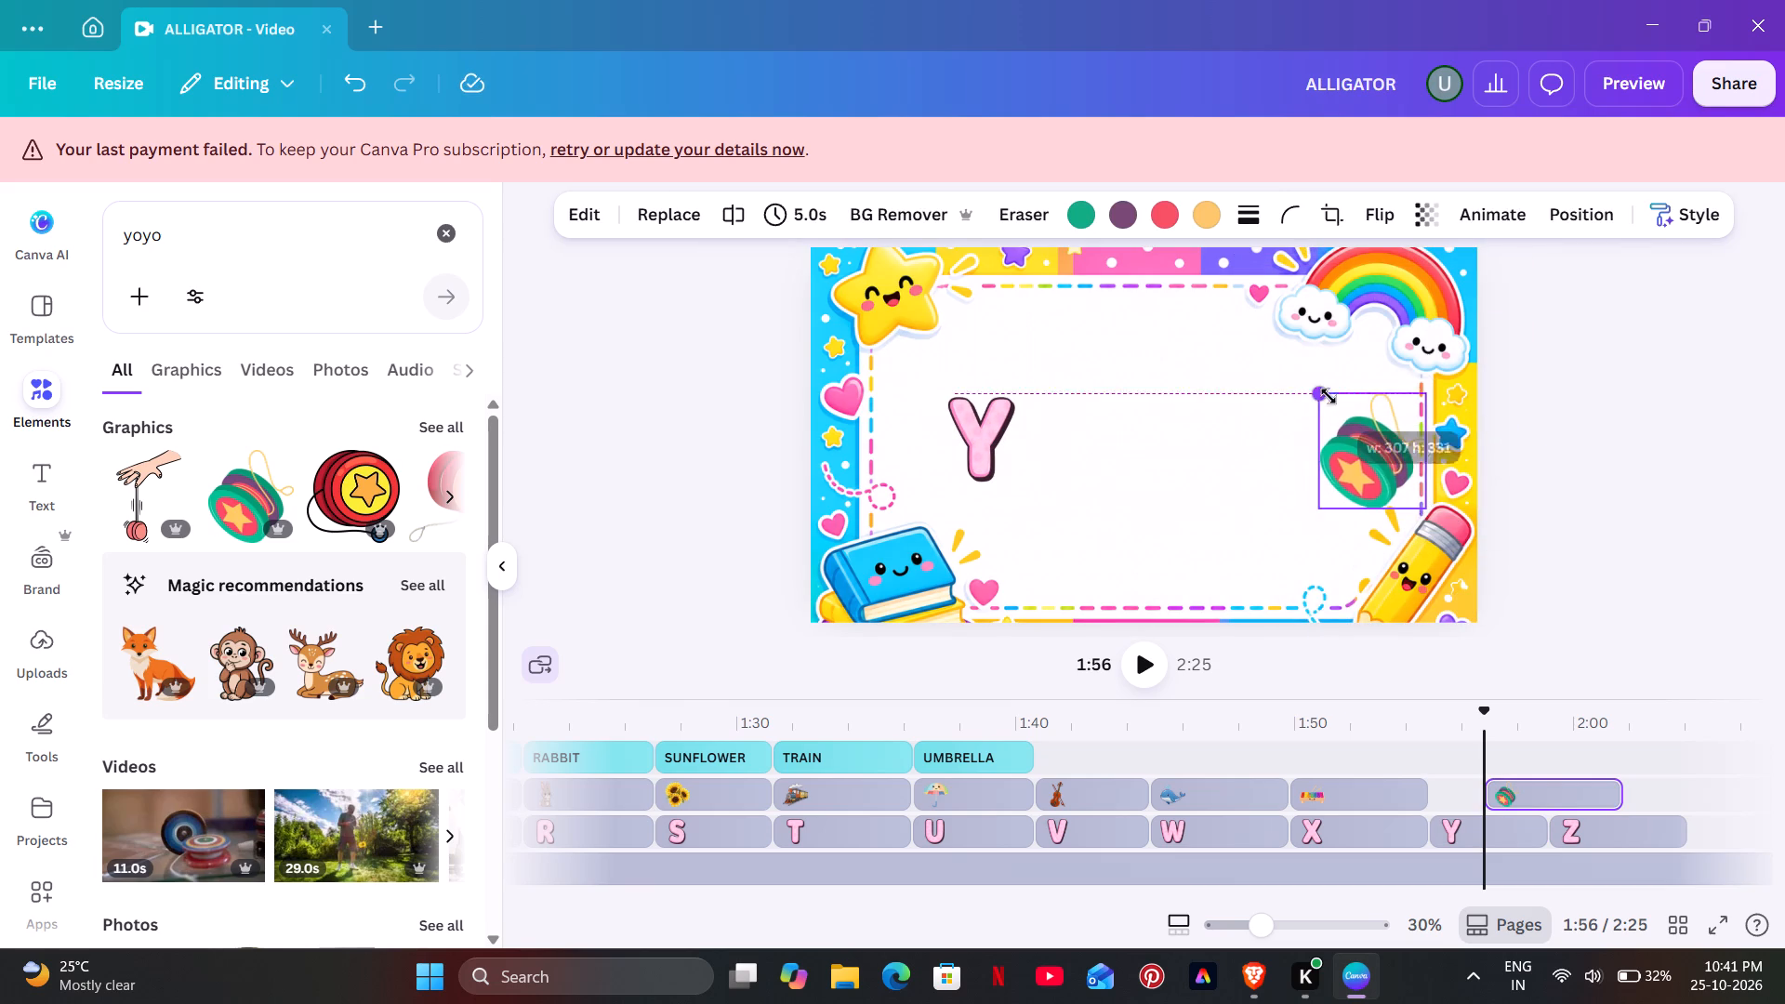
drag(1329, 396, 1349, 415)
drag(1401, 446, 1380, 423)
click(1255, 453)
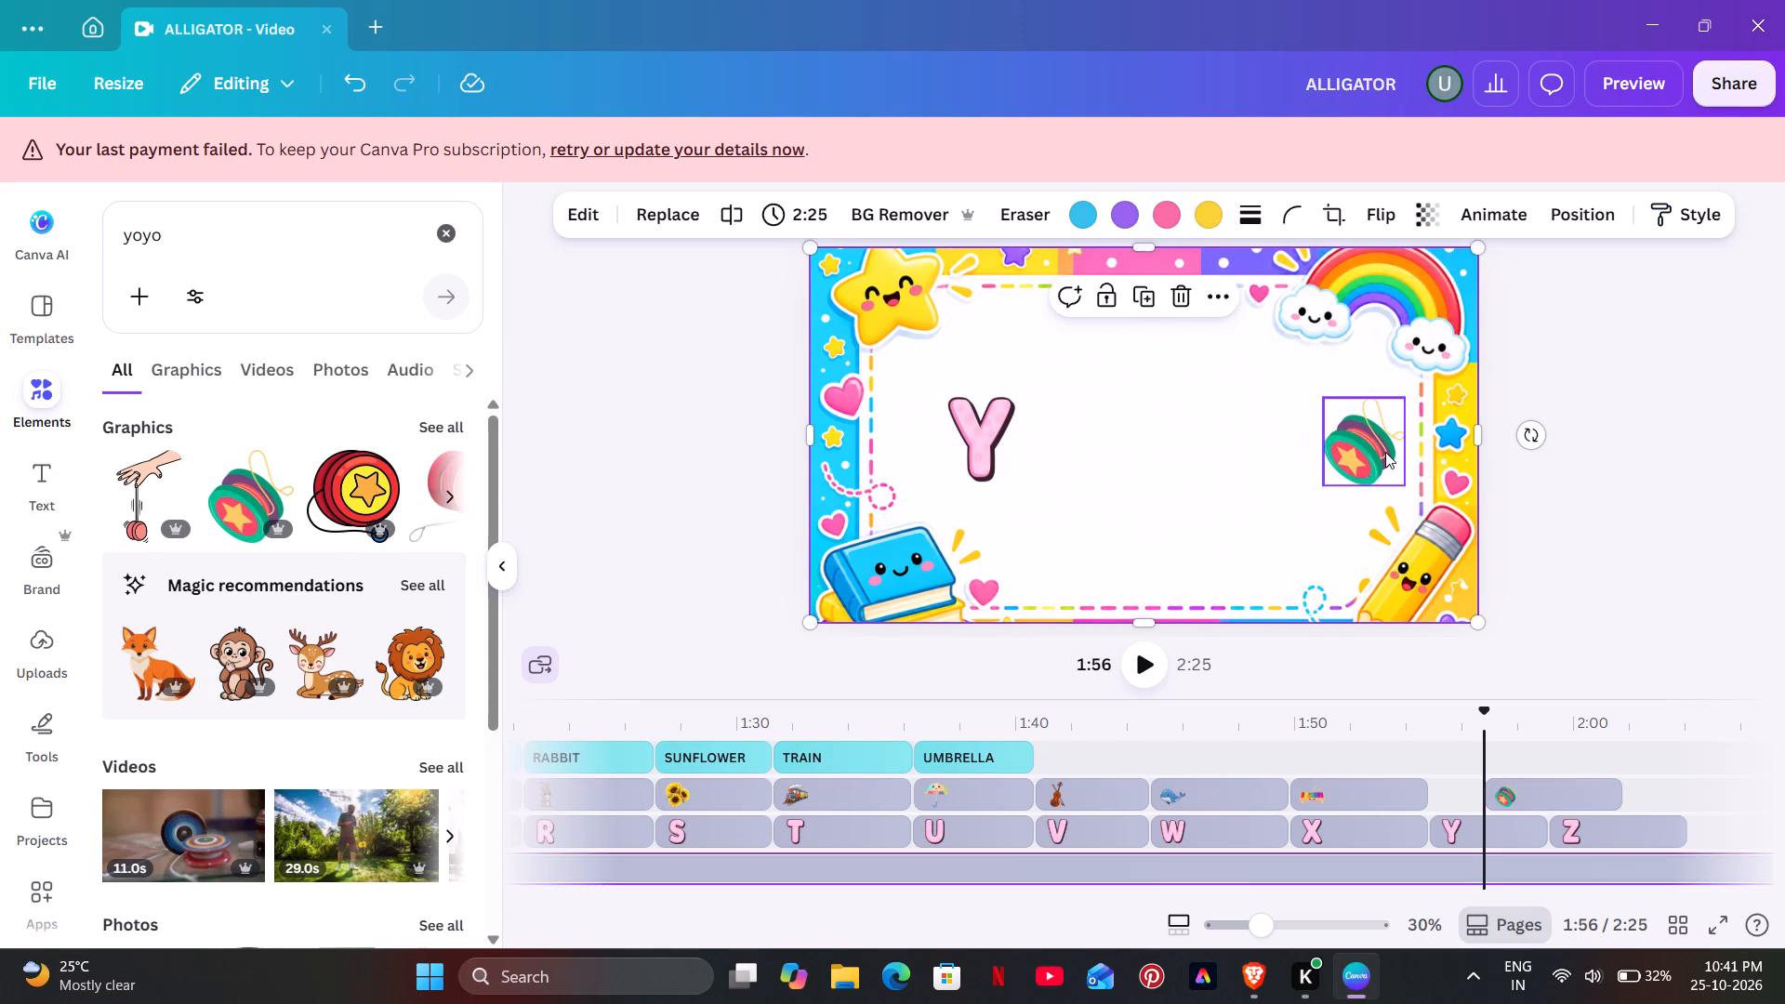
drag(1385, 452, 1373, 446)
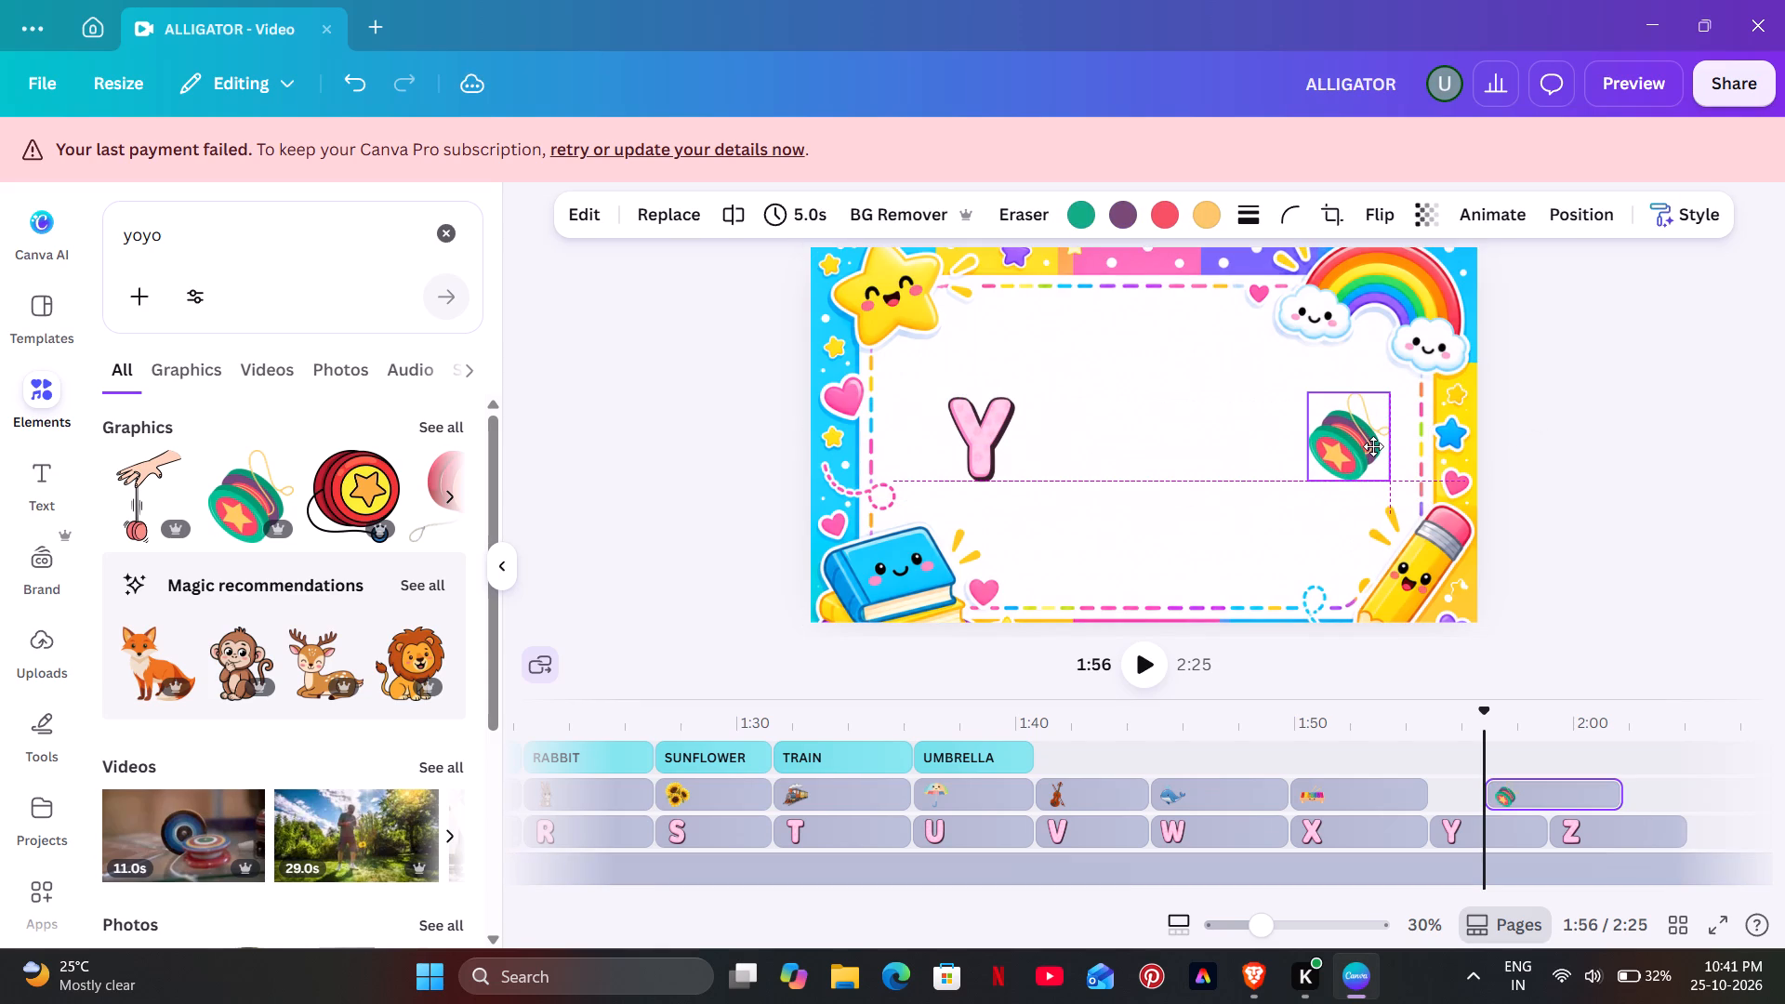
drag(1373, 446, 1371, 448)
click(1233, 452)
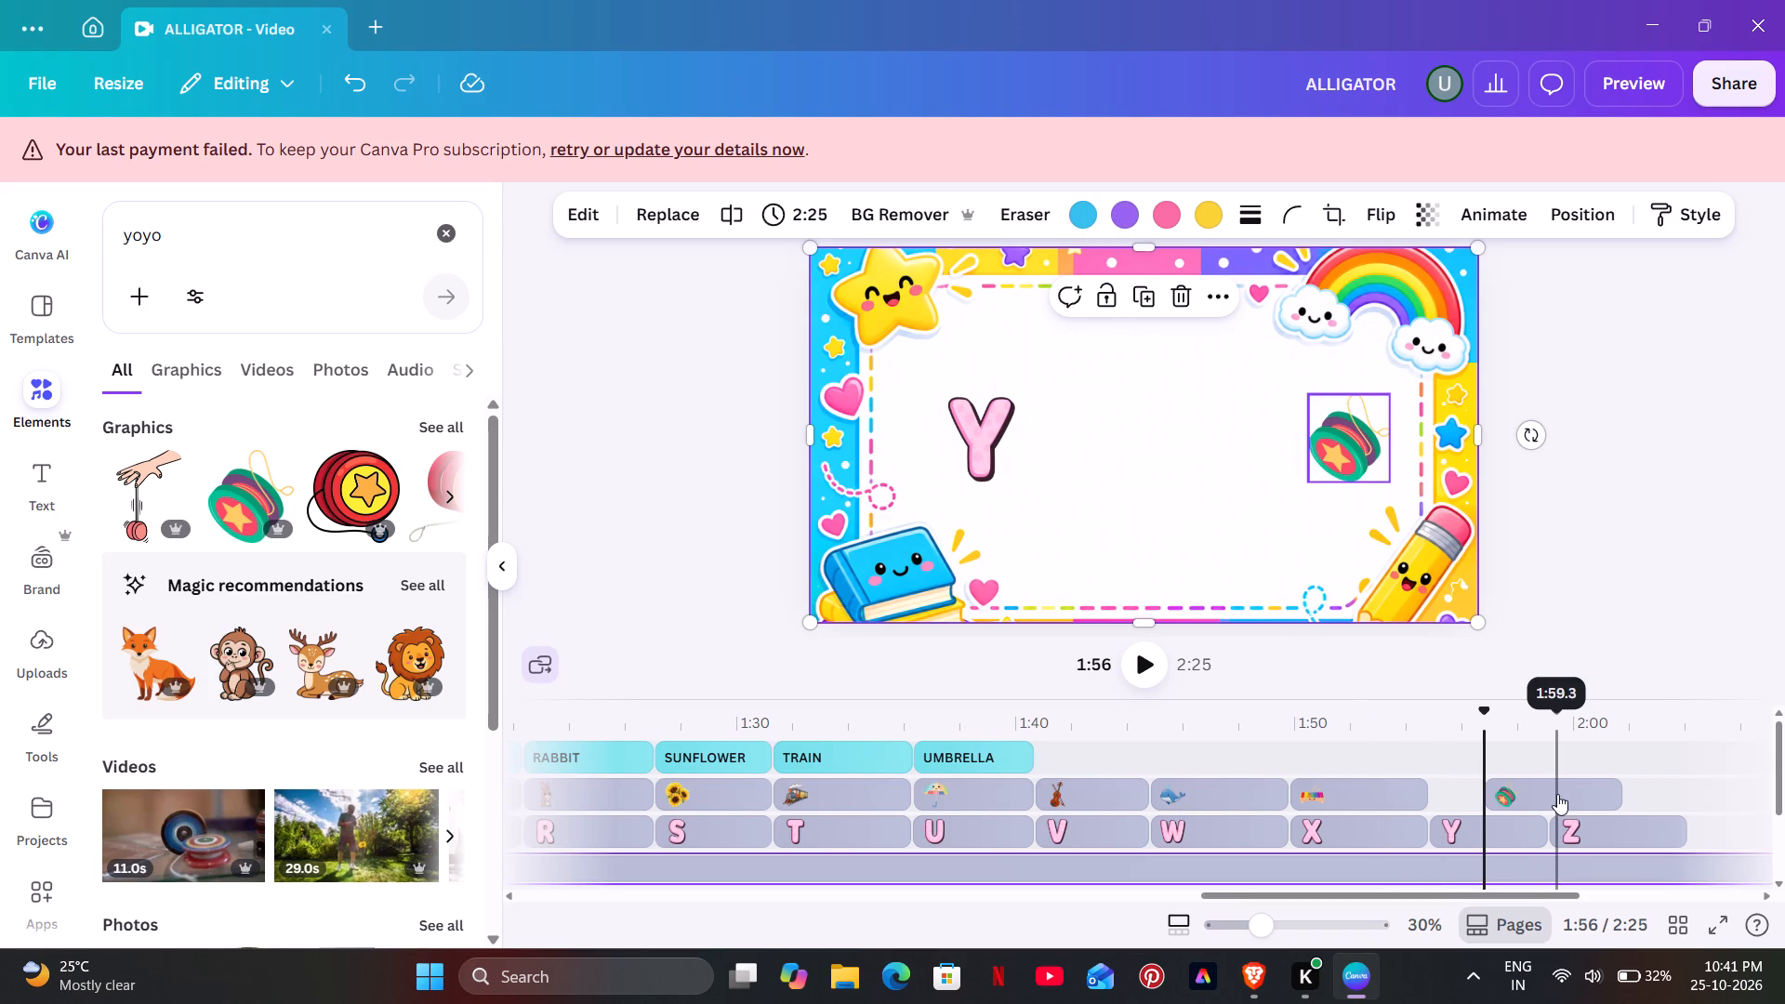
Move the yo-yo clip to the start of the Y segment and trim it to 4.2 s to match the letter.
drag(1557, 794, 1509, 793)
drag(1562, 788, 1549, 797)
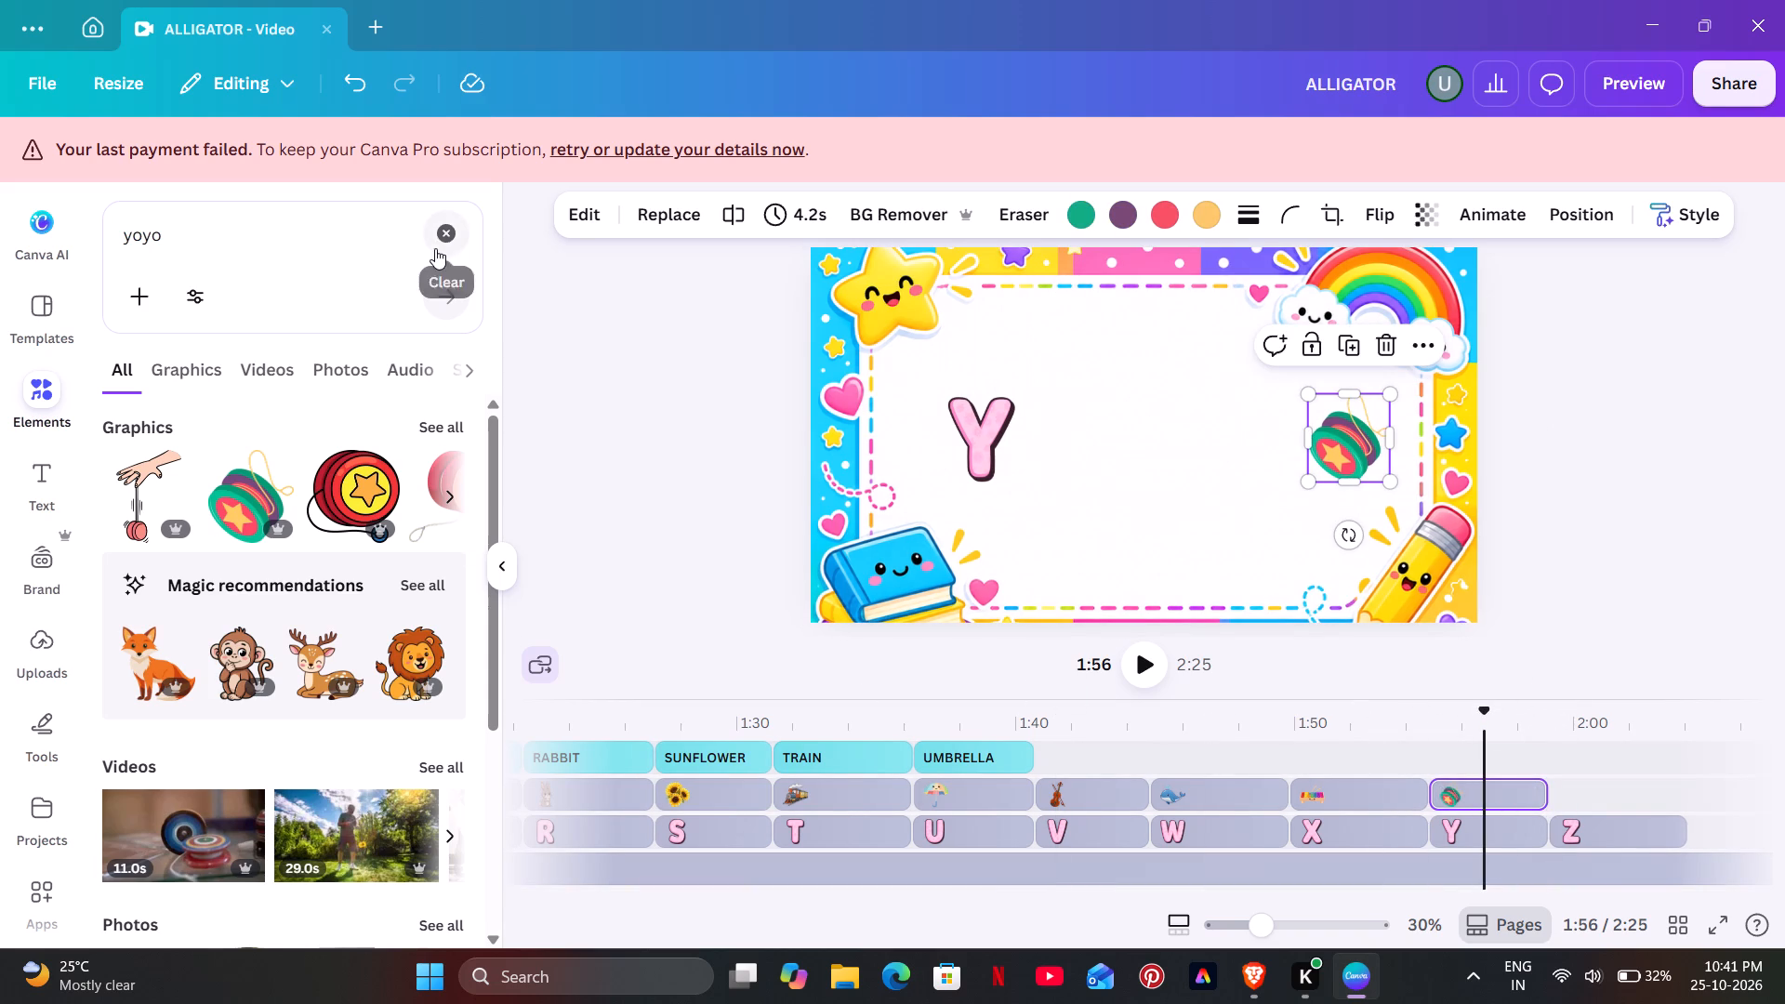
Add the cartoon zebra from a graphics search for zebra, and align its clip with the Z segment ending at 2:04.
click(436, 246)
text(zebra)
key(Return)
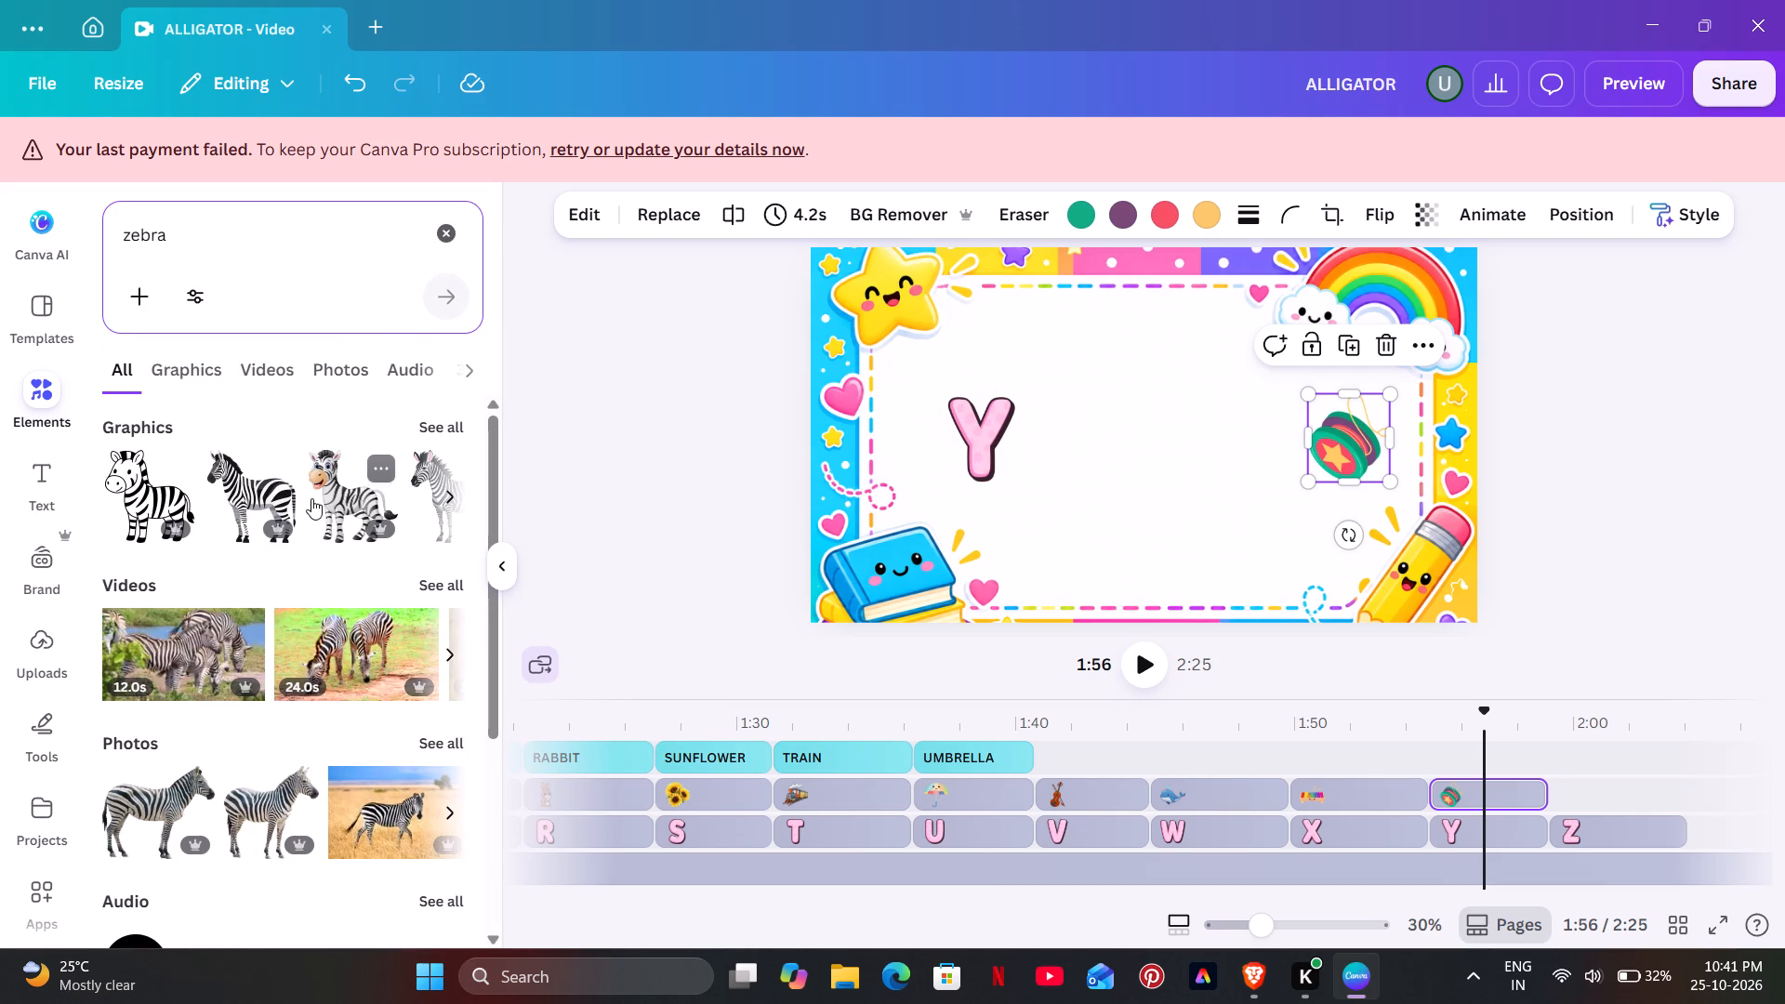
click(152, 488)
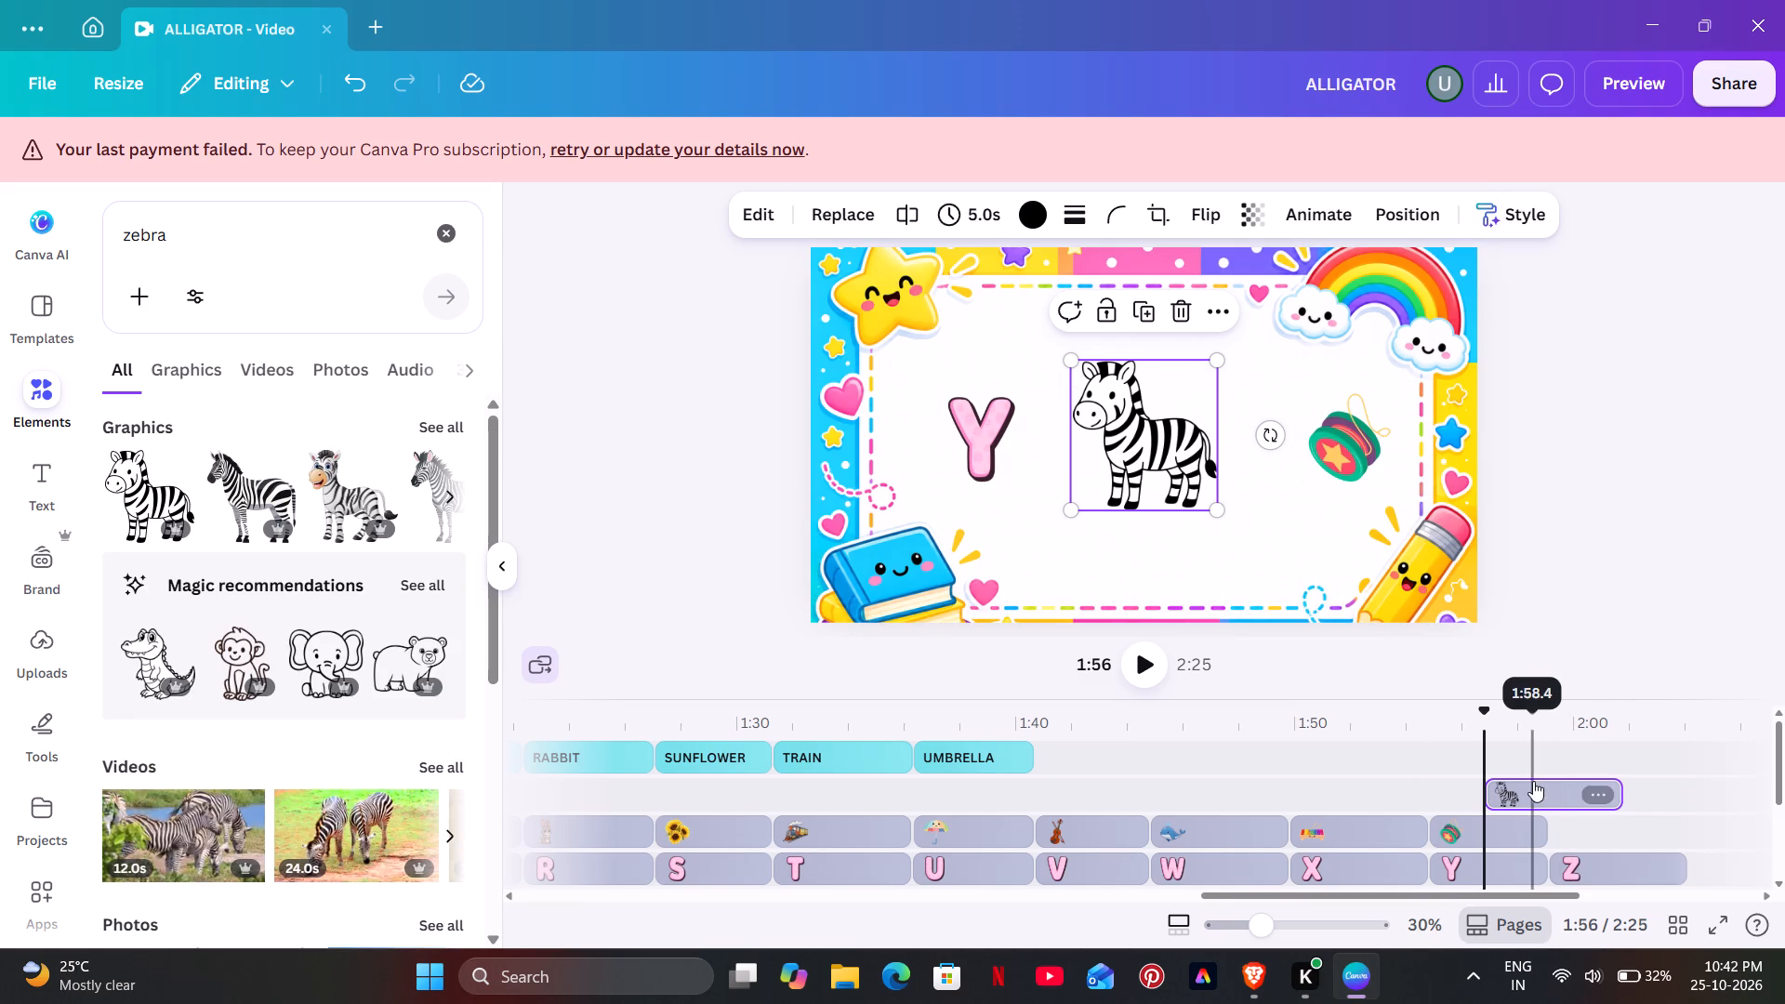
drag(1533, 781, 1455, 818)
drag(1536, 793, 1554, 793)
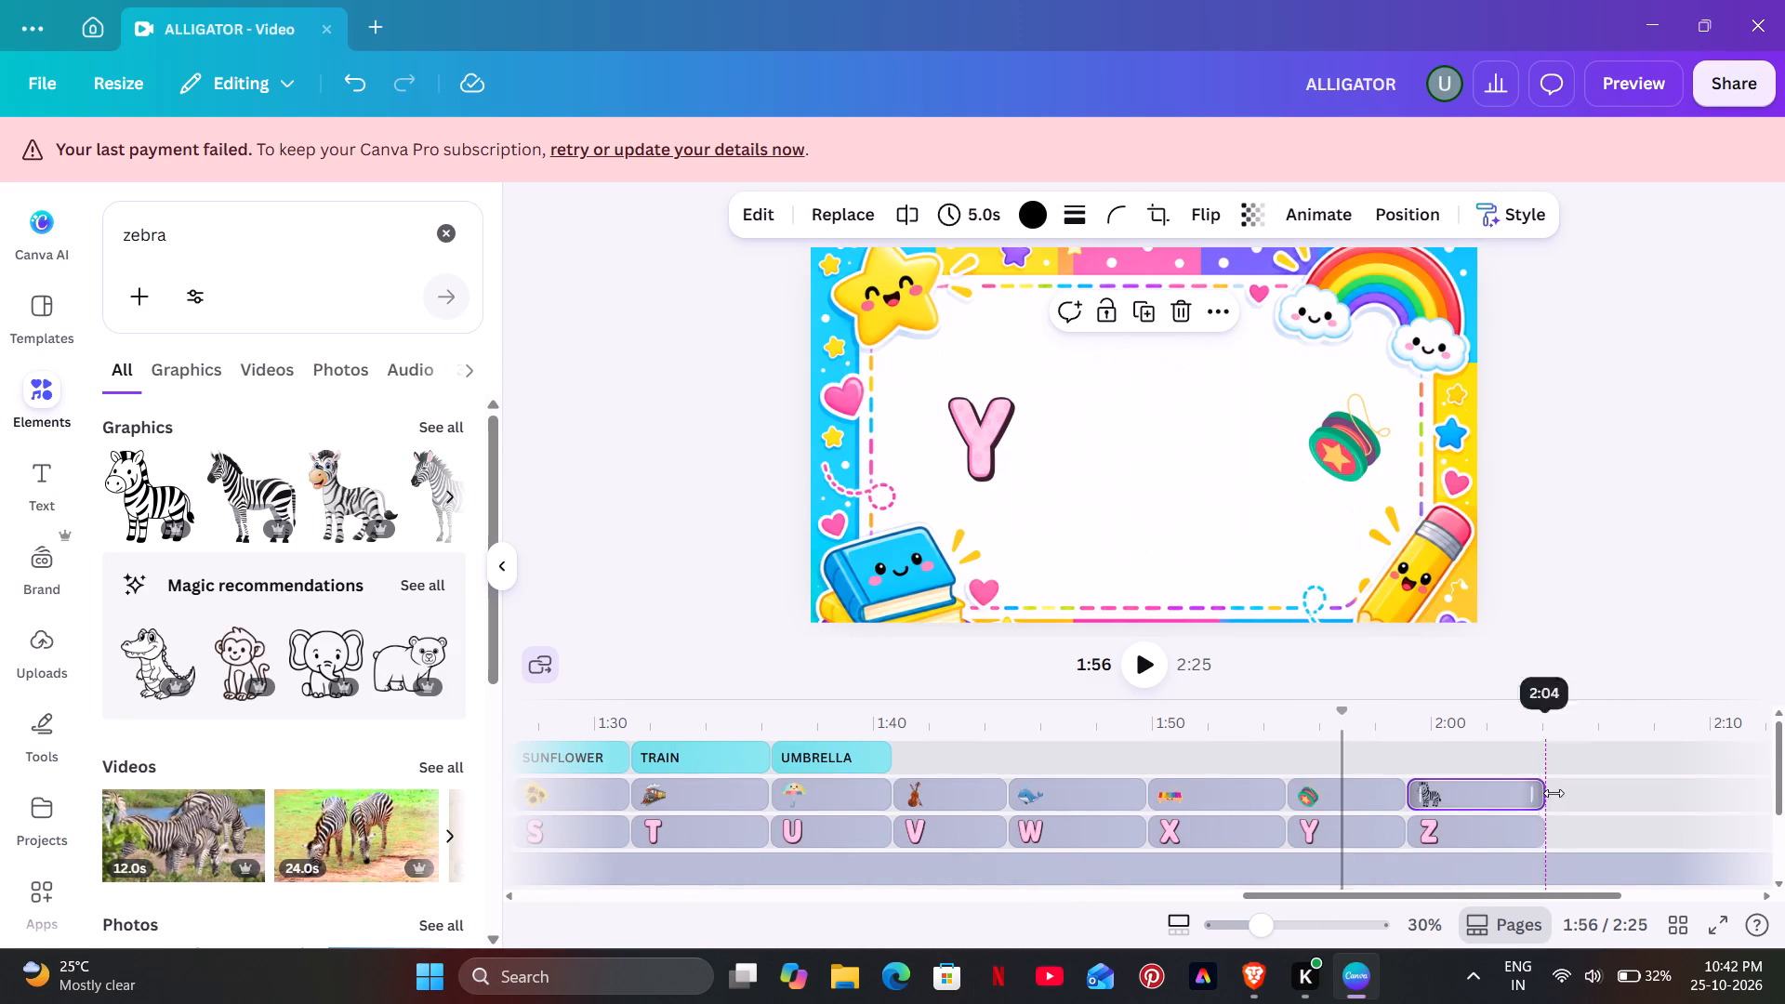
drag(1554, 793, 1543, 801)
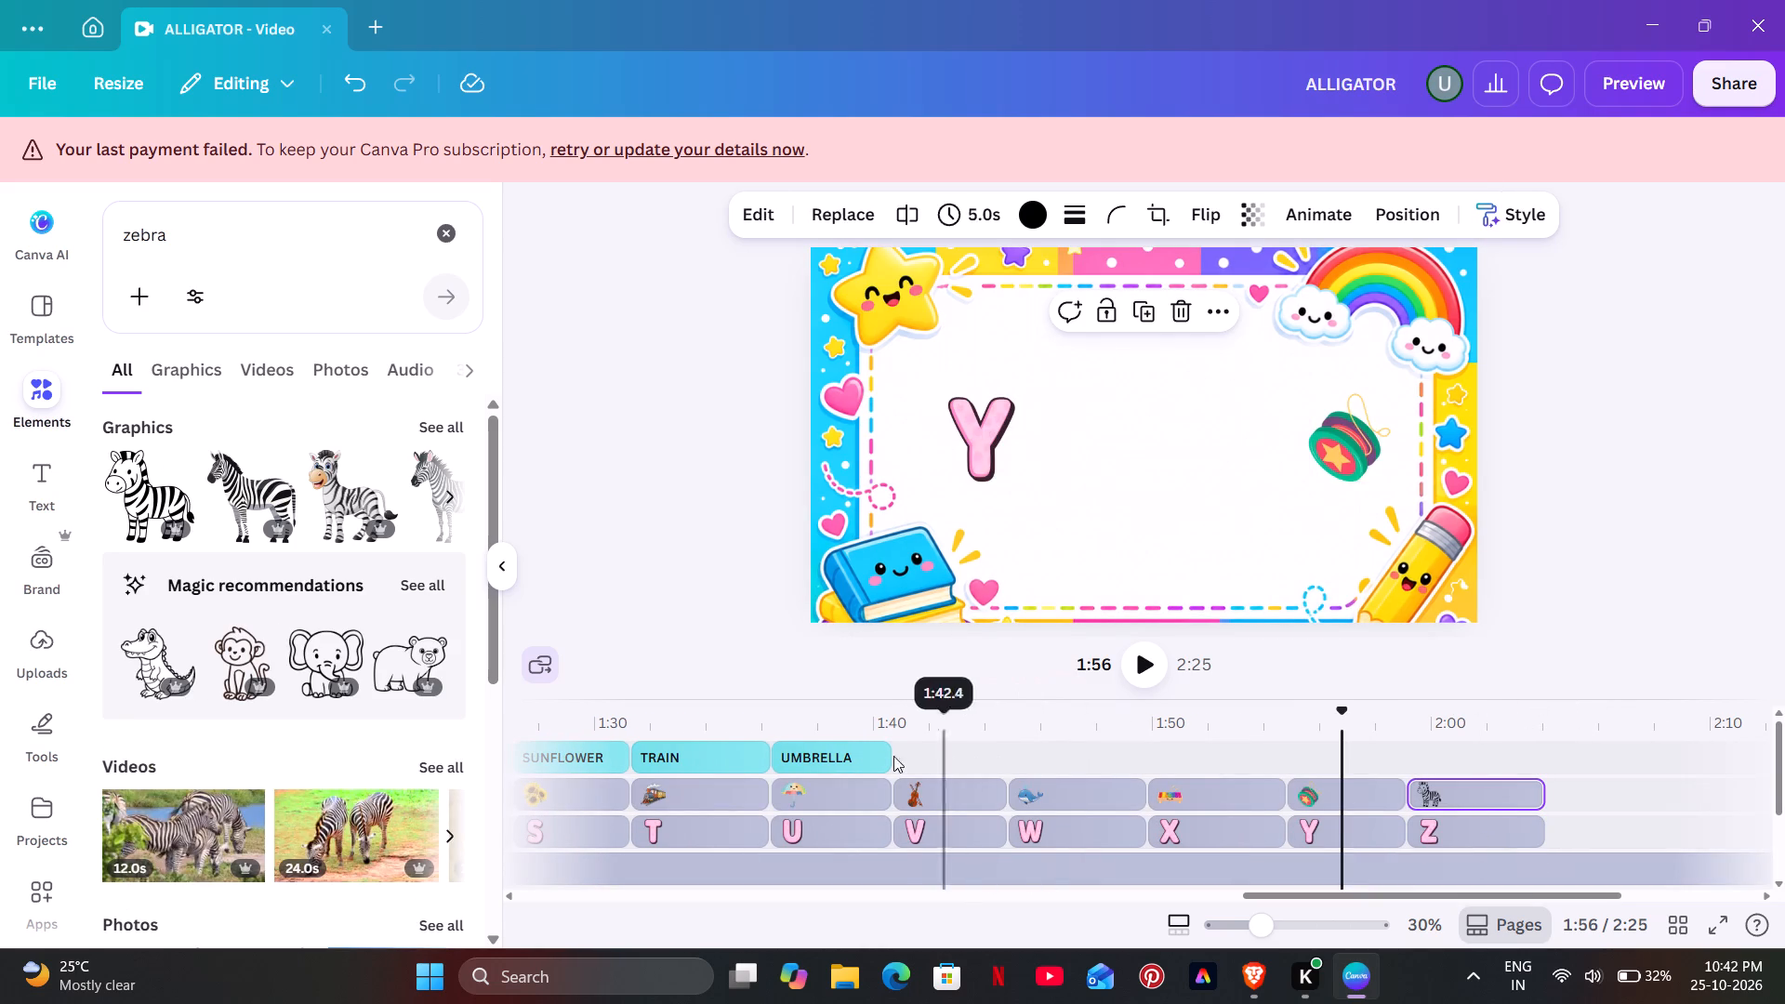
Advance playback into the Z segment, shrink the zebra and place it to the right of the letter Z.
click(1490, 757)
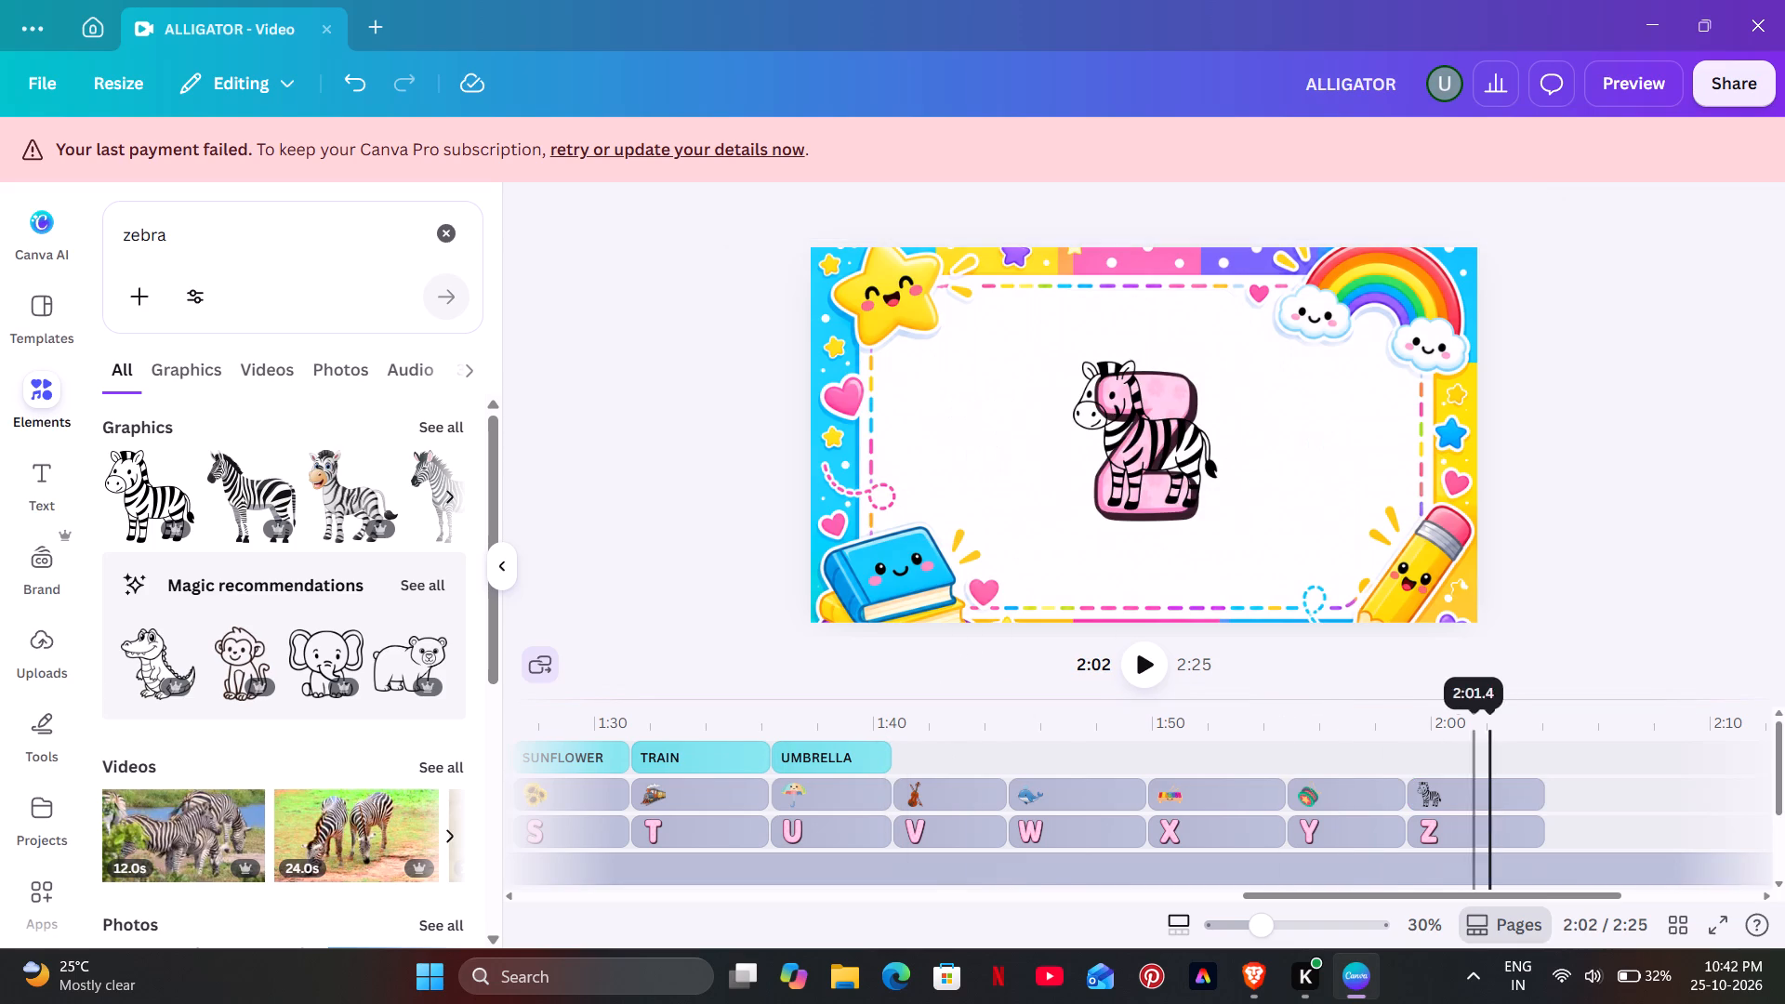
click(1165, 472)
drag(1165, 472, 1358, 478)
drag(1412, 522, 1347, 474)
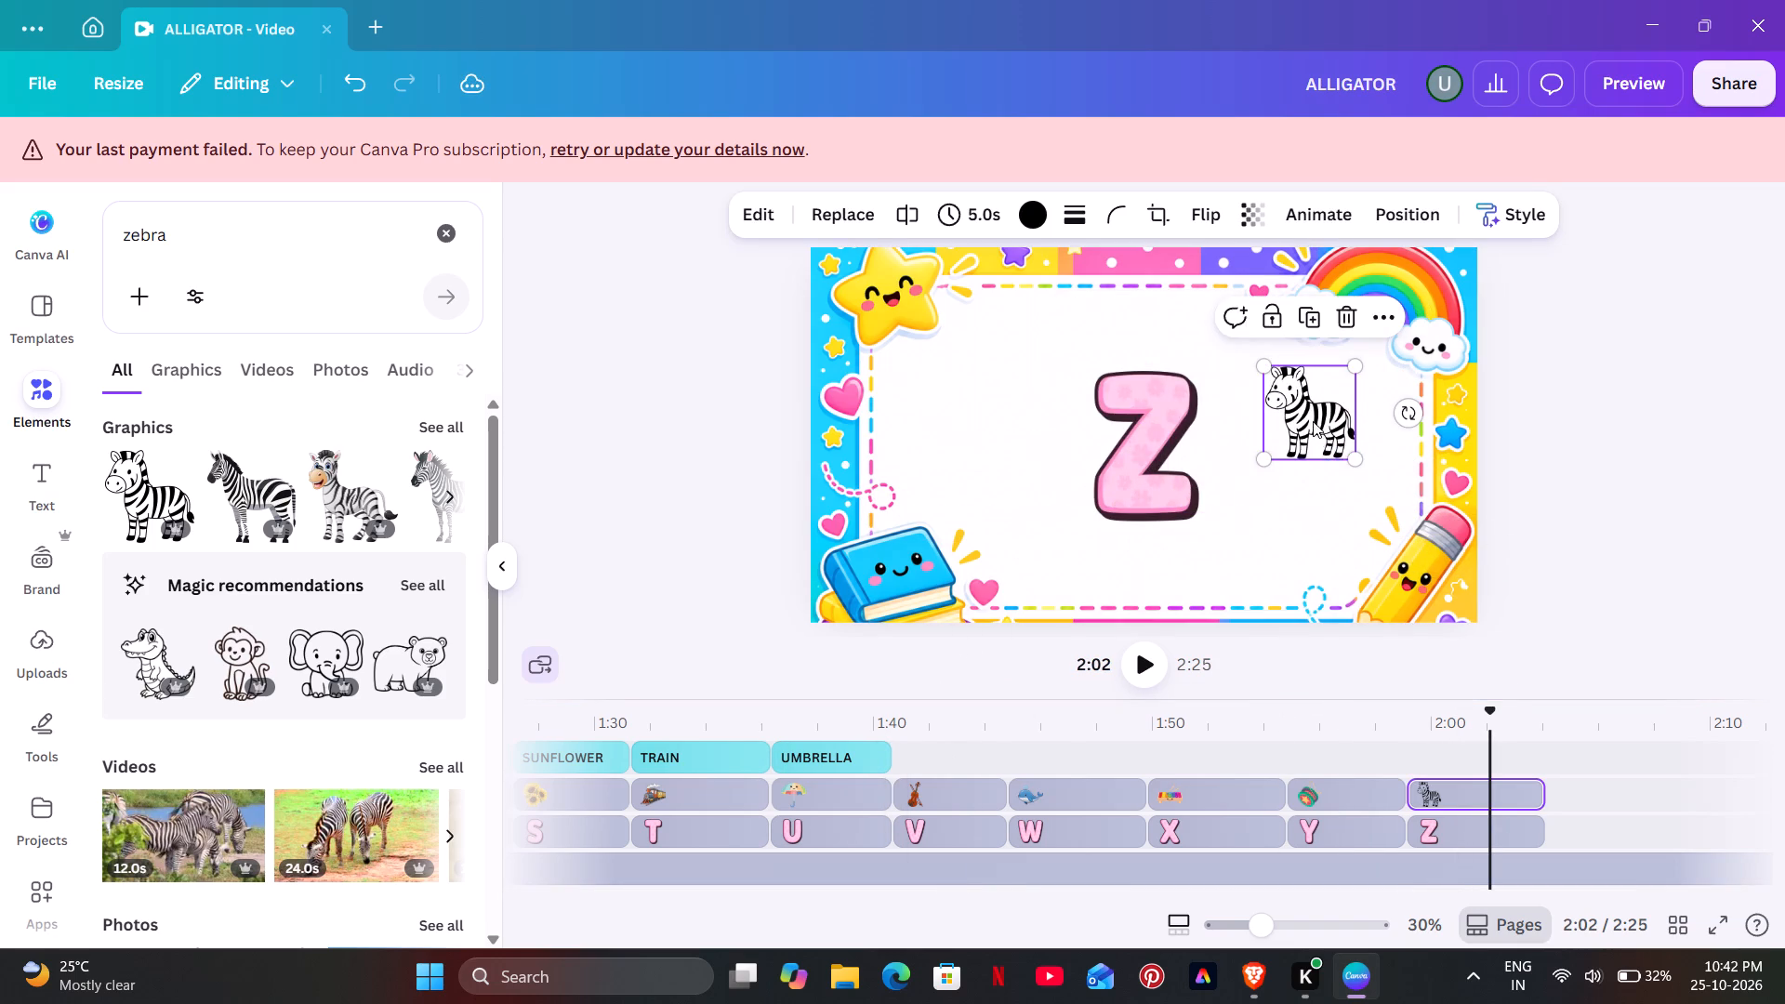
drag(1313, 421, 1346, 458)
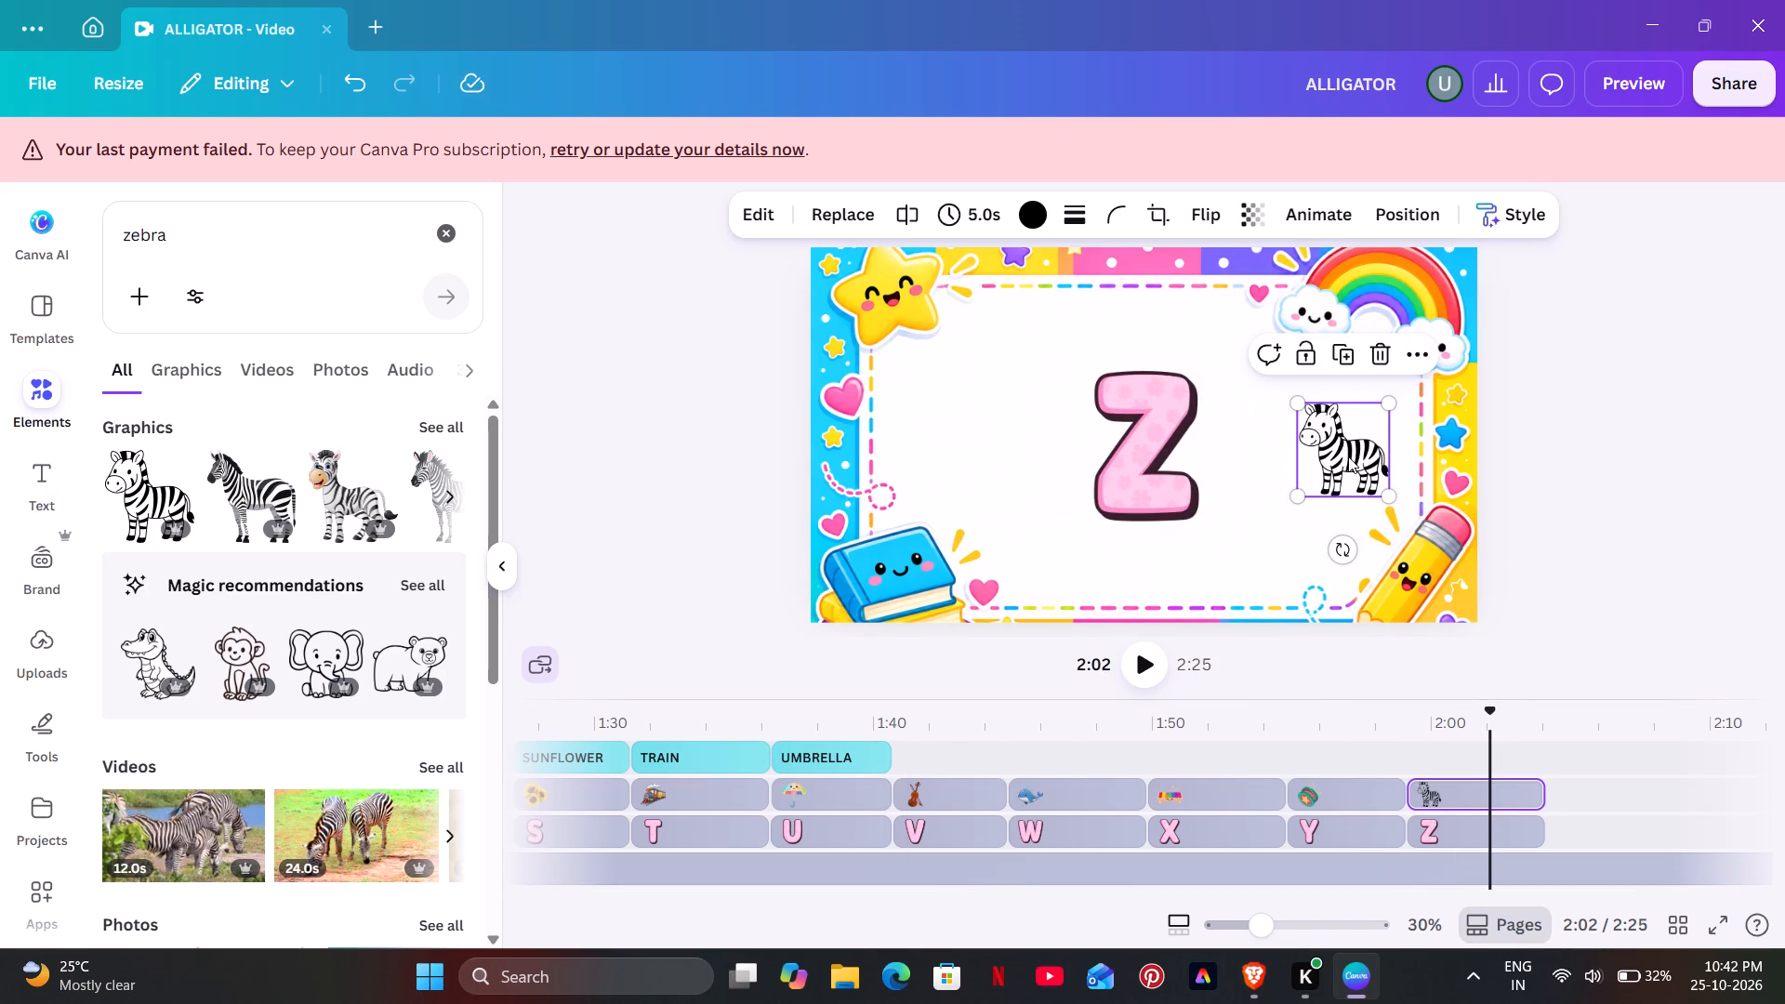
Shrink the letter Z into the left half of the frame and nudge the zebra up level with it.
click(1160, 412)
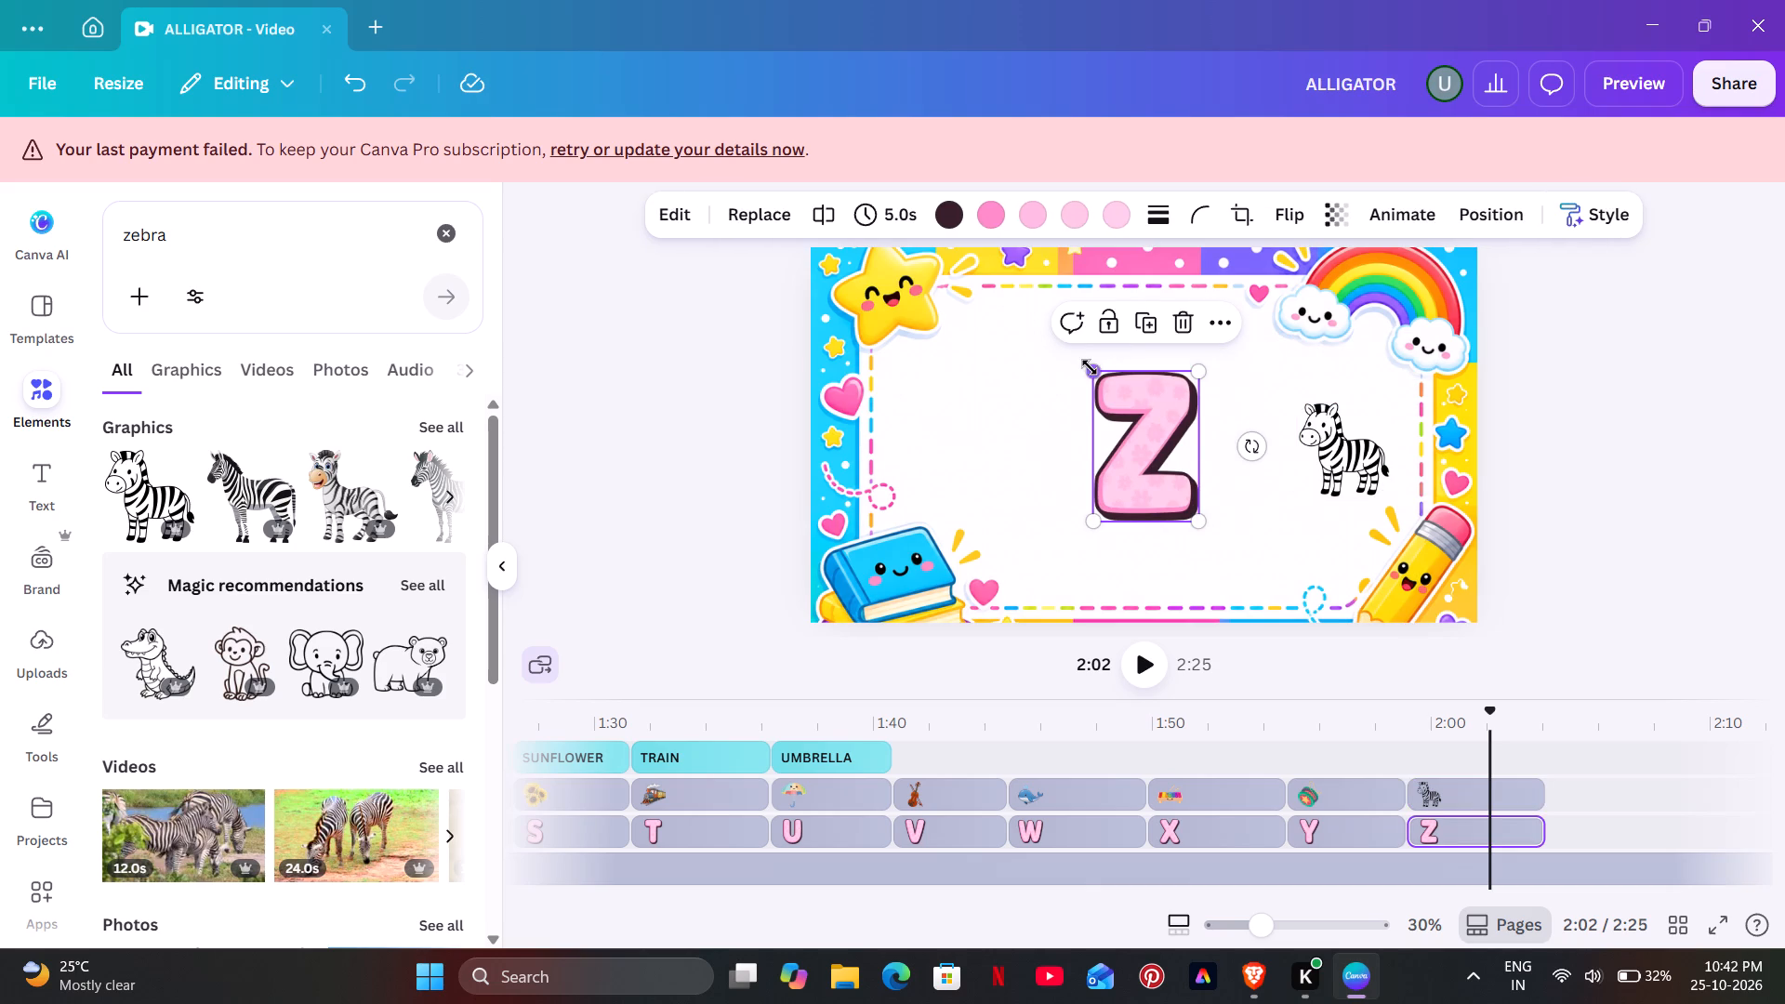
drag(1090, 367, 1157, 419)
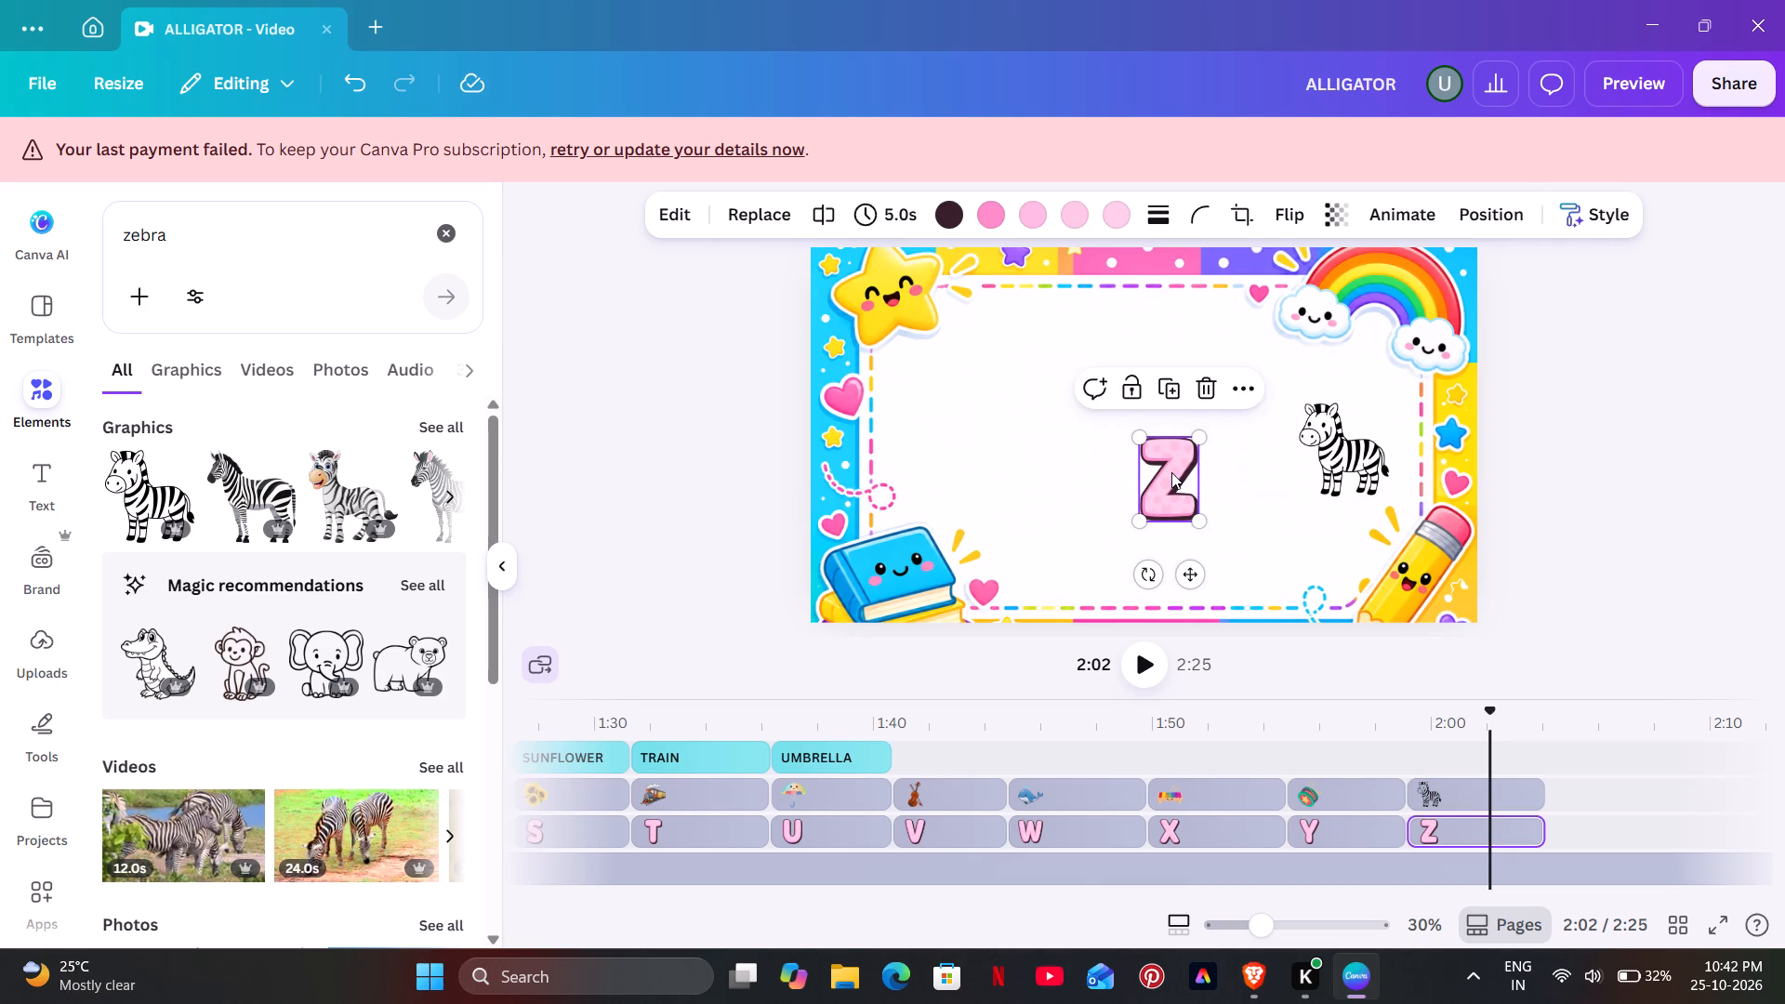
drag(1171, 472, 980, 435)
click(1108, 499)
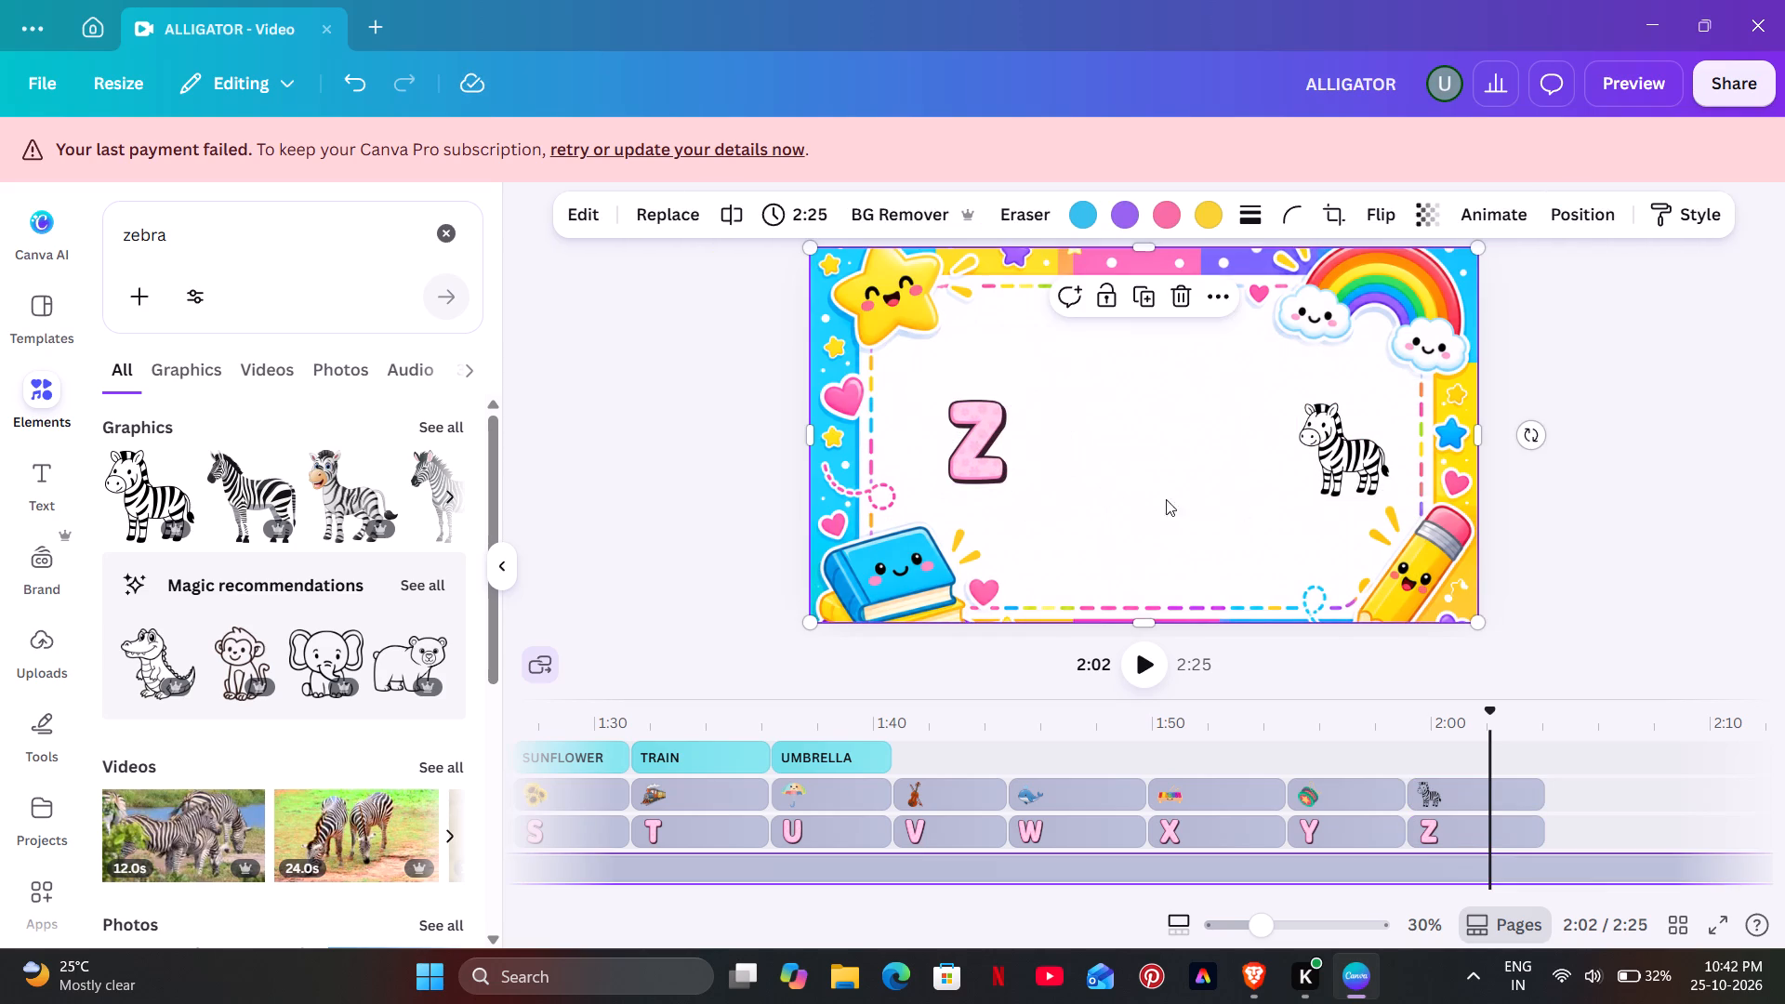
double_click(1349, 473)
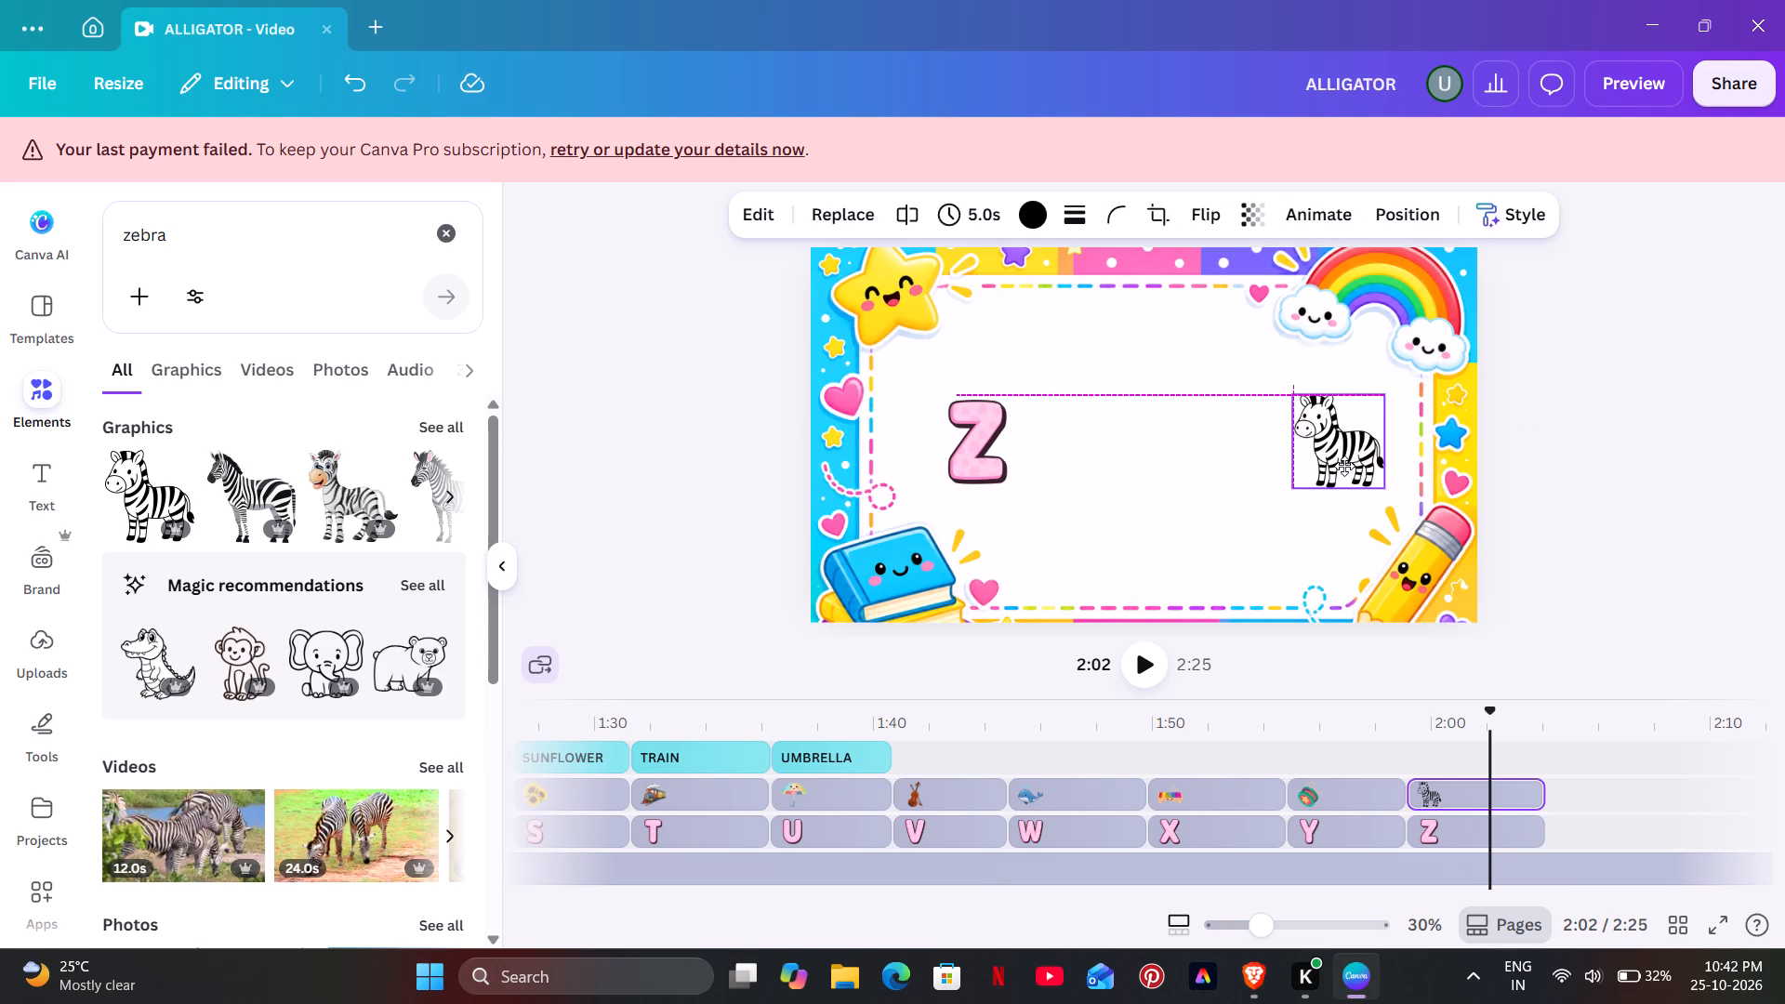
click(1126, 465)
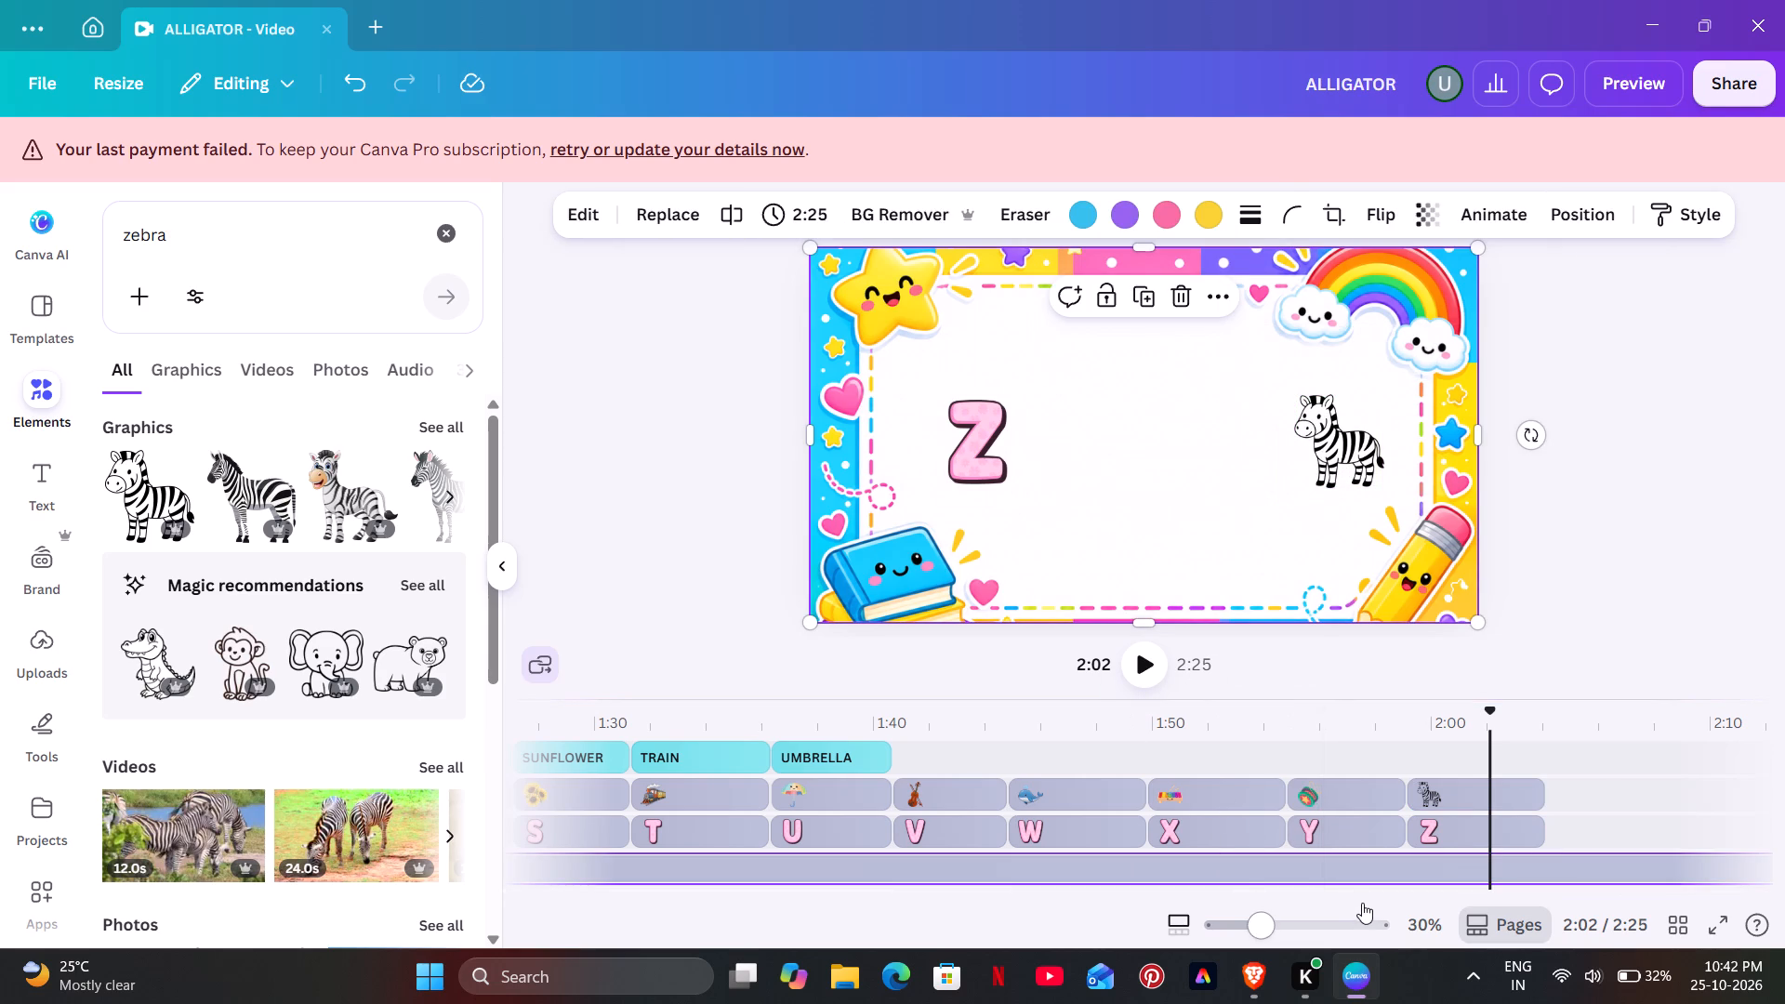
Shorten the decorative background frame's clip to end at 2:04, together with the Z segment.
drag(1366, 895, 1444, 892)
scroll(1443, 892, down, 3)
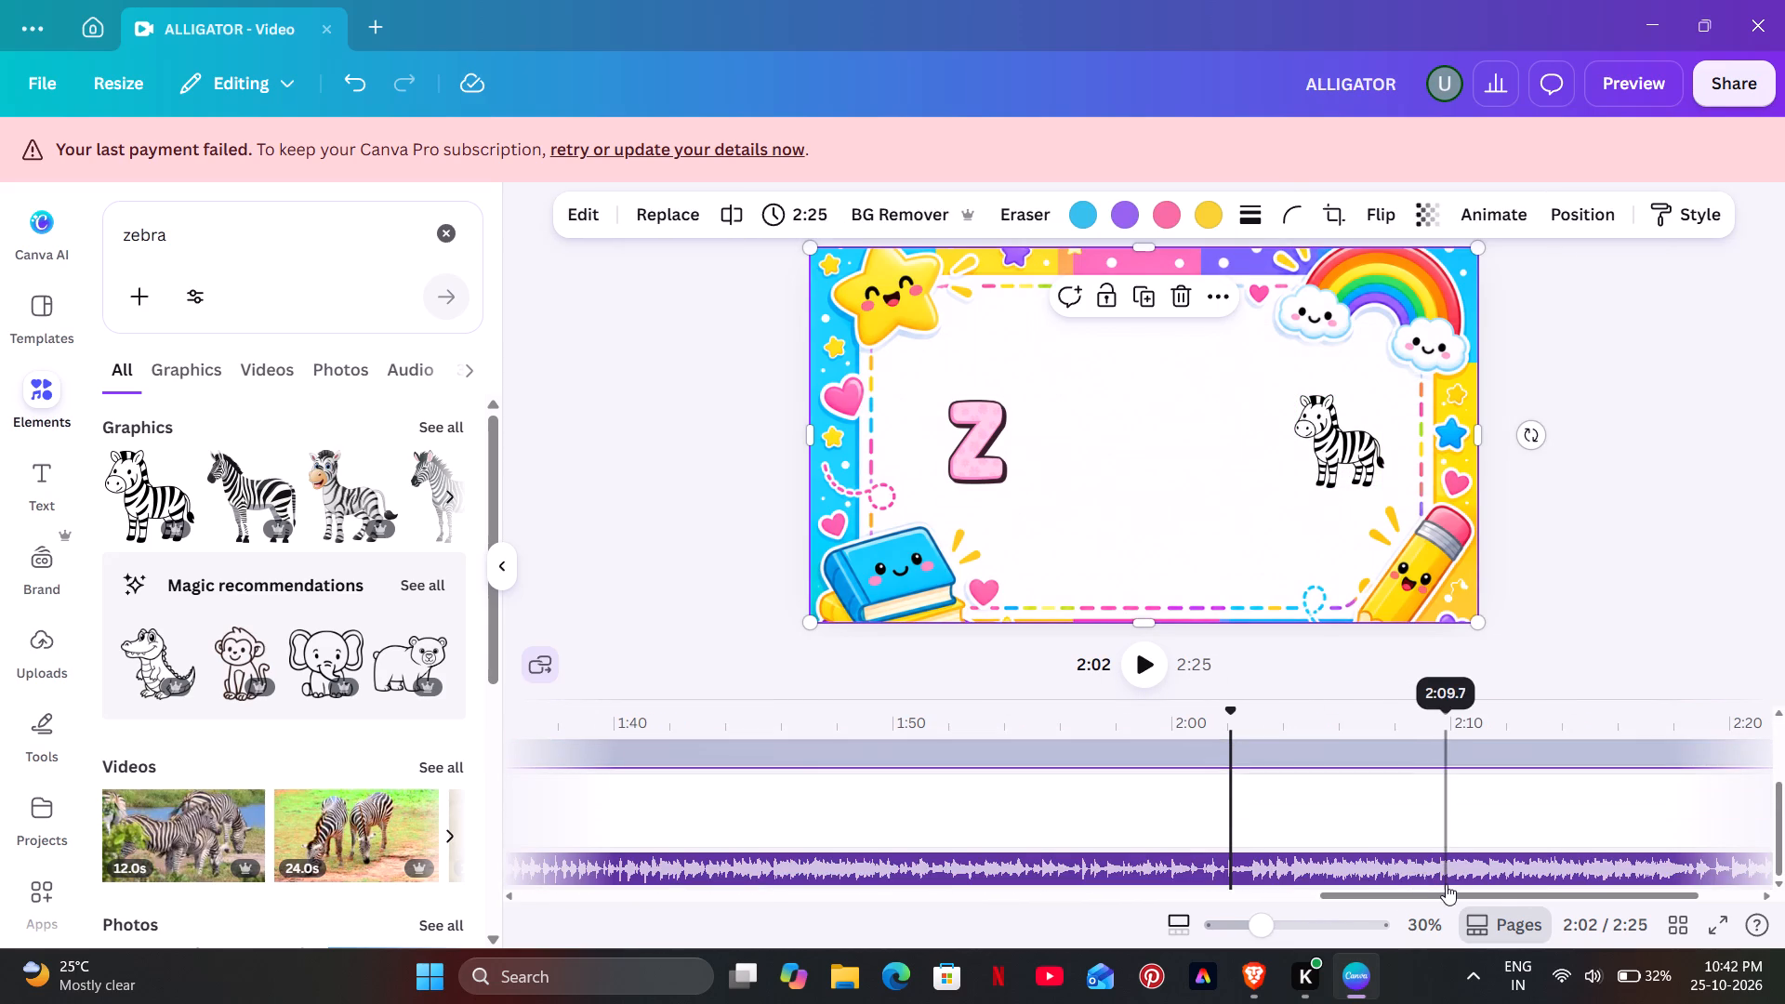
scroll(1483, 894, up, 1)
scroll(1483, 894, down, 1)
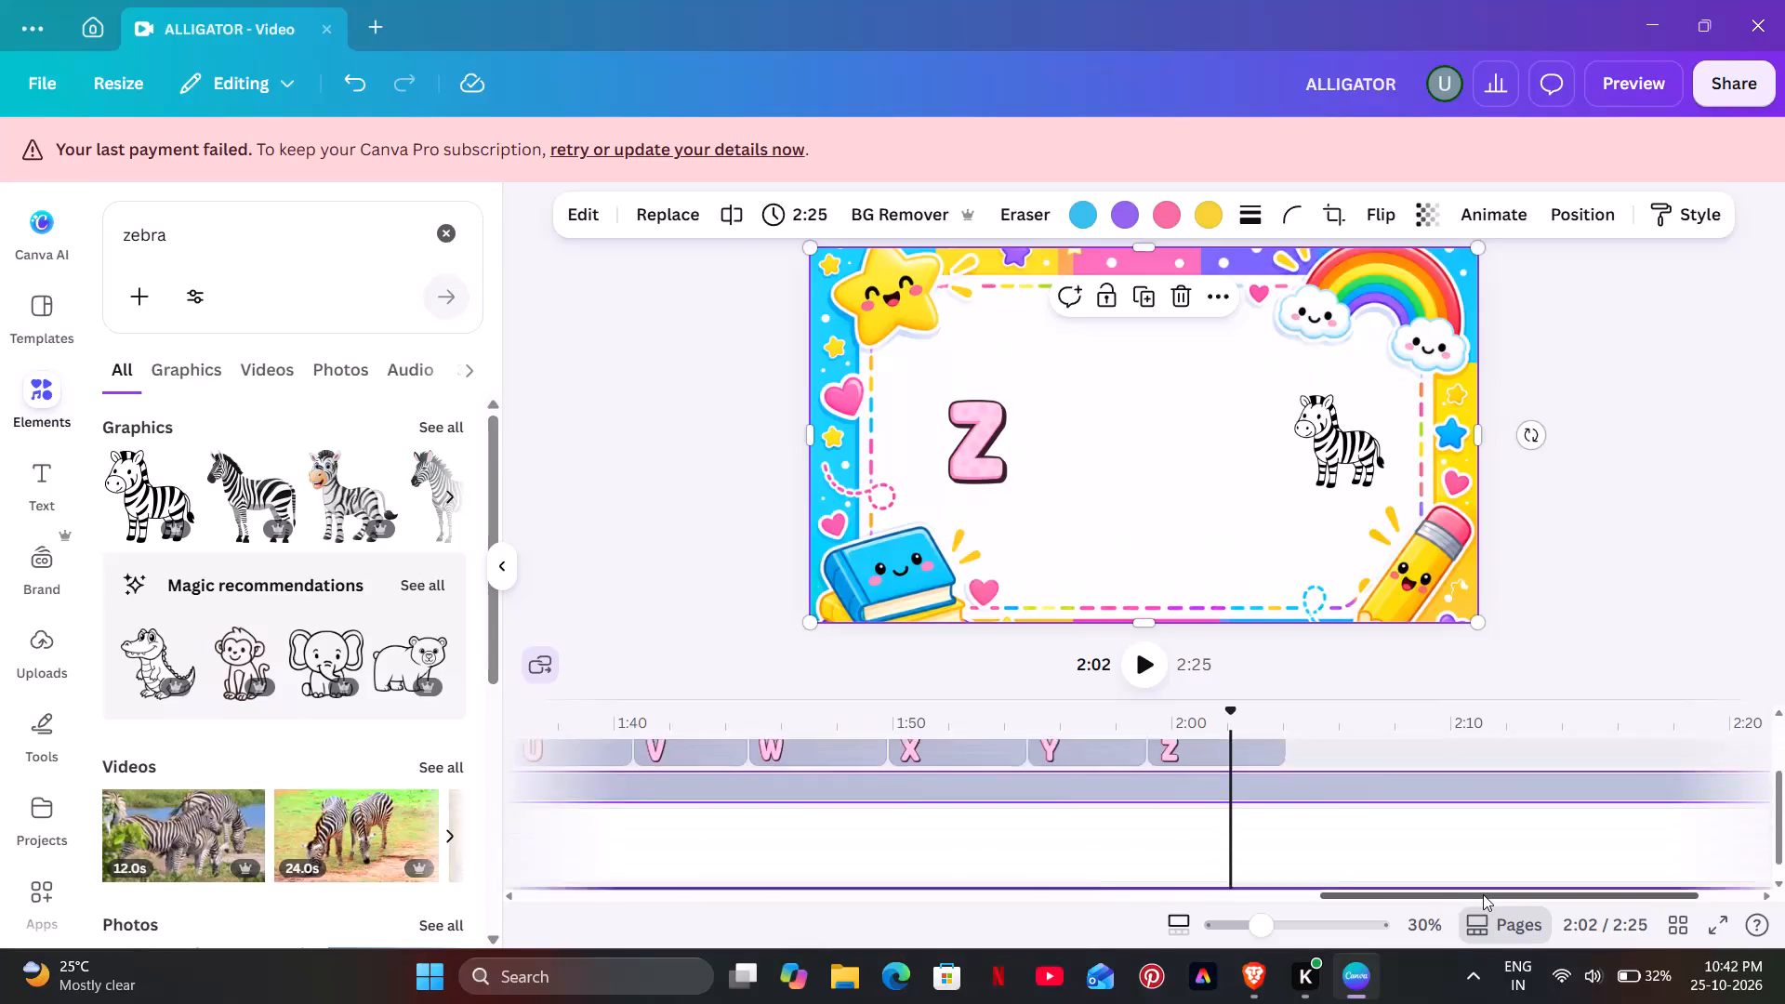
drag(1471, 899, 1570, 892)
scroll(1572, 887, up, 1)
drag(1687, 869, 1084, 872)
Trim the end of the audio track to 2:04, matching the end of the background frame.
scroll(1104, 867, down, 2)
drag(1681, 874, 1561, 878)
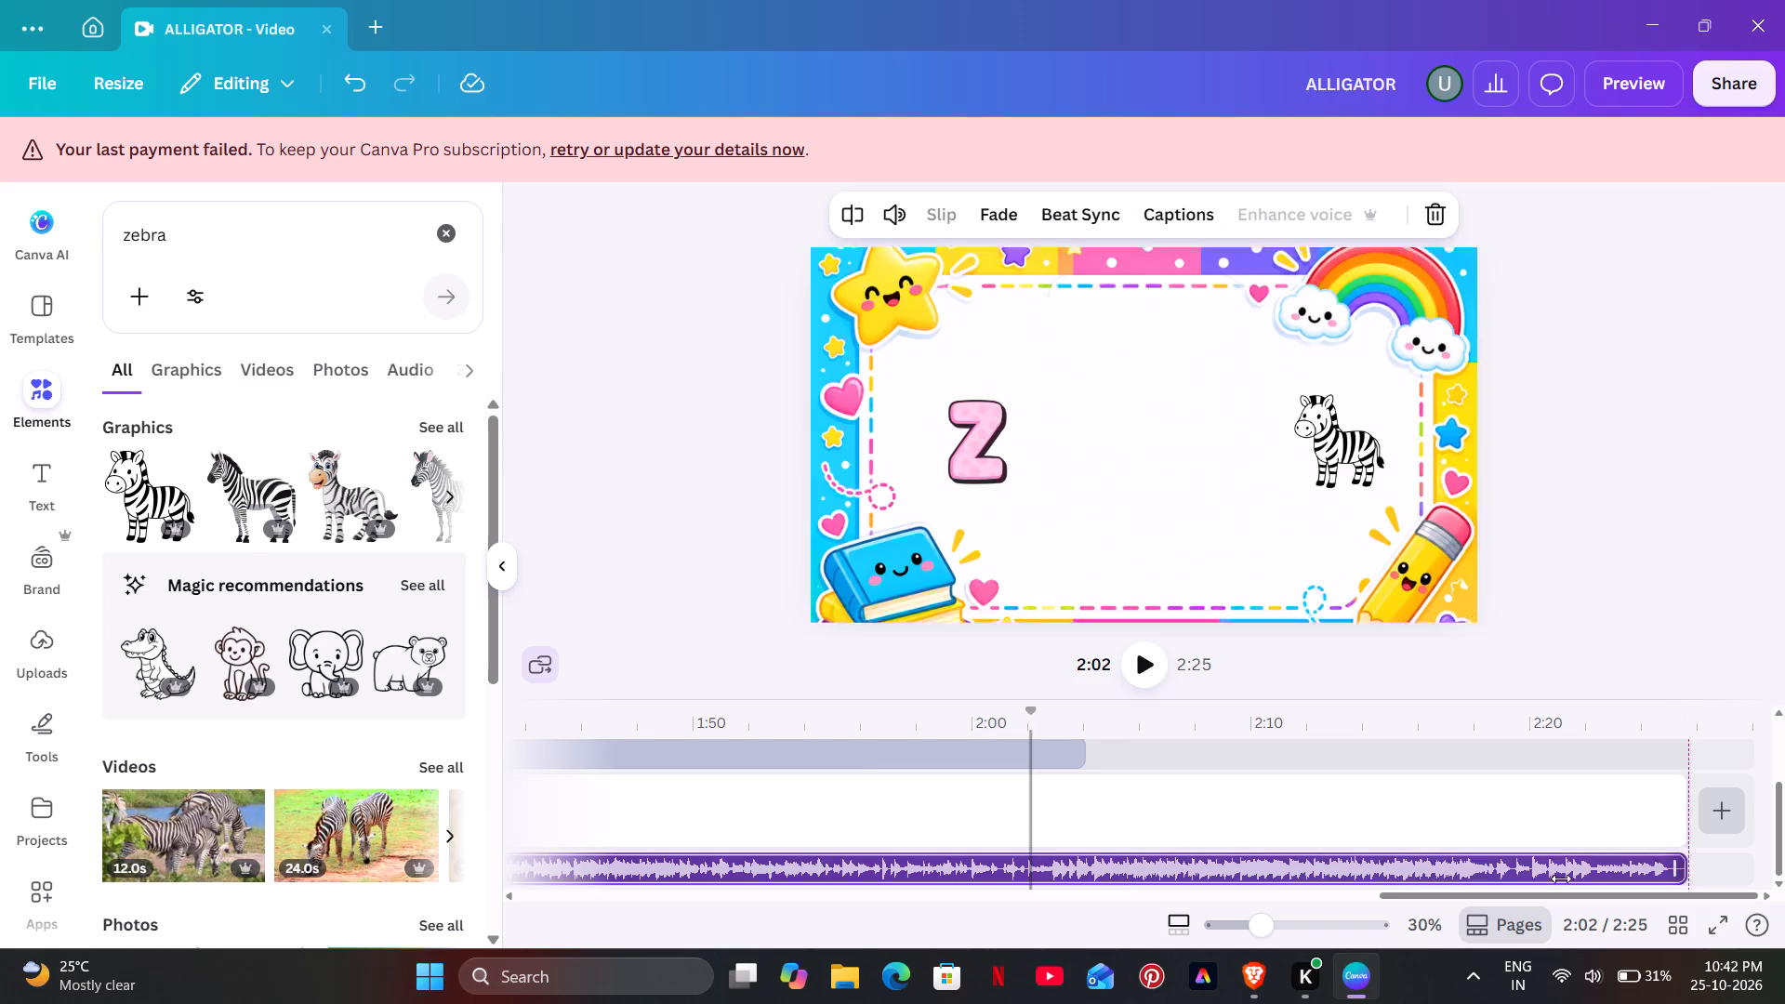
drag(1561, 878, 1084, 876)
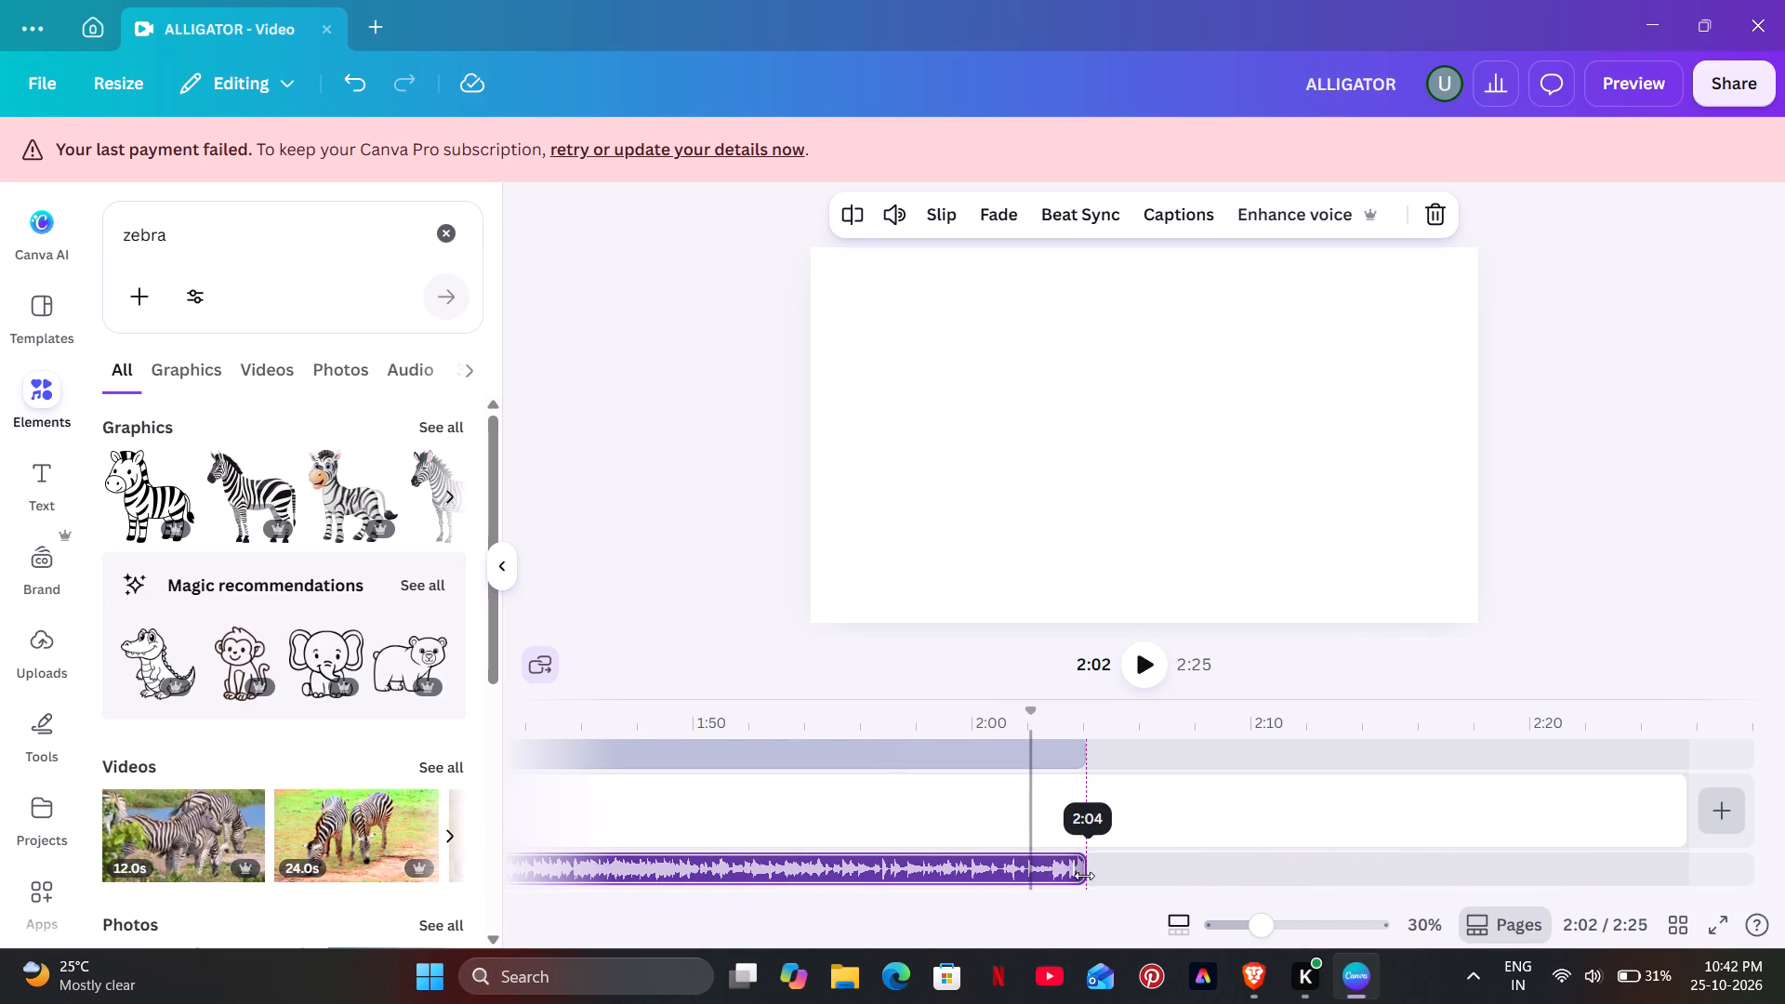
Shorten the page's duration to 2:04 so the video ends with the audio.
drag(1679, 814, 1252, 830)
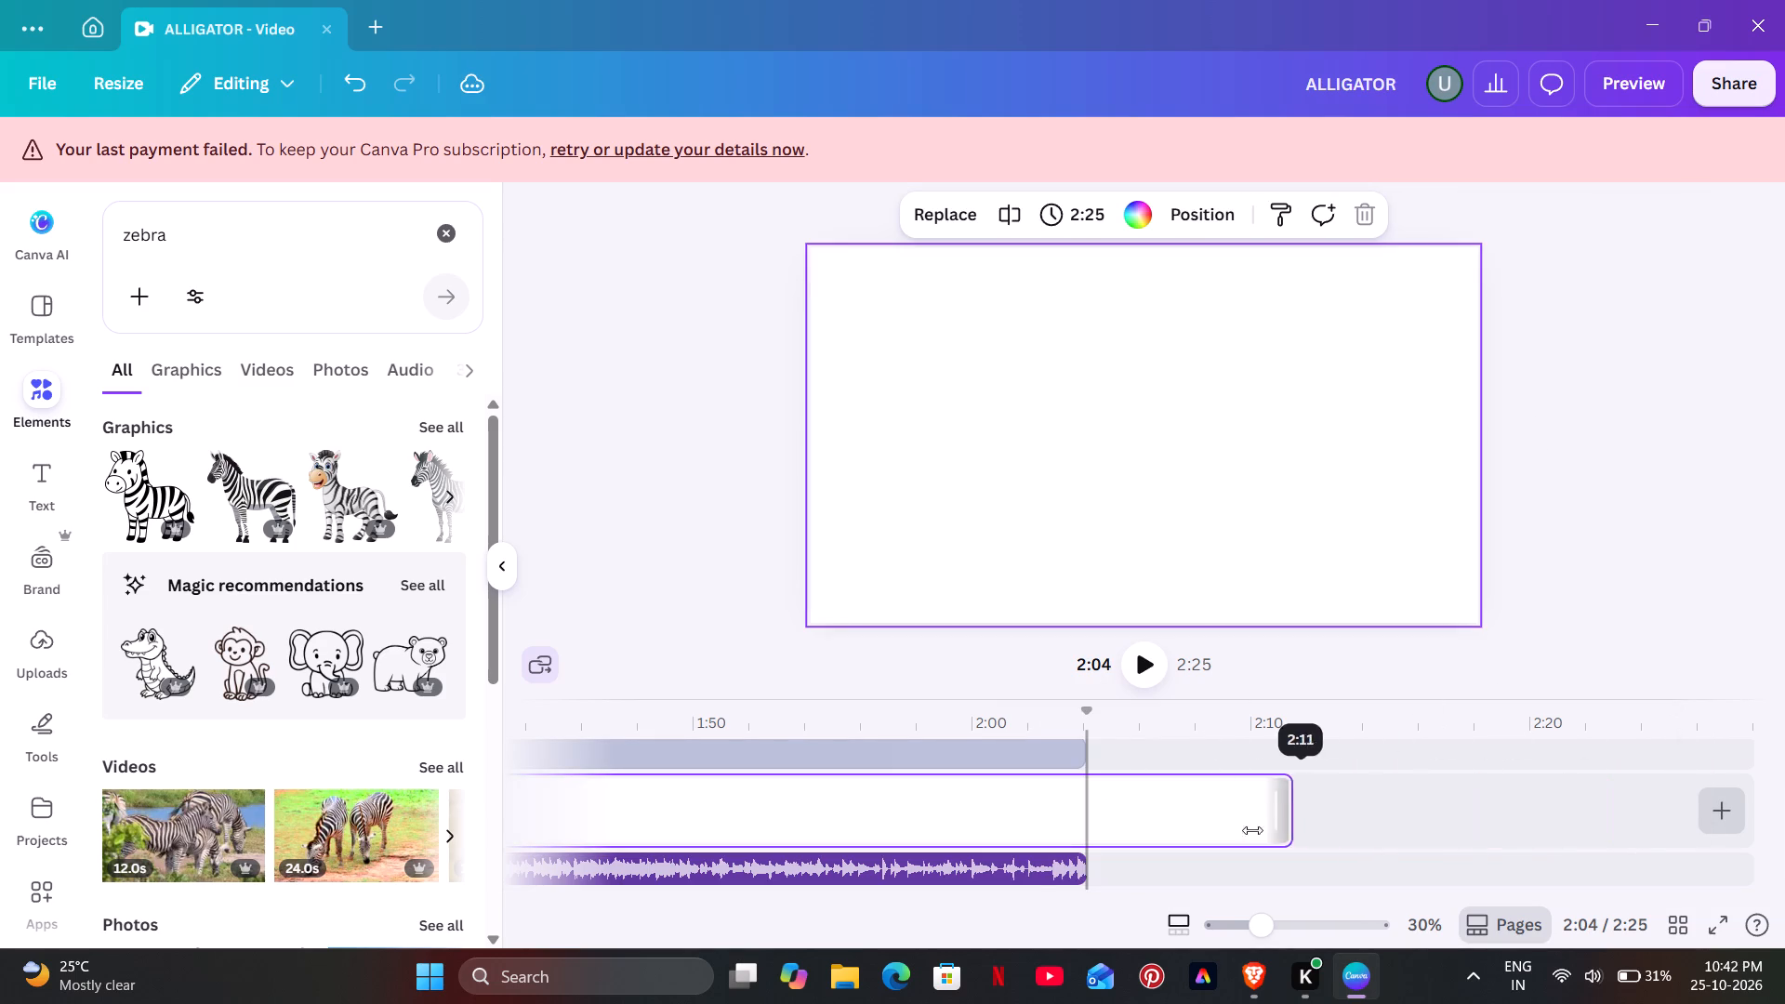
drag(1252, 830, 1083, 829)
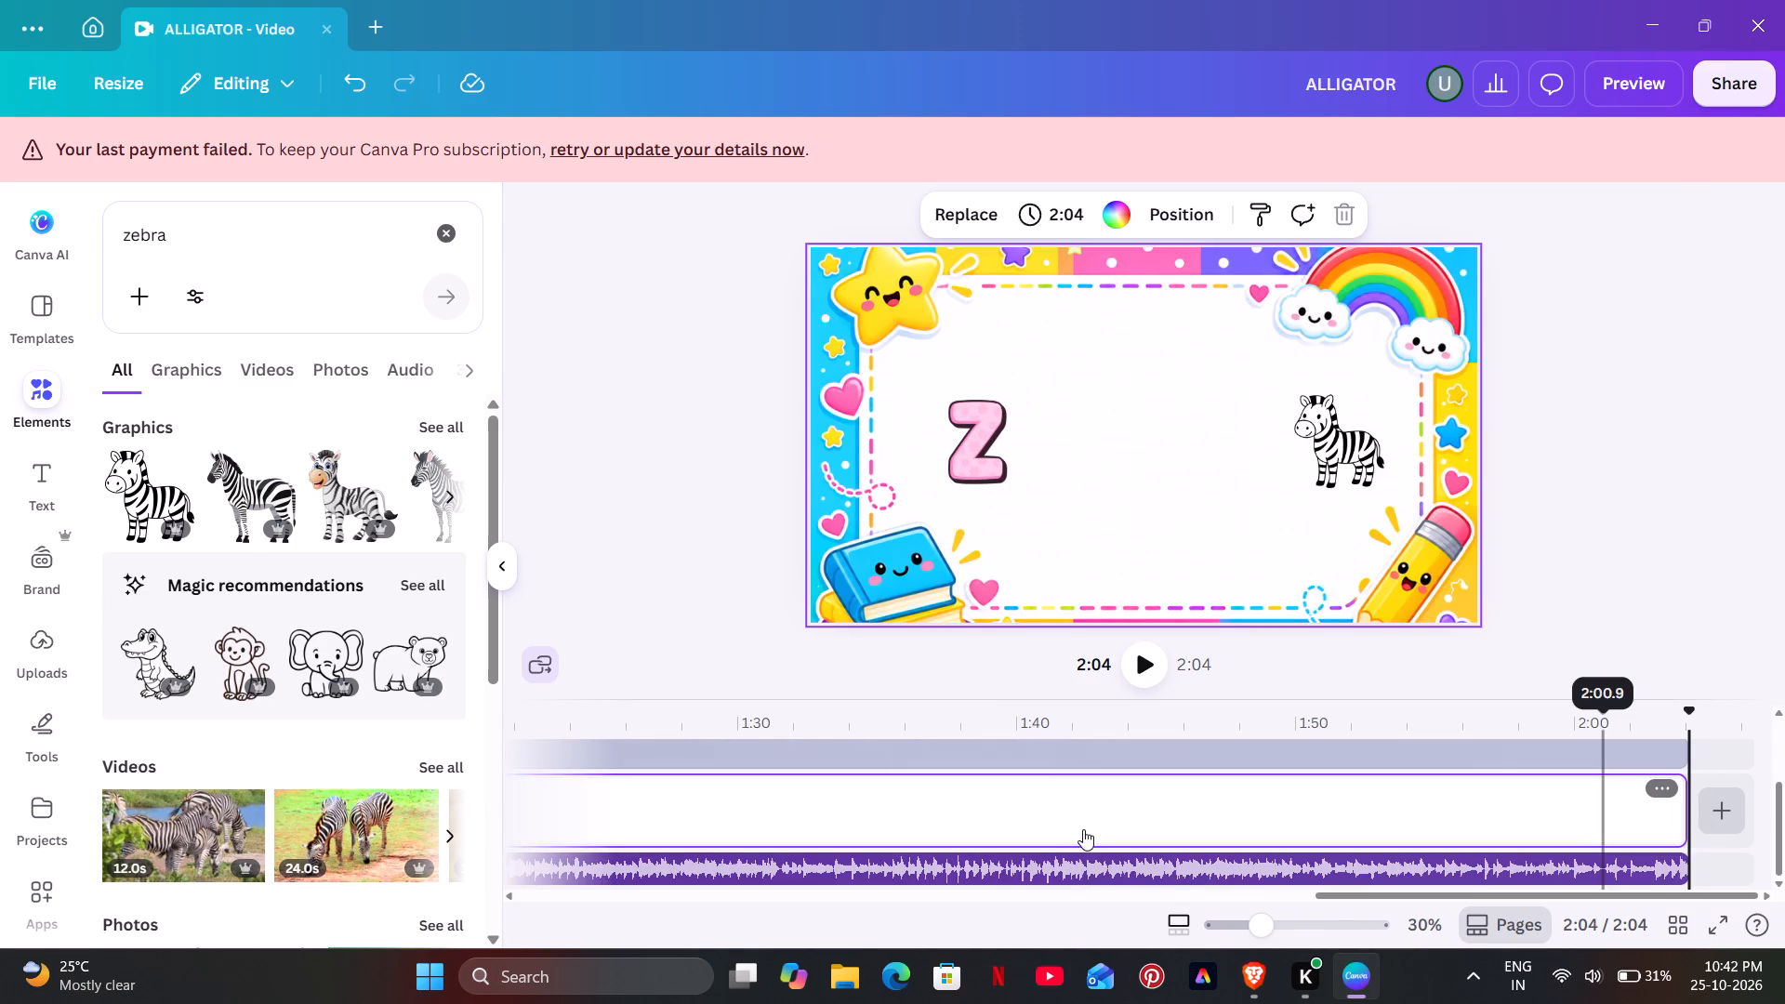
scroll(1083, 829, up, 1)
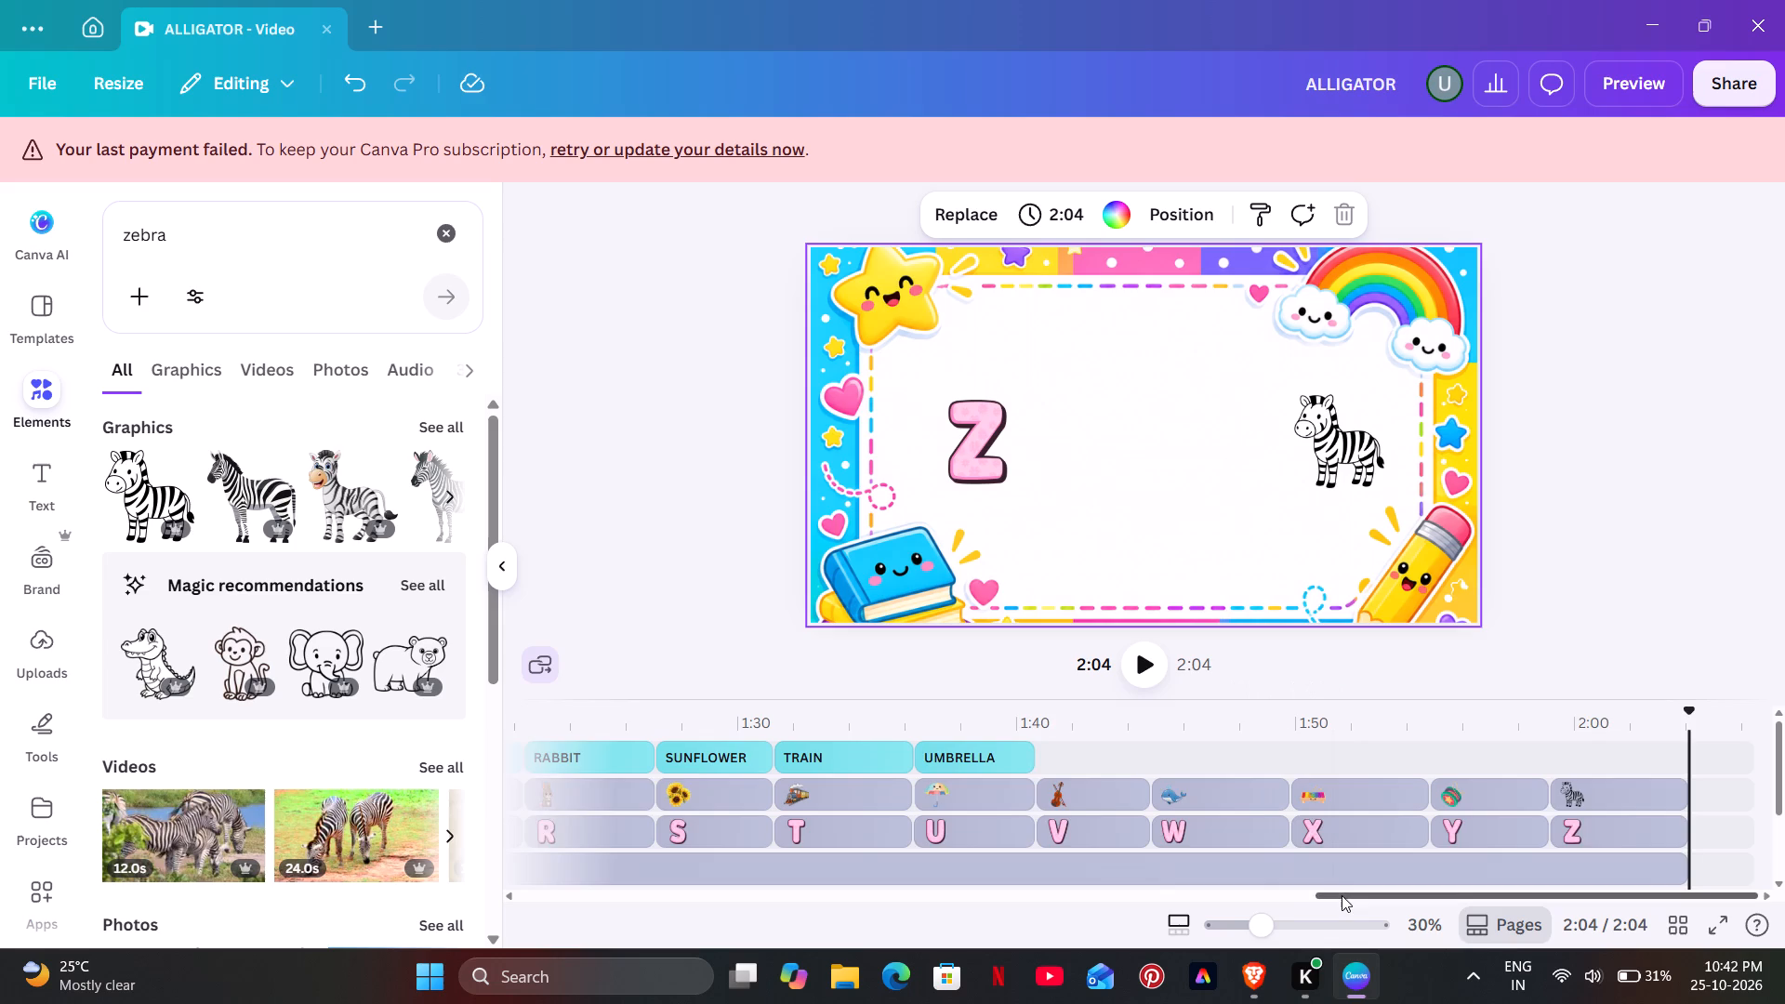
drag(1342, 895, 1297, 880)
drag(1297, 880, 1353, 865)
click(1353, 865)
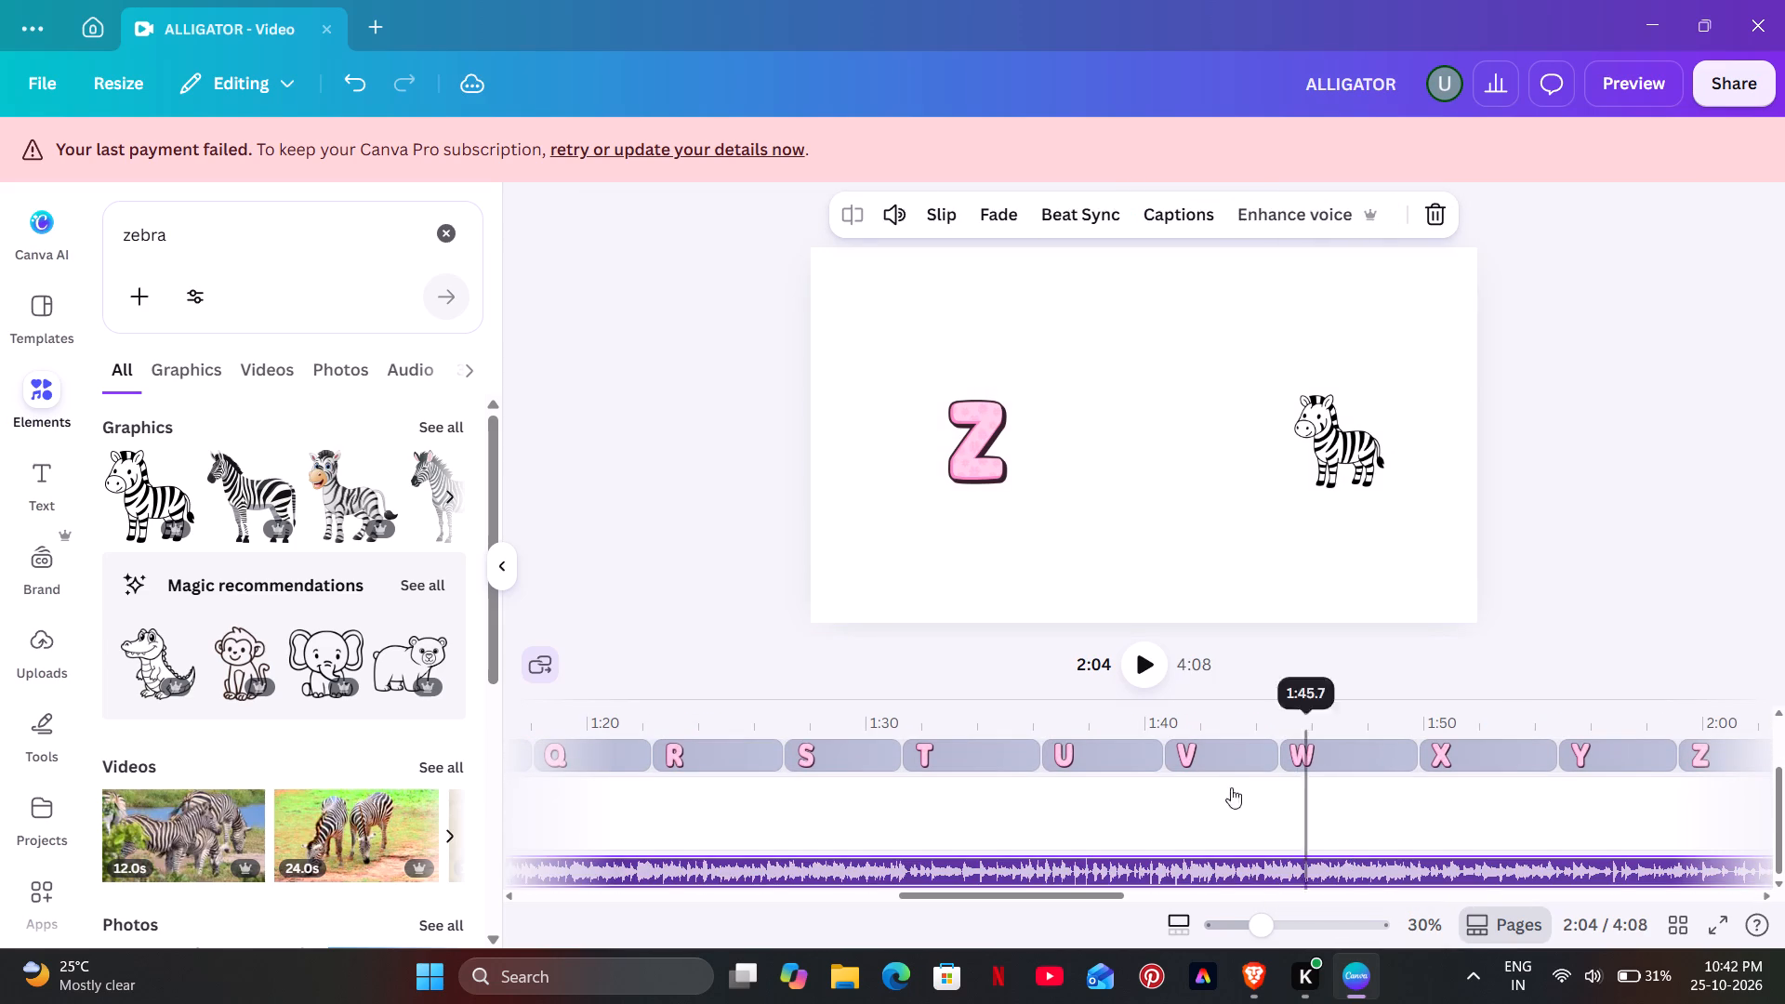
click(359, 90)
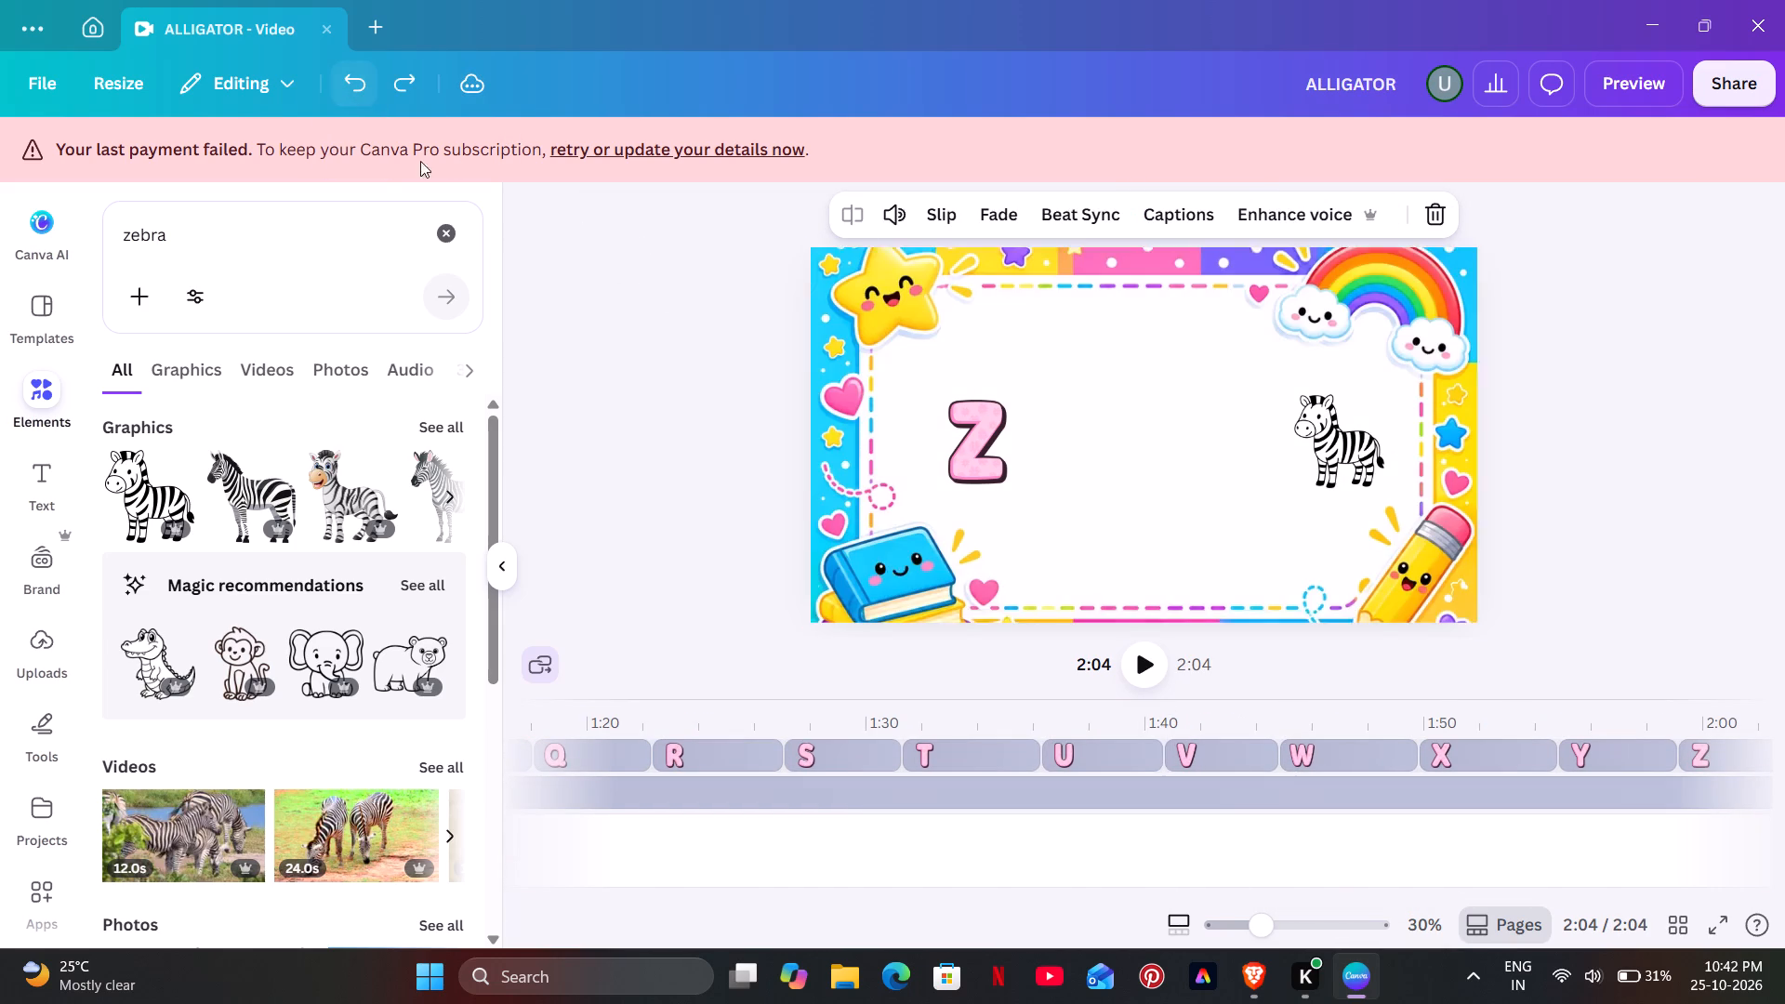
Duplicate the UMBRELLA caption, place the copy at the start of the V segment, and move playback into that segment.
scroll(890, 561, down, 1)
scroll(1195, 732, down, 5)
scroll(1313, 769, up, 1)
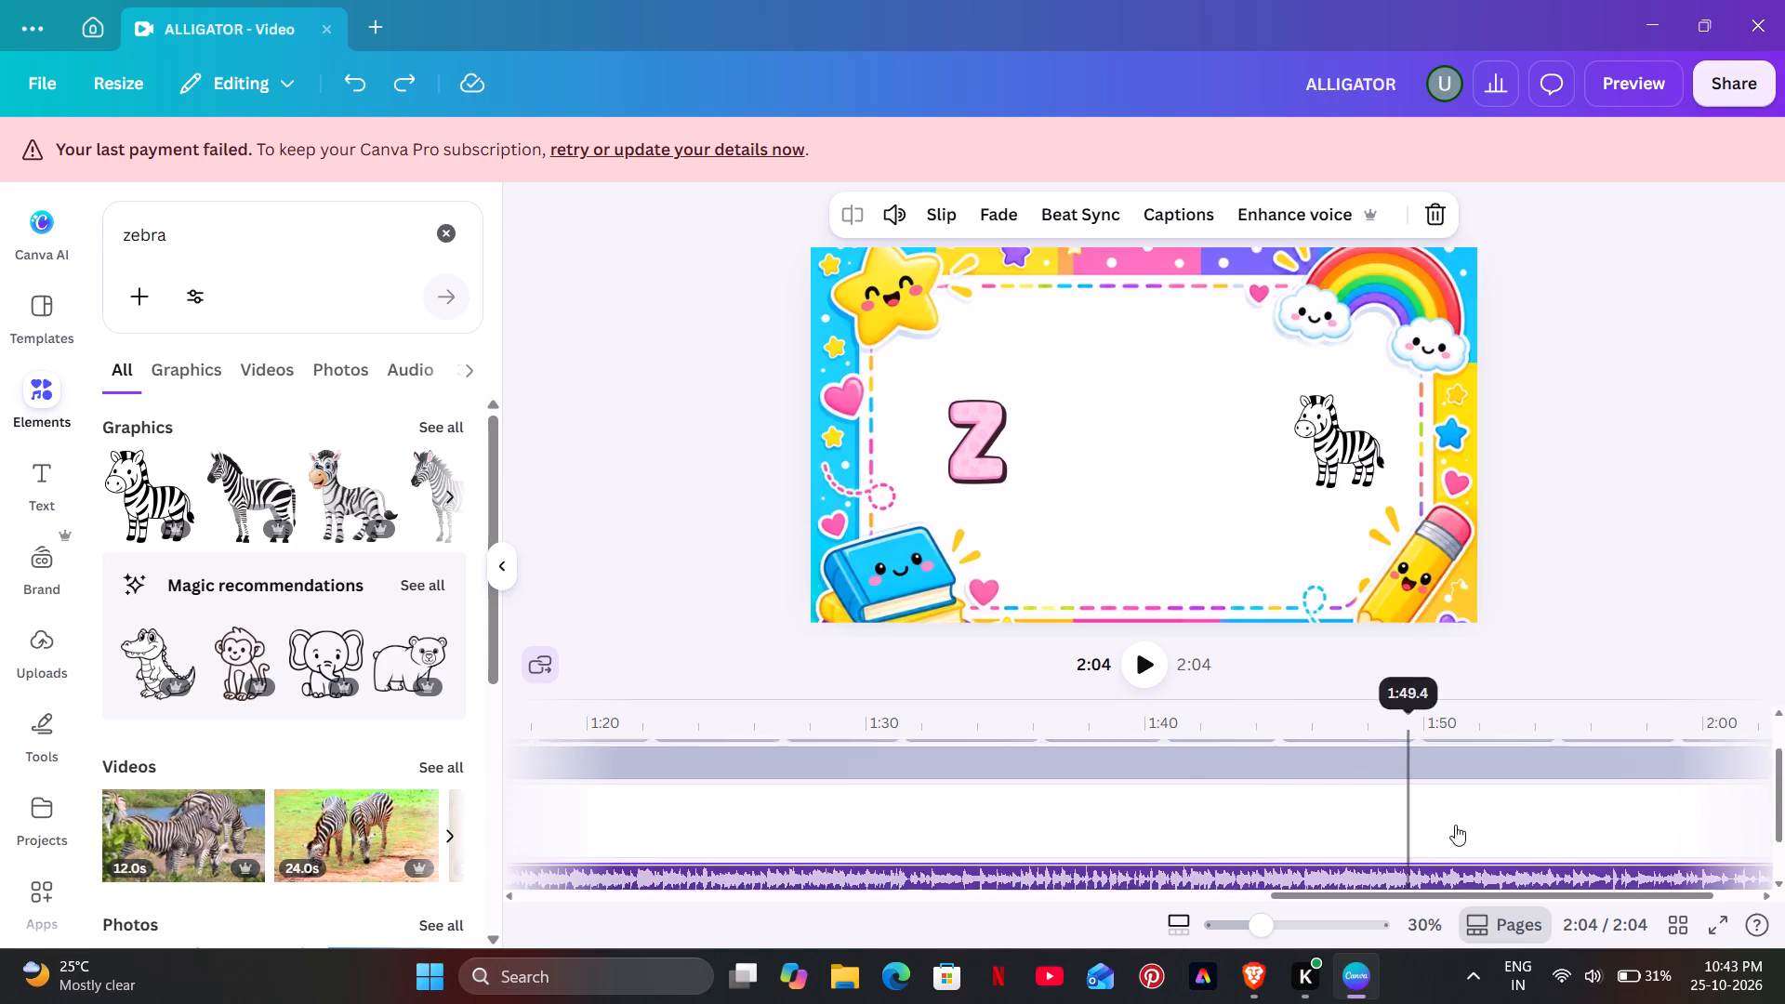
drag(1416, 895, 1461, 894)
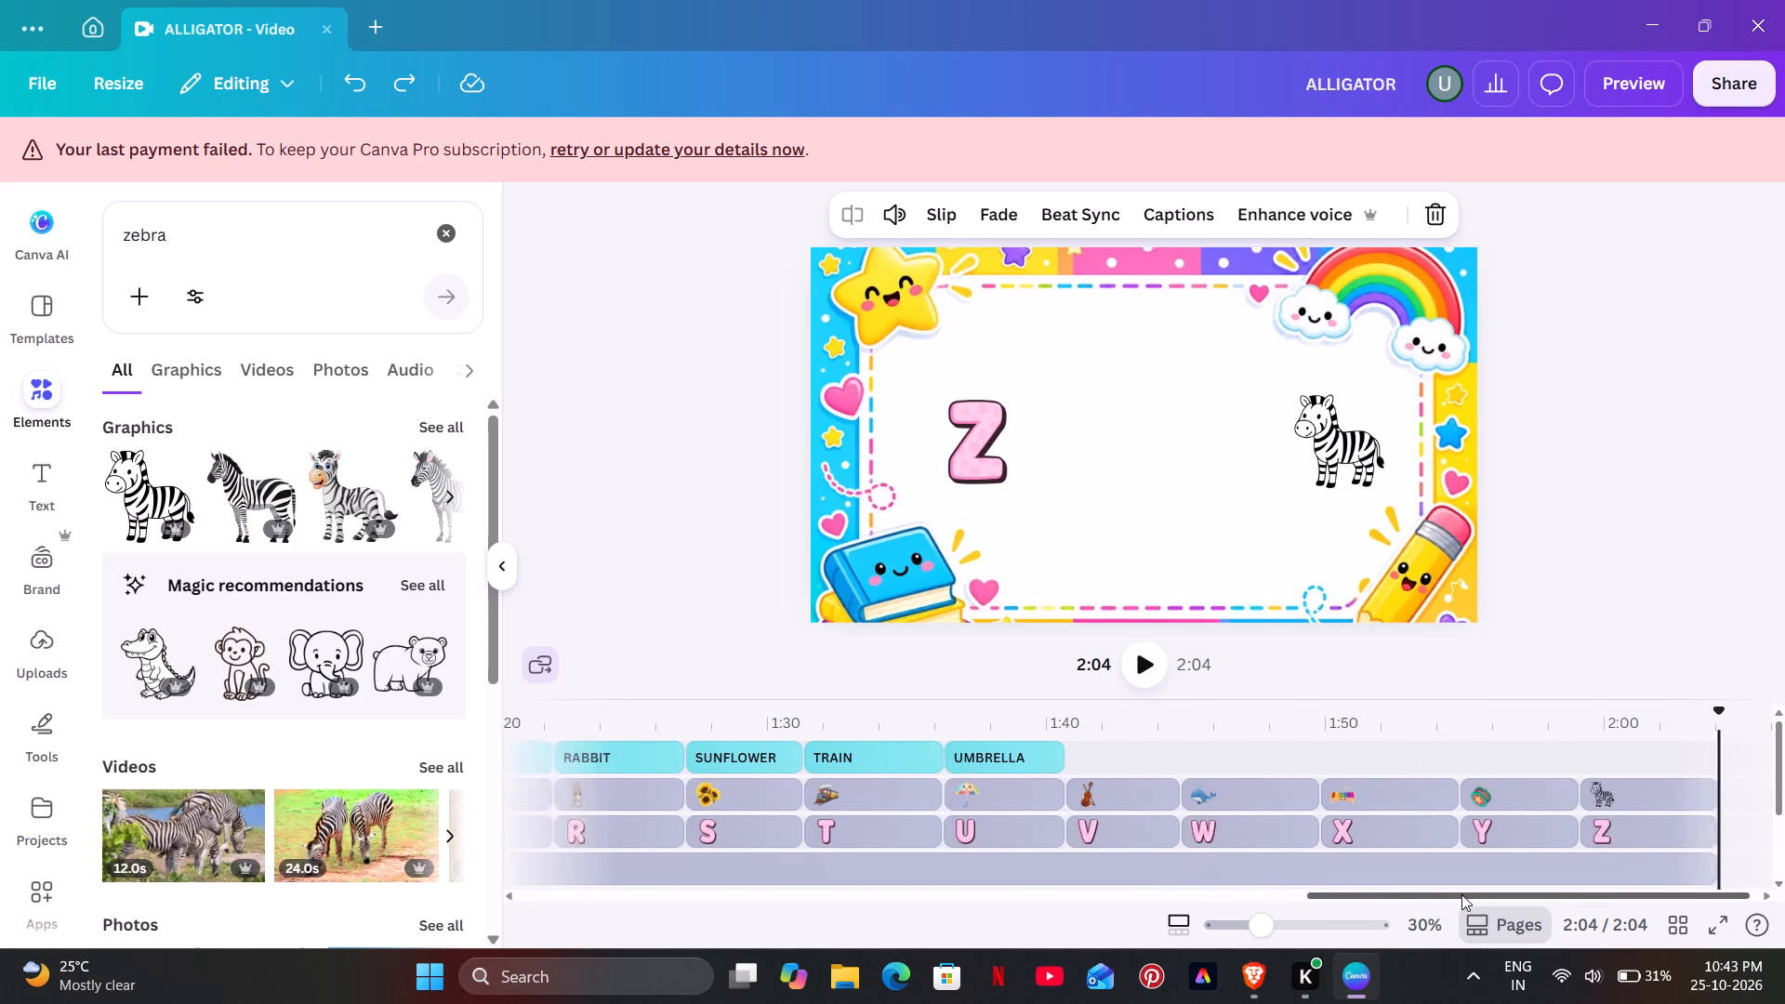
drag(1461, 894, 1368, 894)
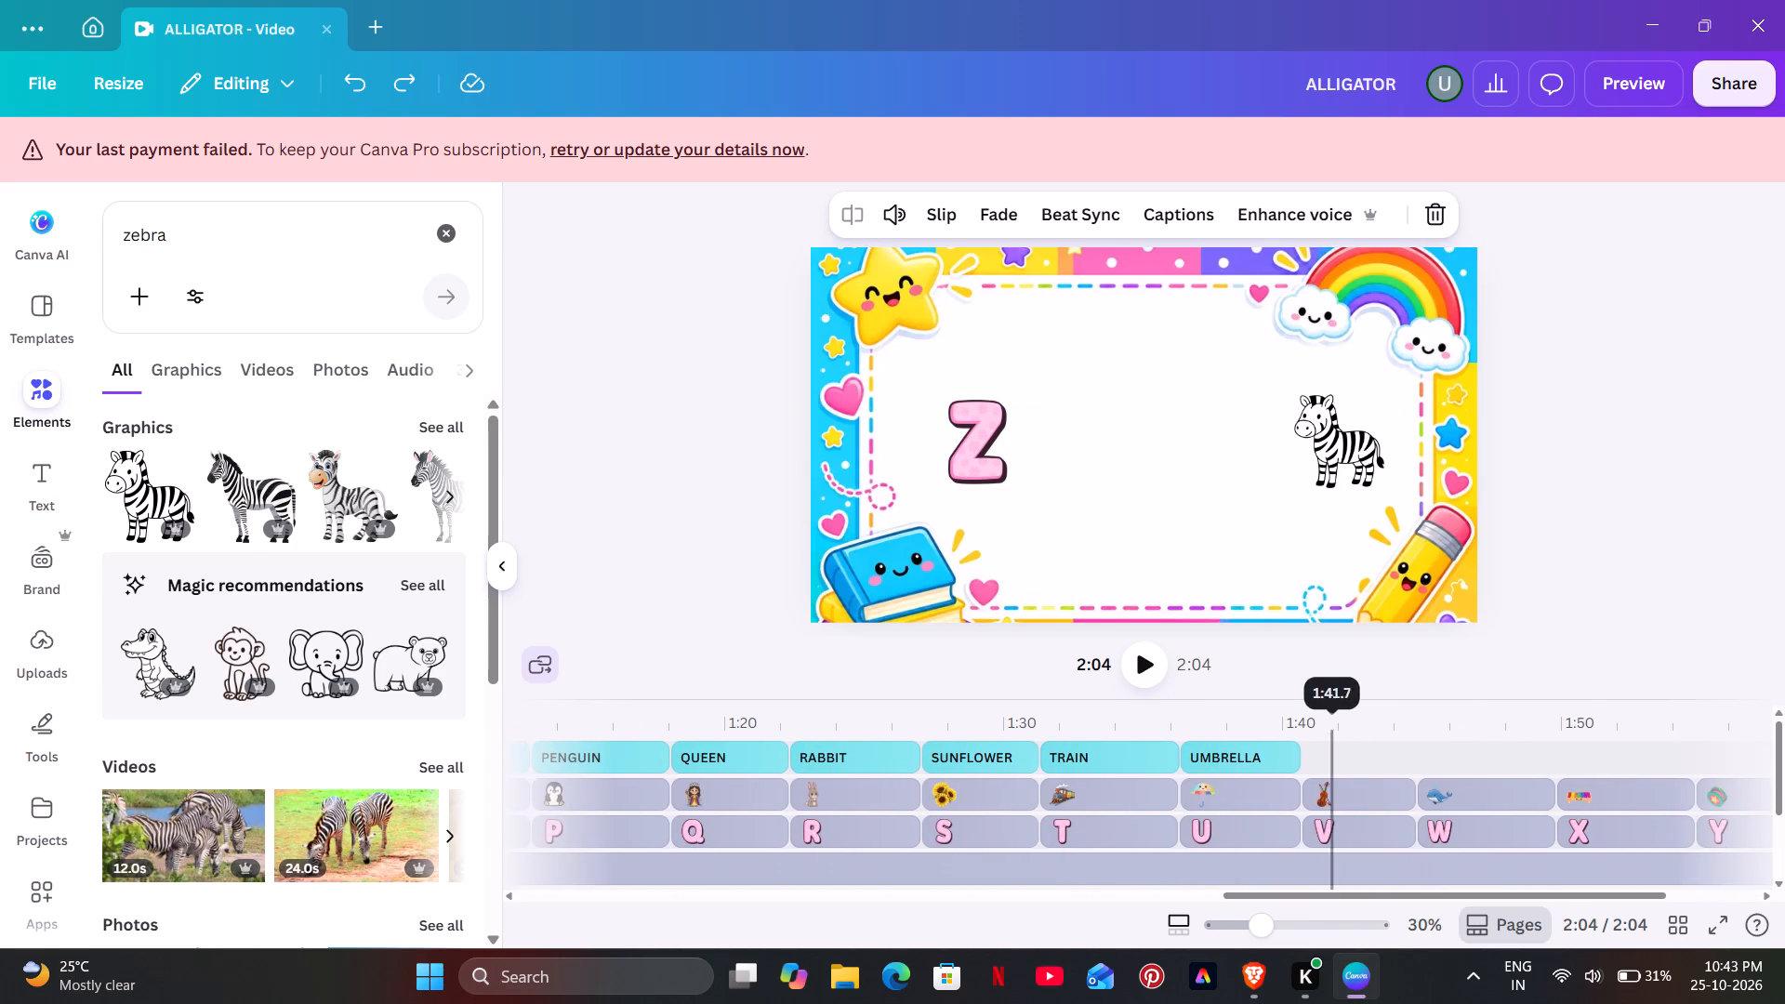
click(1236, 749)
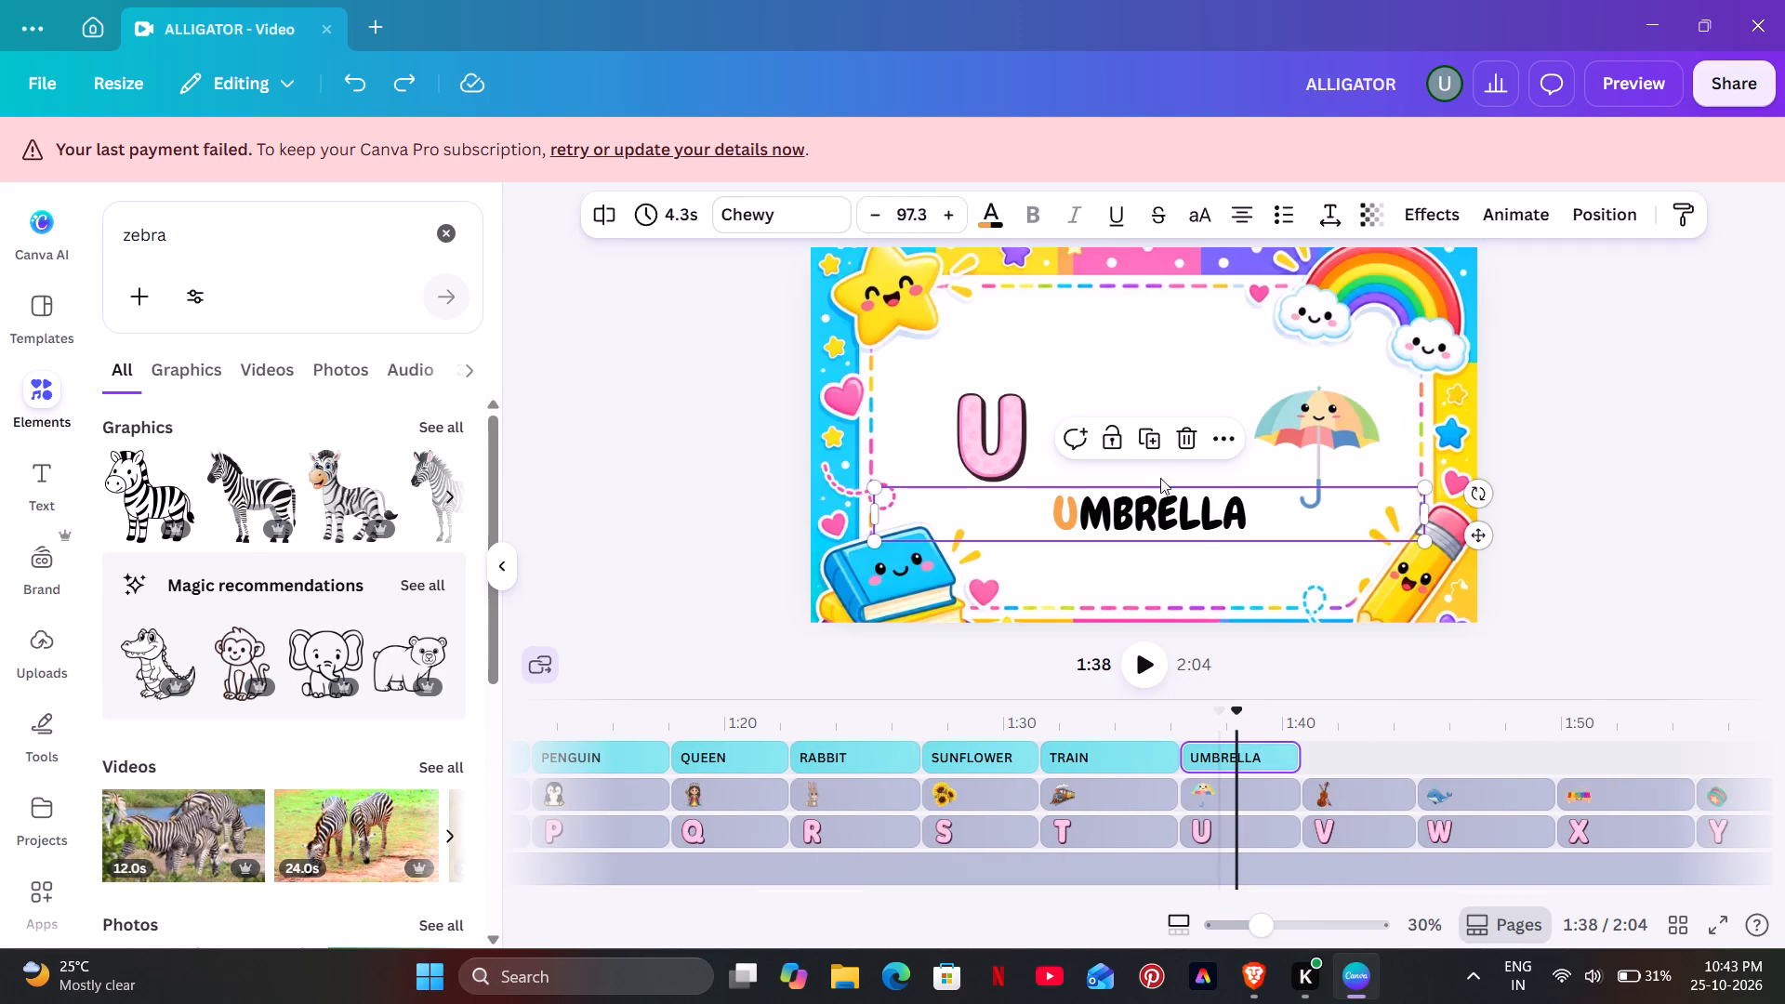
click(1146, 448)
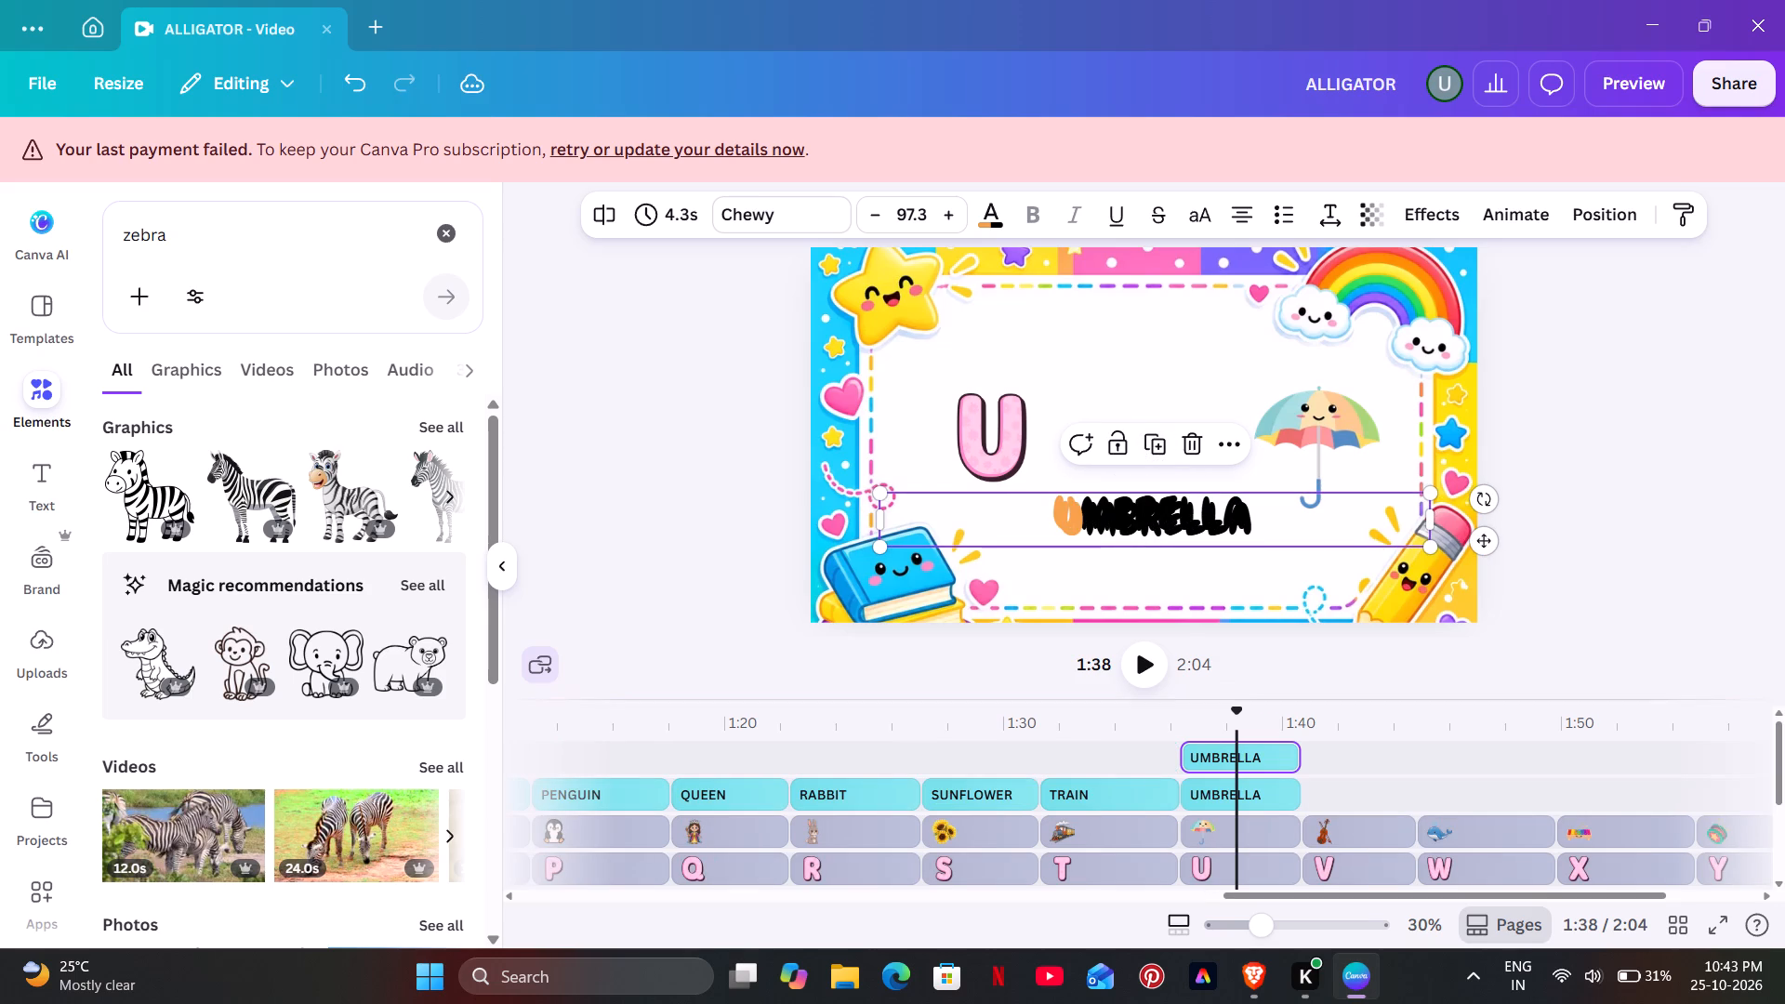
drag(1229, 756, 1352, 790)
click(1354, 732)
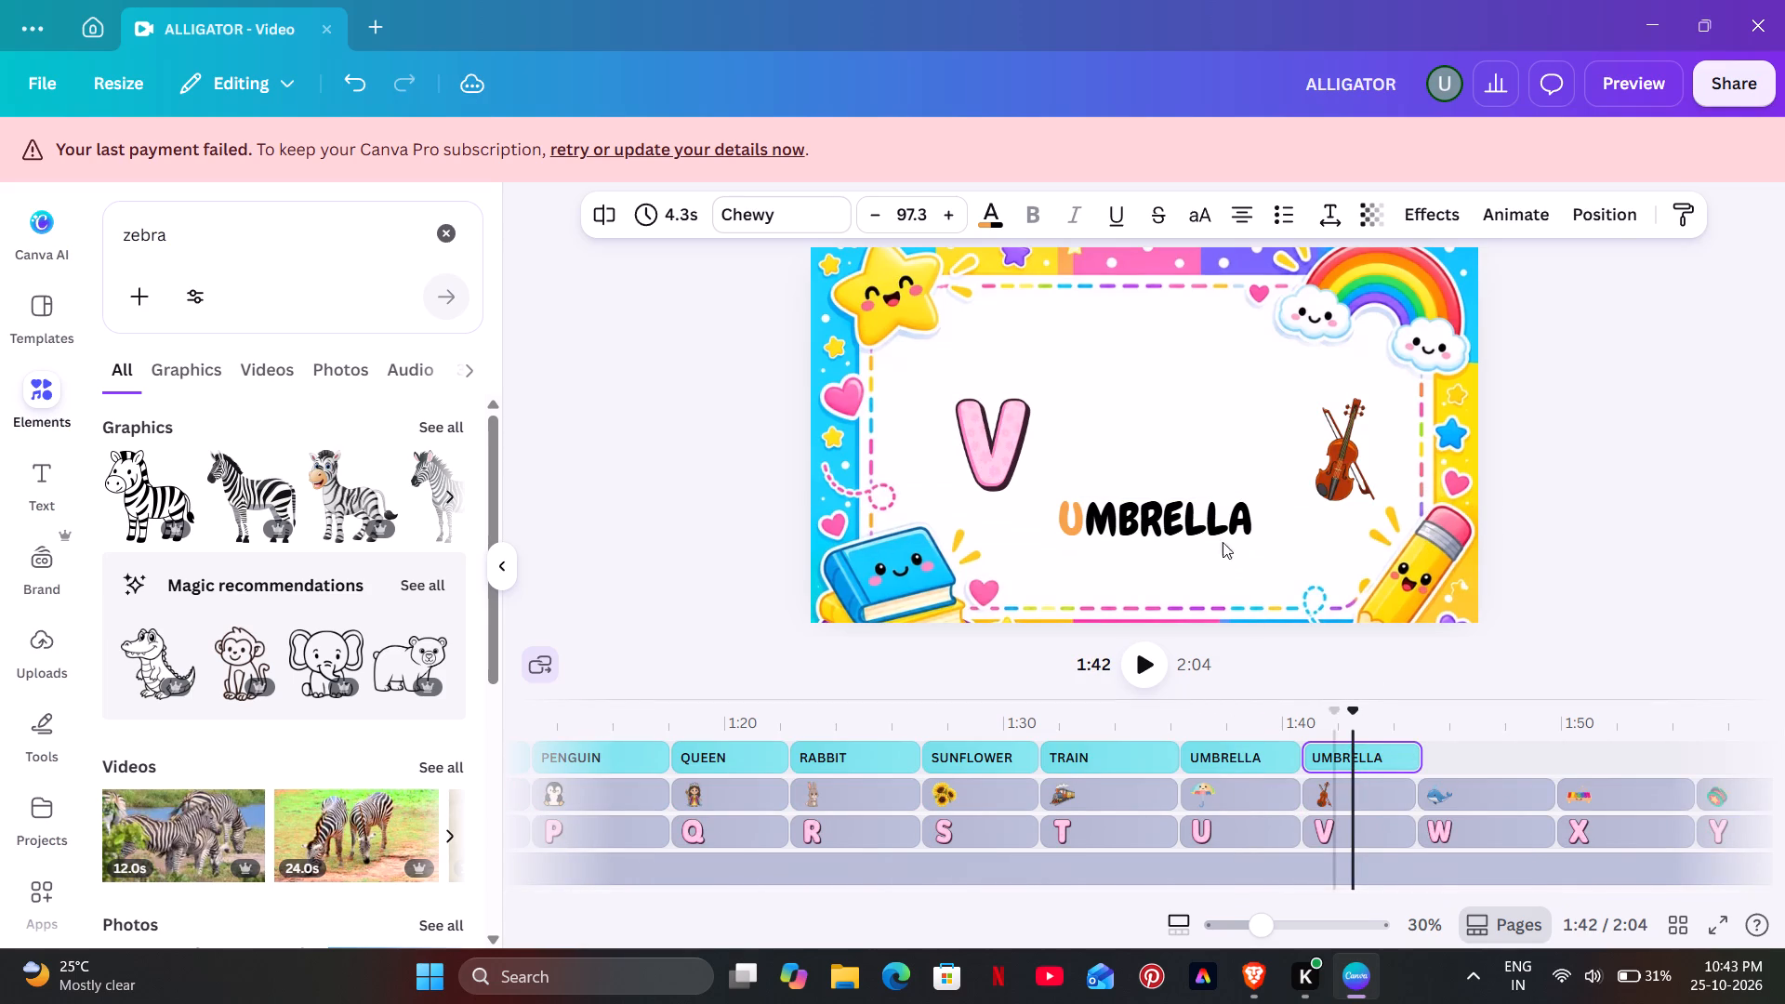
Replace the copied caption's text in the V segment with VIOLIN.
double_click(1219, 539)
key(BackSpace)
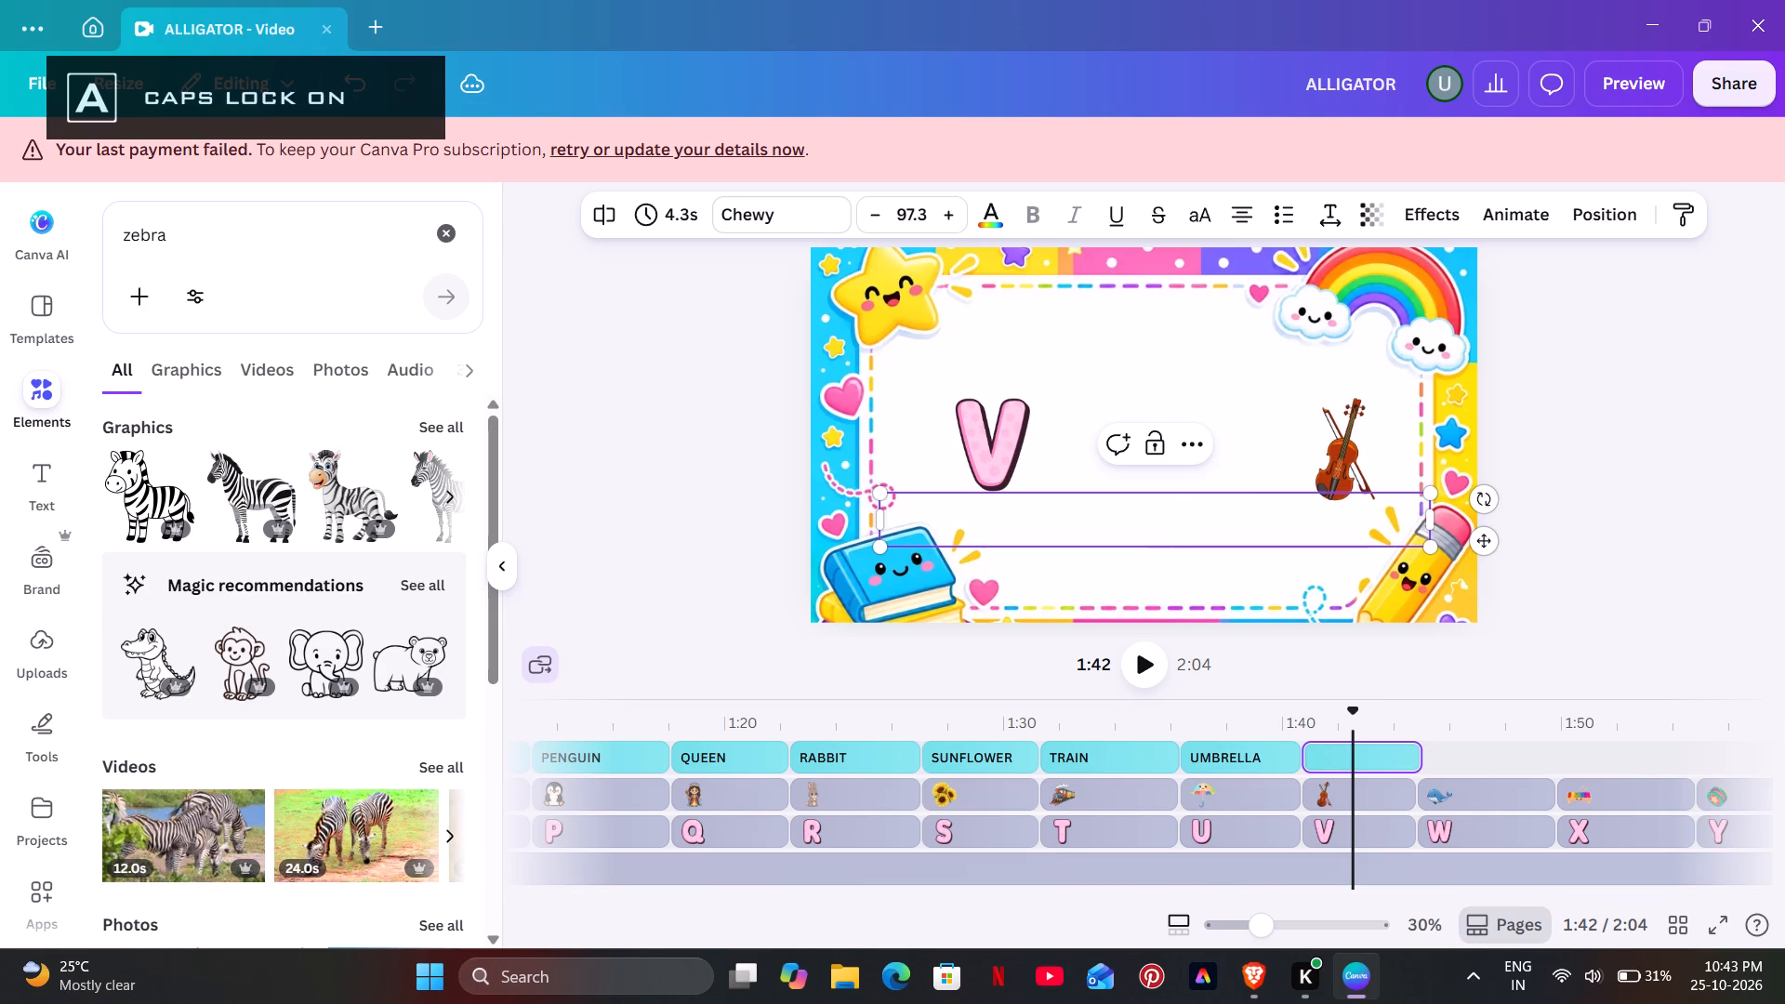
text(VIOLIN)
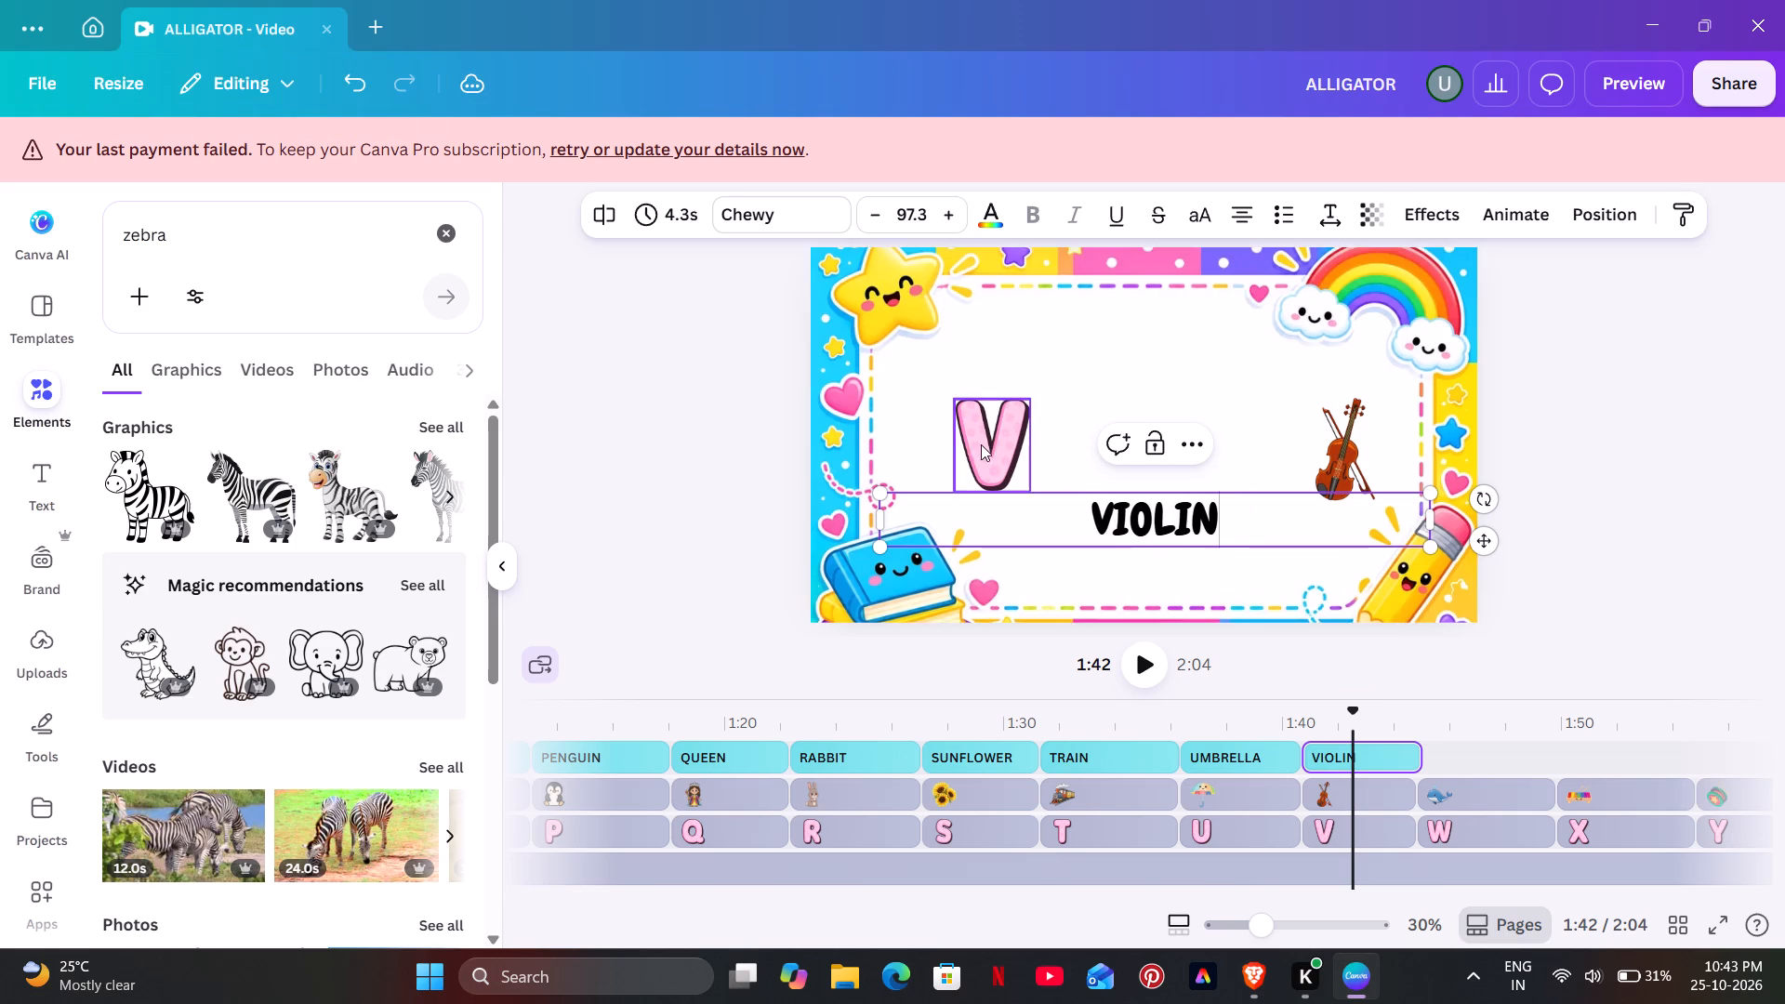
Color the first letter V of the VIOLIN caption light orange.
drag(1114, 512, 1101, 521)
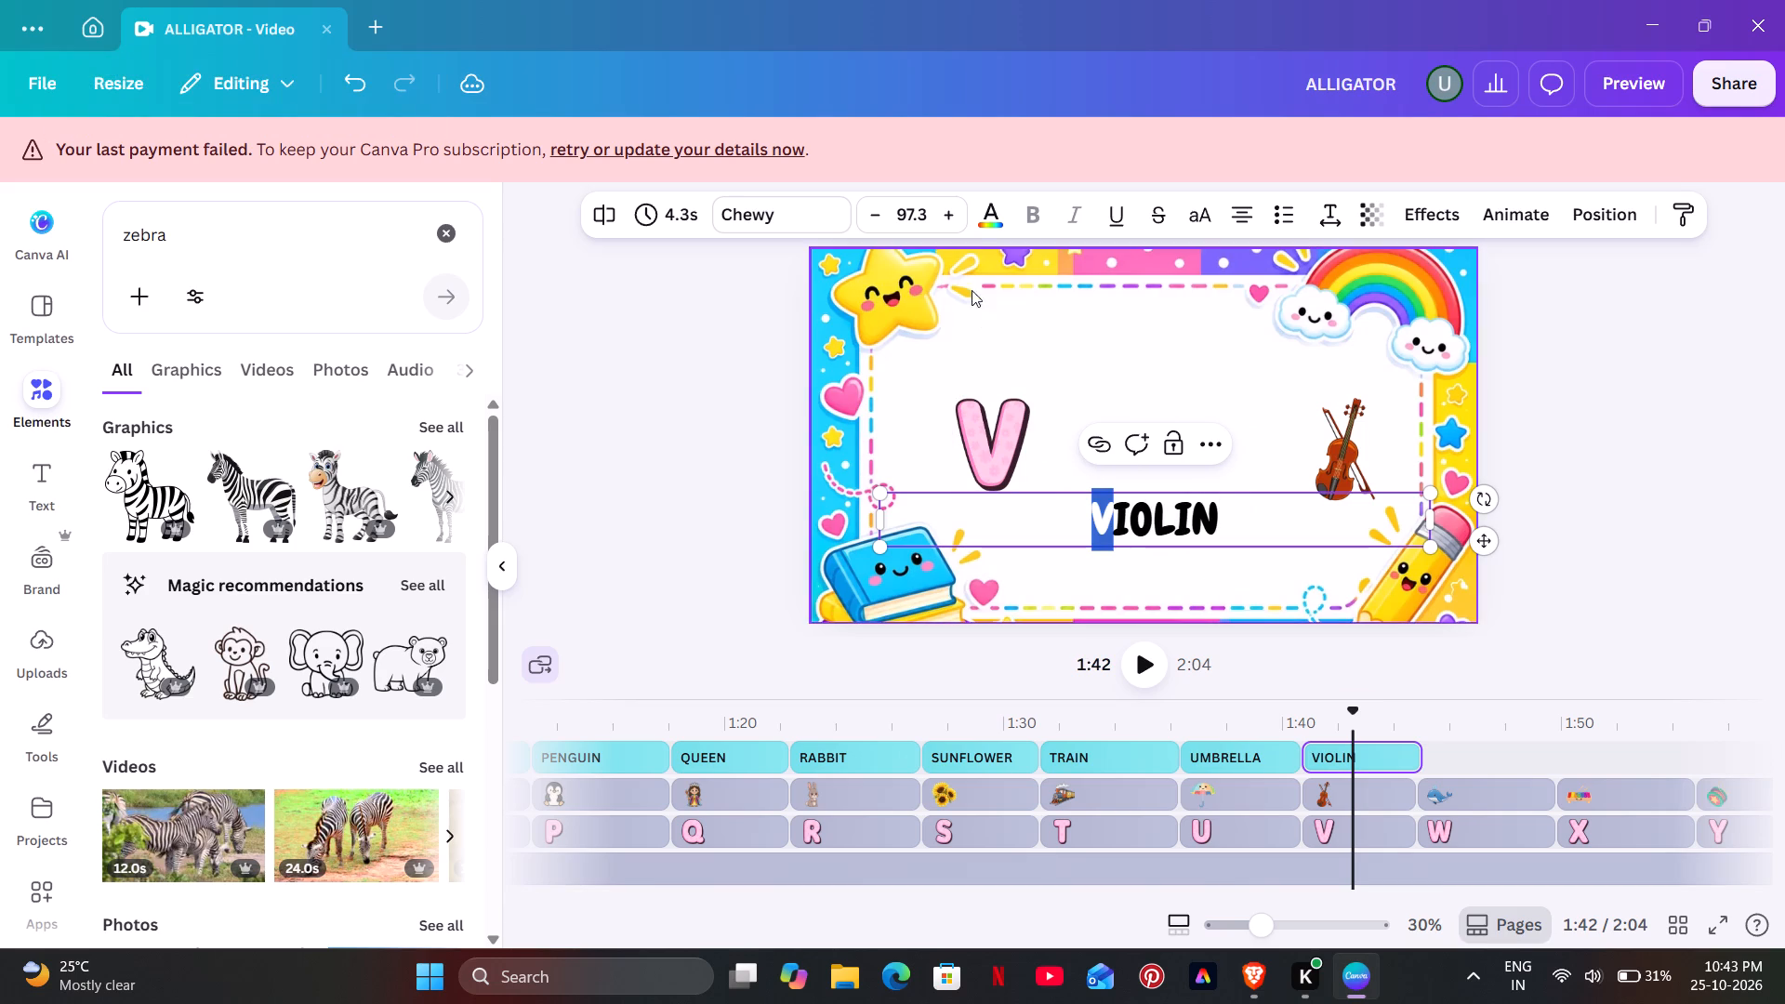
click(988, 214)
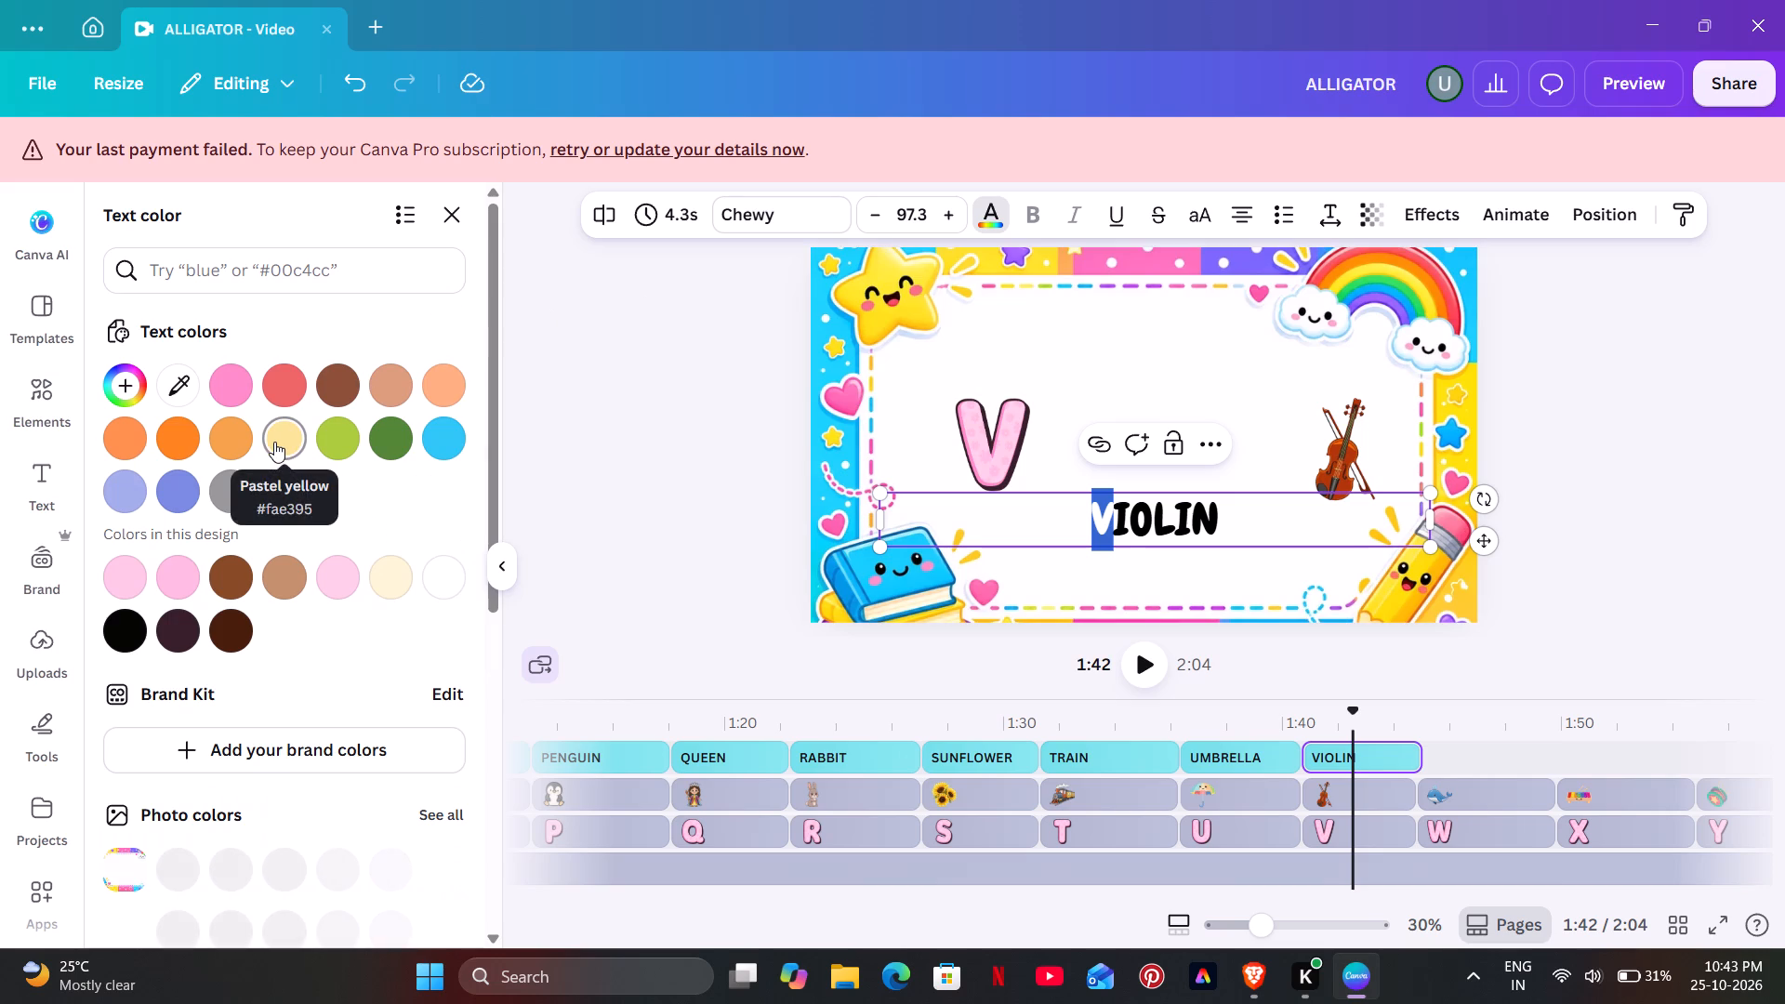
click(225, 444)
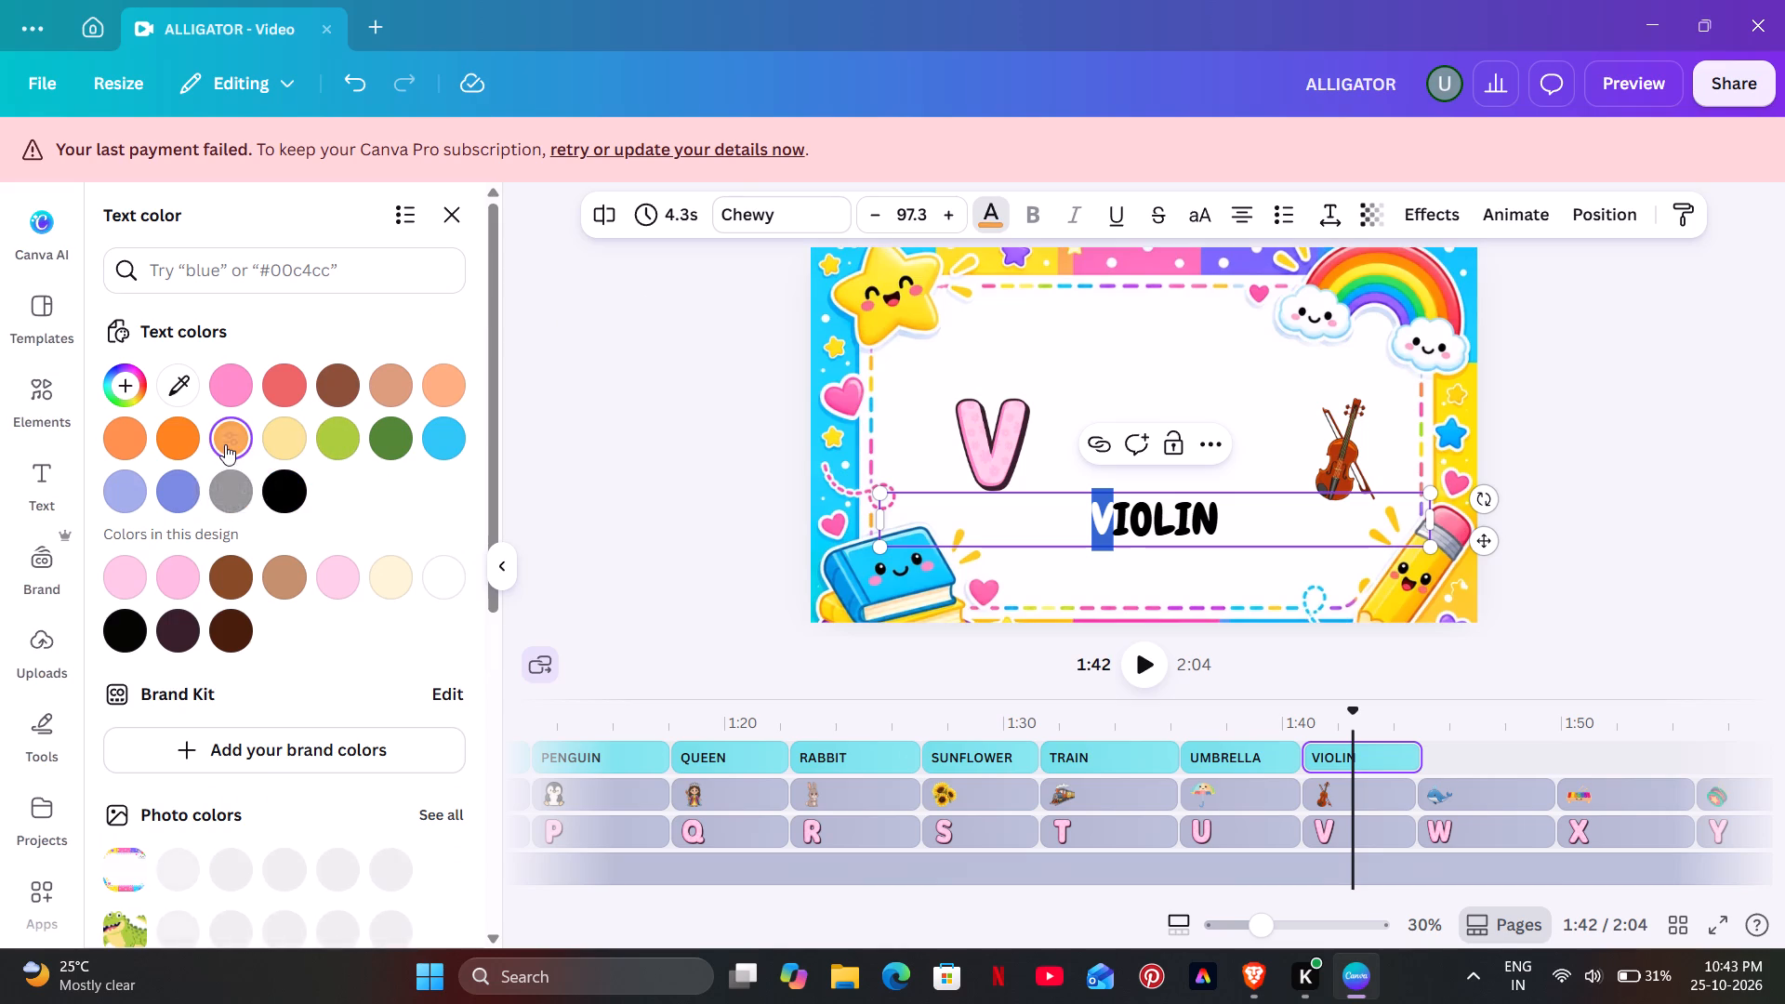
double_click(560, 426)
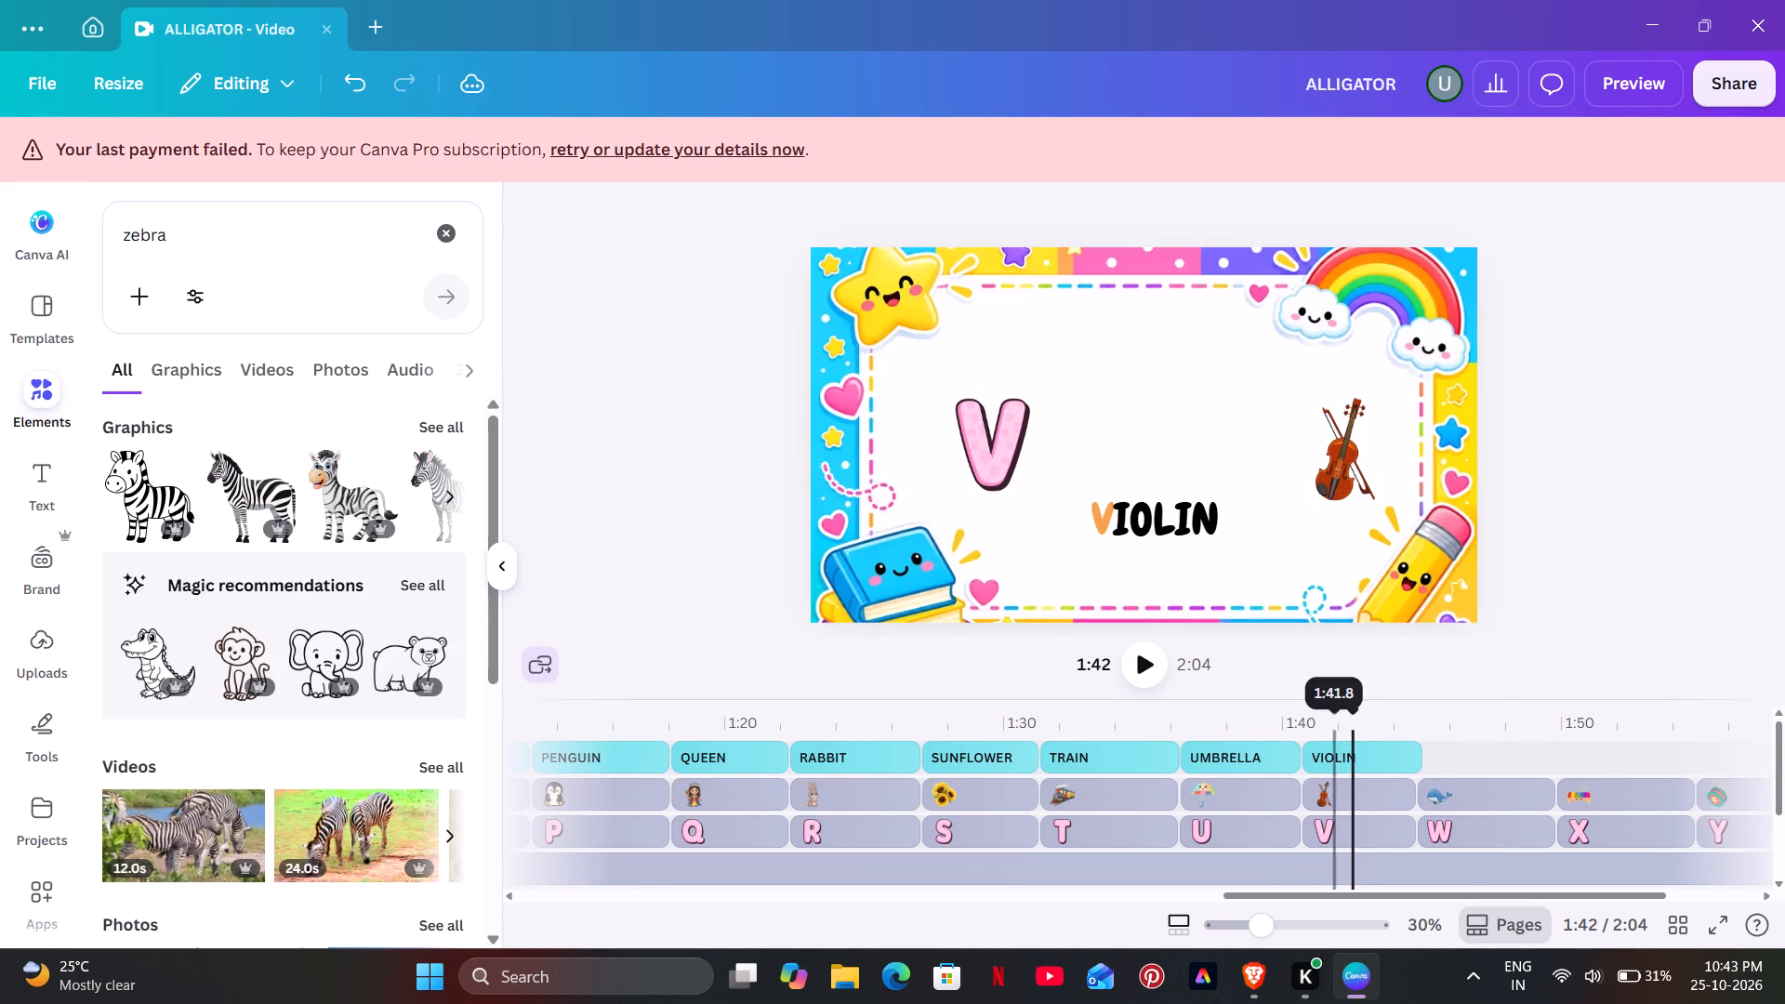
Trim the VIOLIN caption's duration to 4.1 s so it ends with the V segment.
drag(1412, 747, 1437, 747)
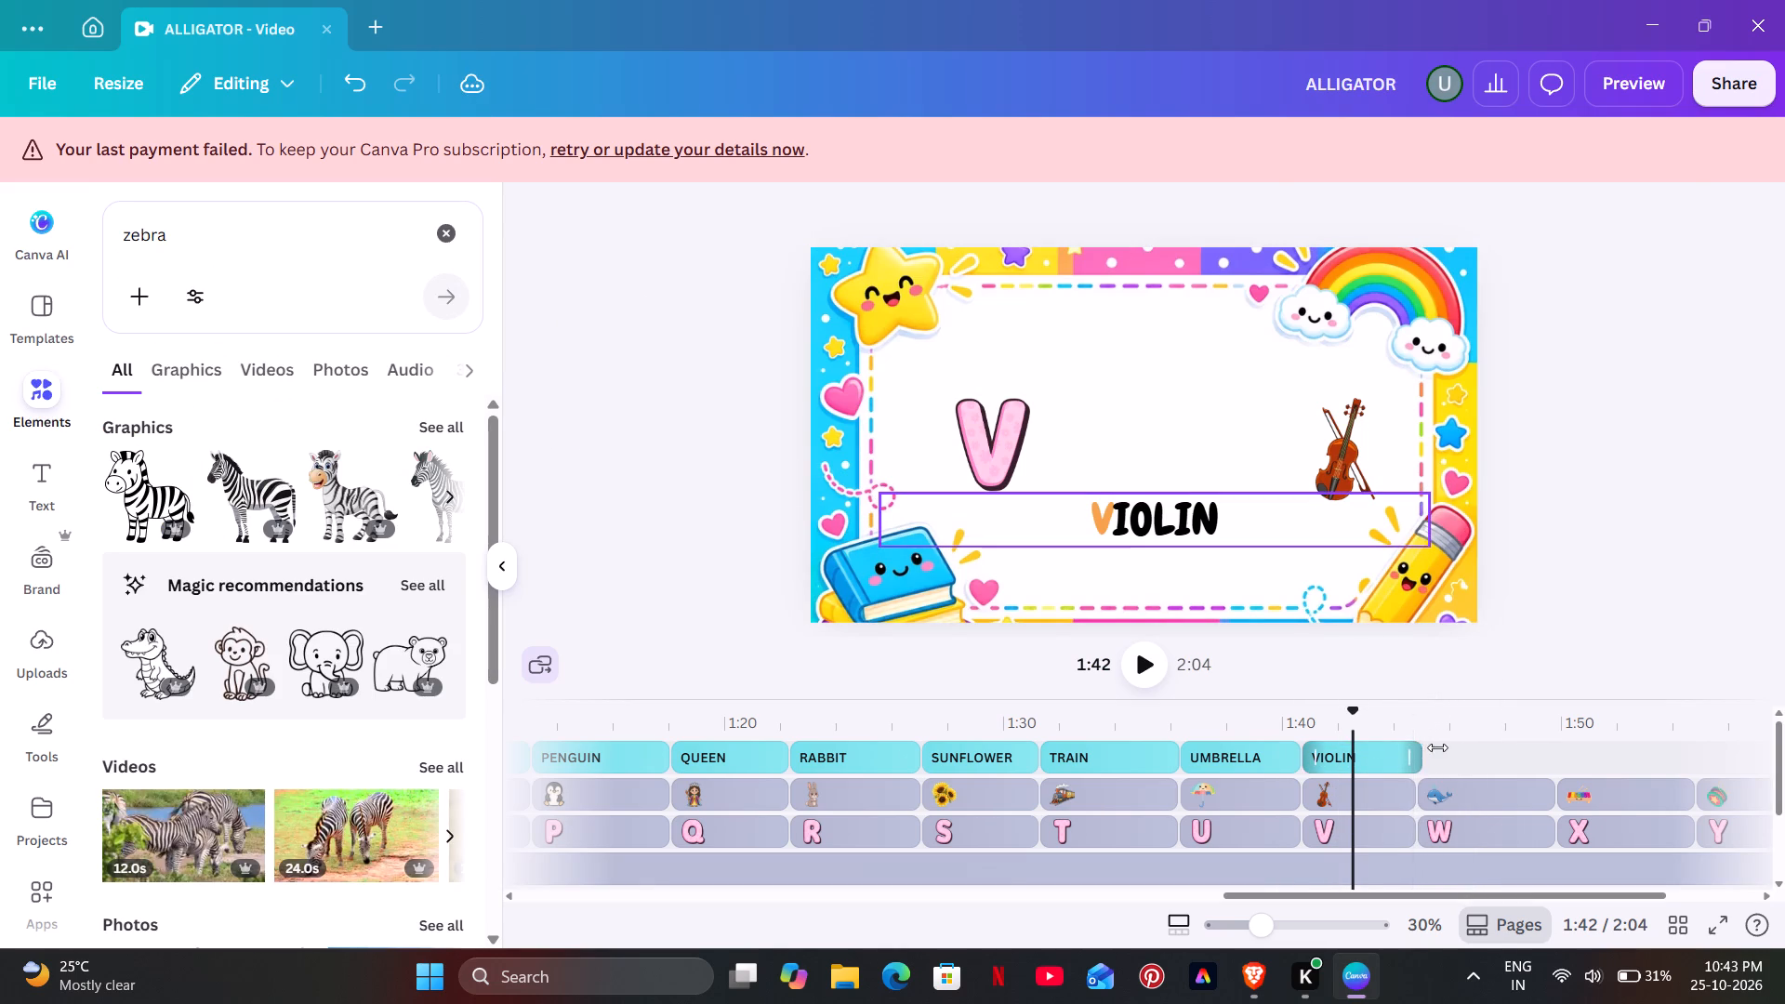
drag(1437, 747, 1408, 767)
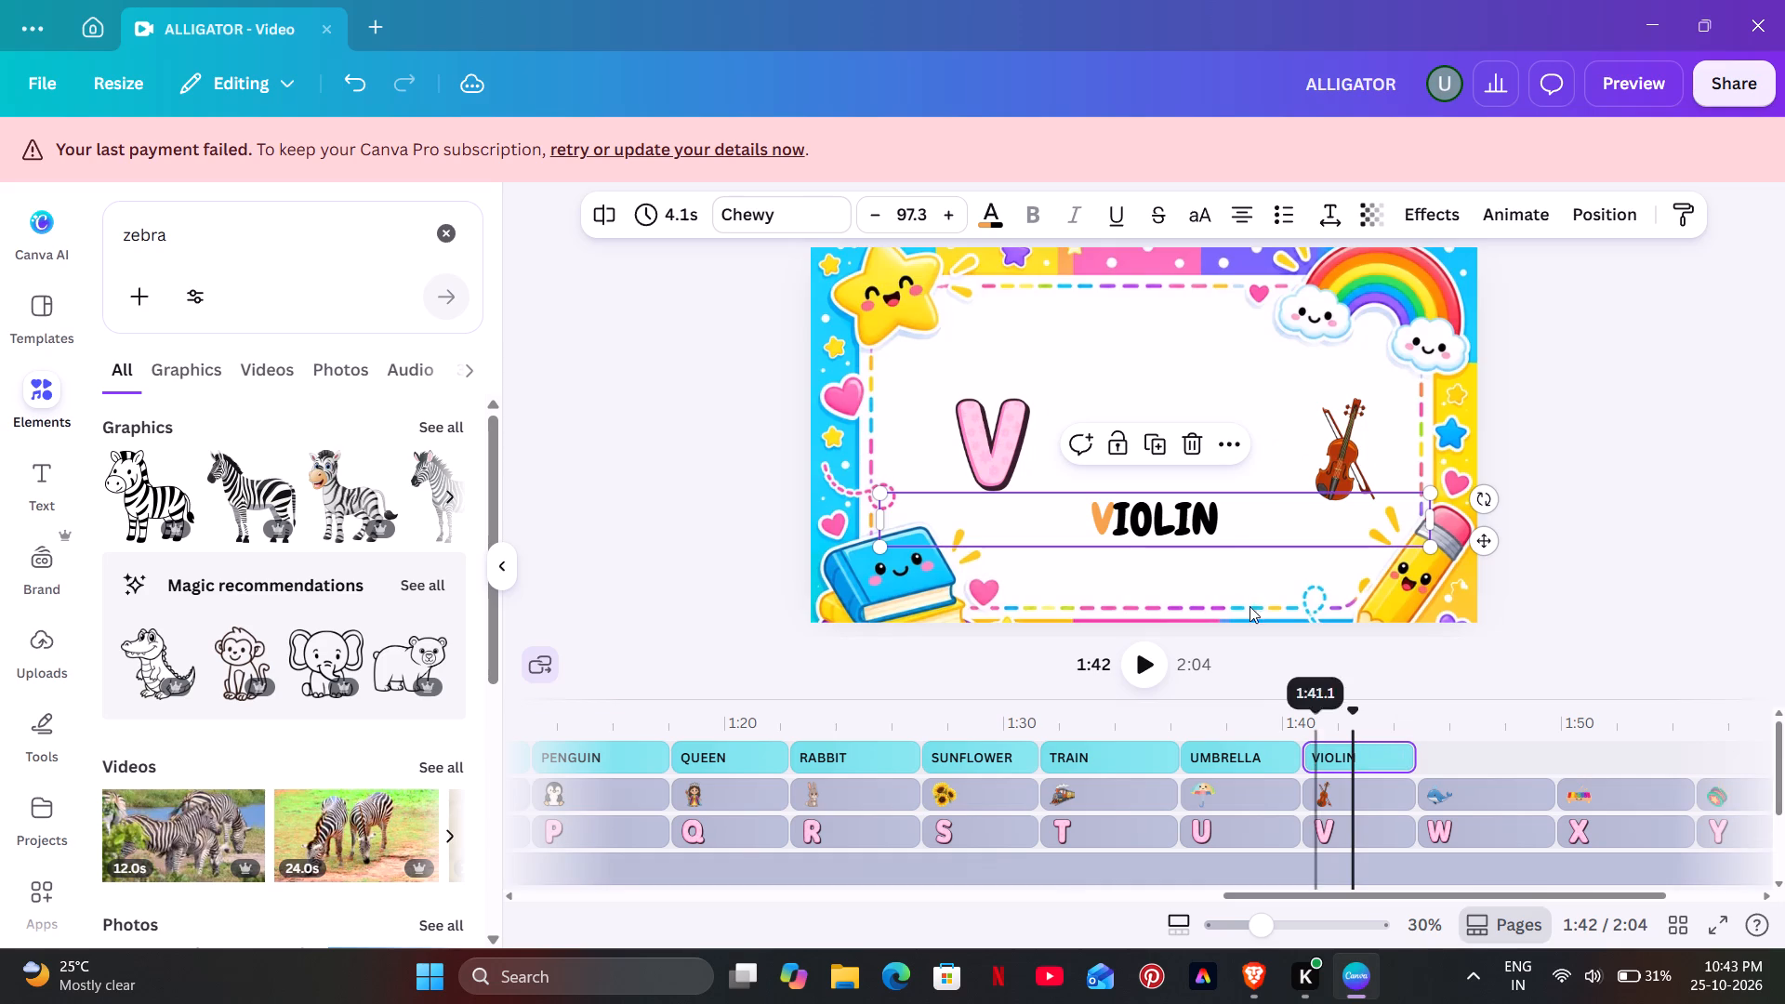
Duplicate the VIOLIN caption, place the copy at the start of the W segment, and extend it to 5.0 s to fill that segment.
click(1146, 450)
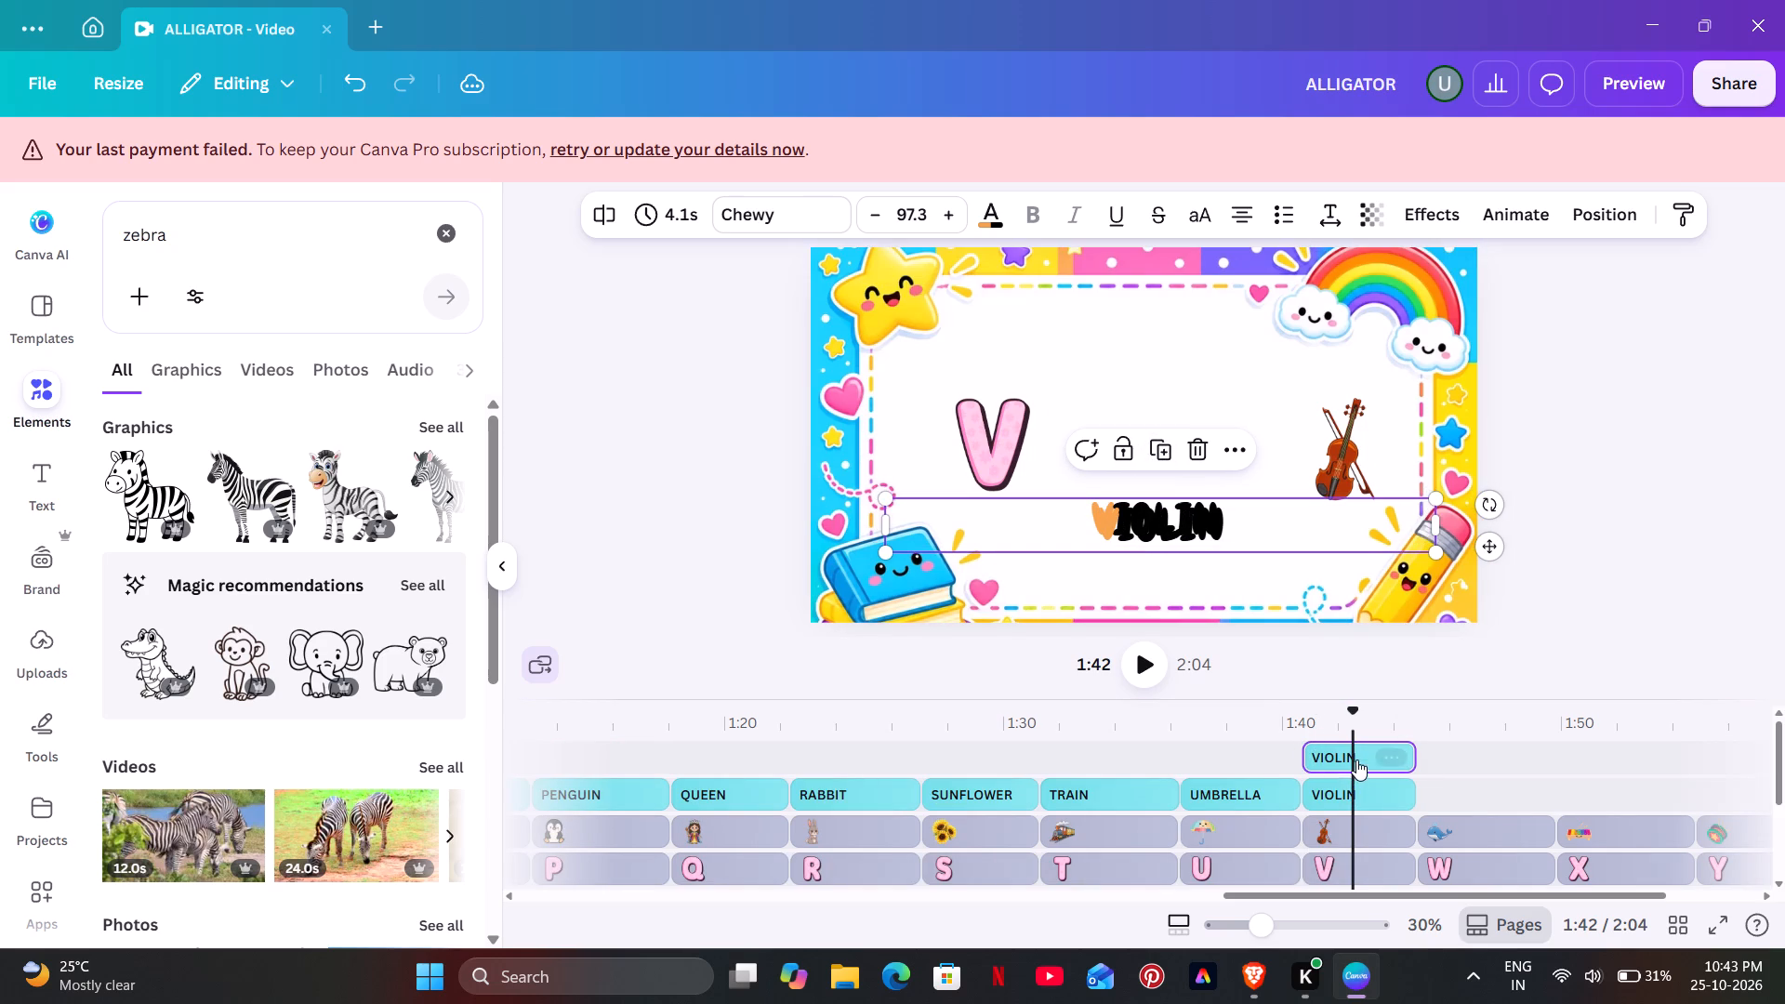
drag(1356, 759, 1477, 794)
drag(1520, 762, 1548, 759)
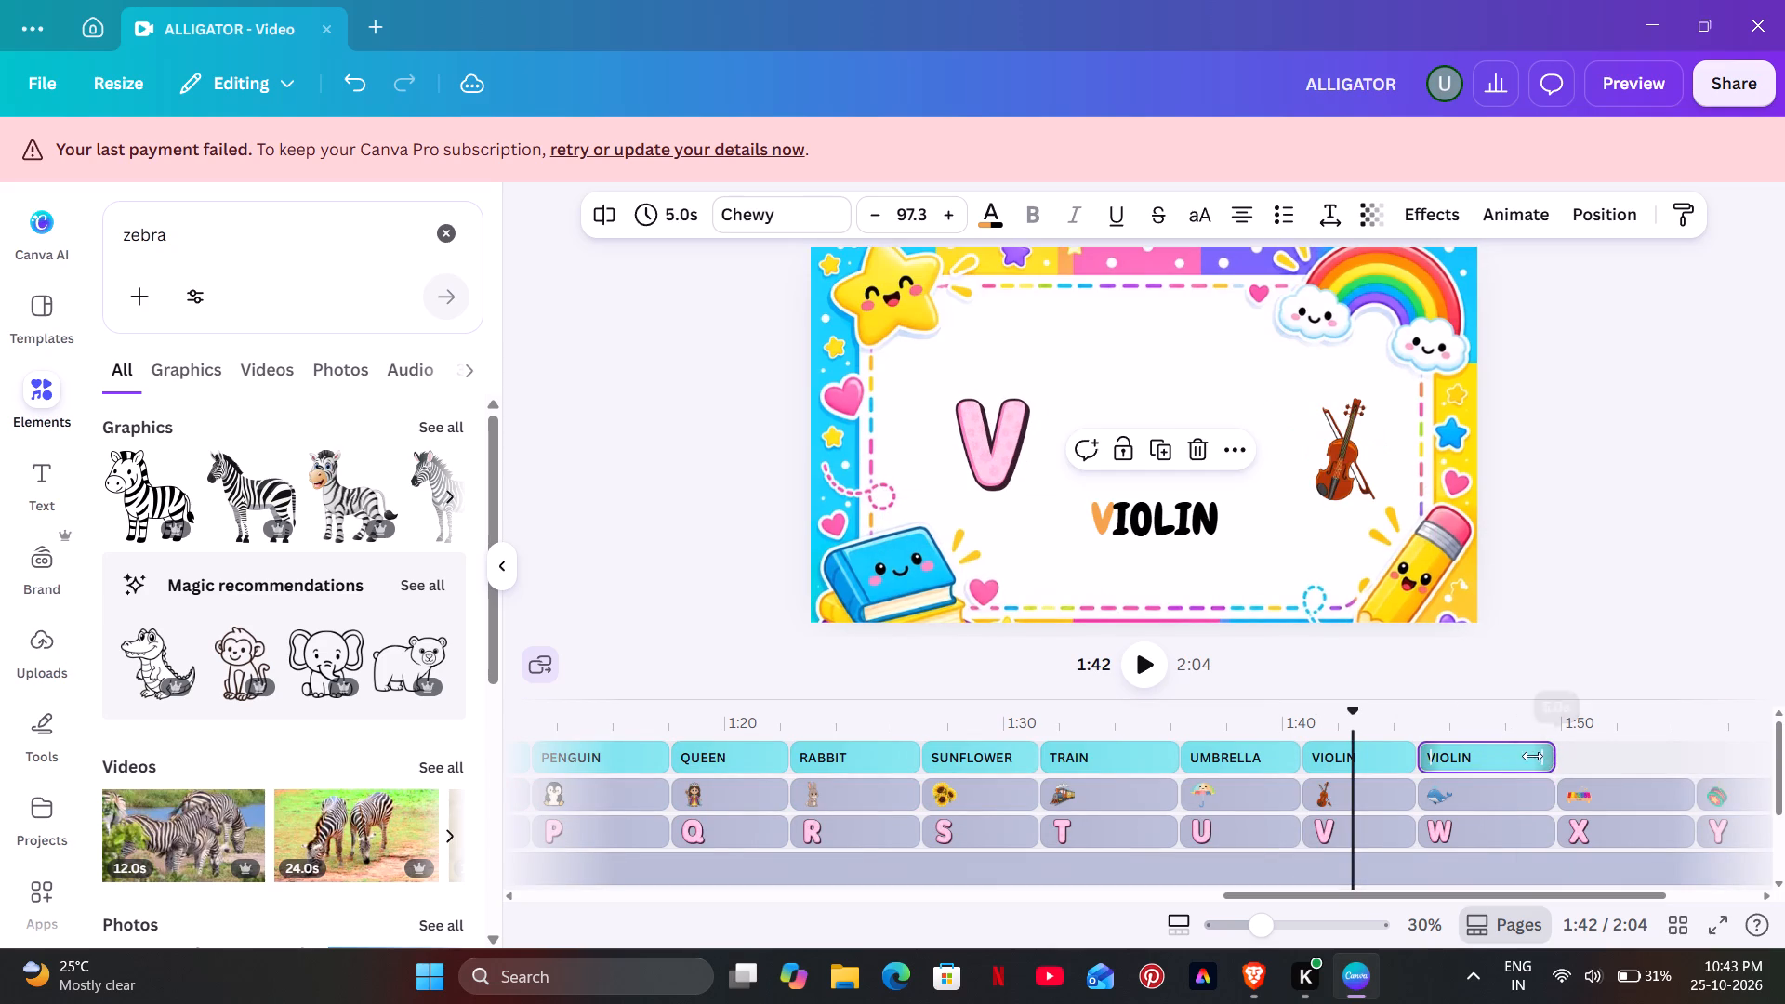
Replace the copied caption's text in the W segment with WHALE.
click(1490, 733)
click(1487, 733)
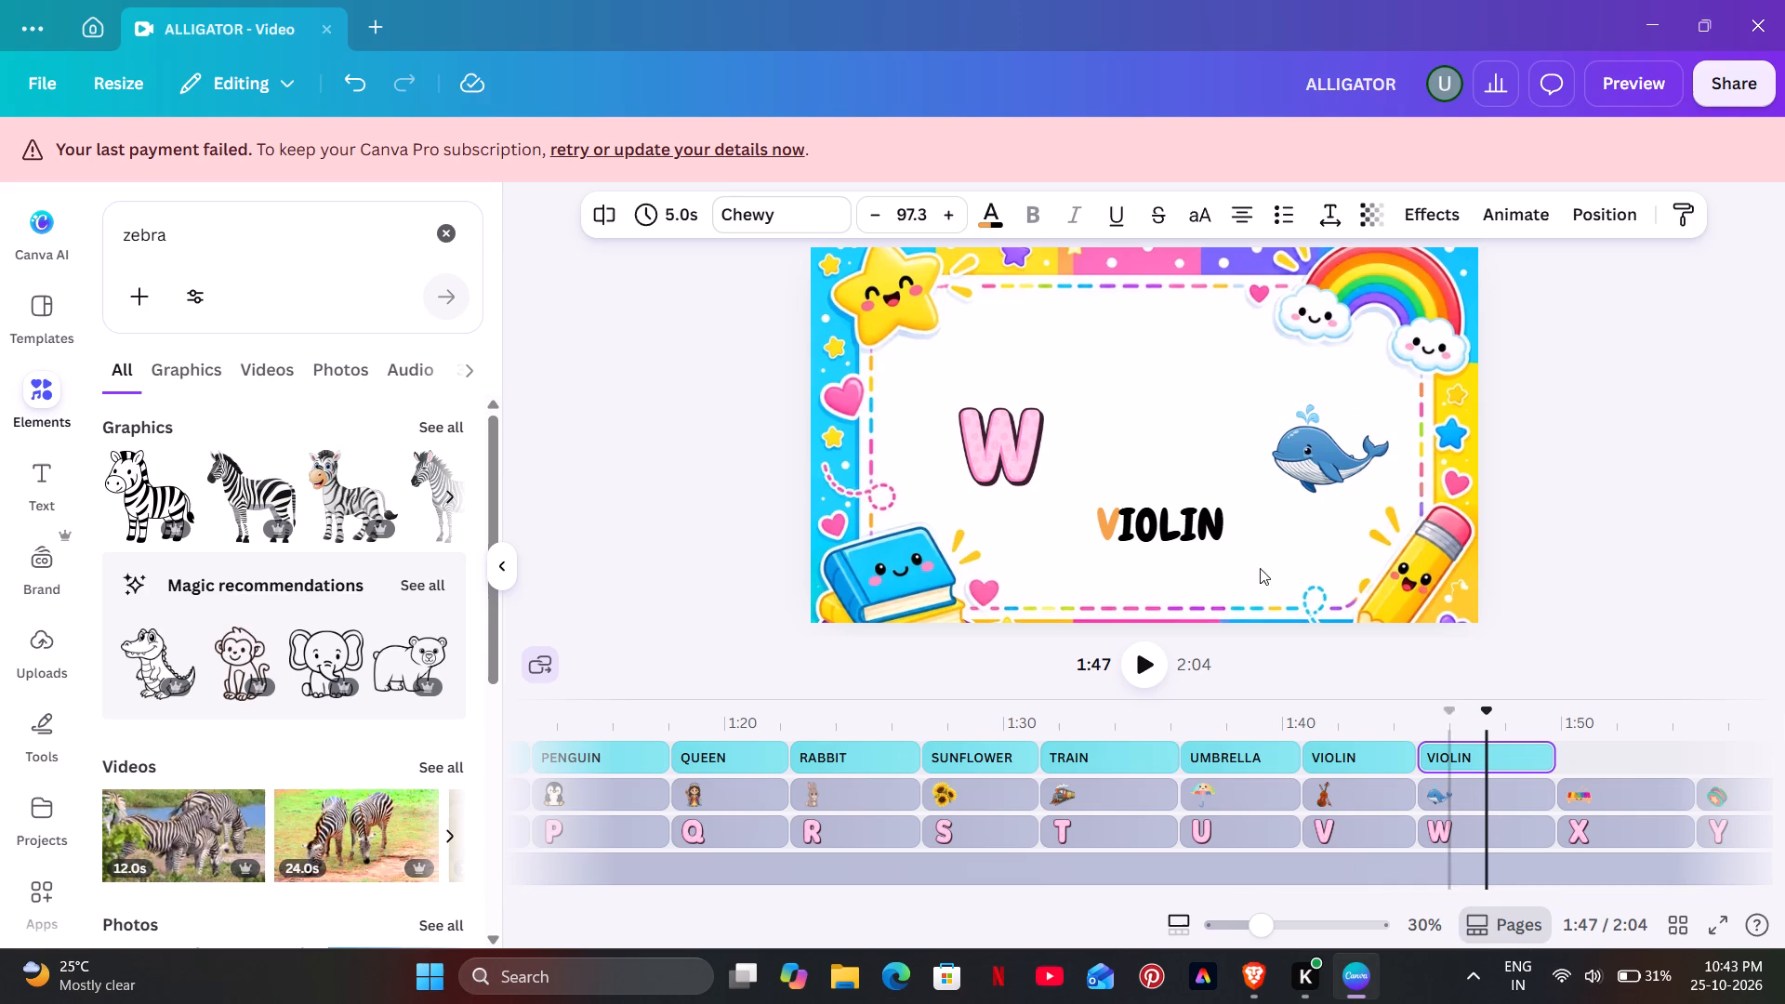
double_click(1204, 524)
key(BackSpace)
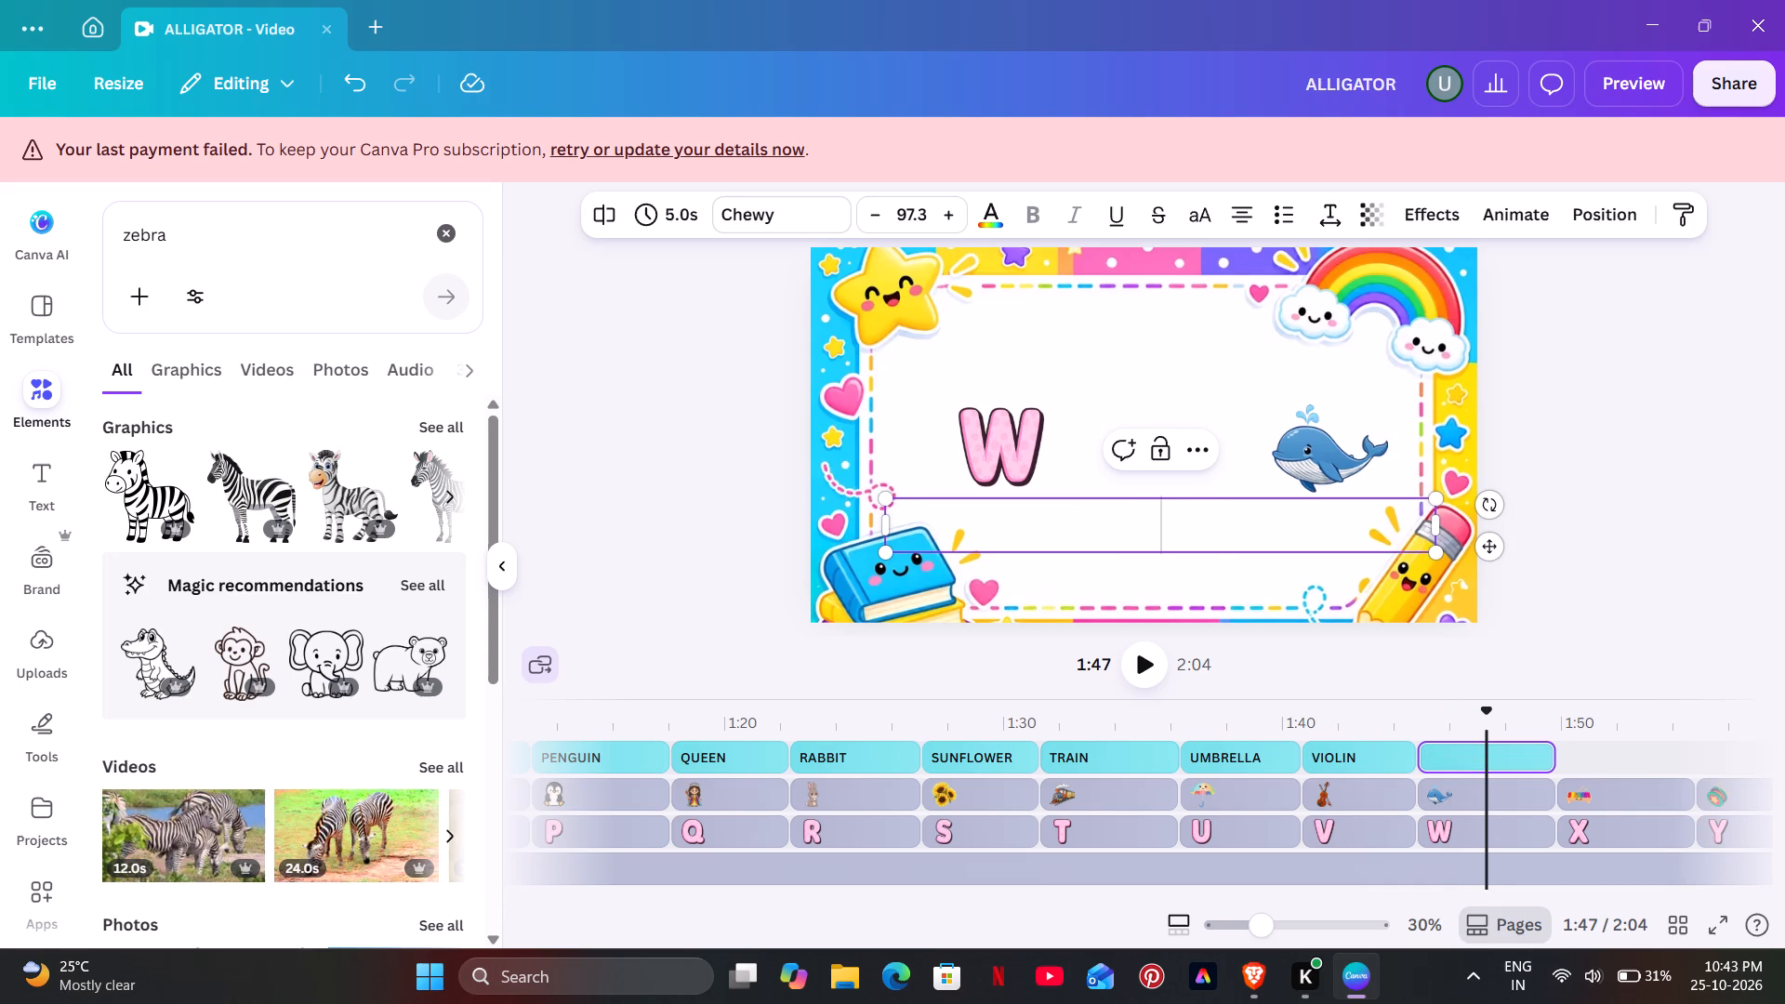
text(WHALE)
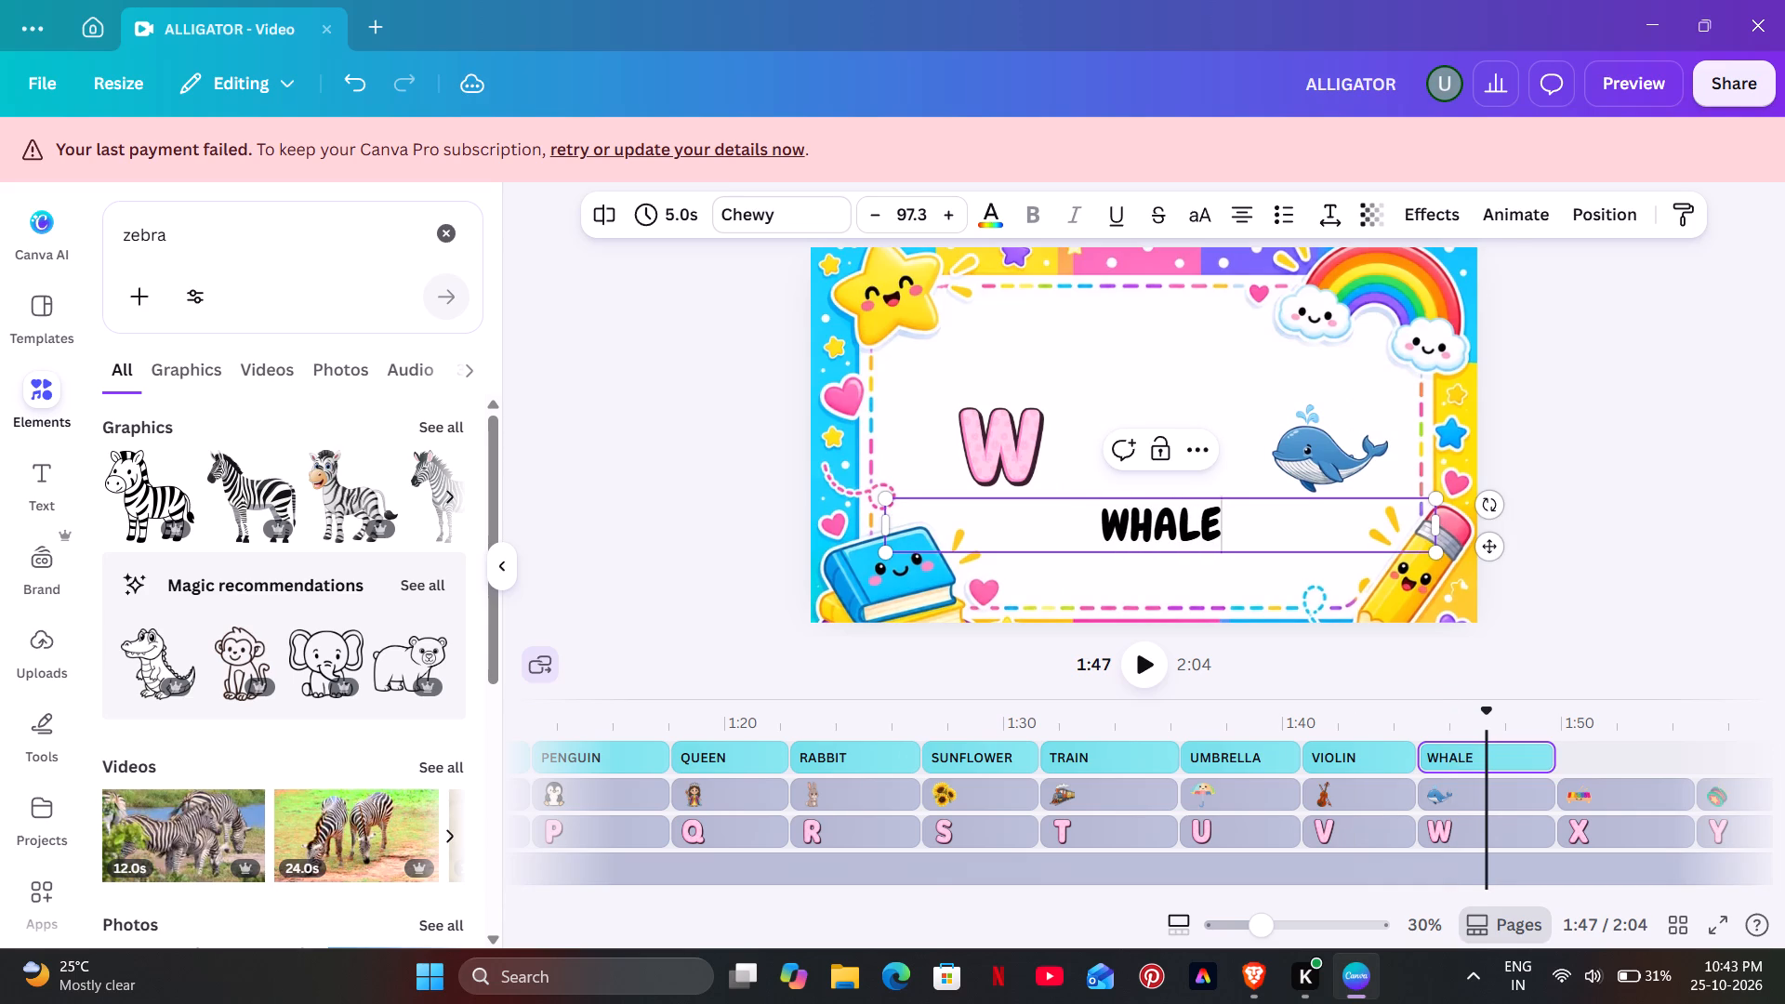
Color the first letter W of the WHALE caption sky blue.
drag(1139, 528, 1079, 531)
click(987, 195)
click(987, 218)
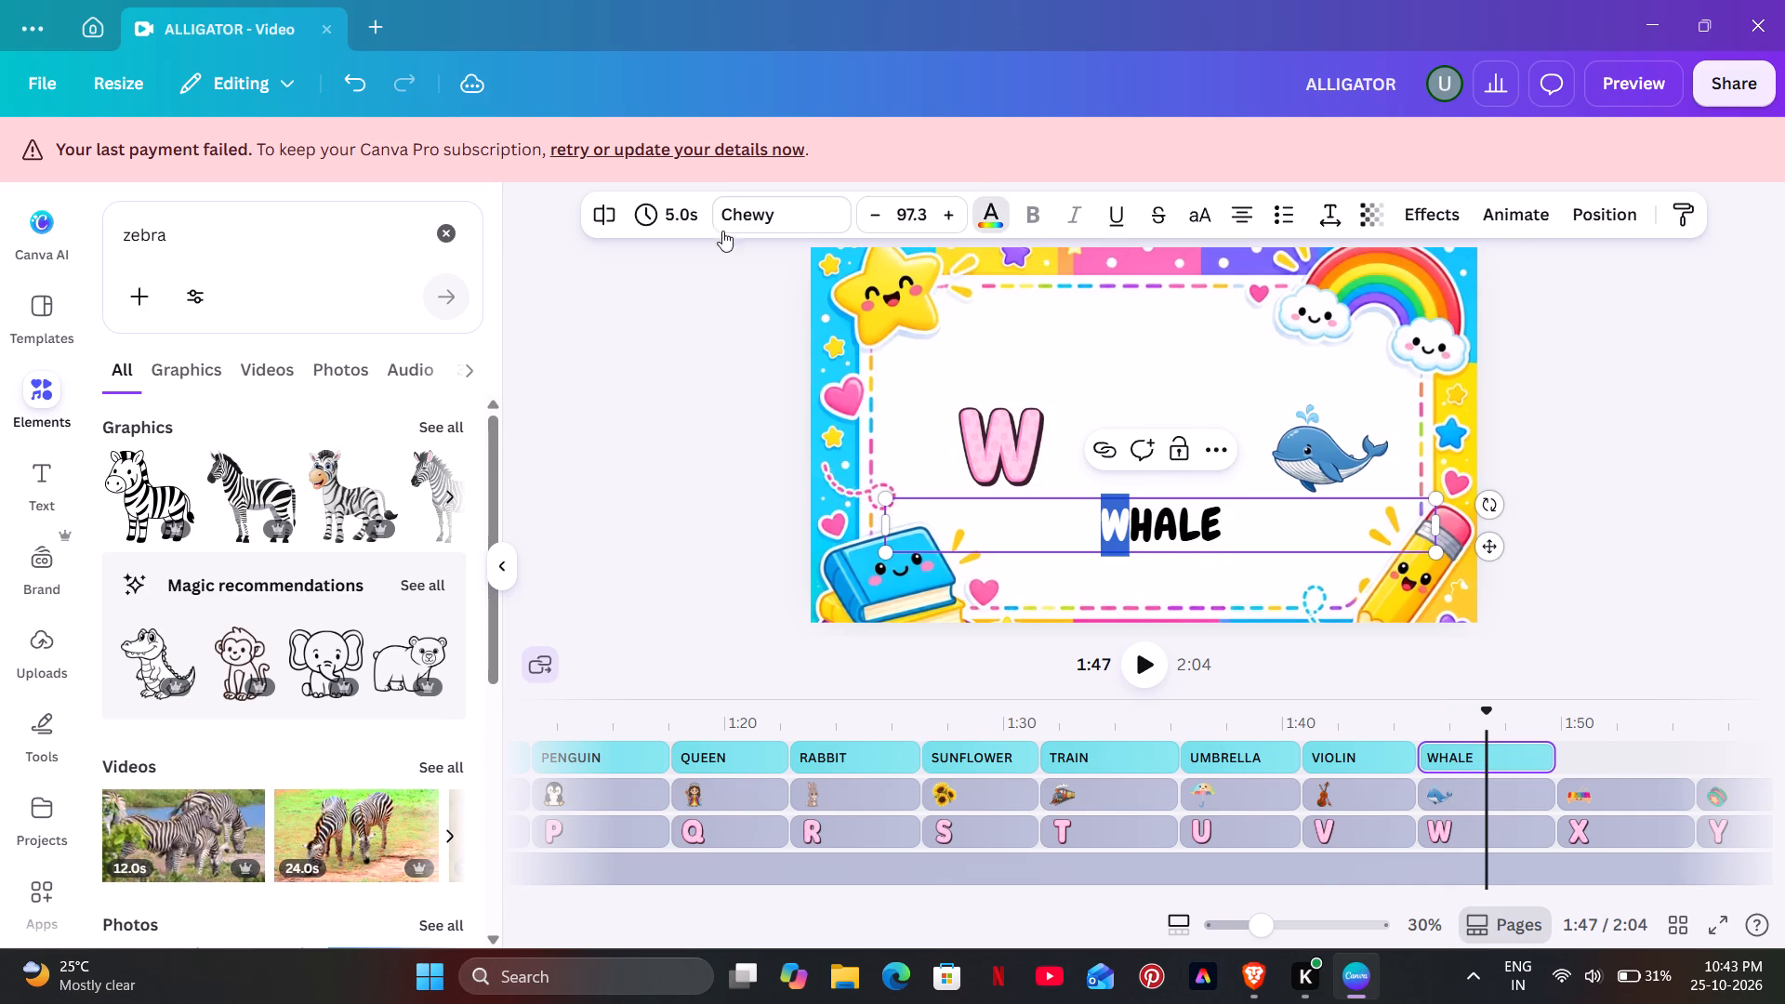
click(442, 443)
double_click(629, 393)
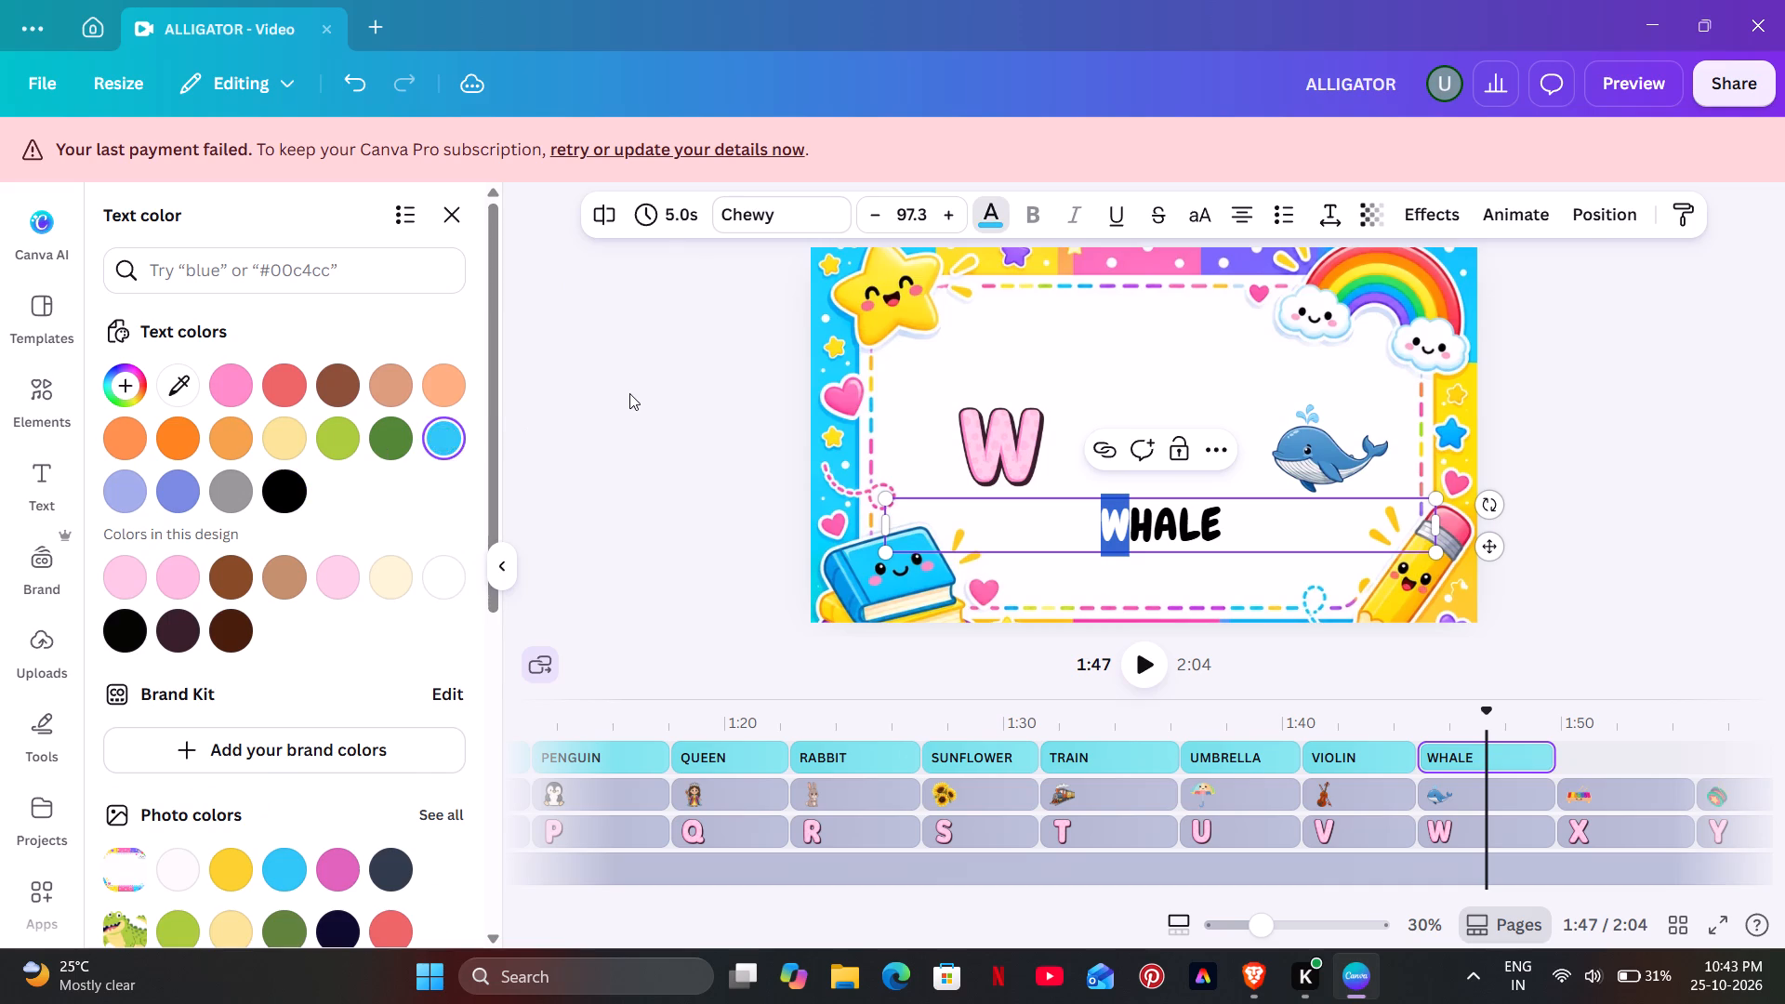
Duplicate the WHALE caption and place the copy over the X segment, directly after the original.
click(1547, 759)
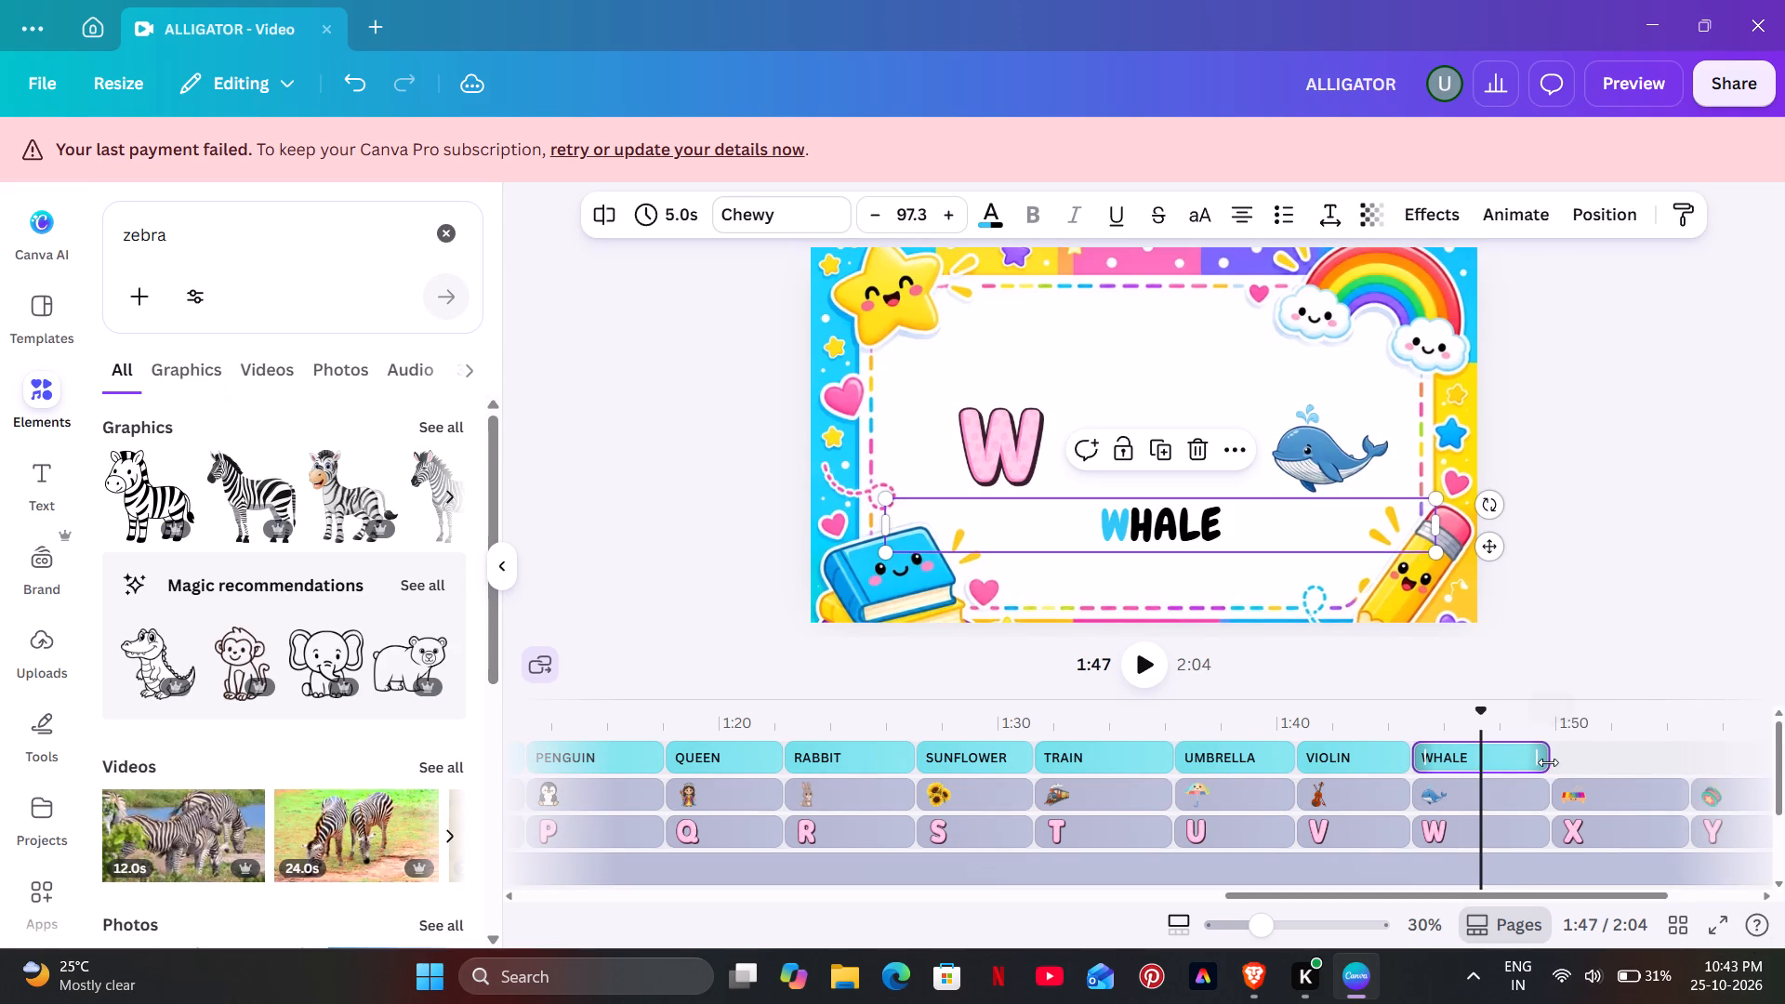
click(1152, 448)
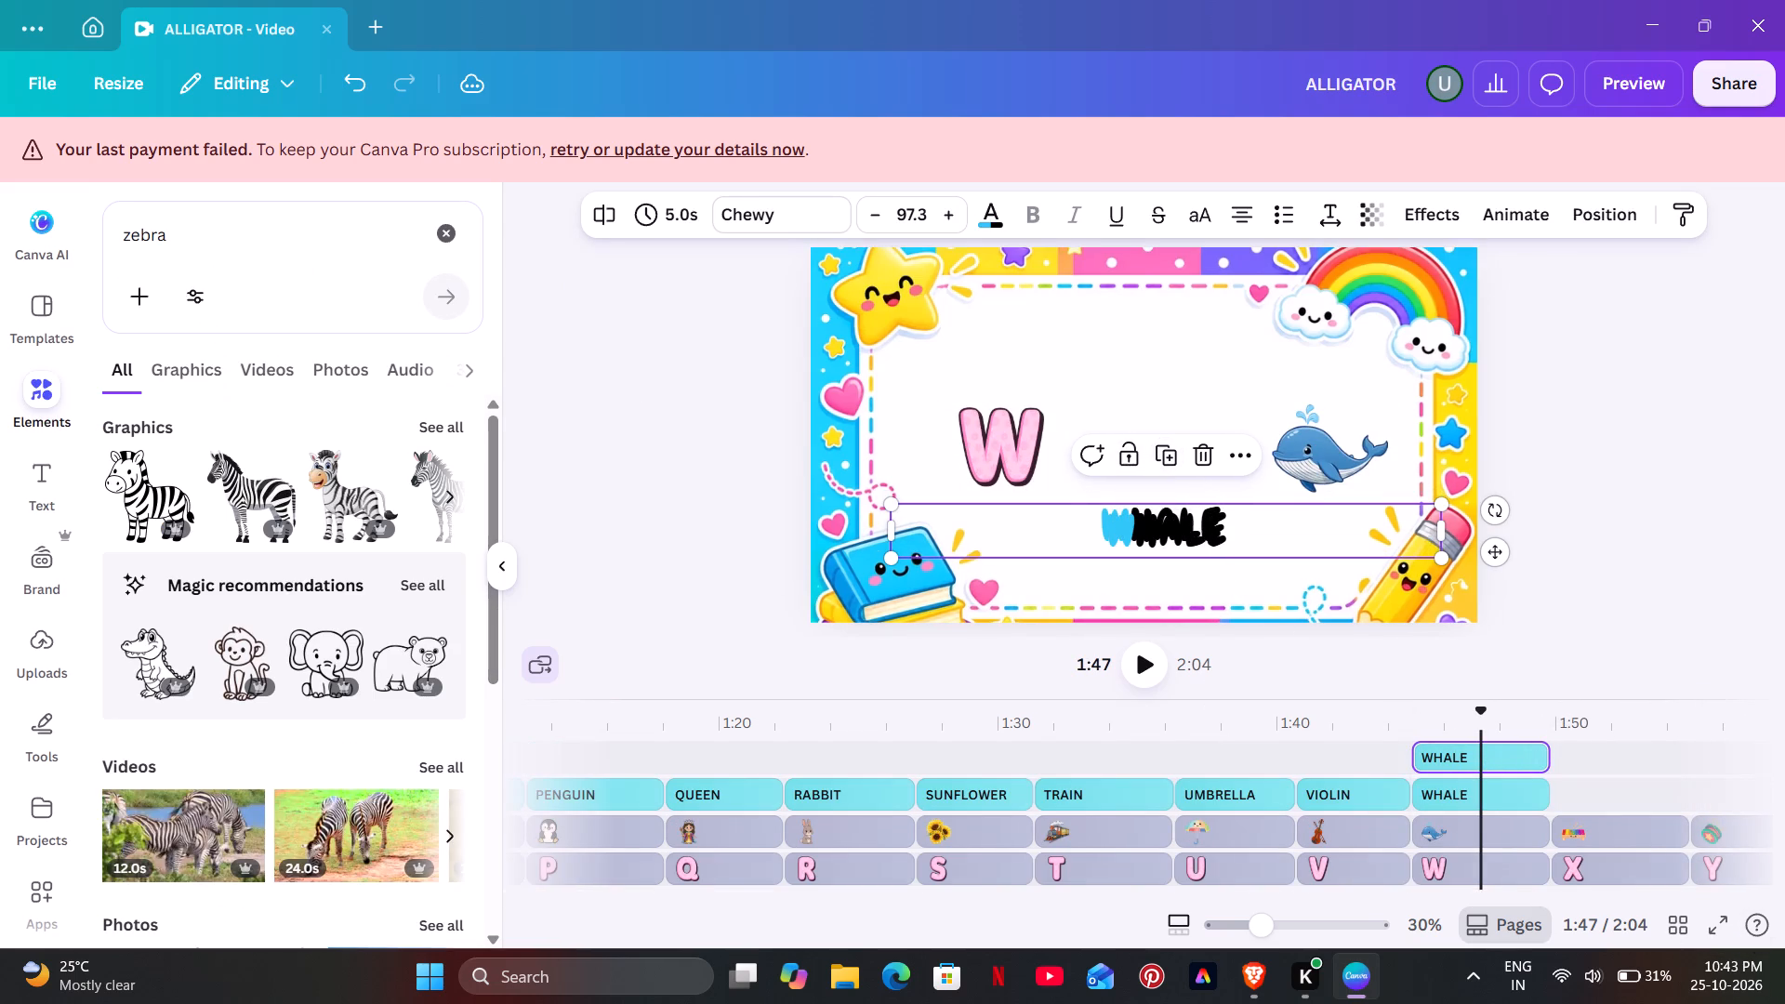
drag(1461, 754, 1478, 783)
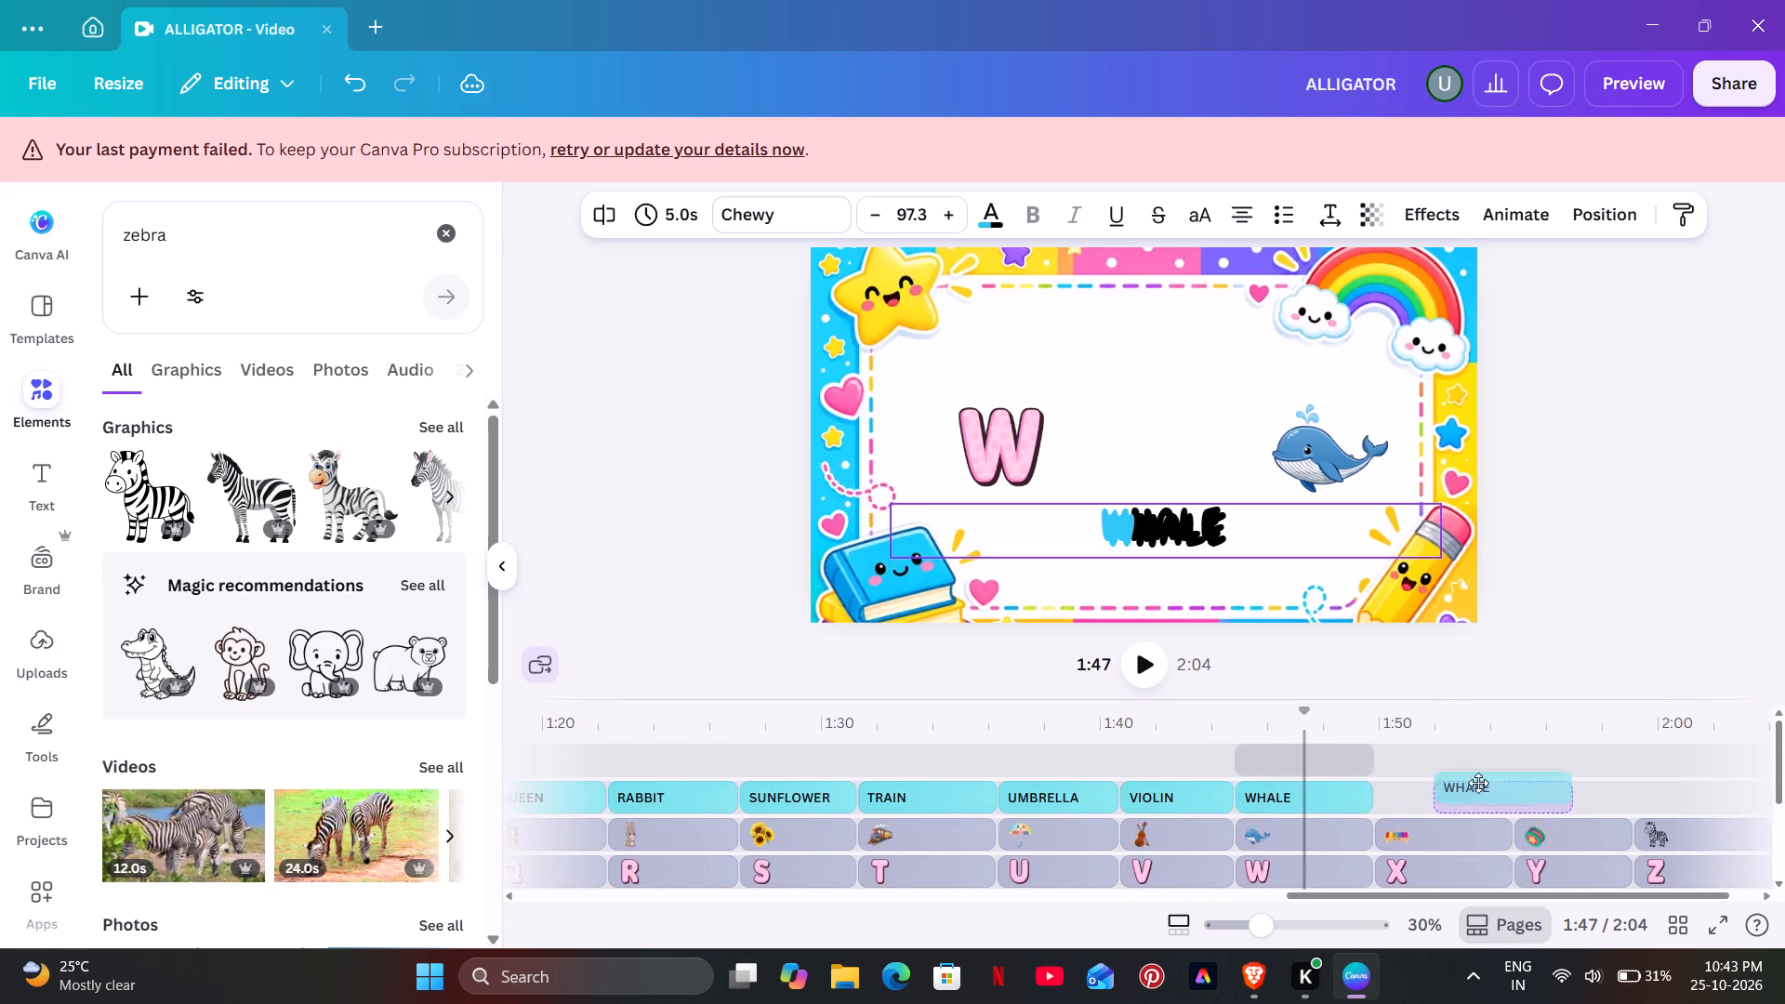
drag(1478, 783, 1428, 789)
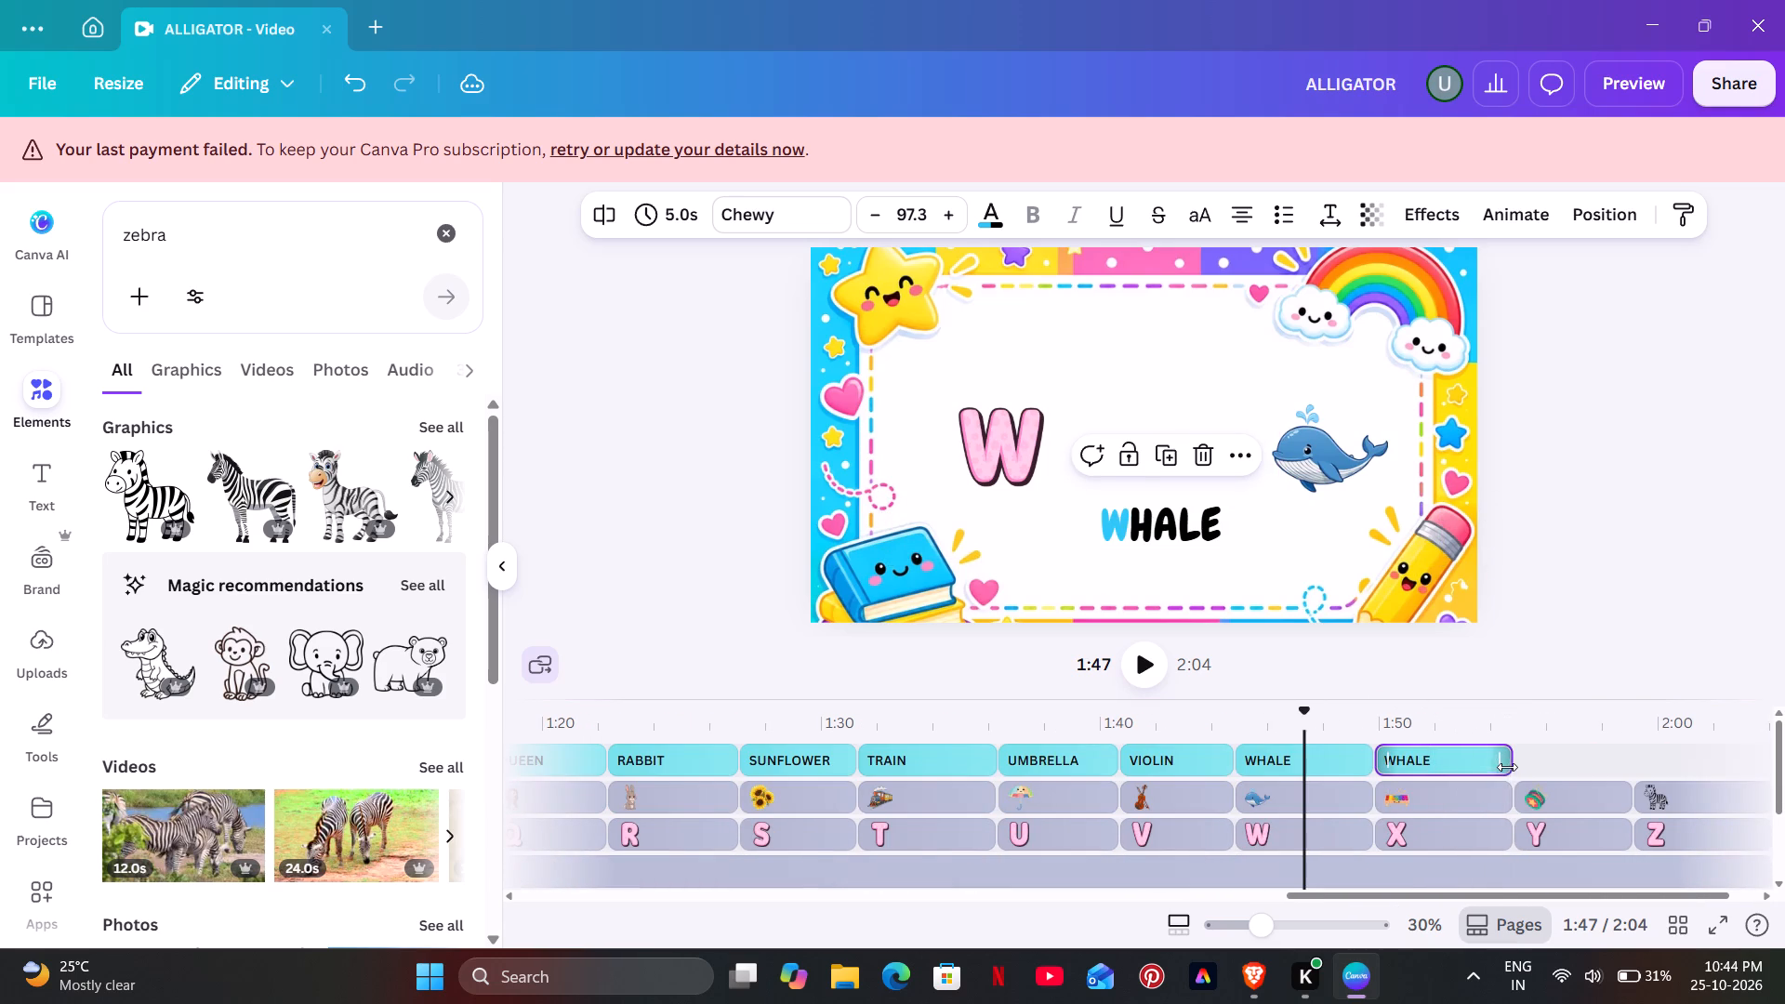
click(1503, 764)
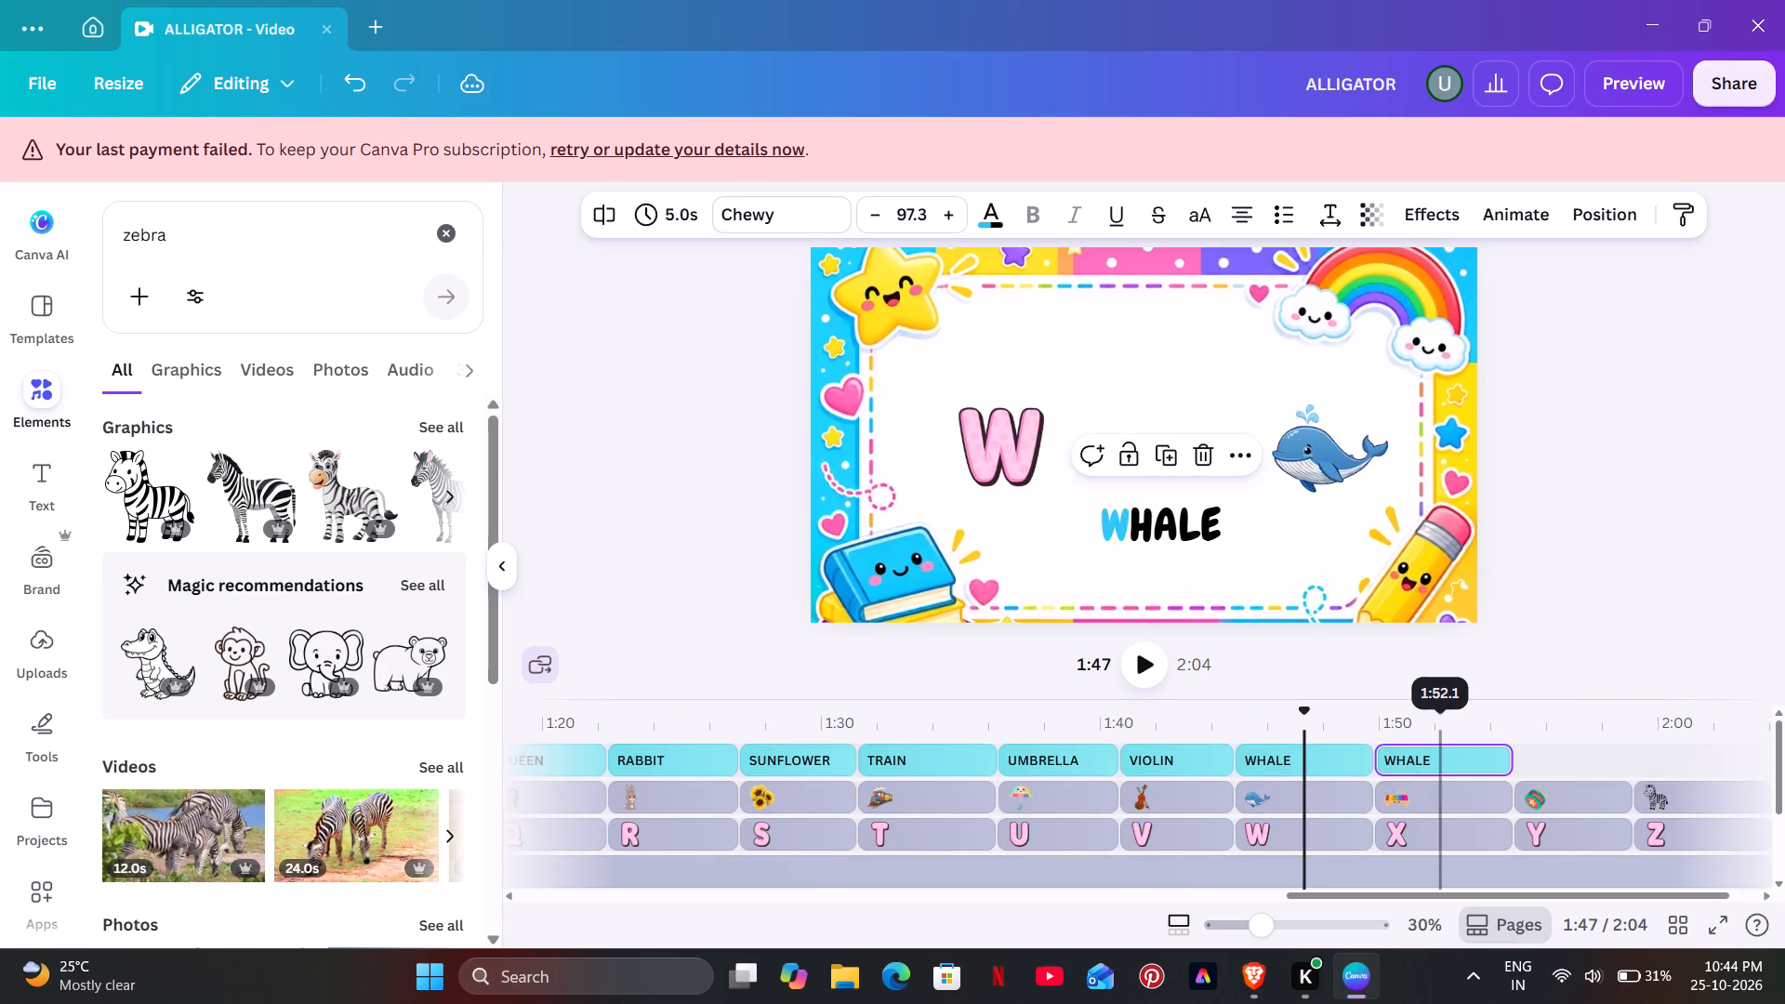
Replace the copied caption's text in the X segment with XYLOPHONE.
click(1441, 733)
double_click(1165, 534)
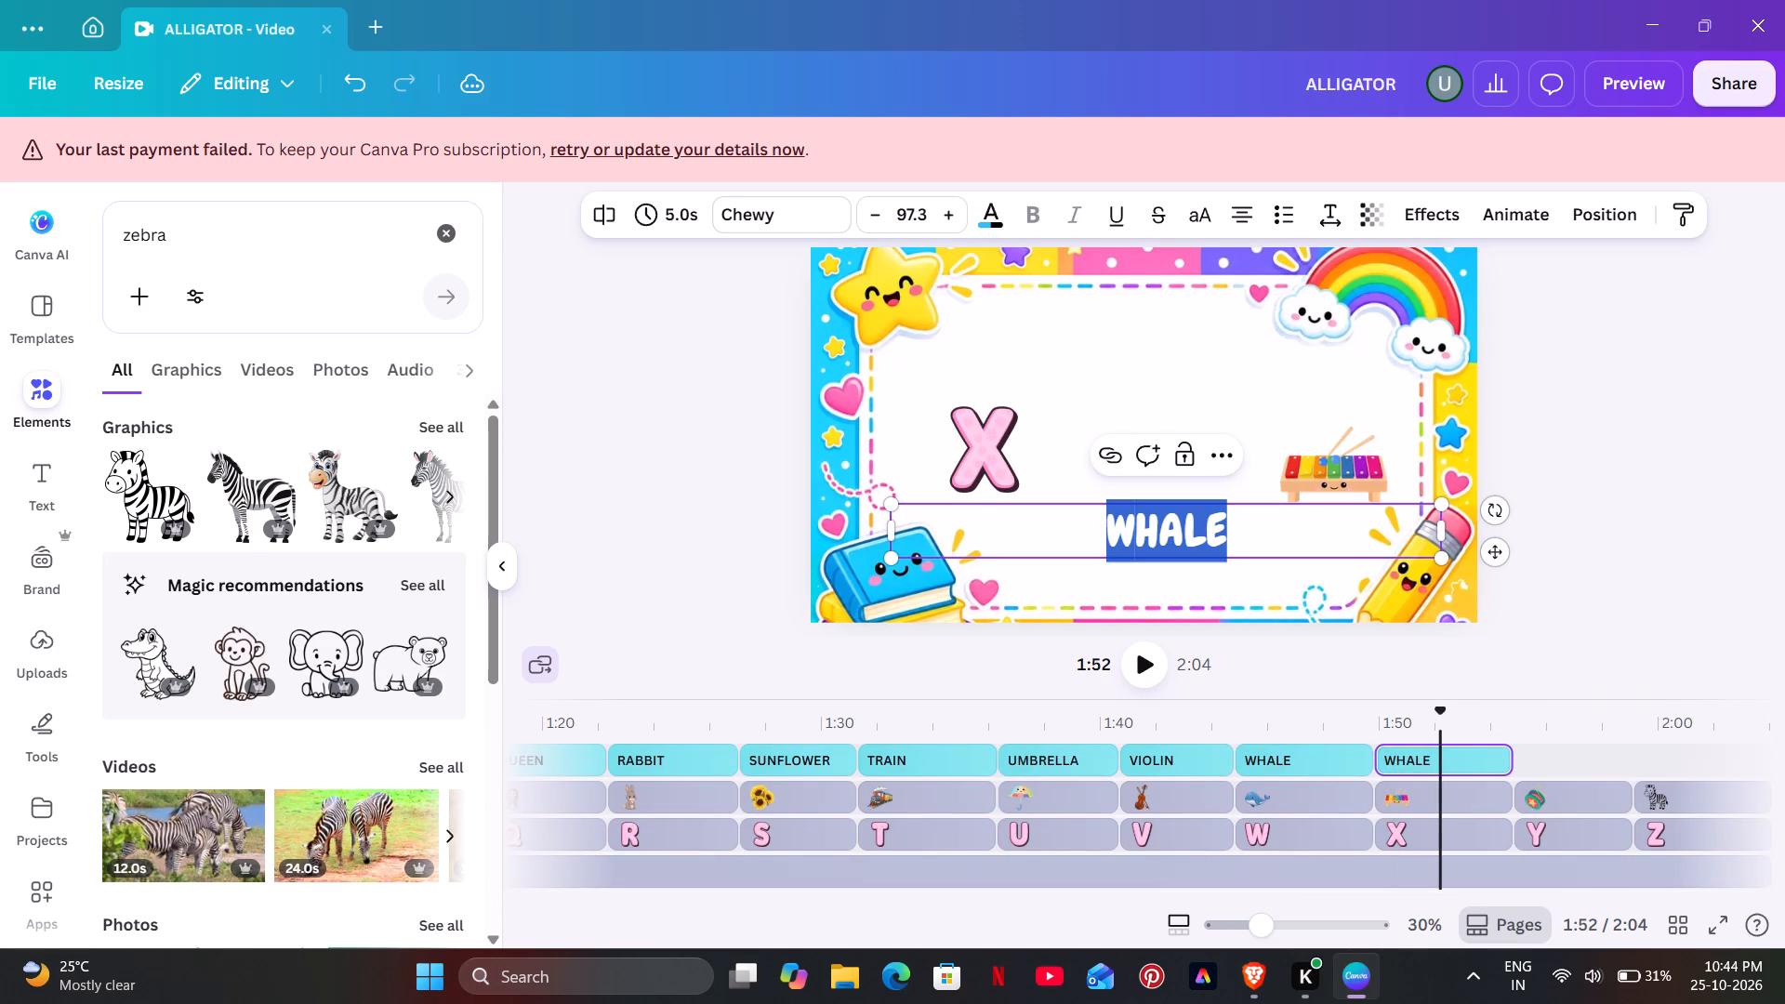
key(BackSpace)
text(XY)
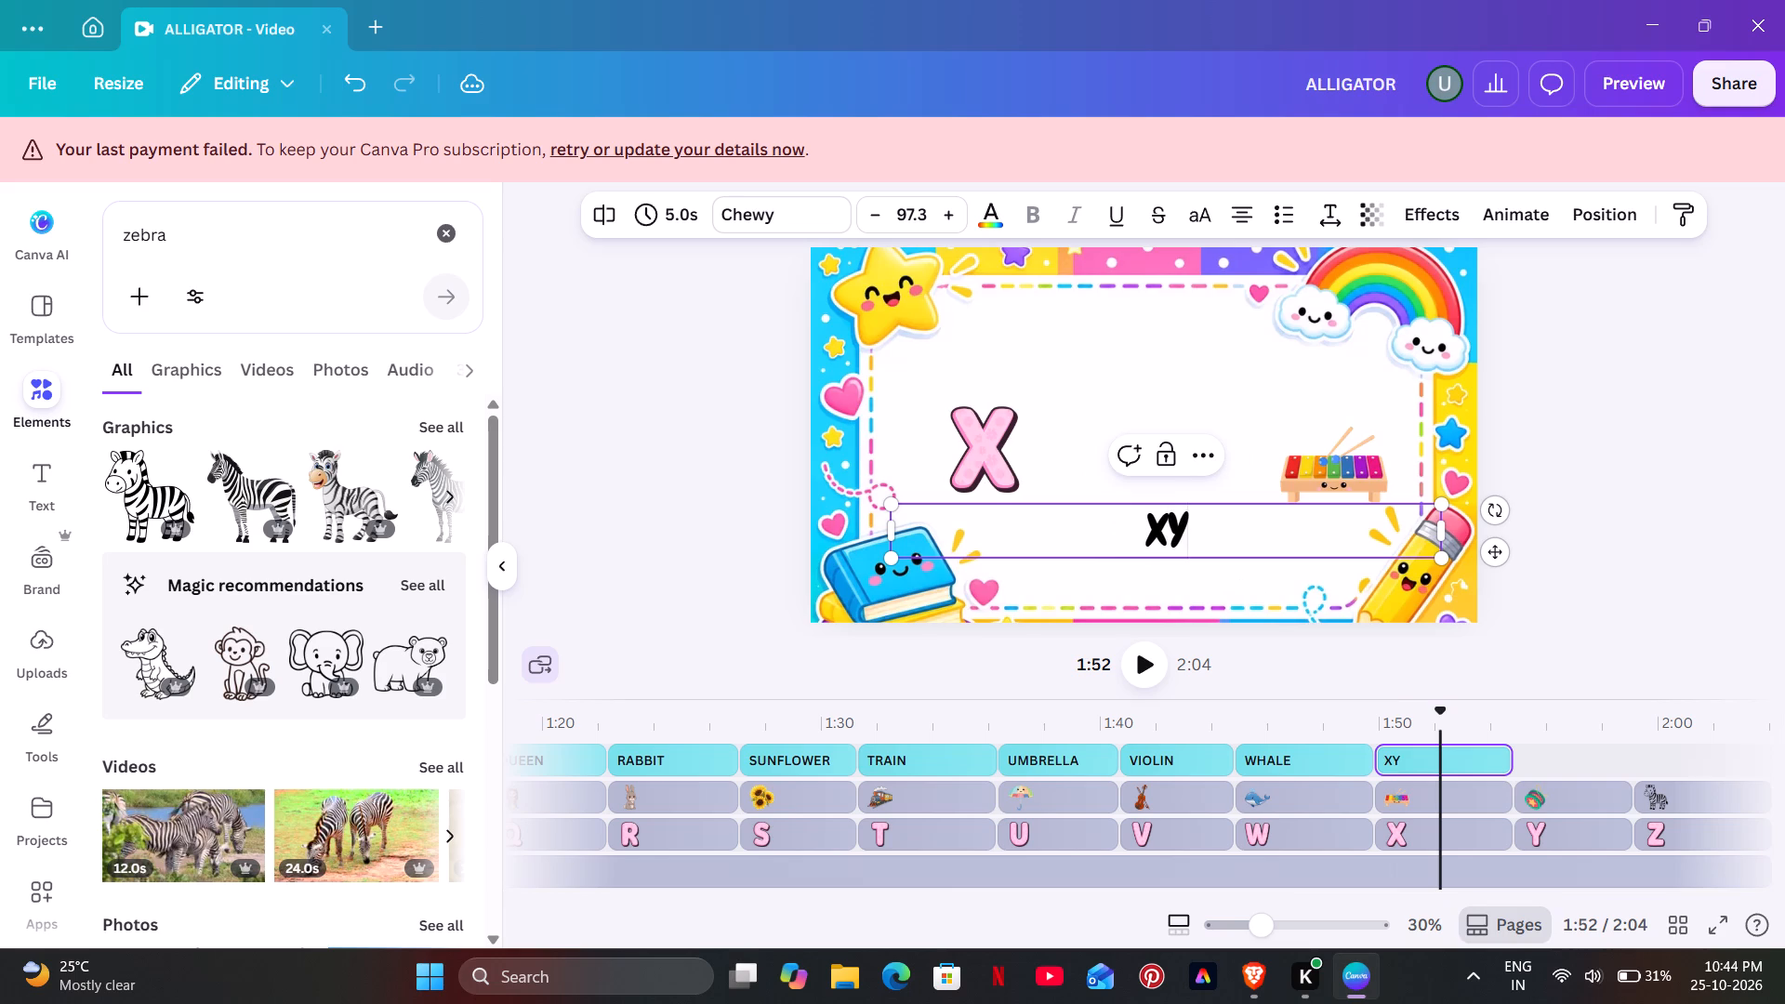
text(LOPHONE)
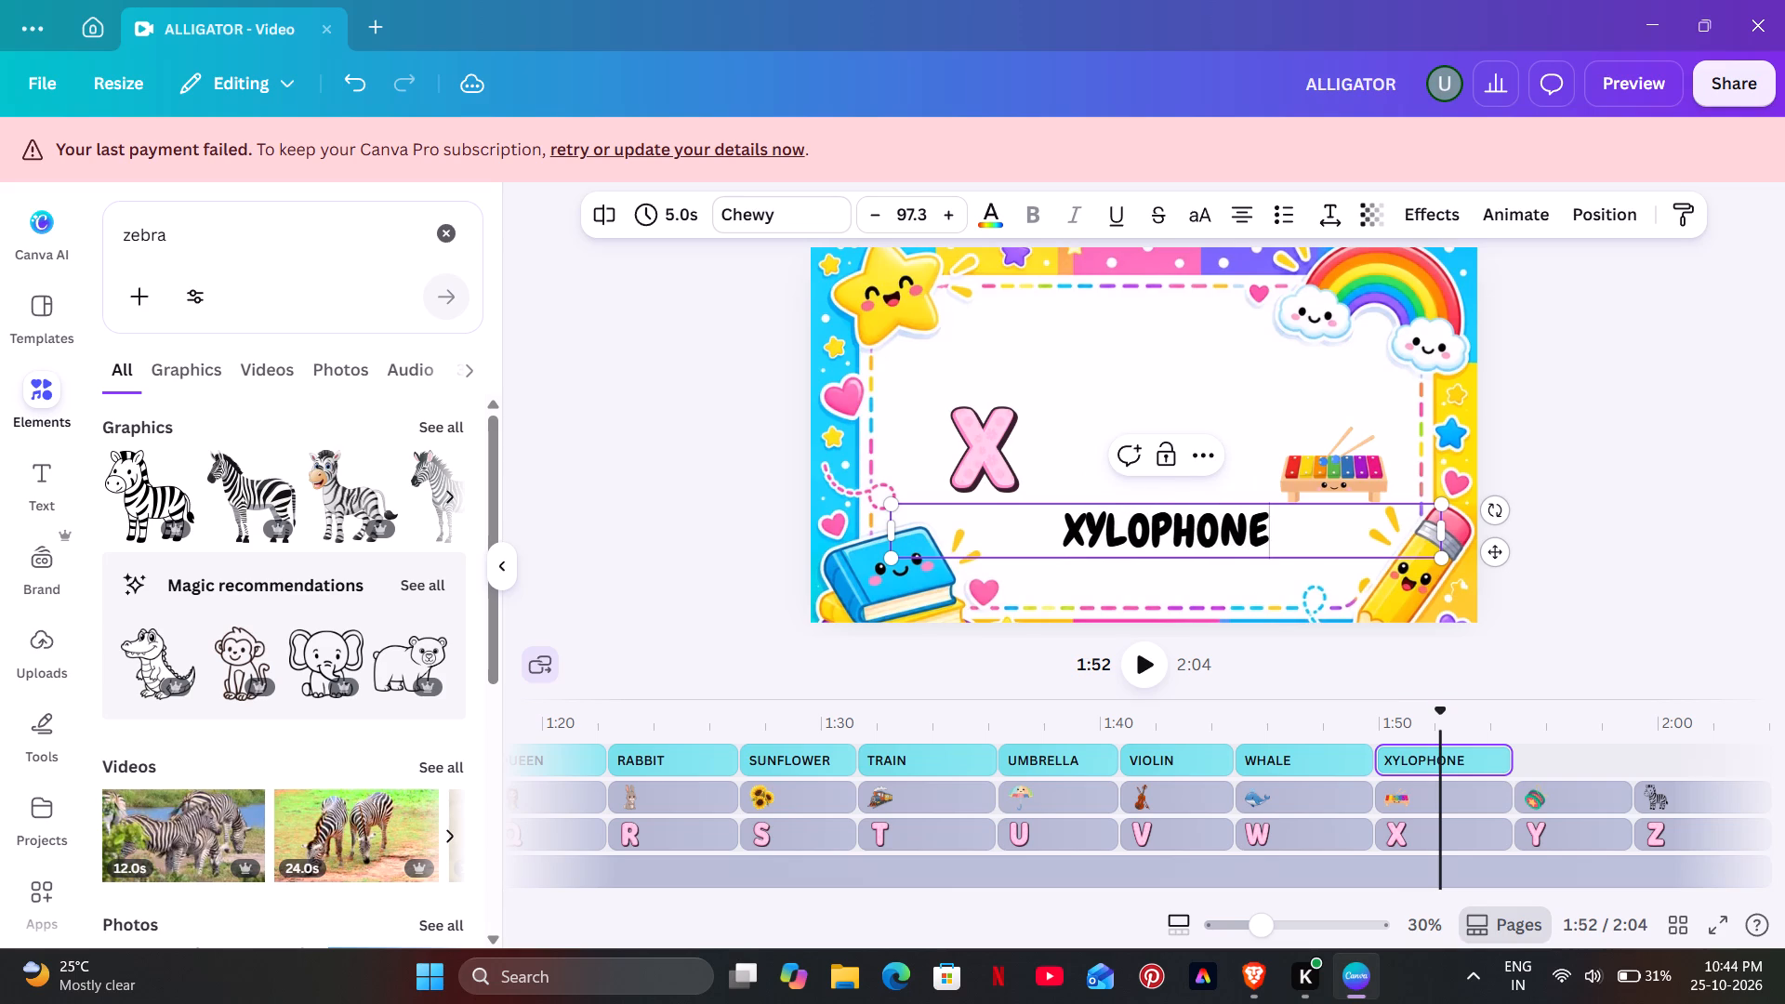
Center the XYLOPHONE caption horizontally on the page and raise it slightly.
drag(1488, 555, 1467, 555)
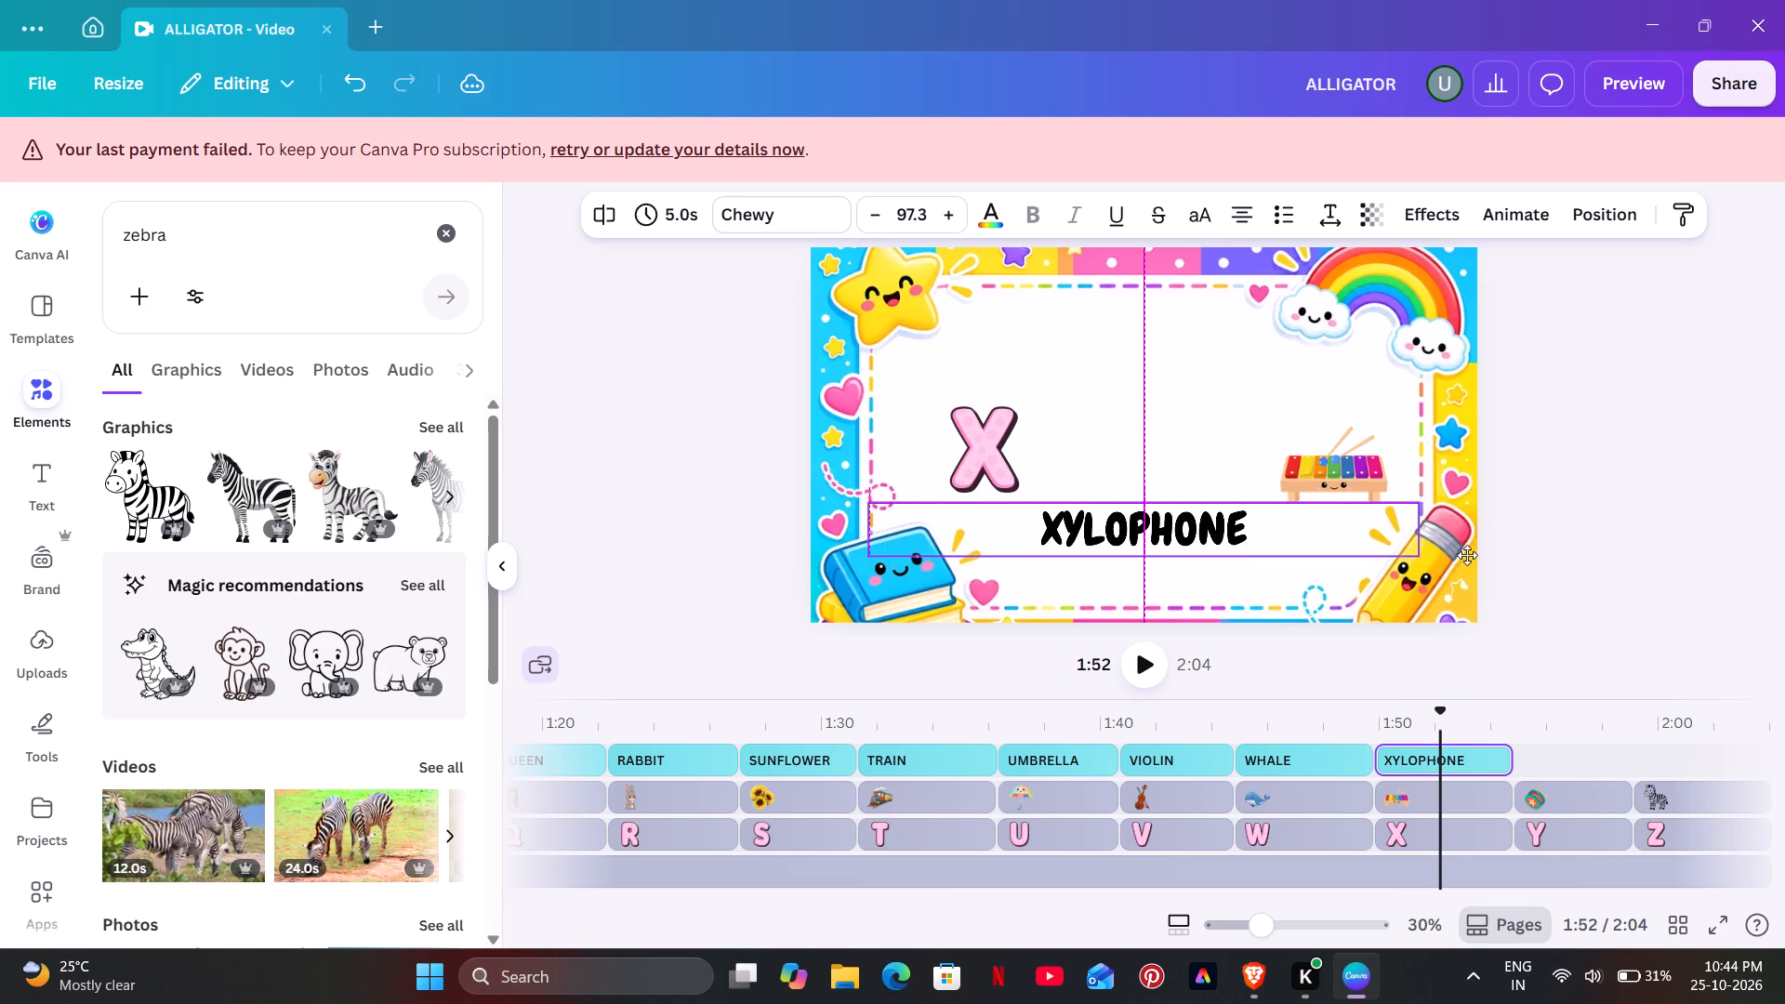
drag(1467, 555, 1468, 548)
click(1362, 575)
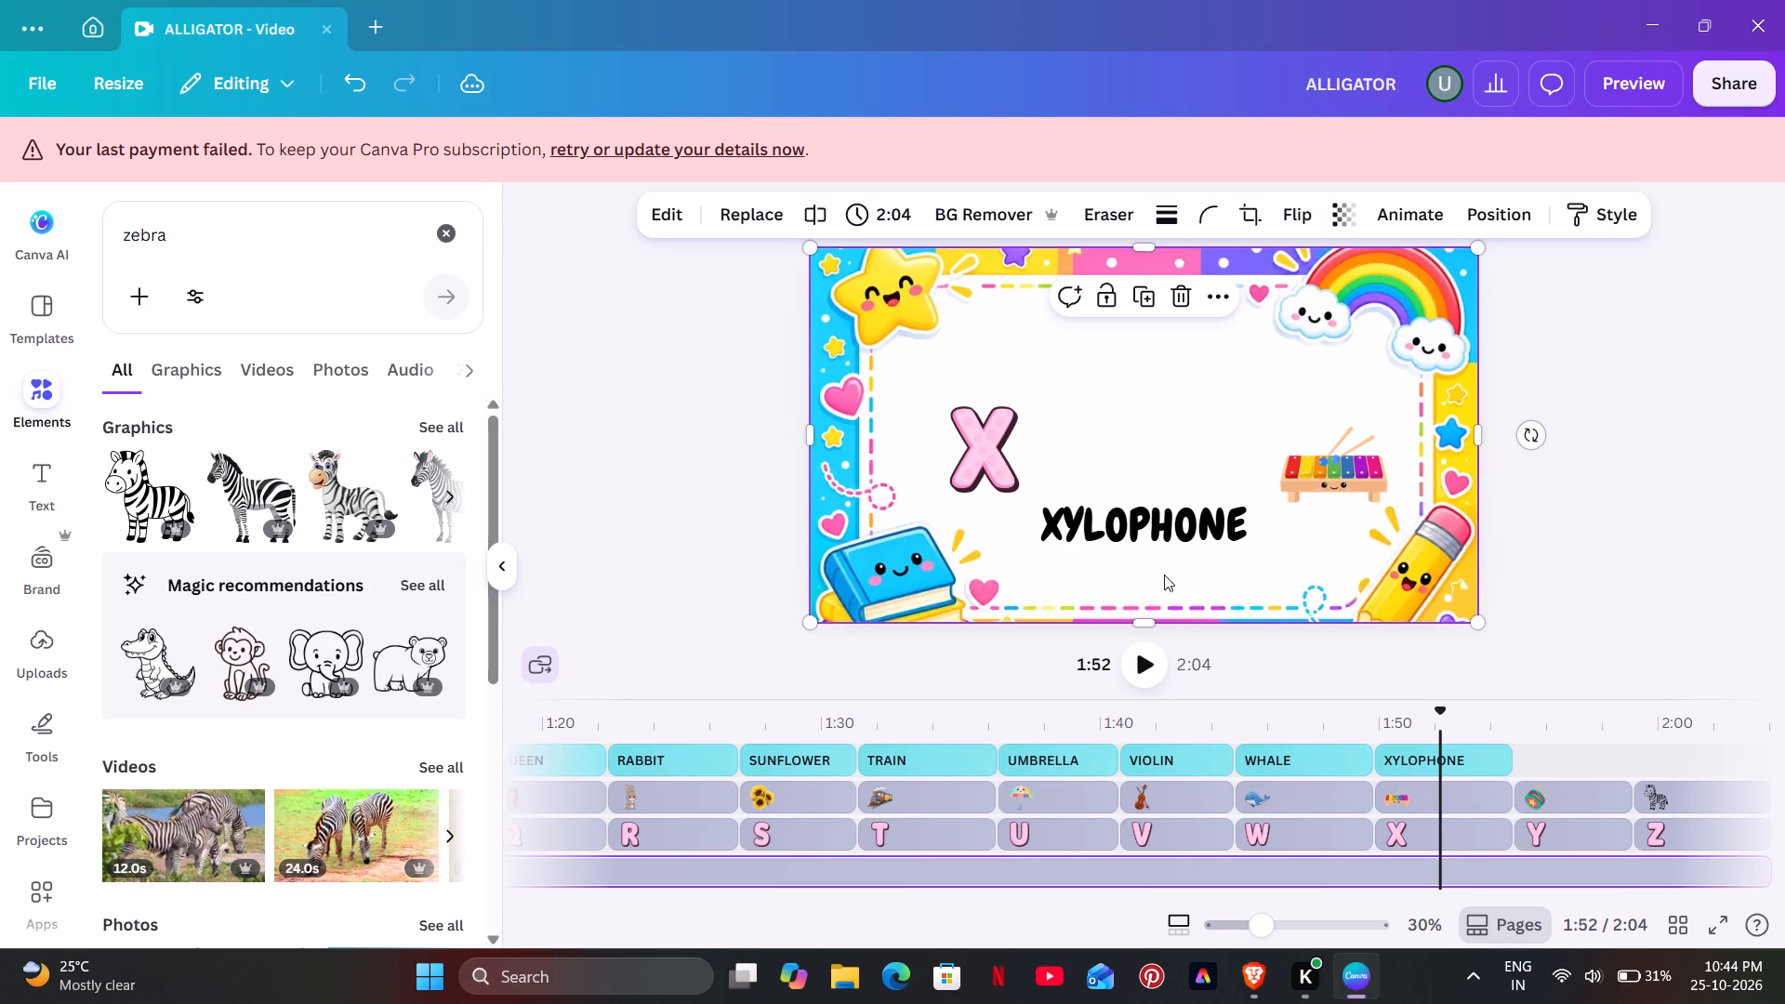
Color the first letter X of the XYLOPHONE caption pink.
double_click(1065, 521)
drag(1063, 521, 1040, 523)
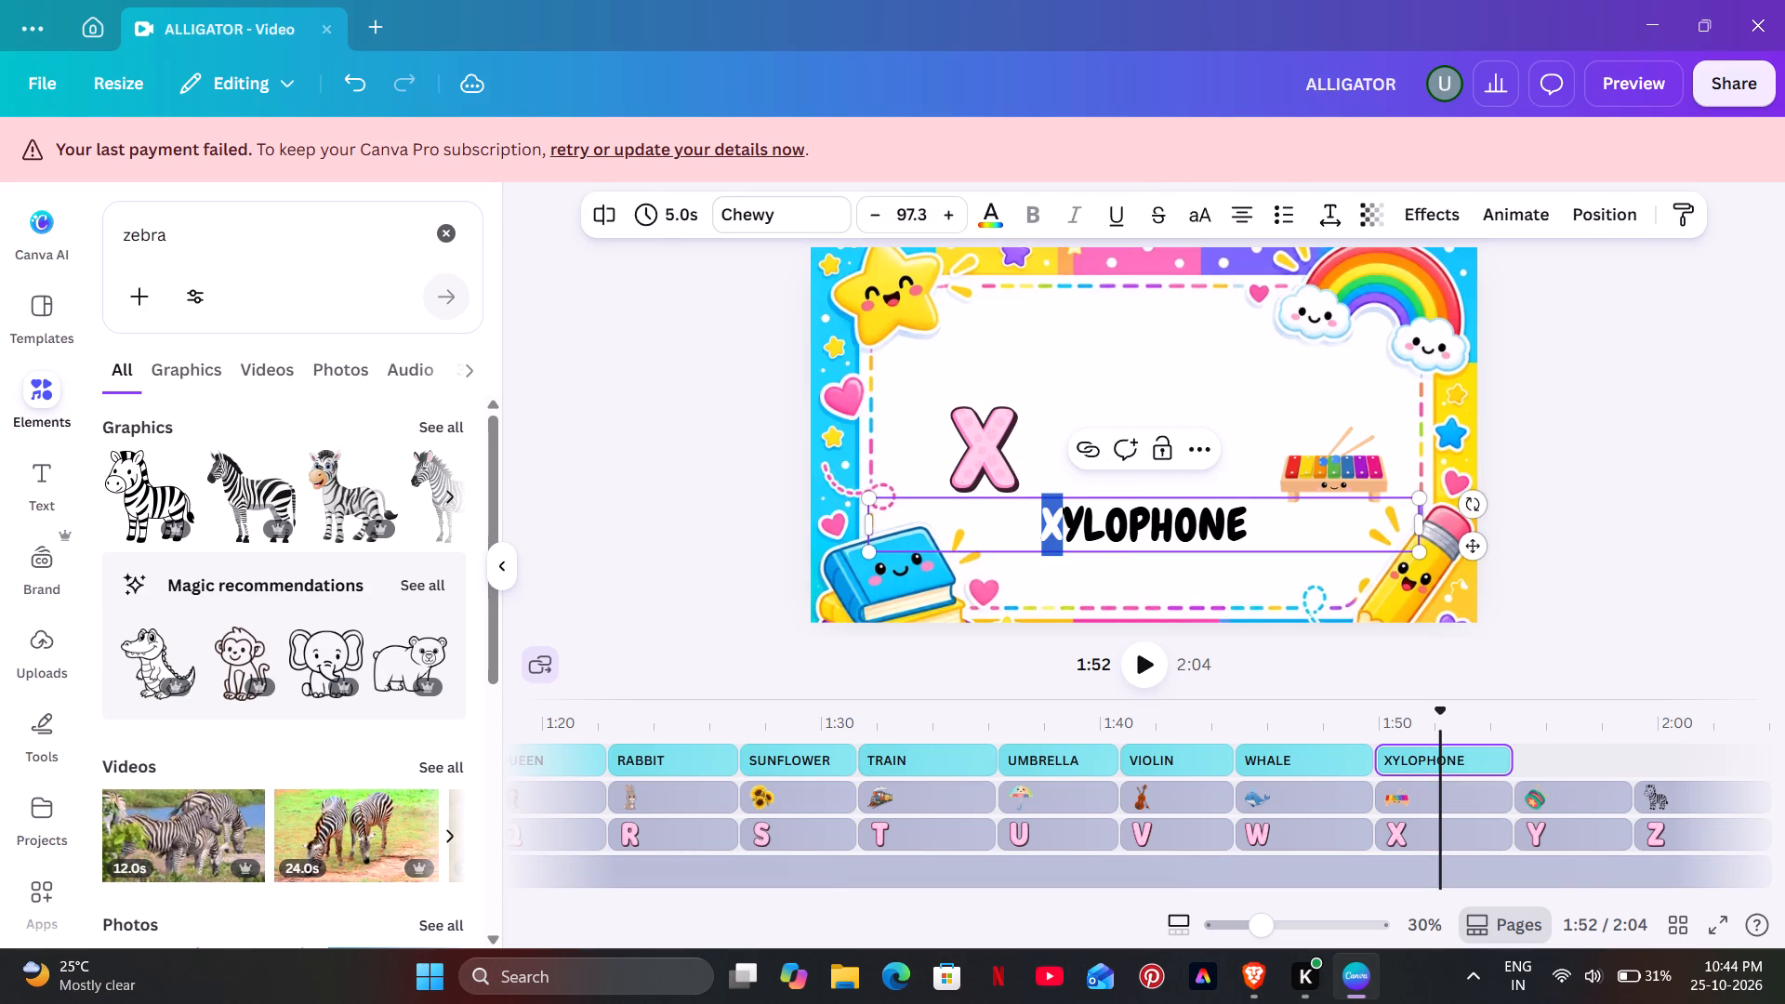
click(989, 221)
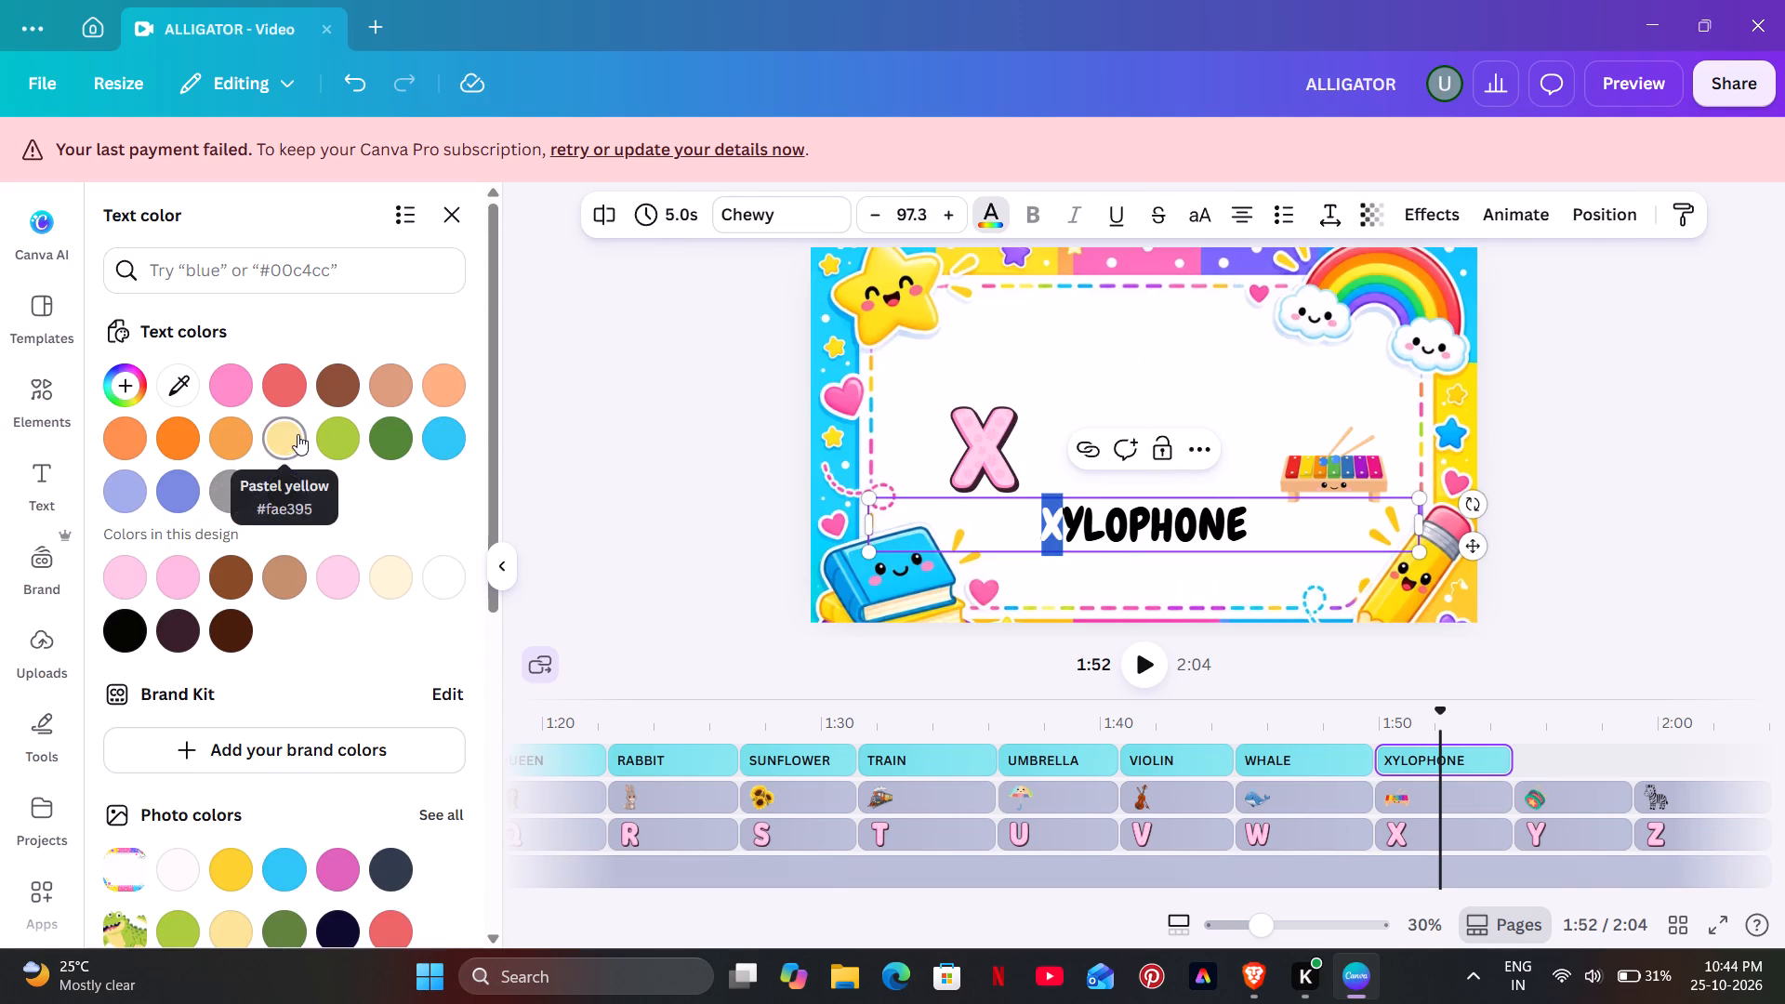
click(236, 398)
double_click(557, 389)
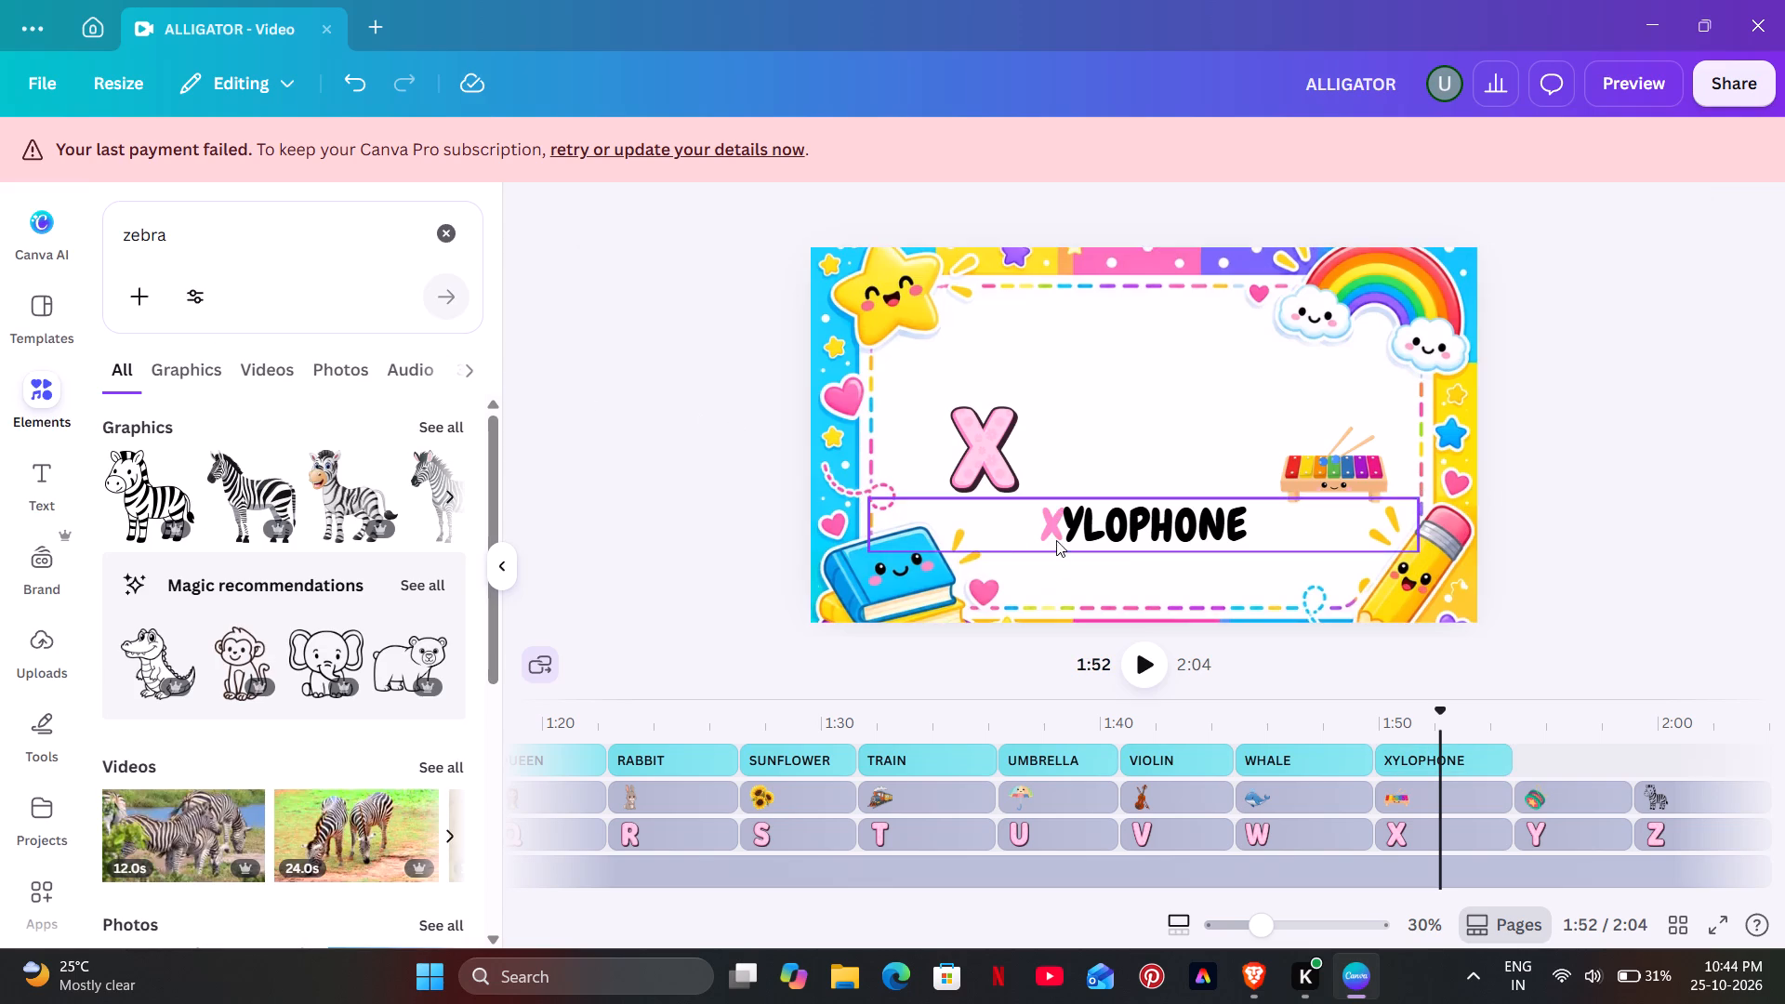
Duplicate the XYLOPHONE caption and move the copy into the caption track over the Y segment.
drag(1498, 762, 1507, 763)
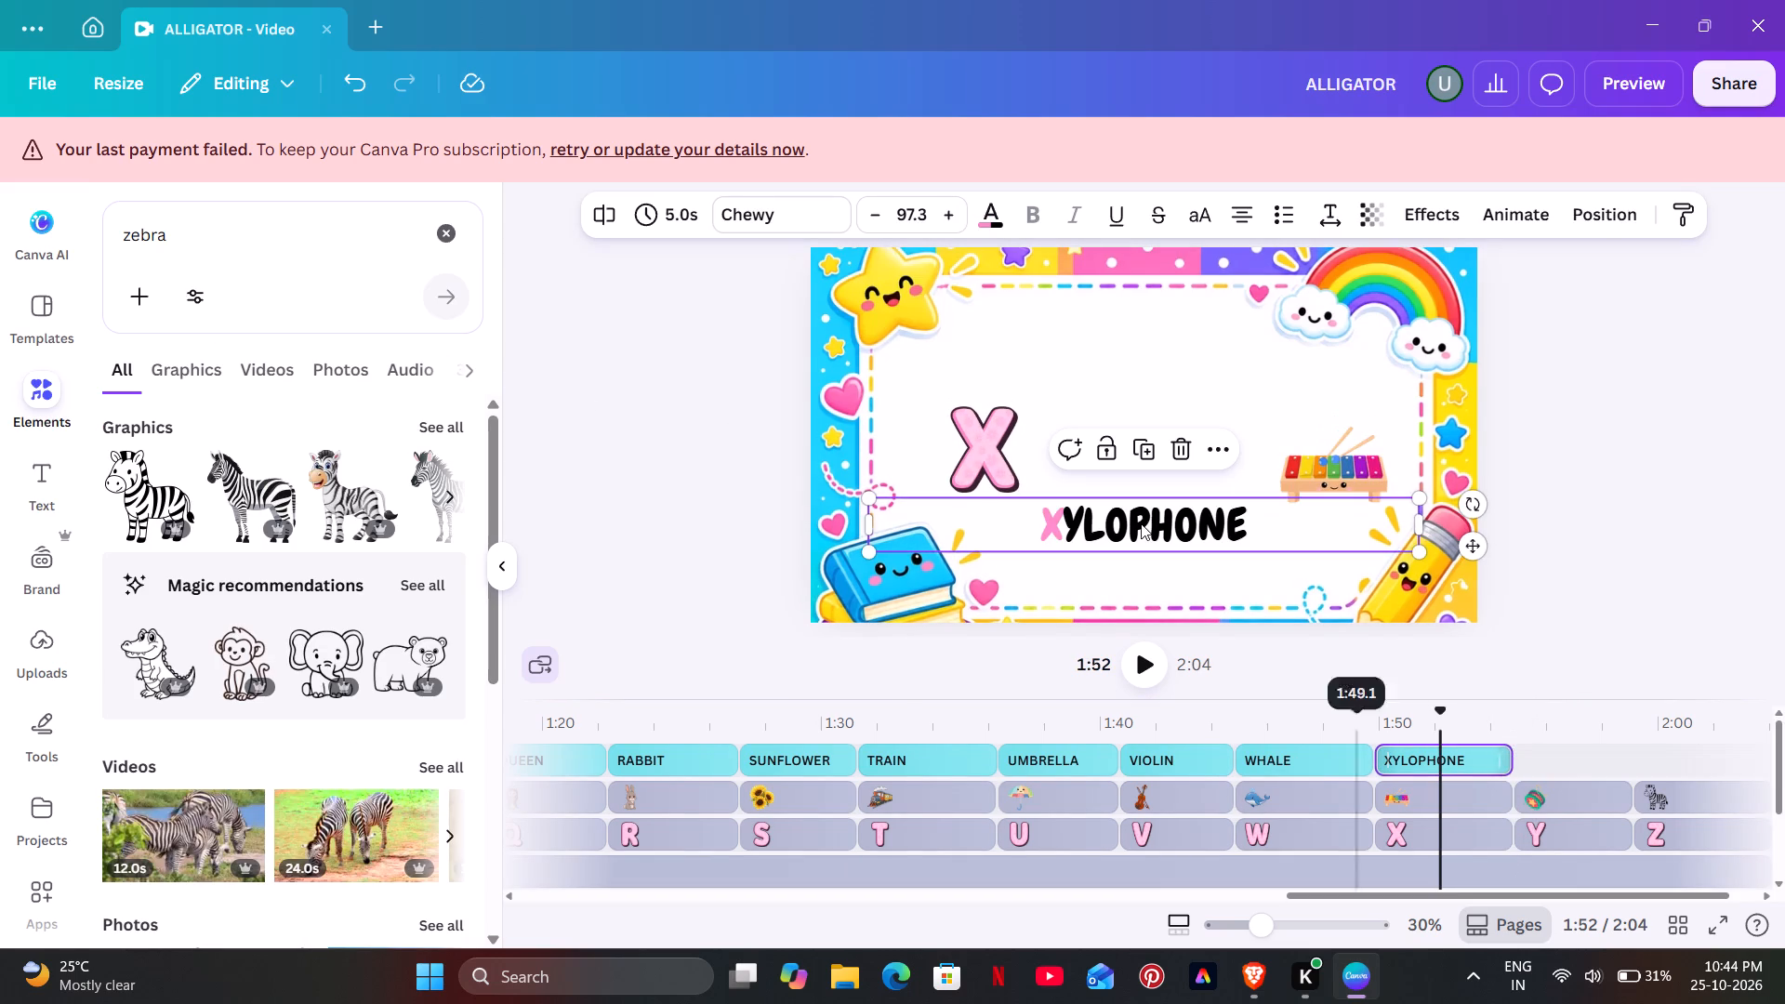
click(1137, 437)
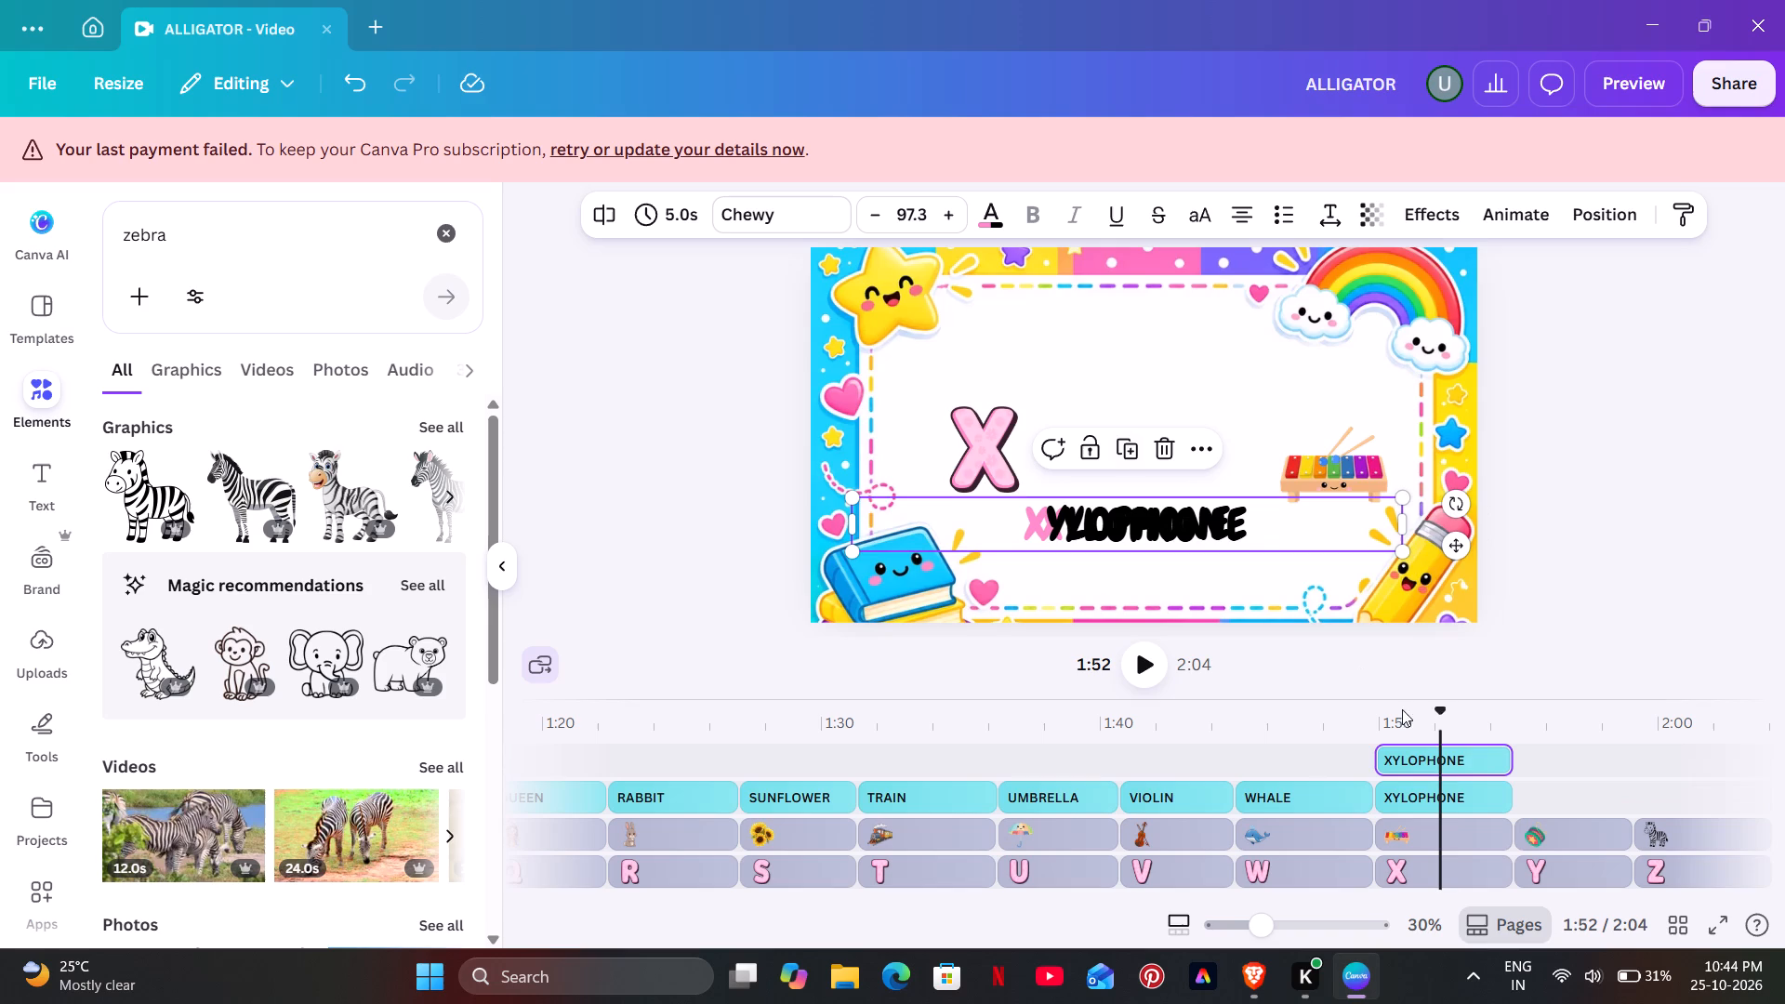
drag(1424, 759, 1547, 798)
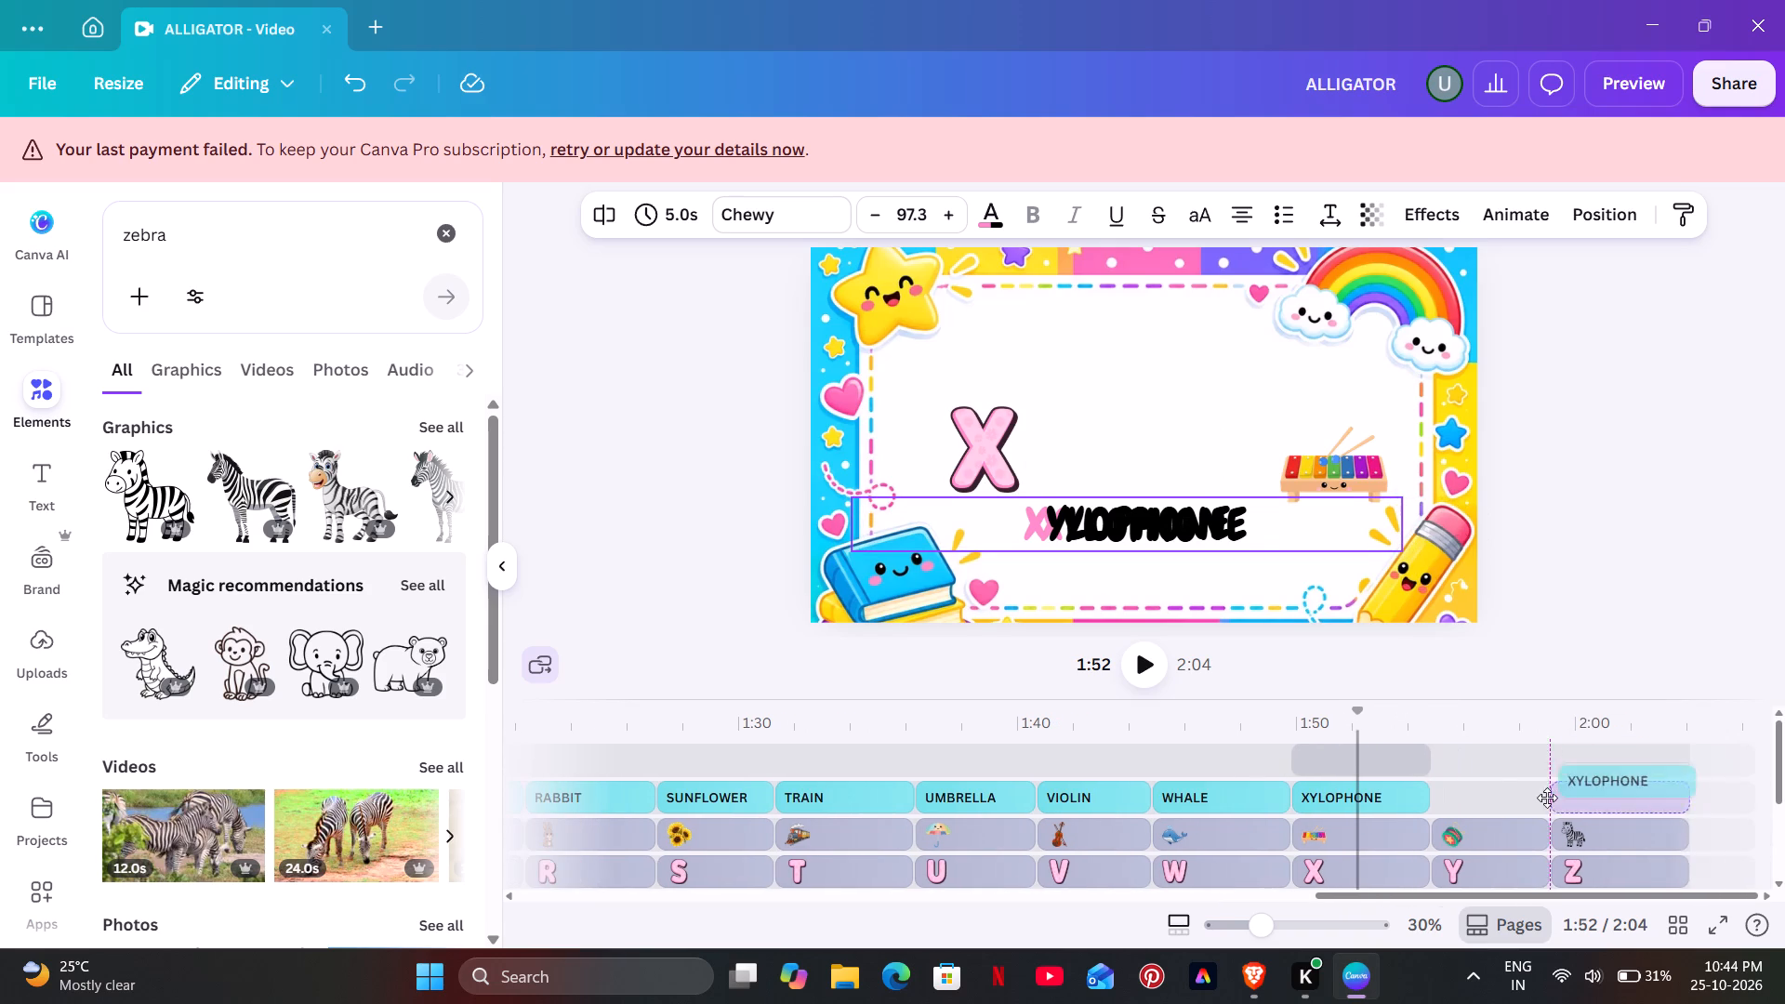
drag(1547, 798, 1501, 809)
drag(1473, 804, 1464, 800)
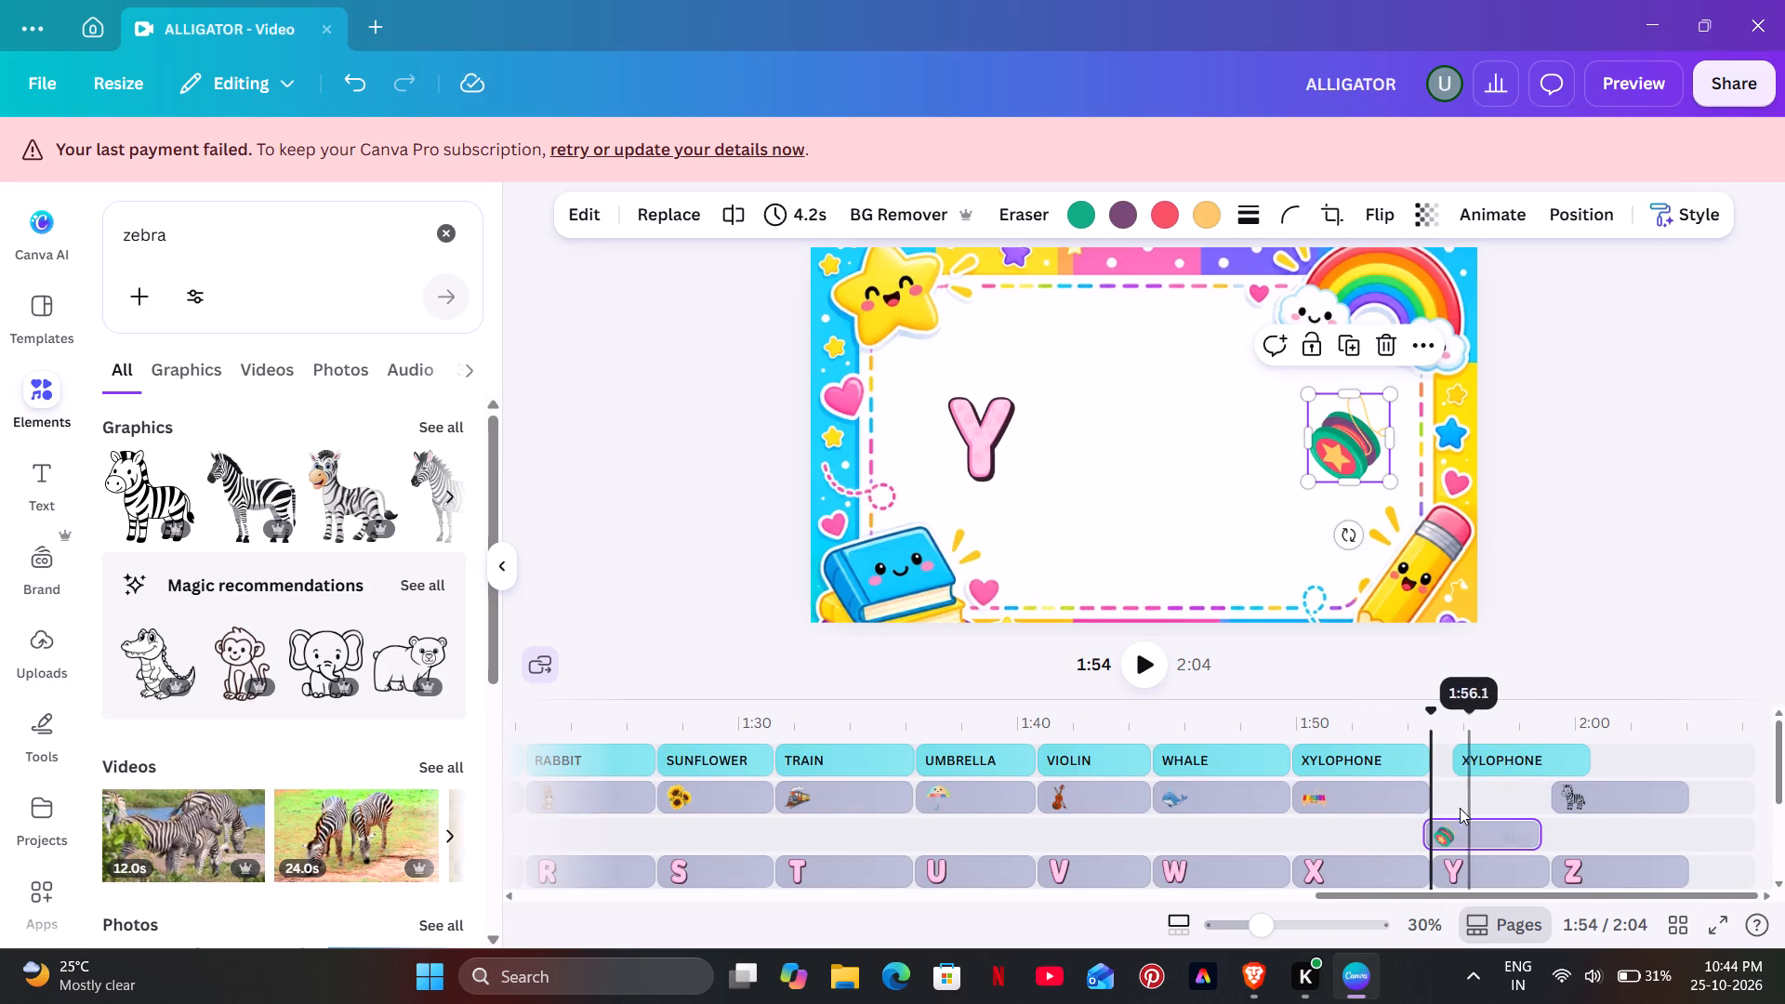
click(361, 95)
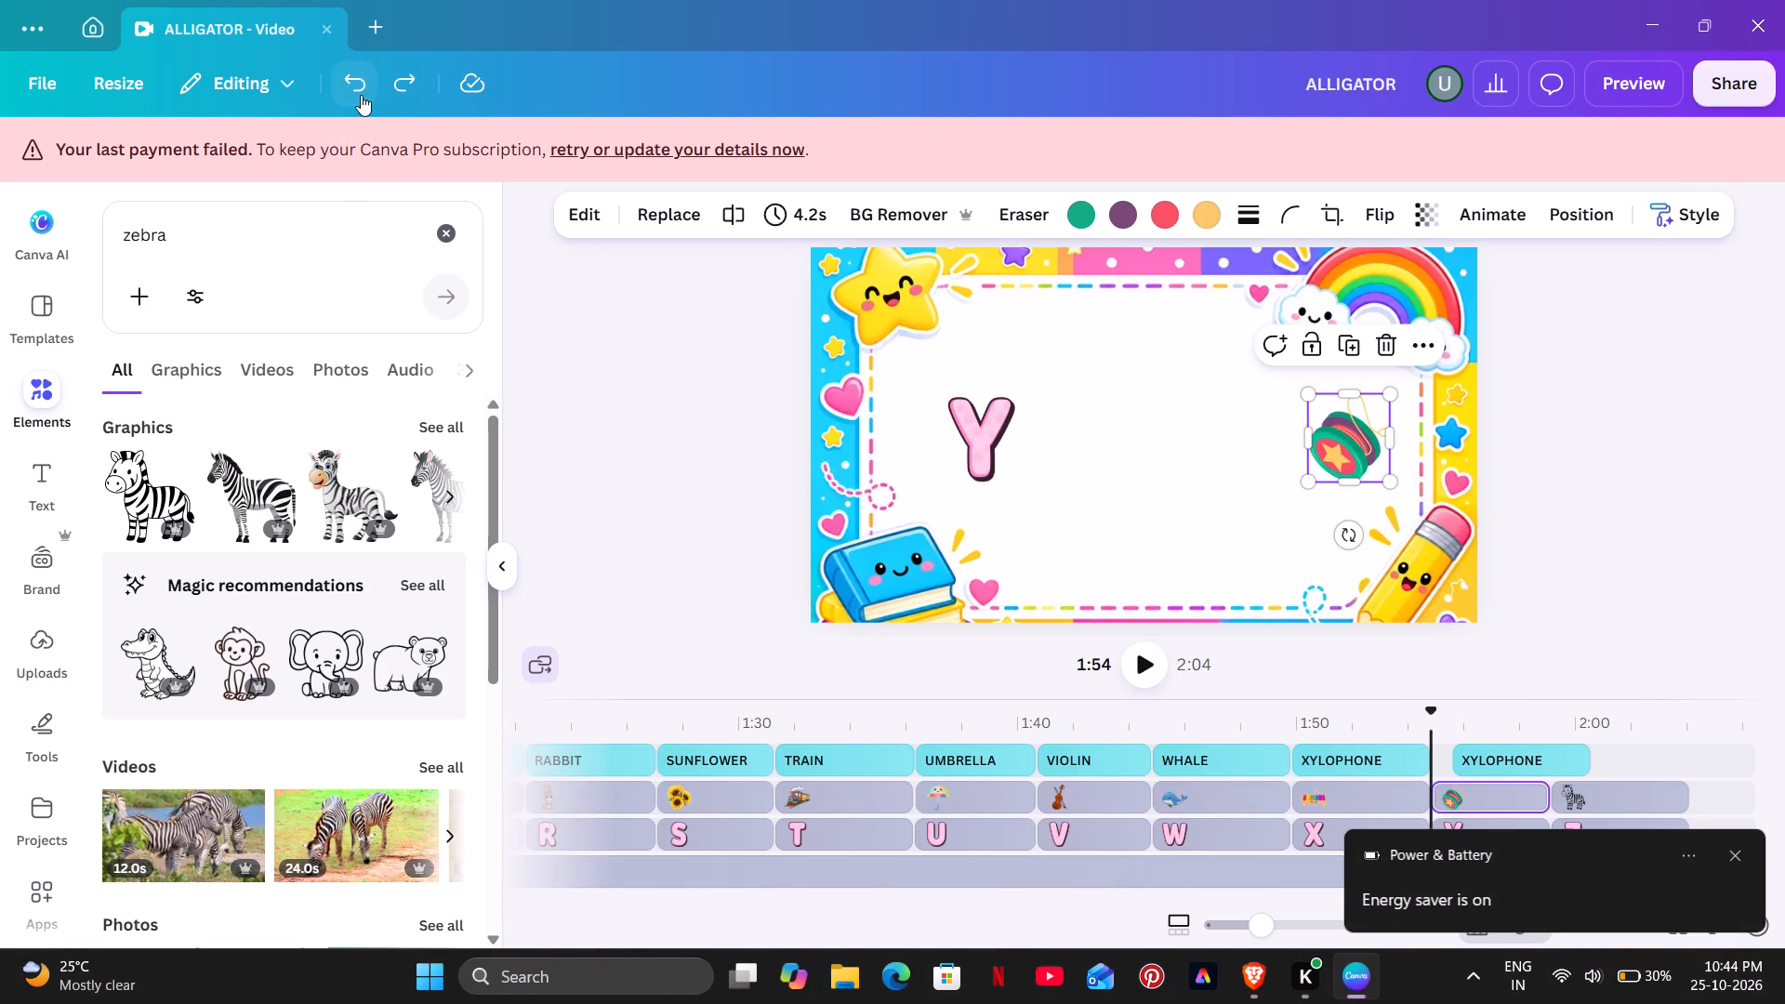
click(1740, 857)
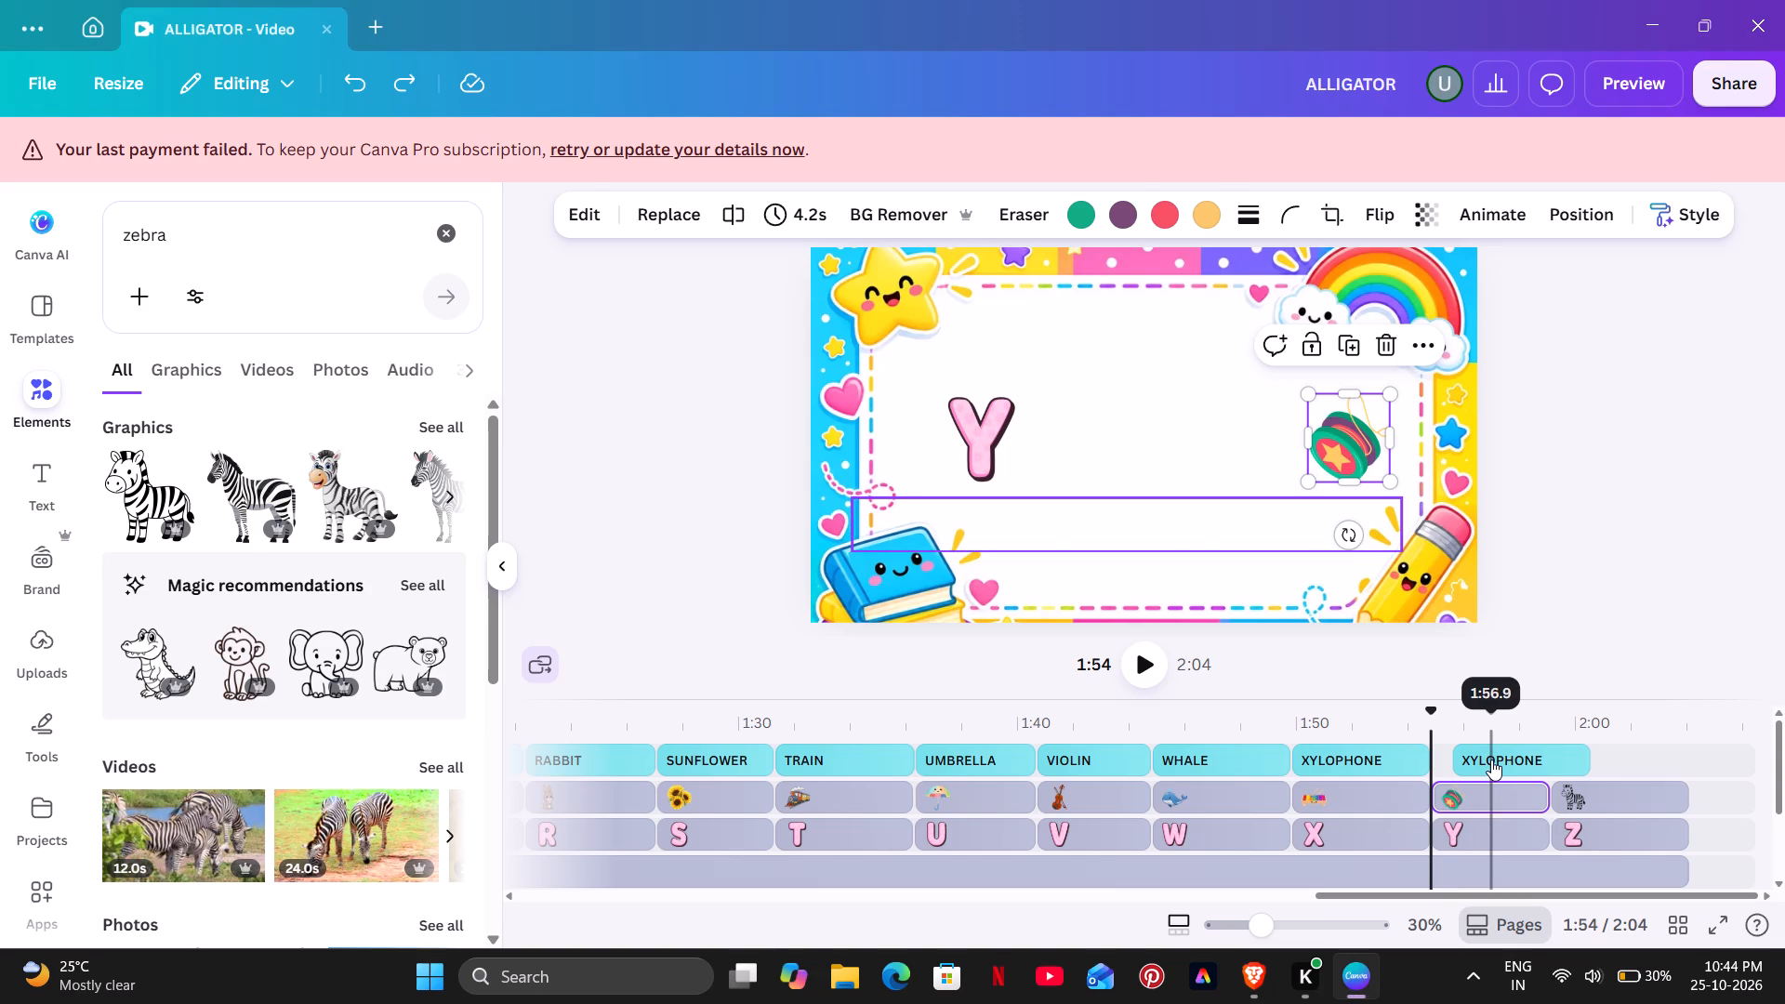
Align the copied XYLOPHONE caption with the start of the Y segment and trim it to 4.2 s to match that segment.
click(1491, 760)
click(1466, 760)
click(1487, 758)
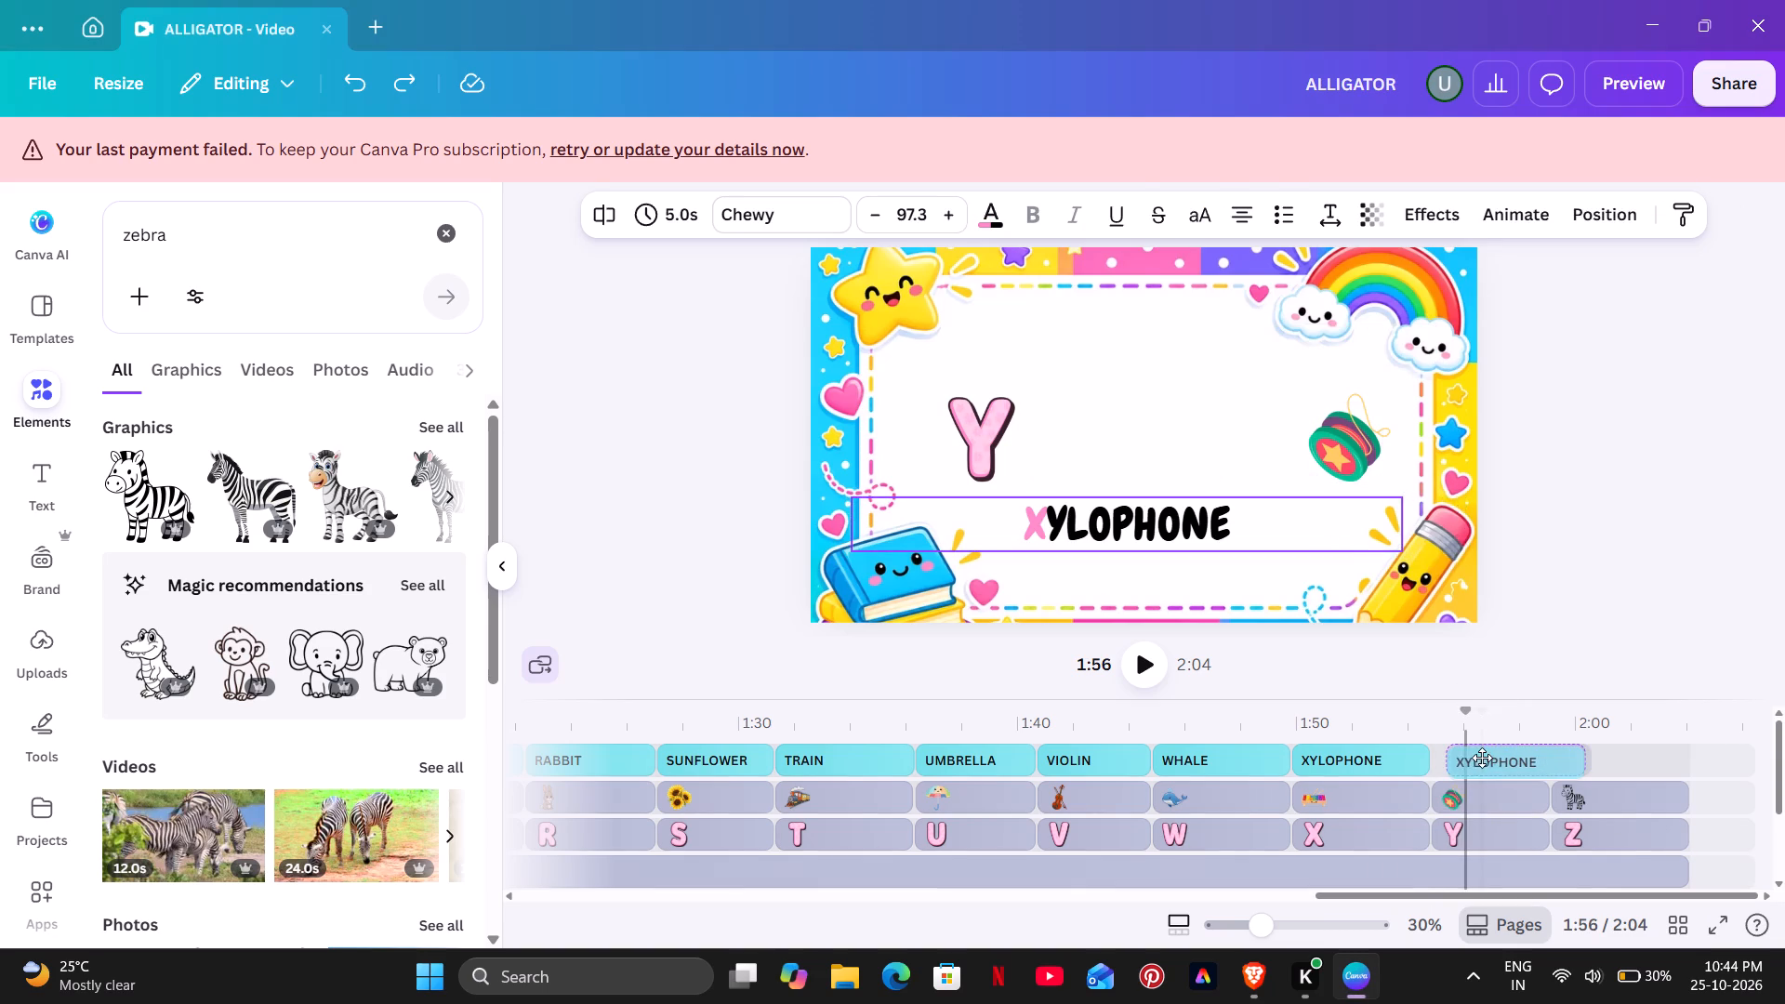
click(1470, 758)
drag(1493, 757, 1476, 757)
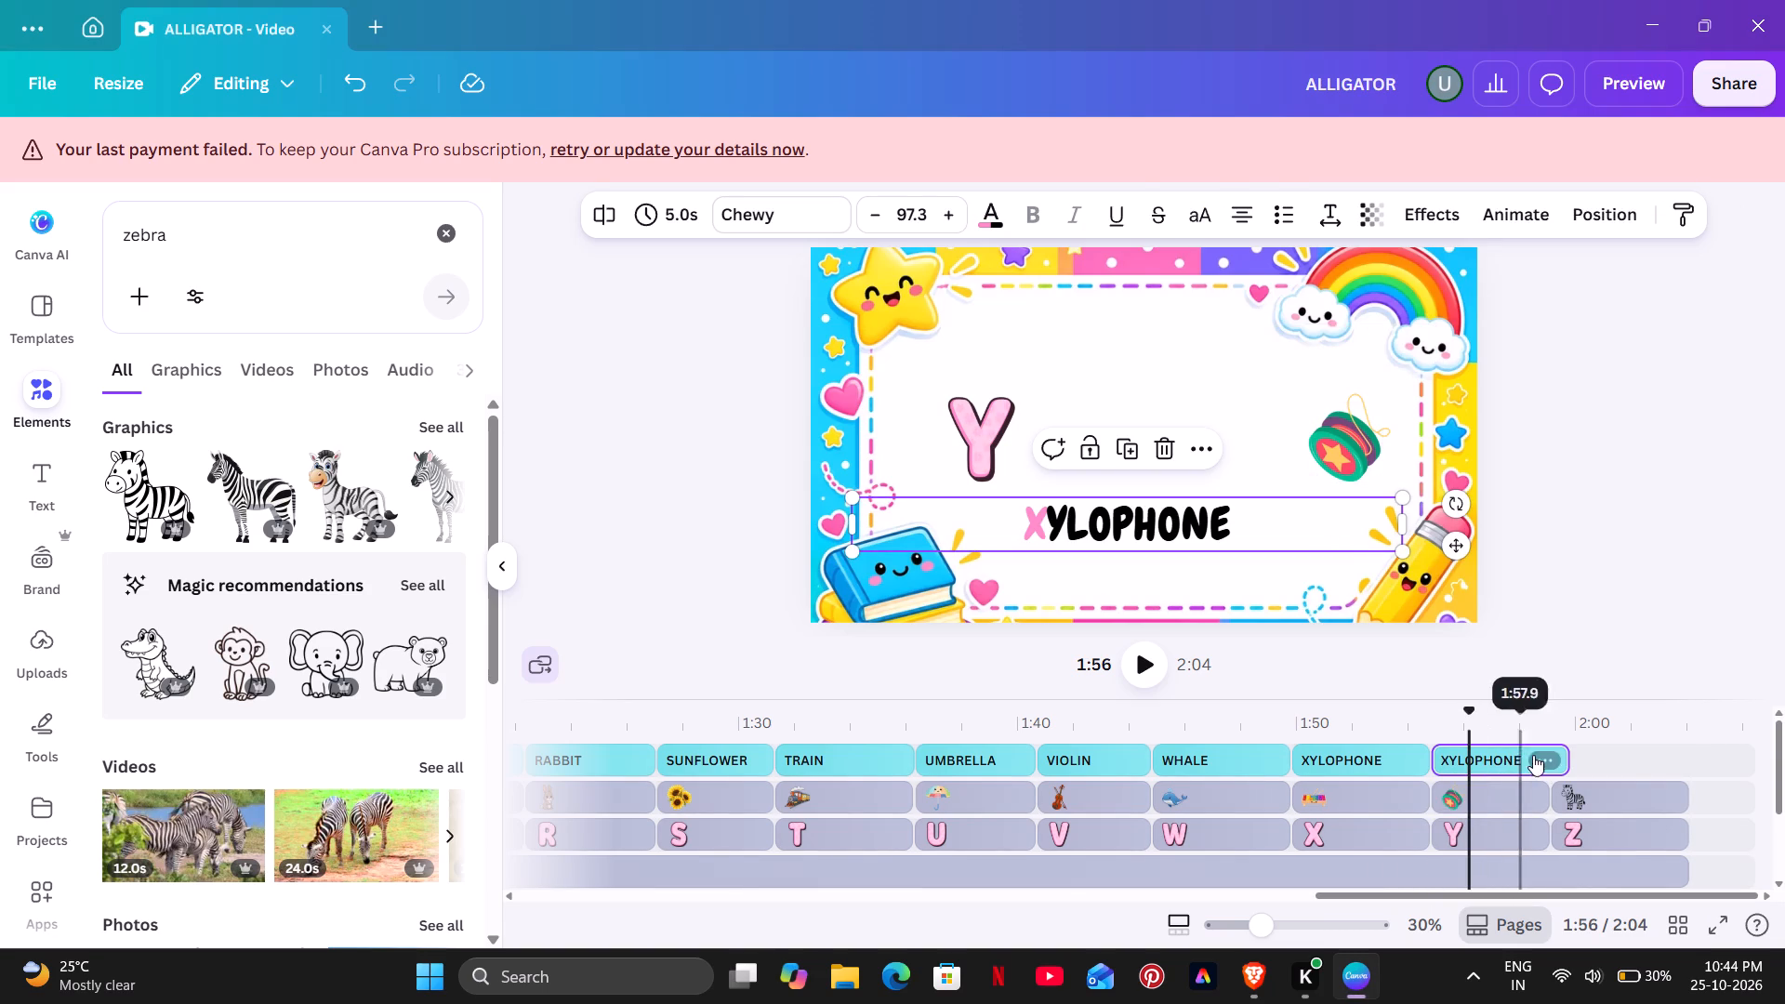
drag(1567, 757, 1549, 763)
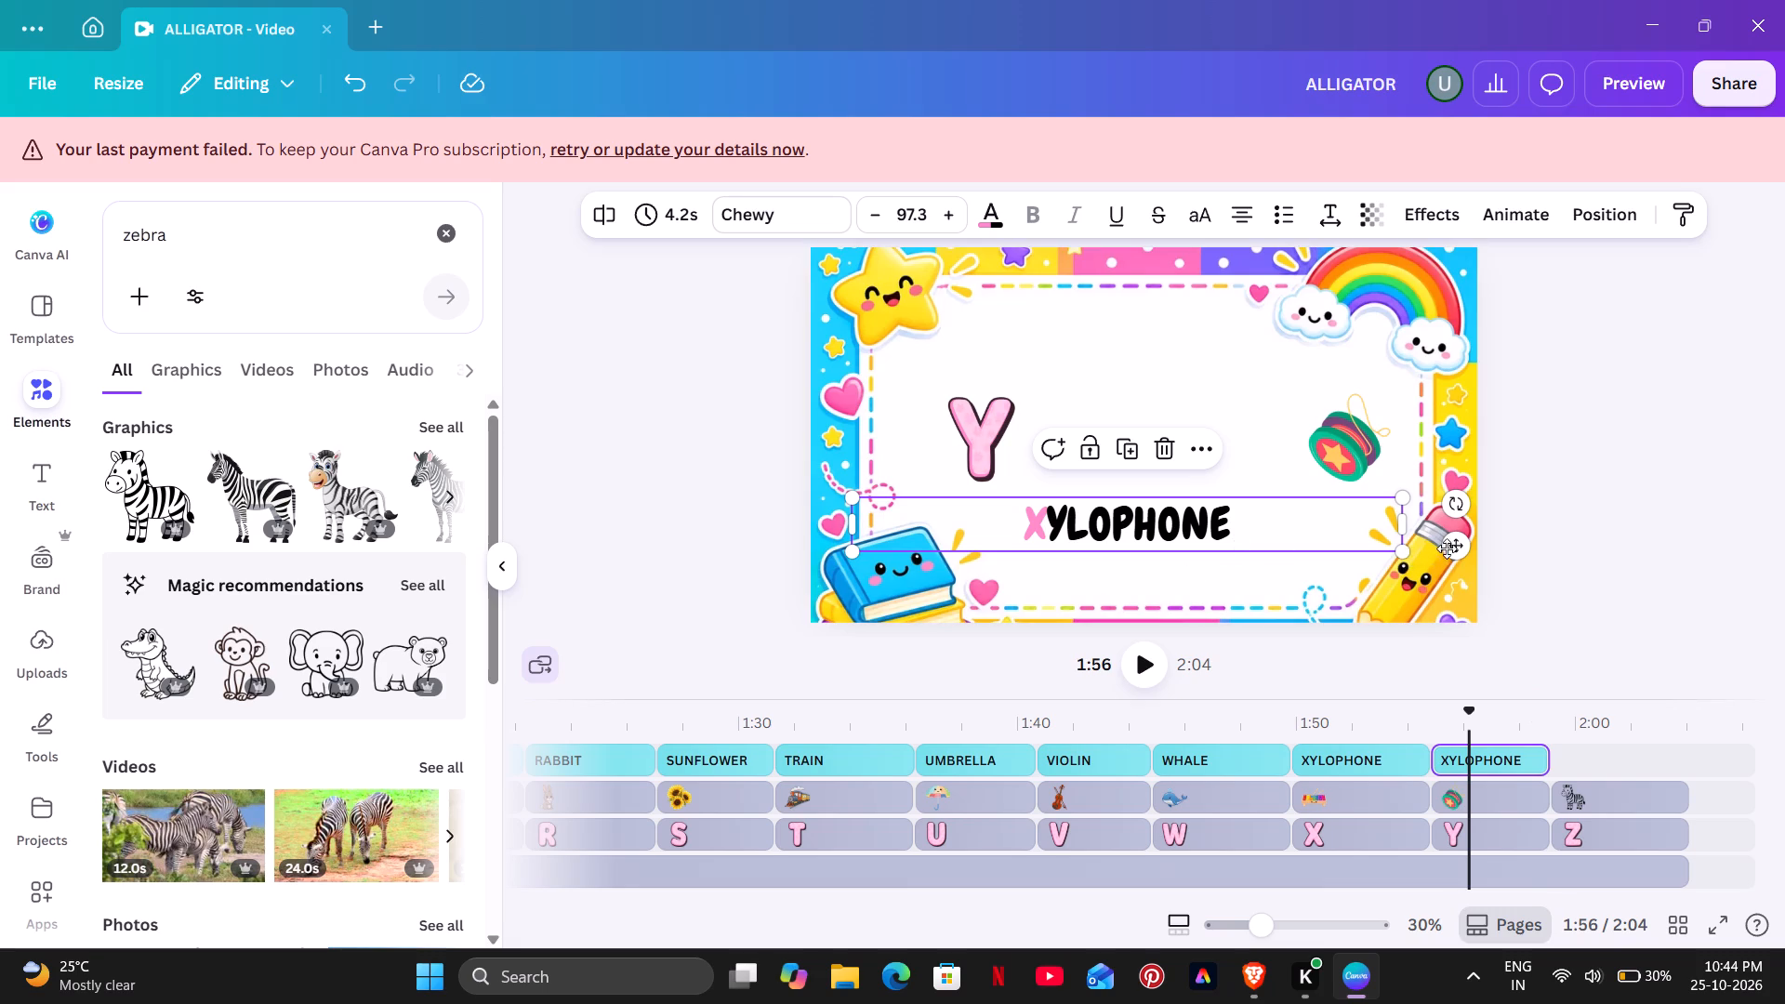
Shift the XYLOPHONE caption copy on the Y segment slightly to the right and up on the page.
drag(1450, 546, 1471, 541)
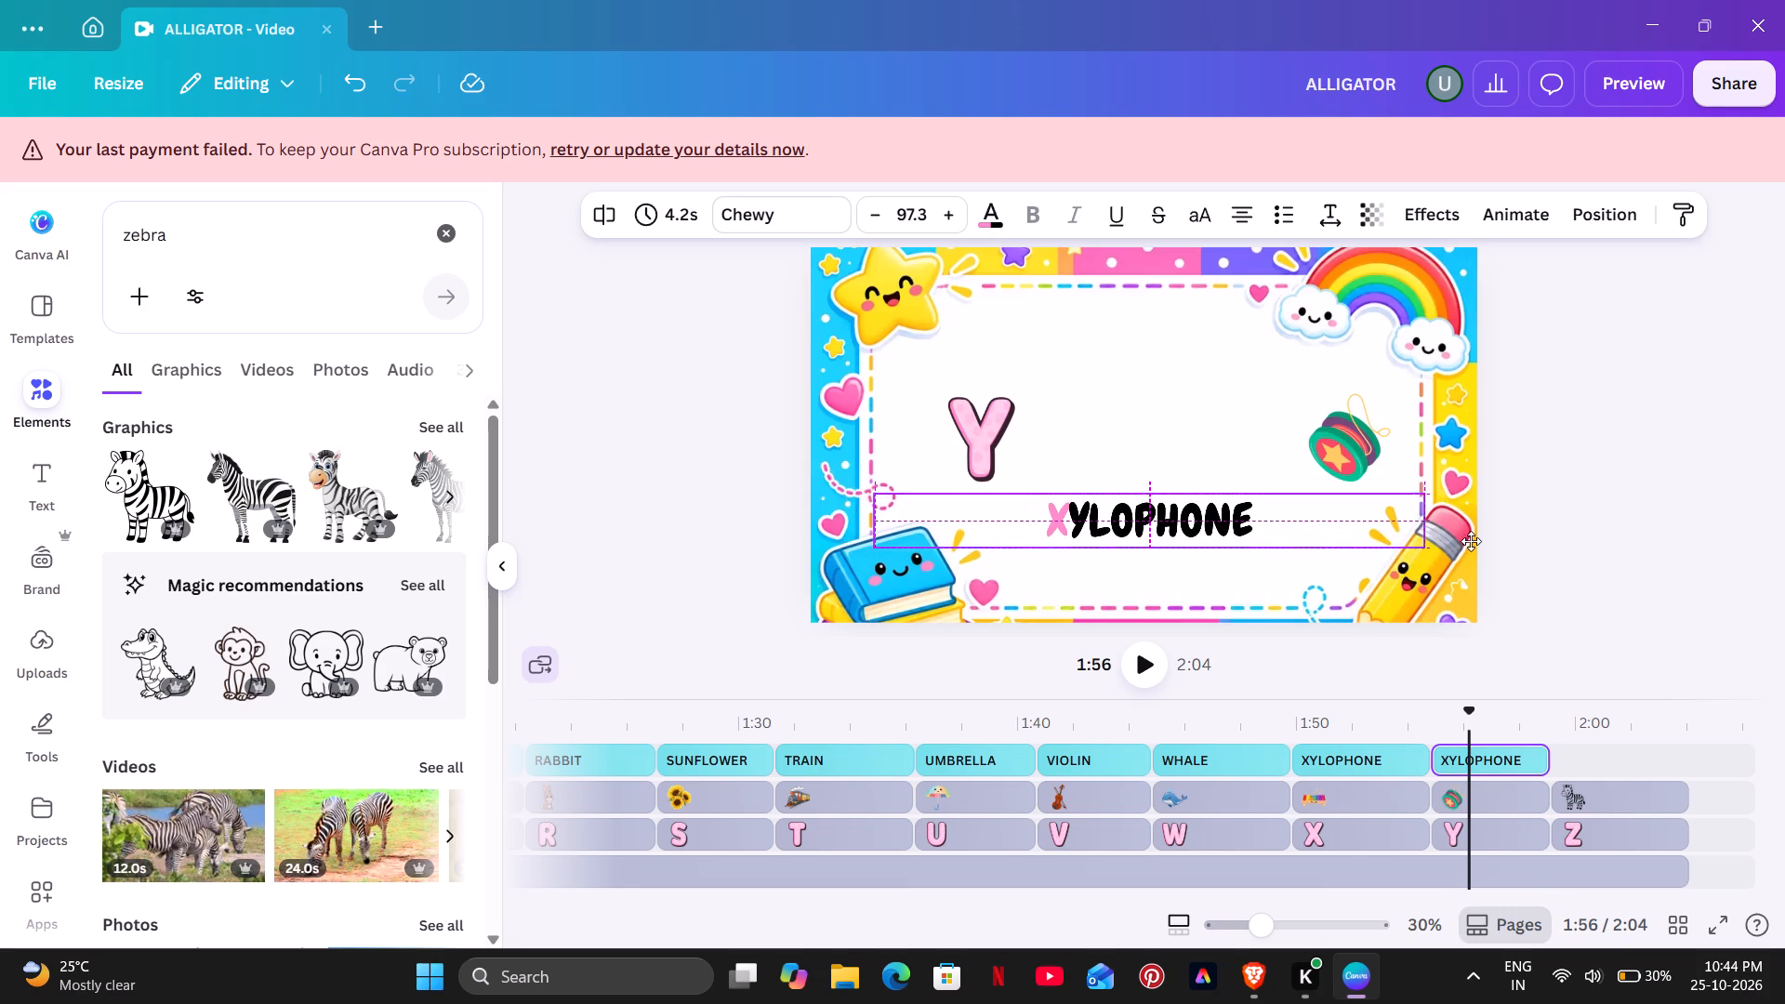
drag(1471, 541, 1488, 539)
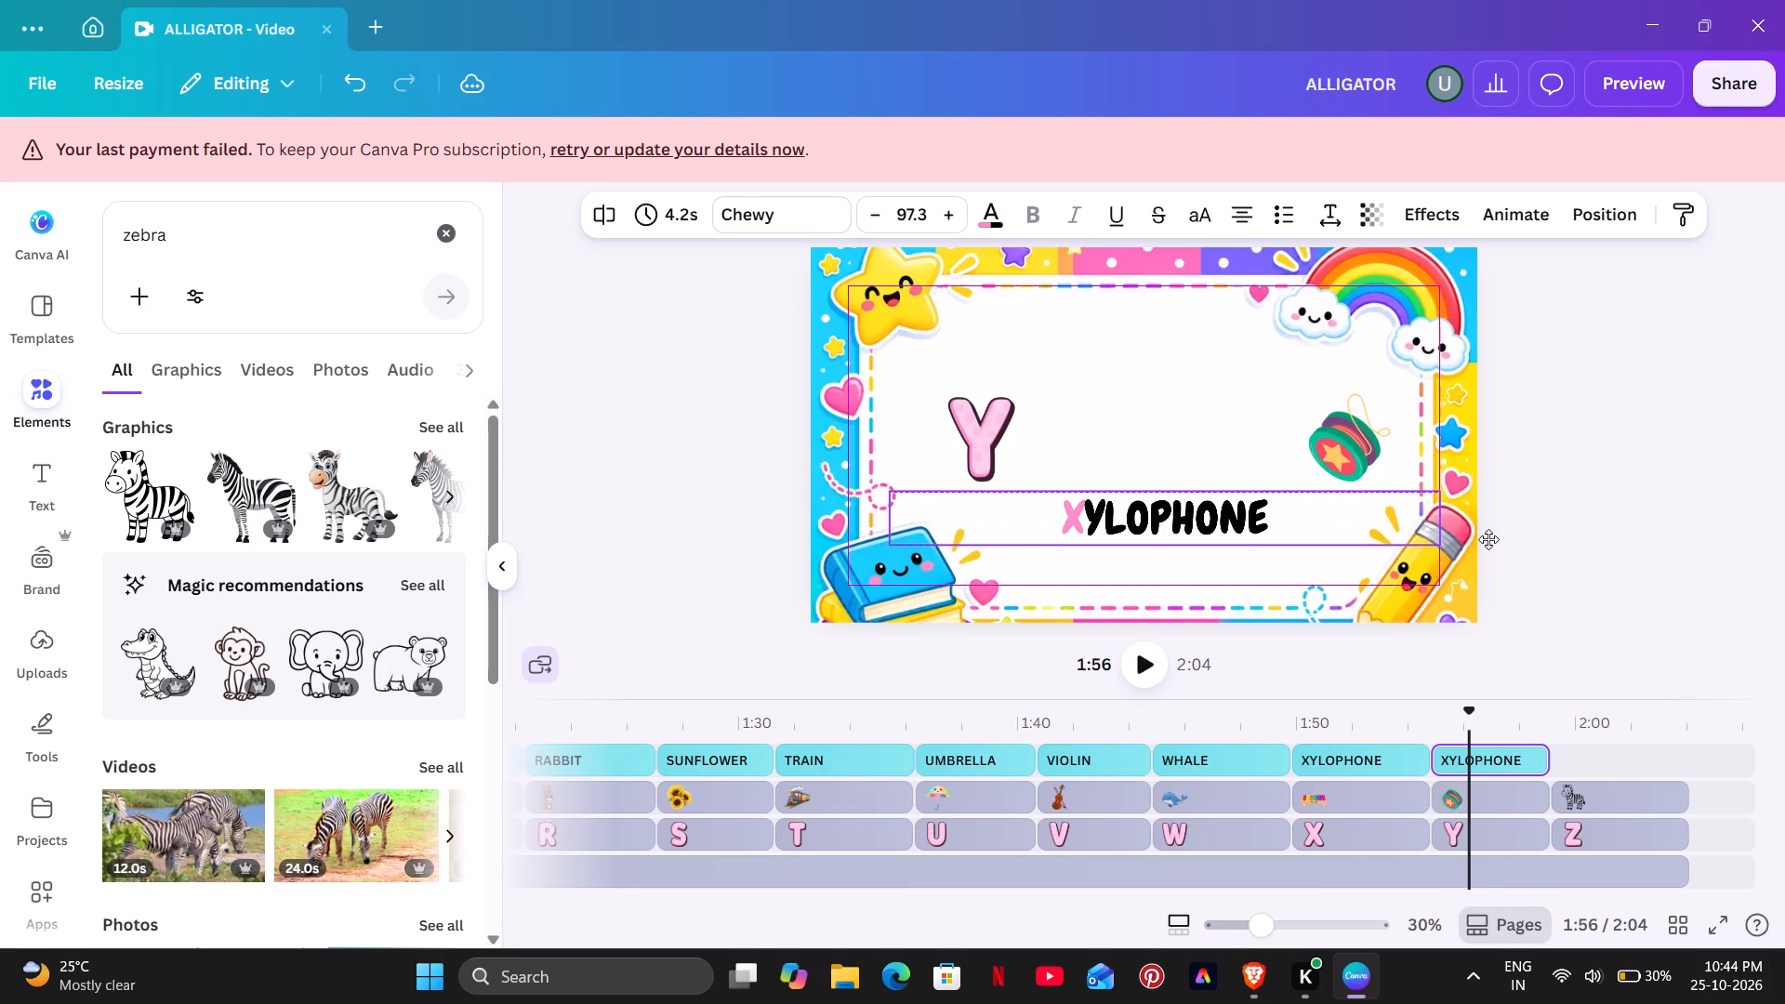
drag(1488, 539, 1487, 532)
Nudge the XYLOPHONE caption on the X segment slightly to the right and up.
click(1376, 719)
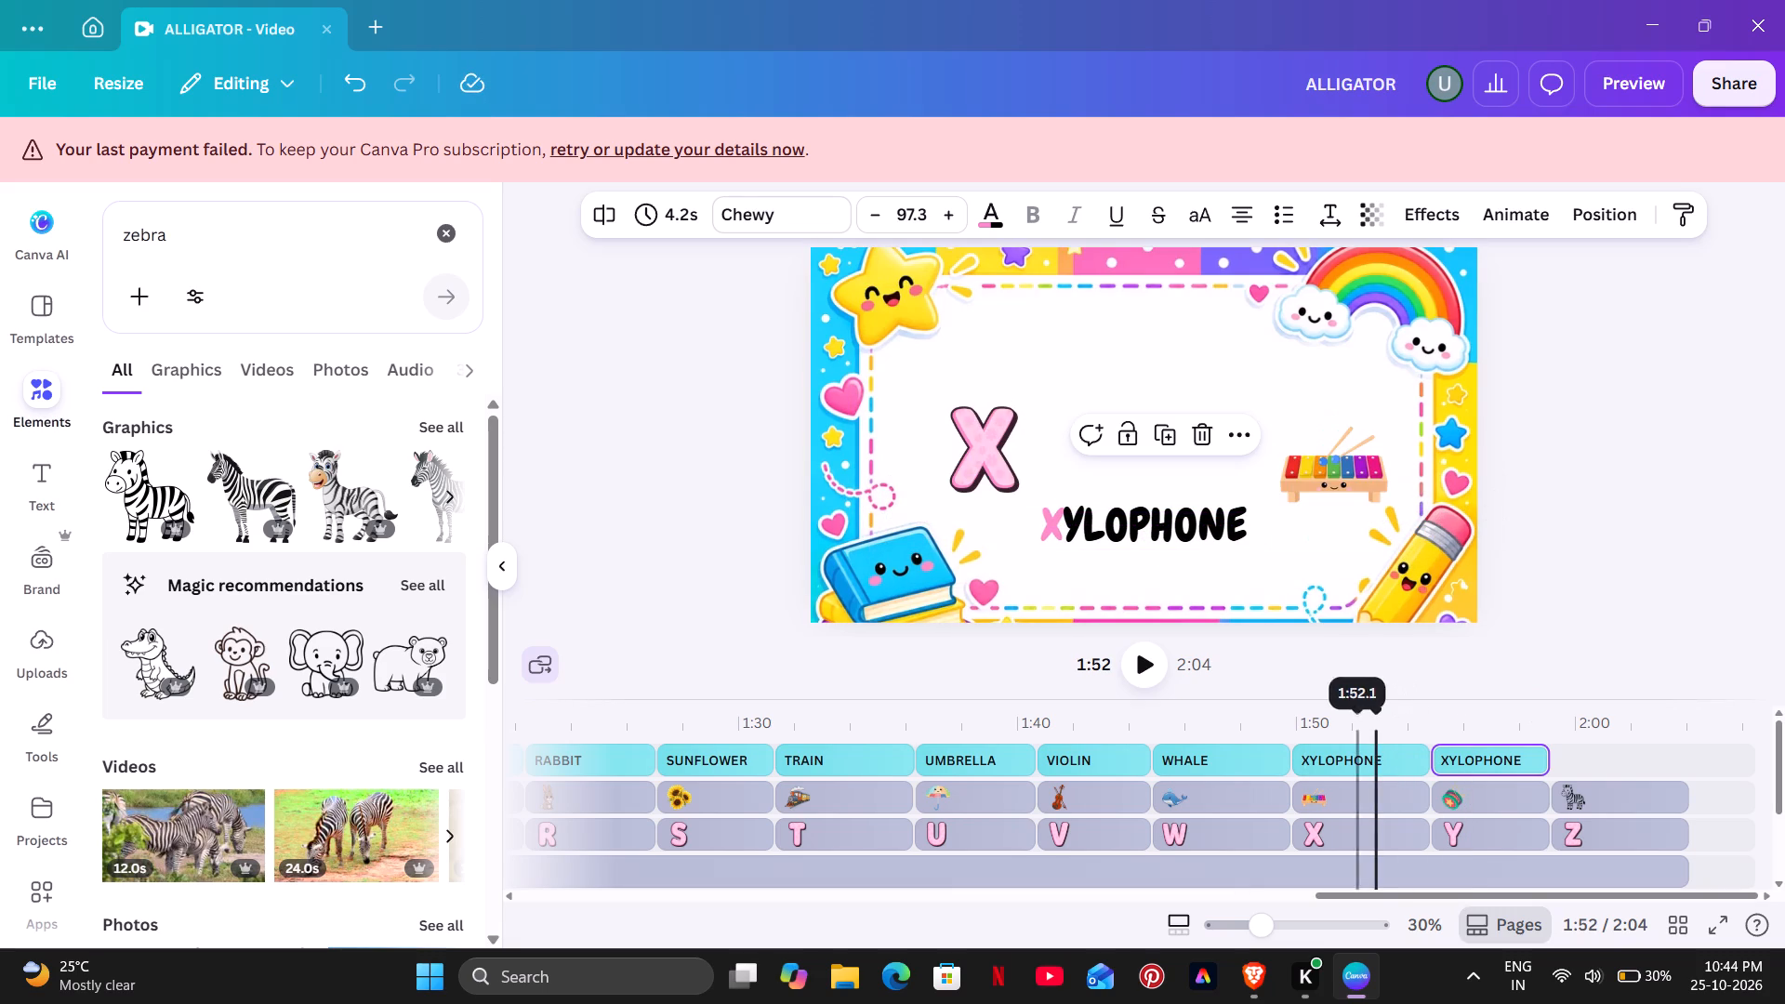
click(1181, 543)
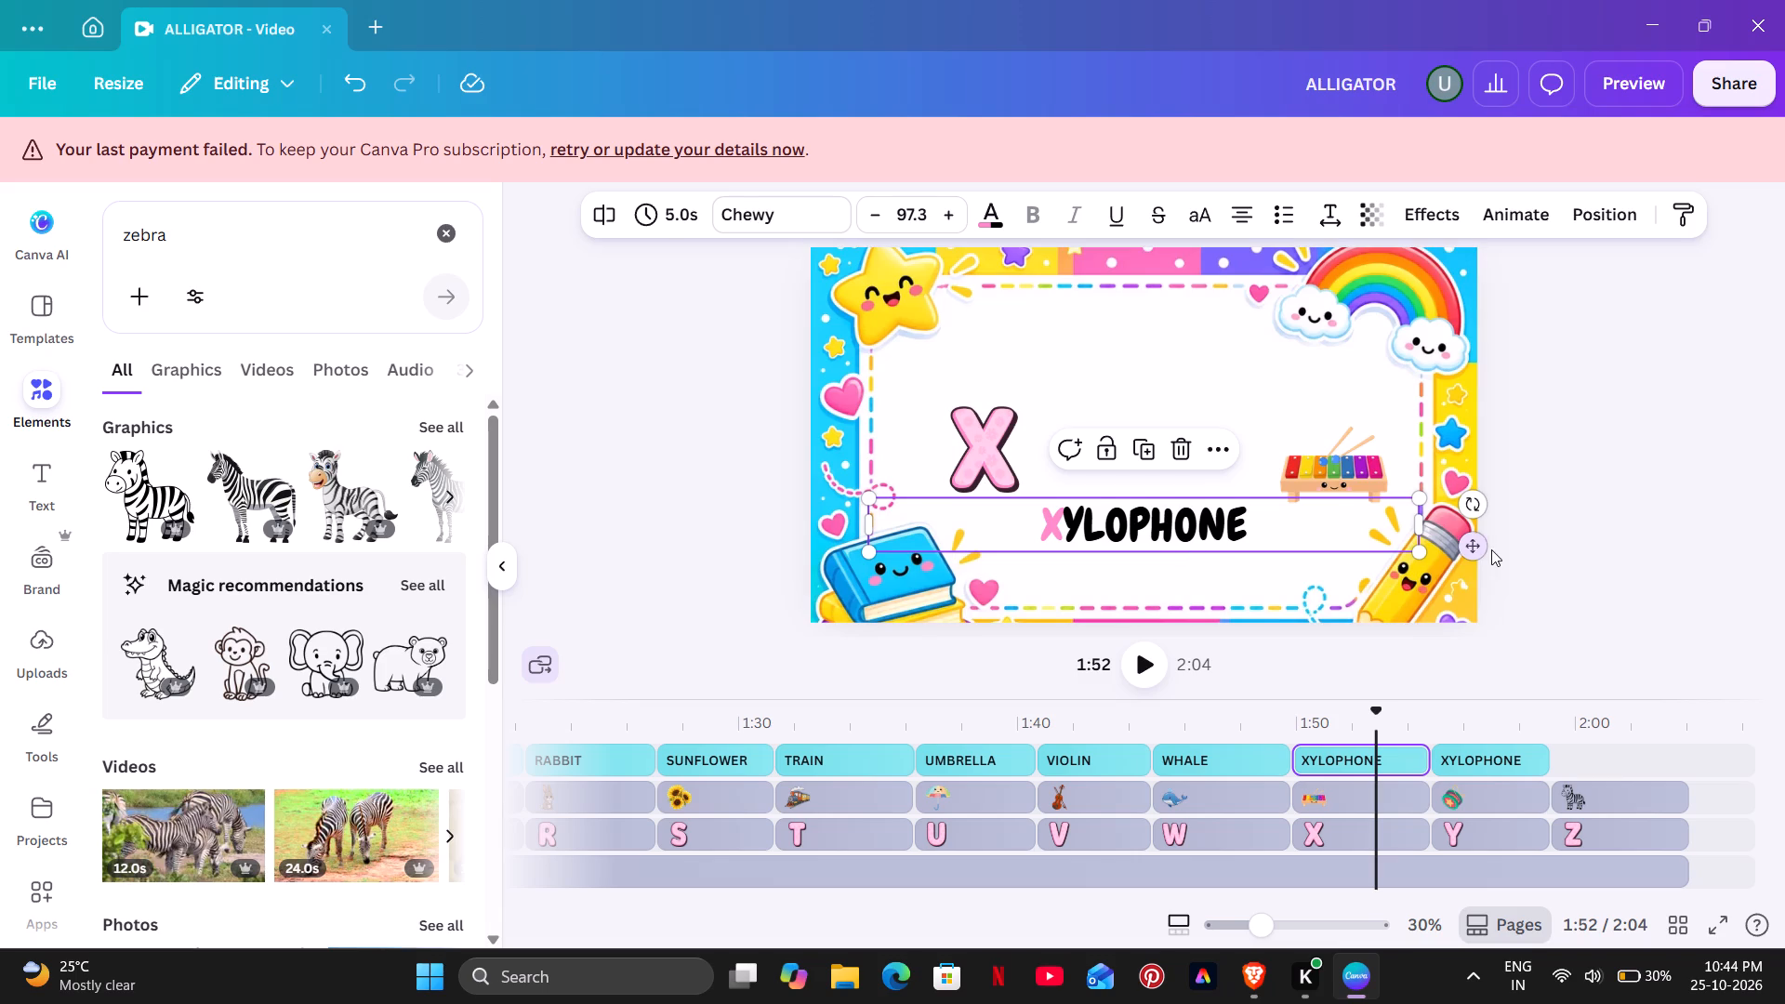
drag(1480, 548, 1491, 546)
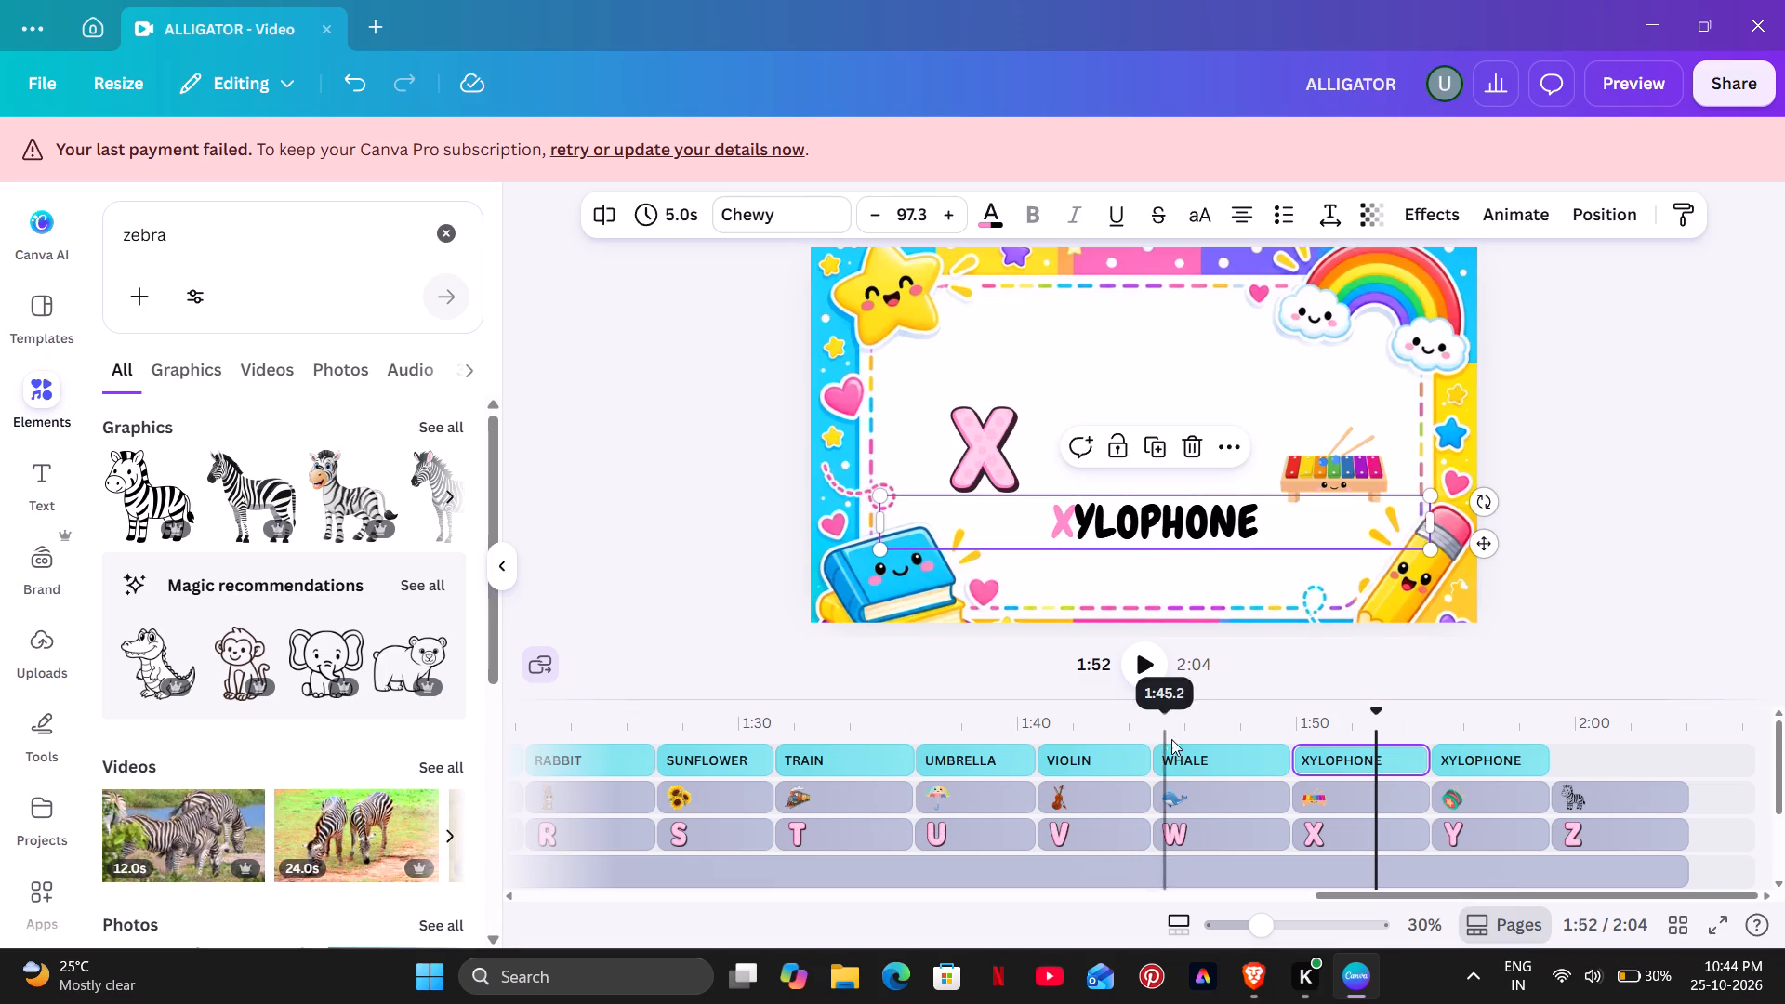
Nudge the VIOLIN caption on the V segment slightly to the right and up.
click(1184, 730)
click(1093, 727)
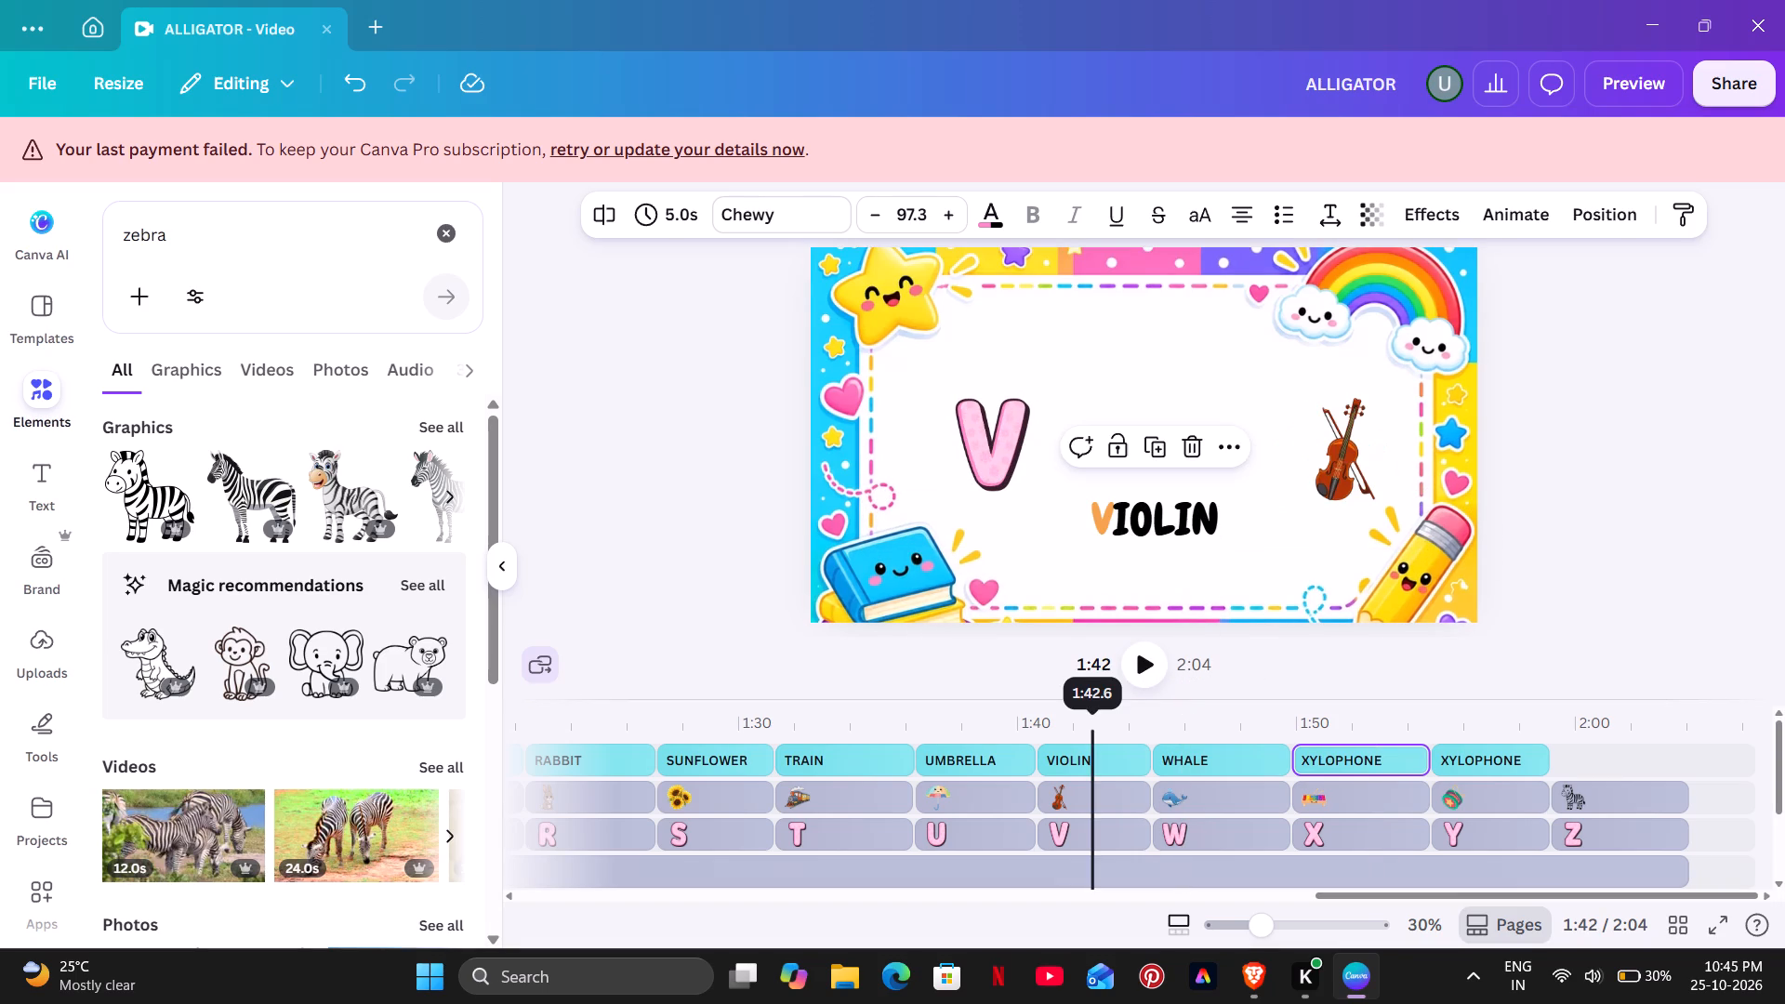
click(1187, 537)
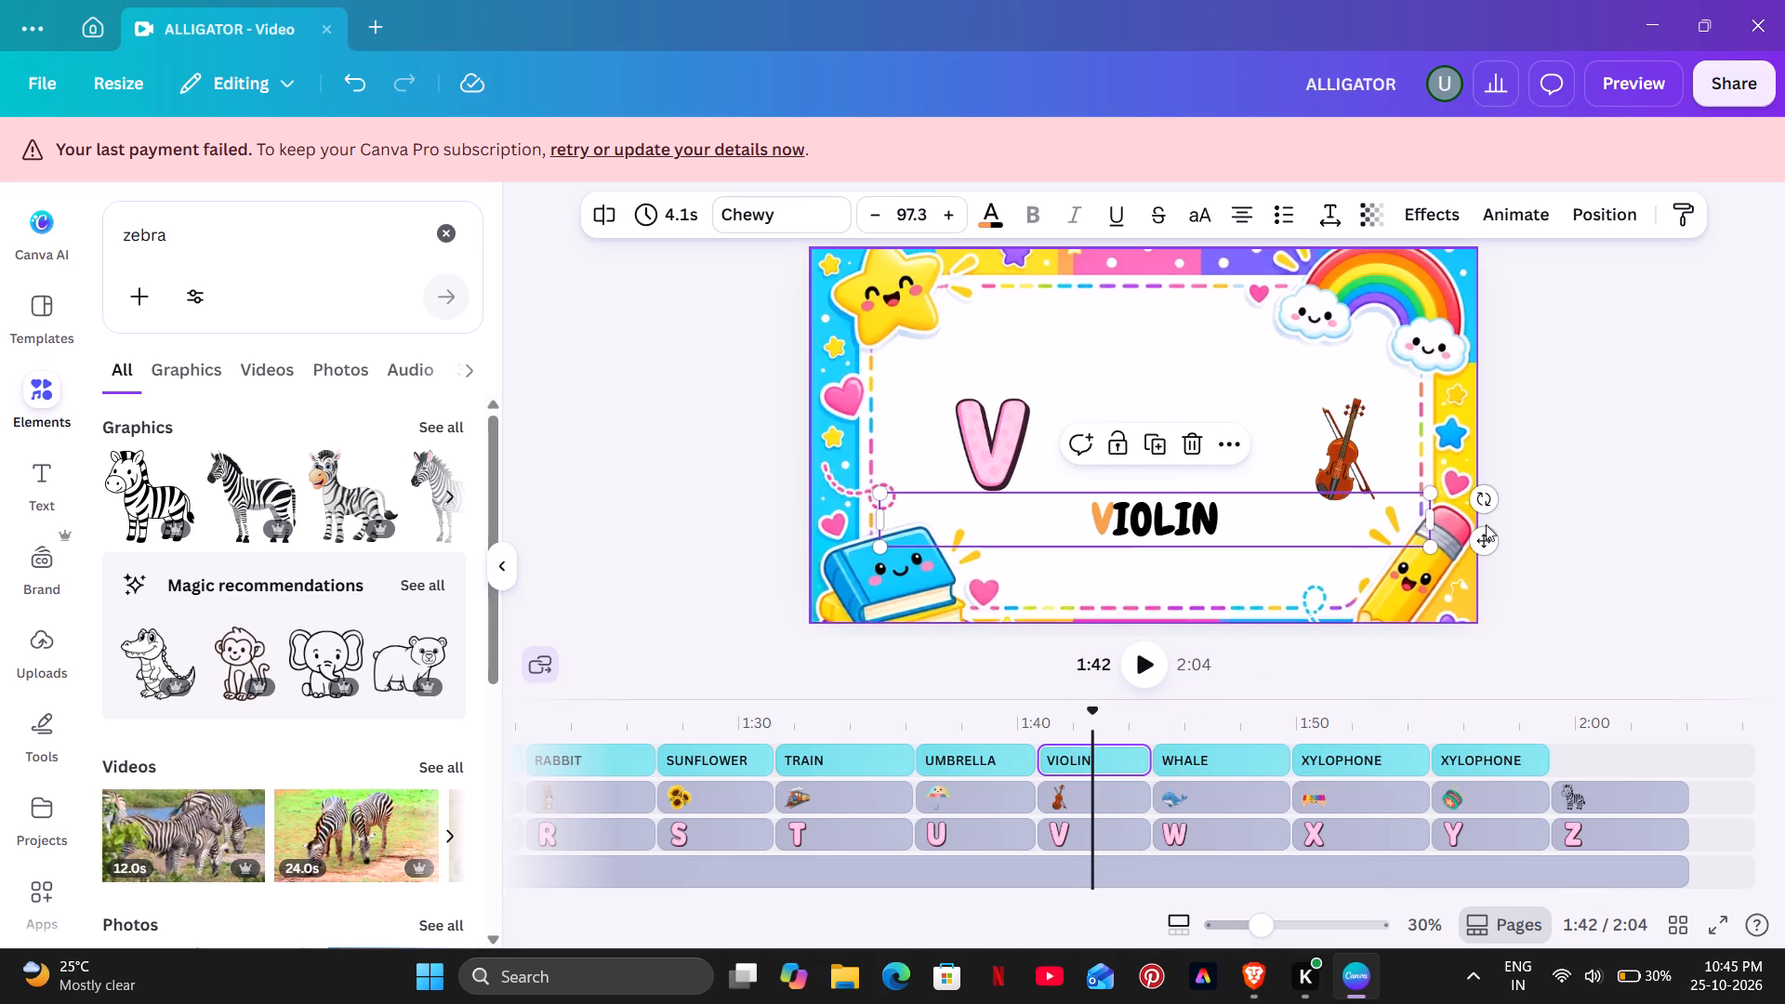
drag(1485, 535, 1499, 529)
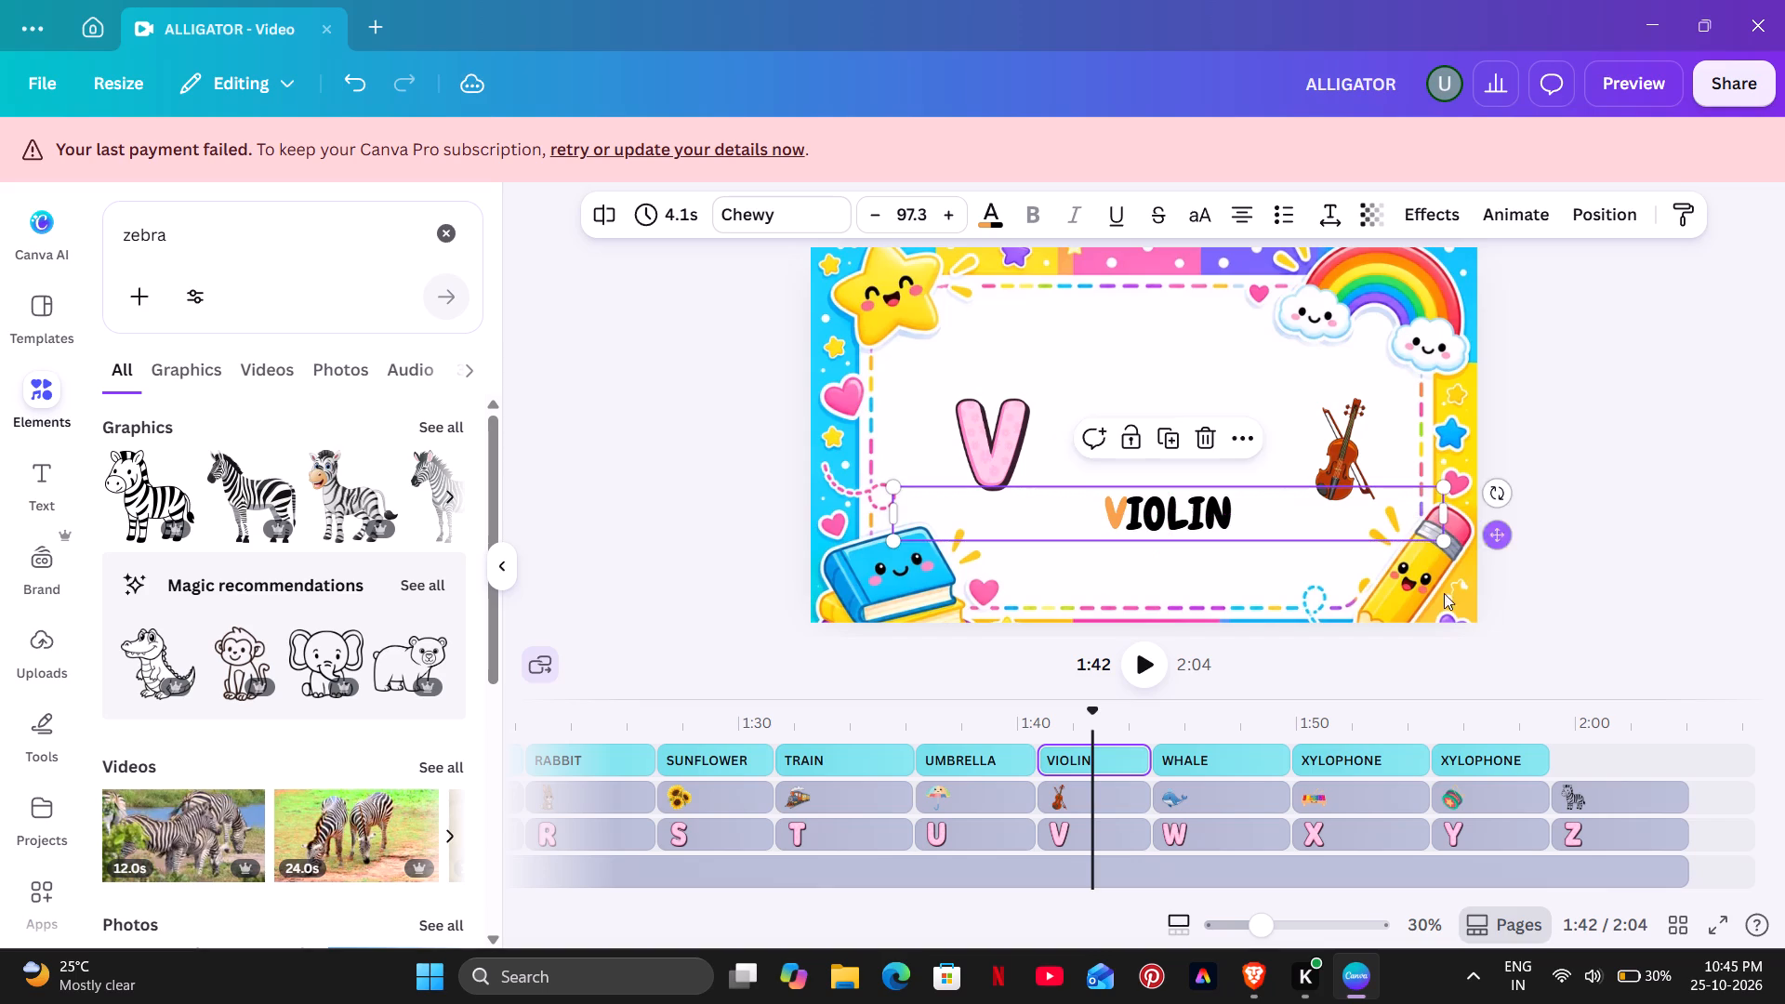
click(1416, 610)
Replace the text of the XYLOPHONE caption copy on the Y segment with YOYO.
click(960, 736)
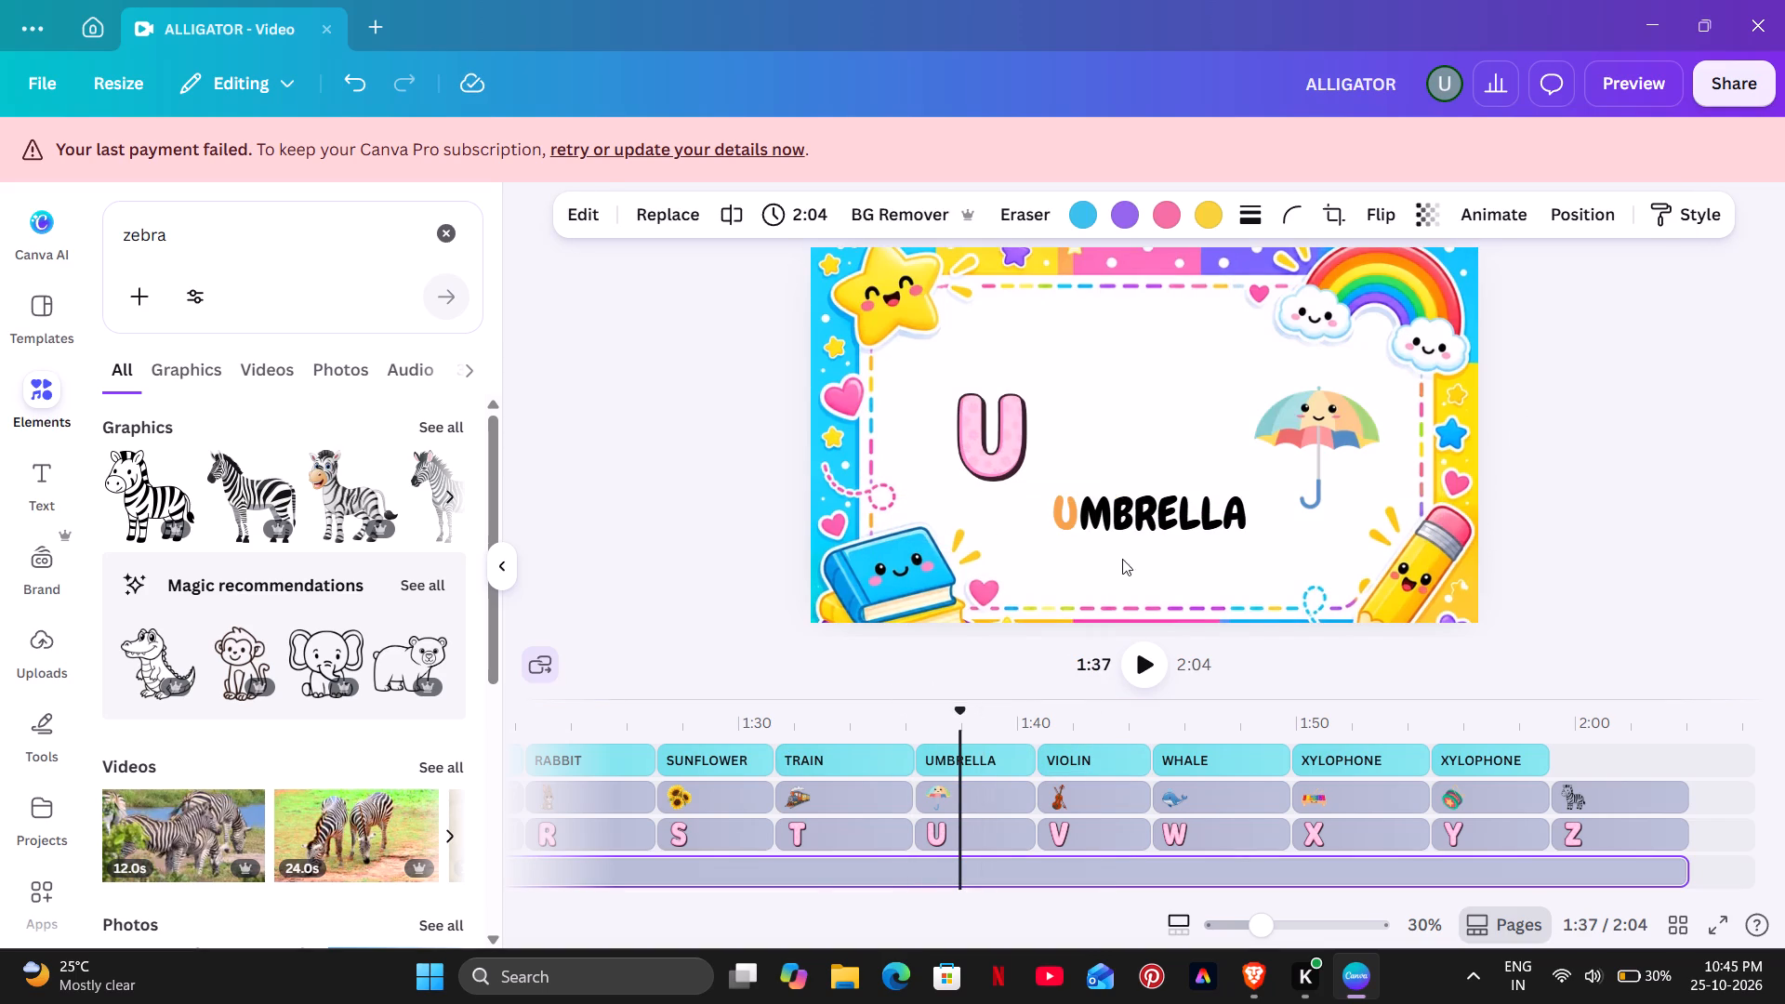
click(1455, 717)
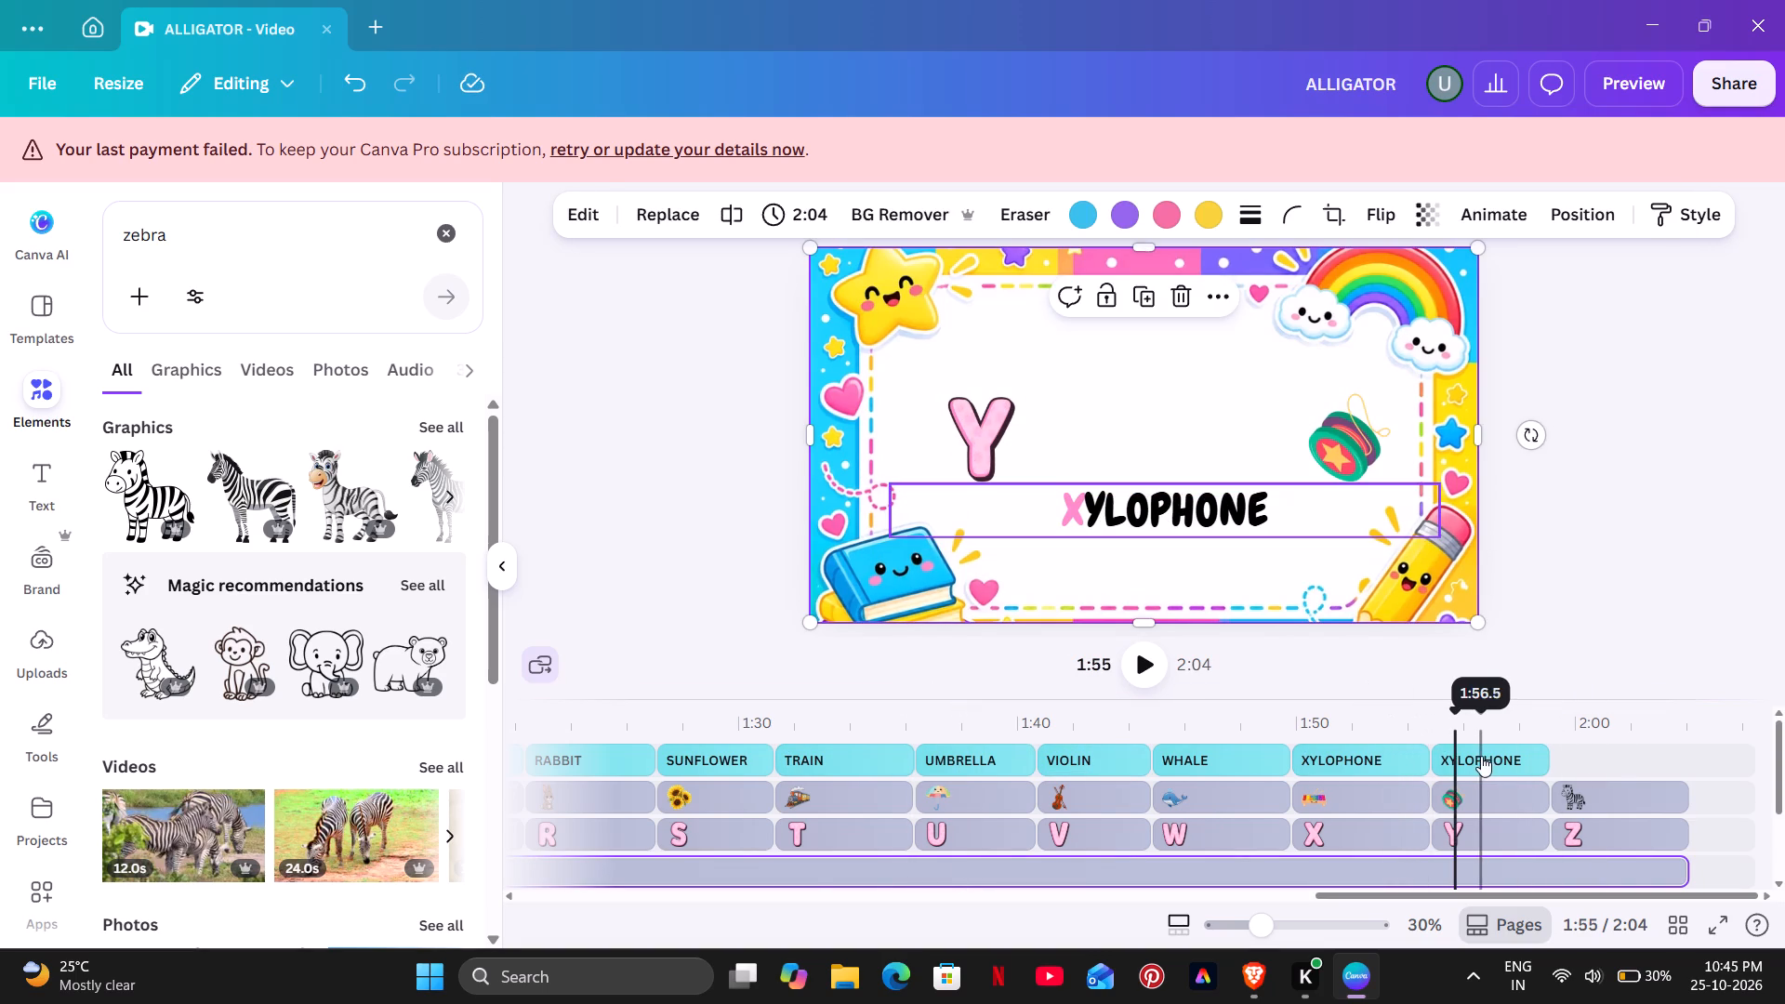
triple_click(1167, 494)
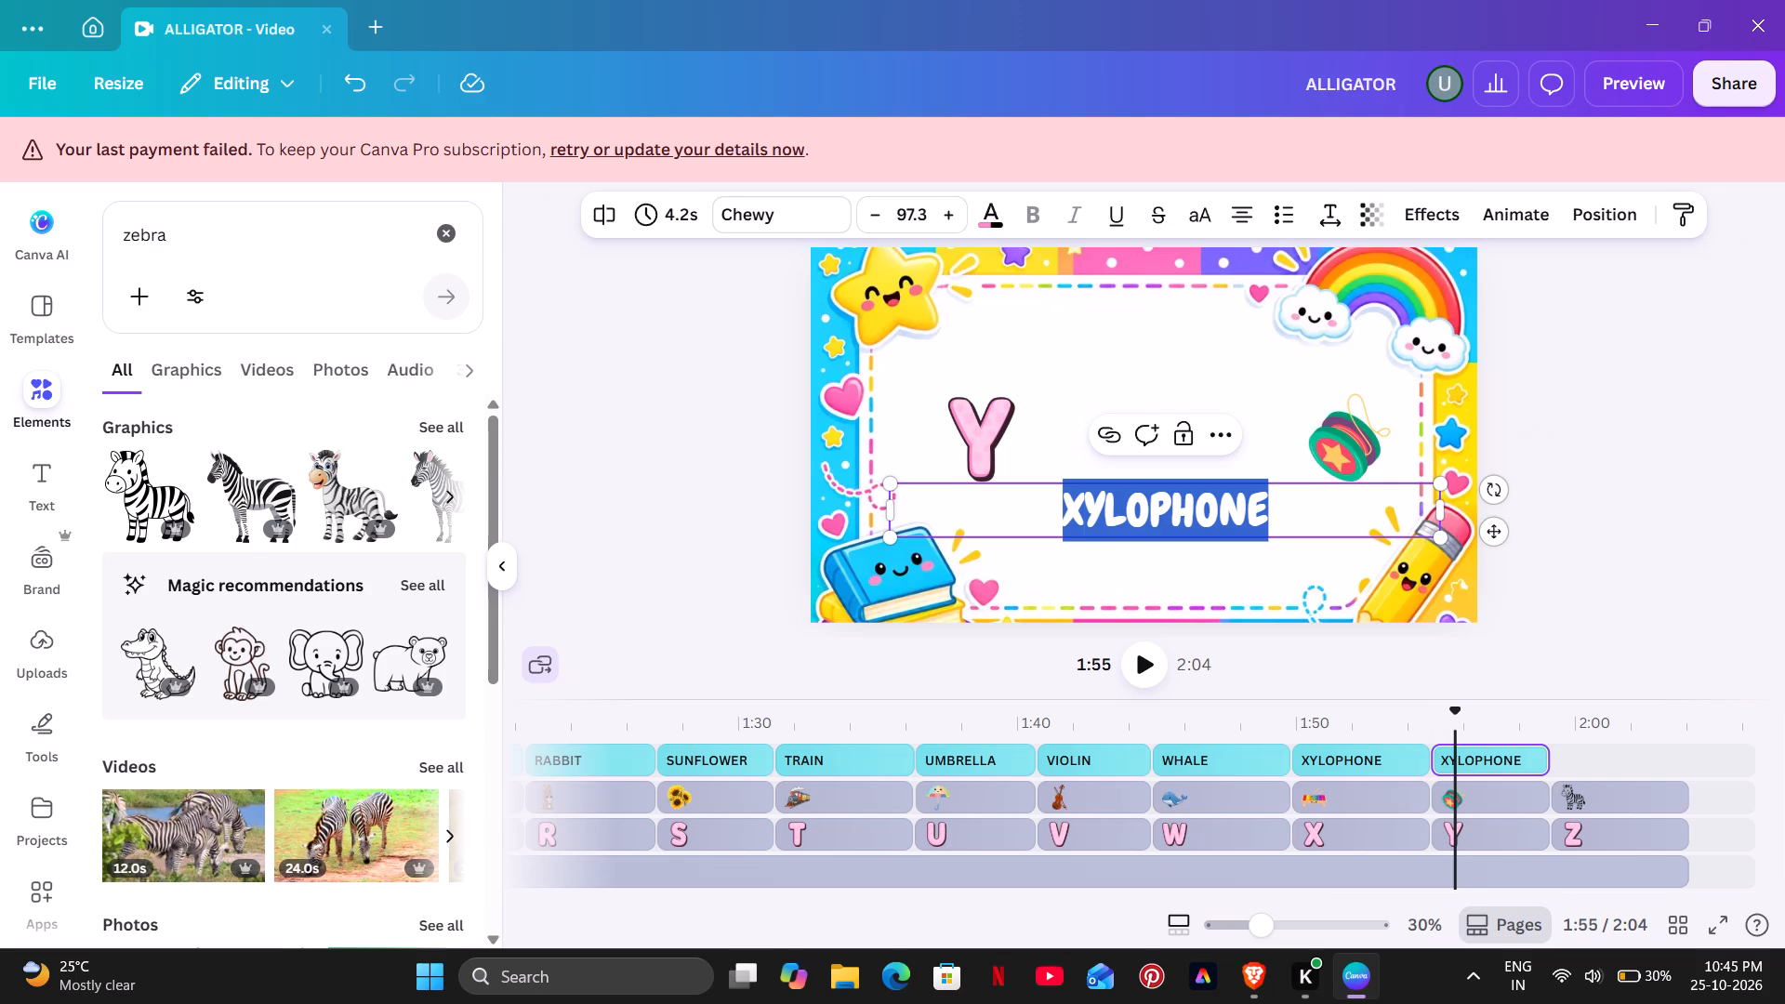
key(BackSpace)
text(YOYO)
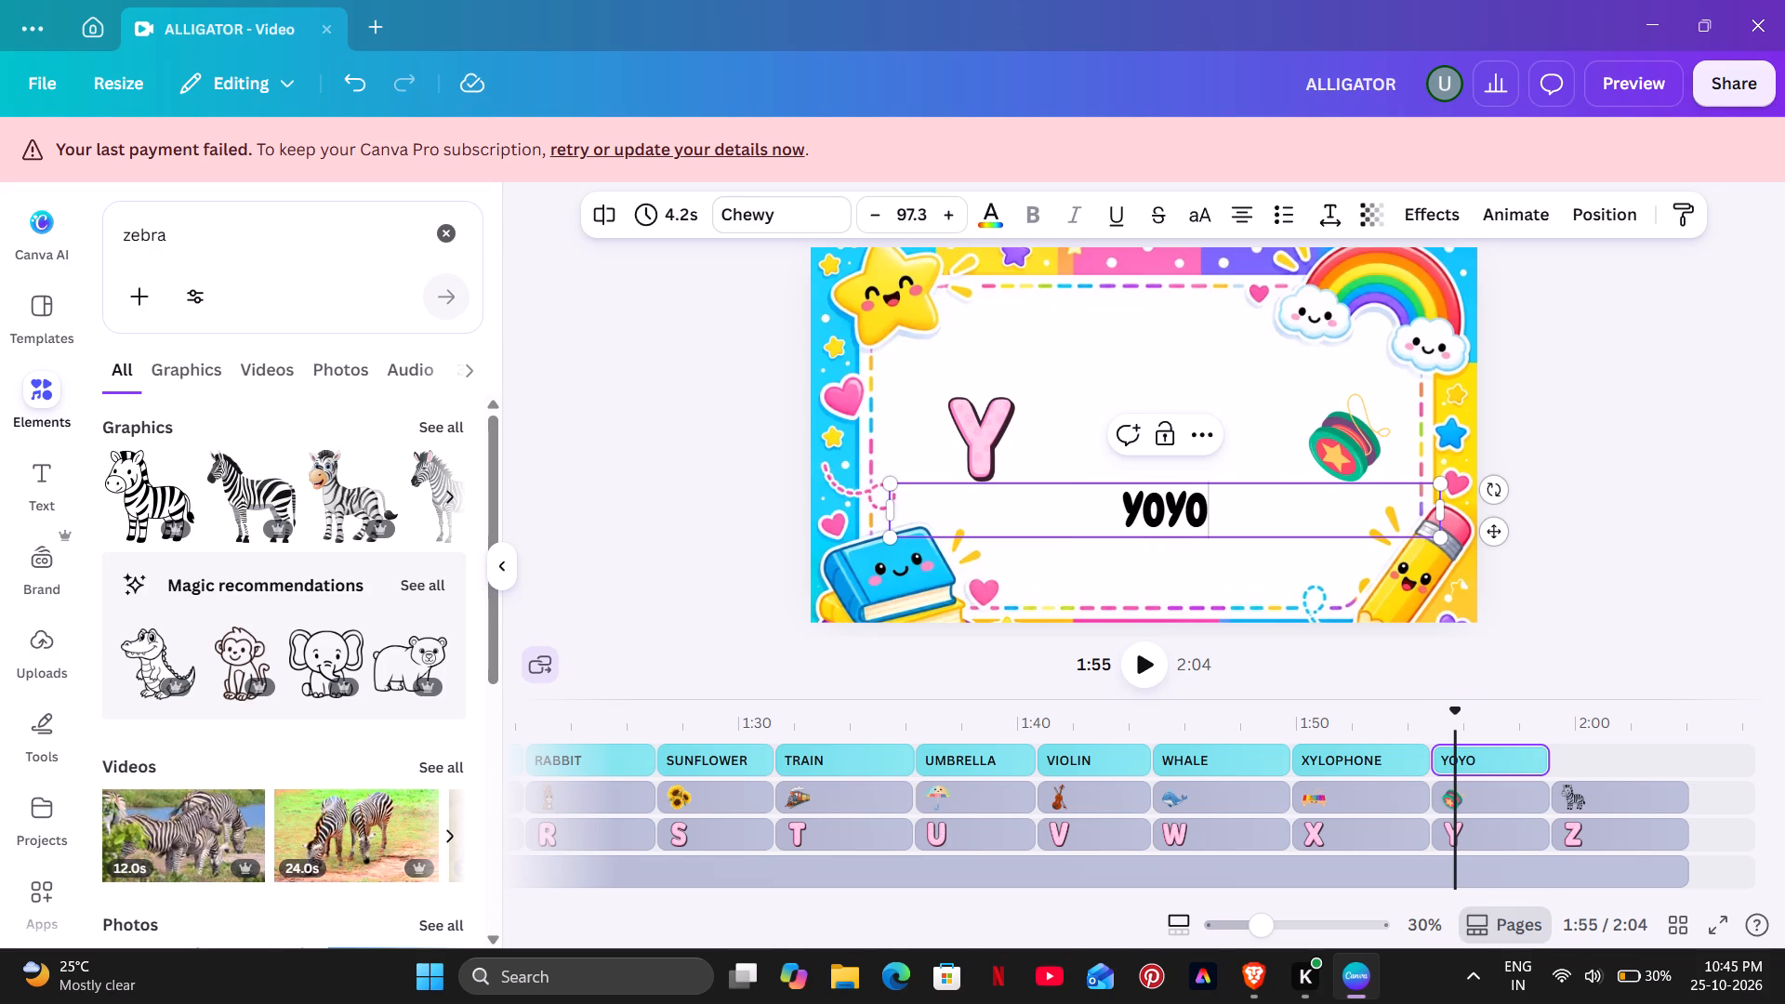
Color both Y letters of the YOYO caption light red, leaving the O letters black.
drag(1143, 521, 1106, 531)
click(990, 205)
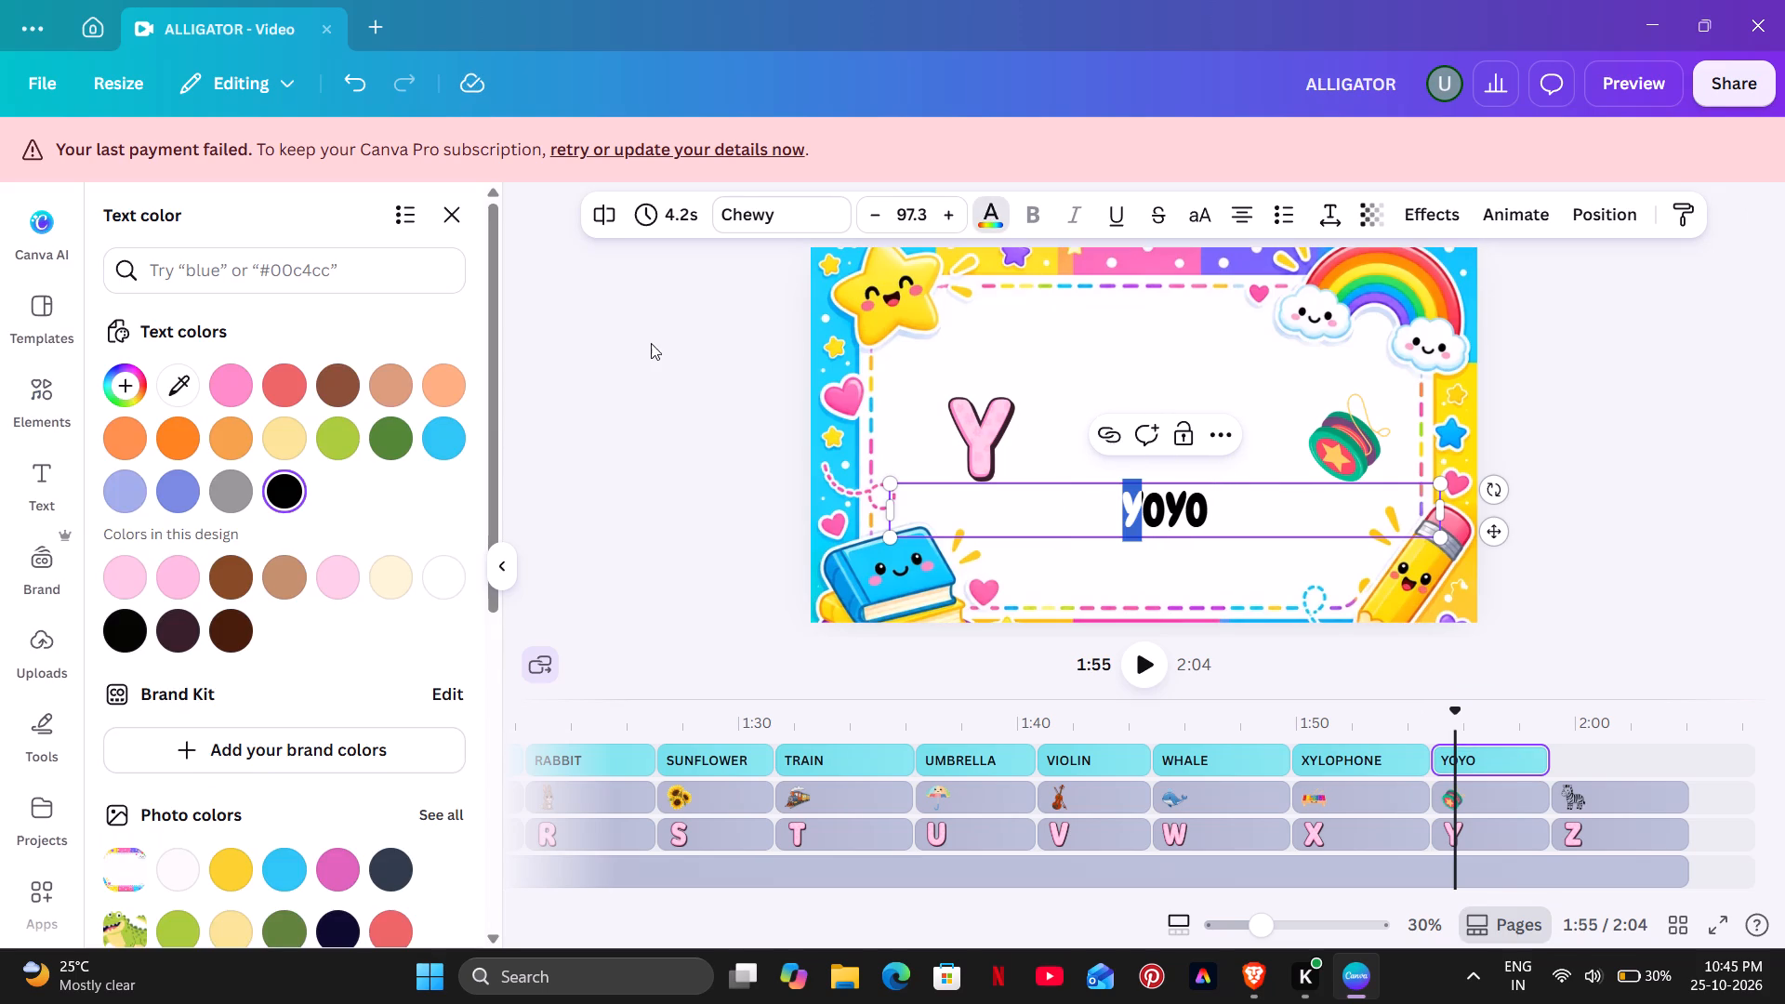
click(263, 384)
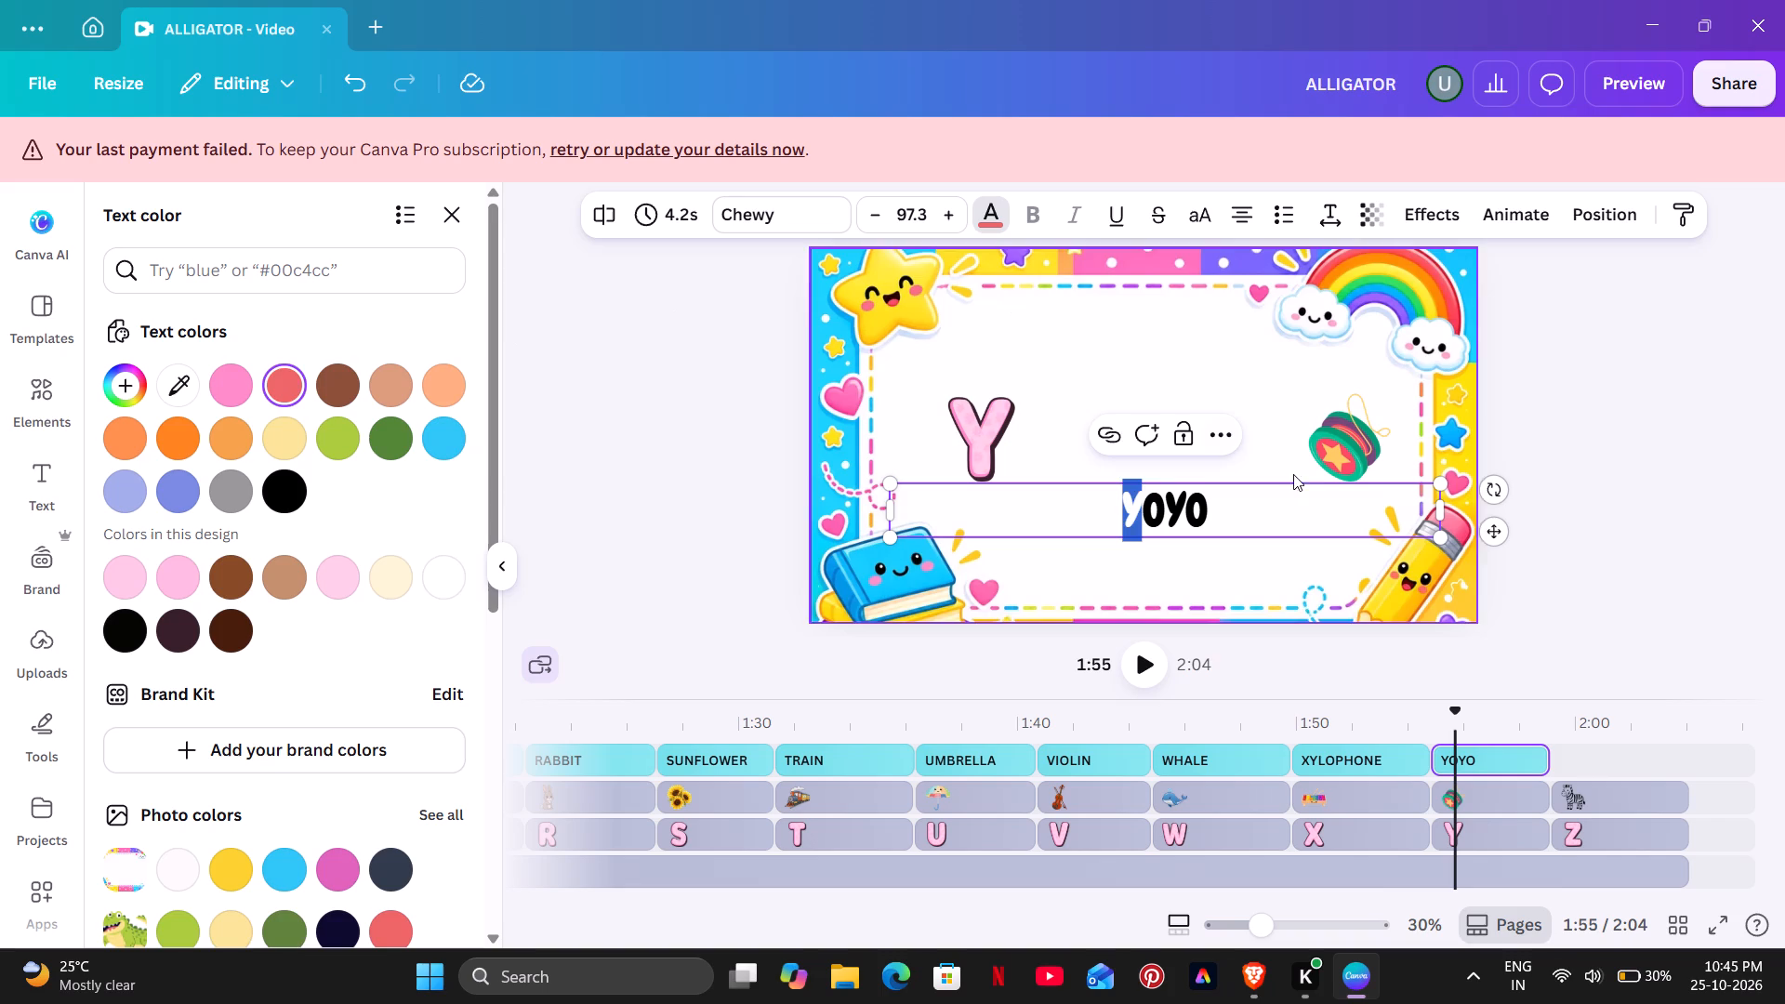
click(1263, 509)
drag(1184, 511, 1173, 514)
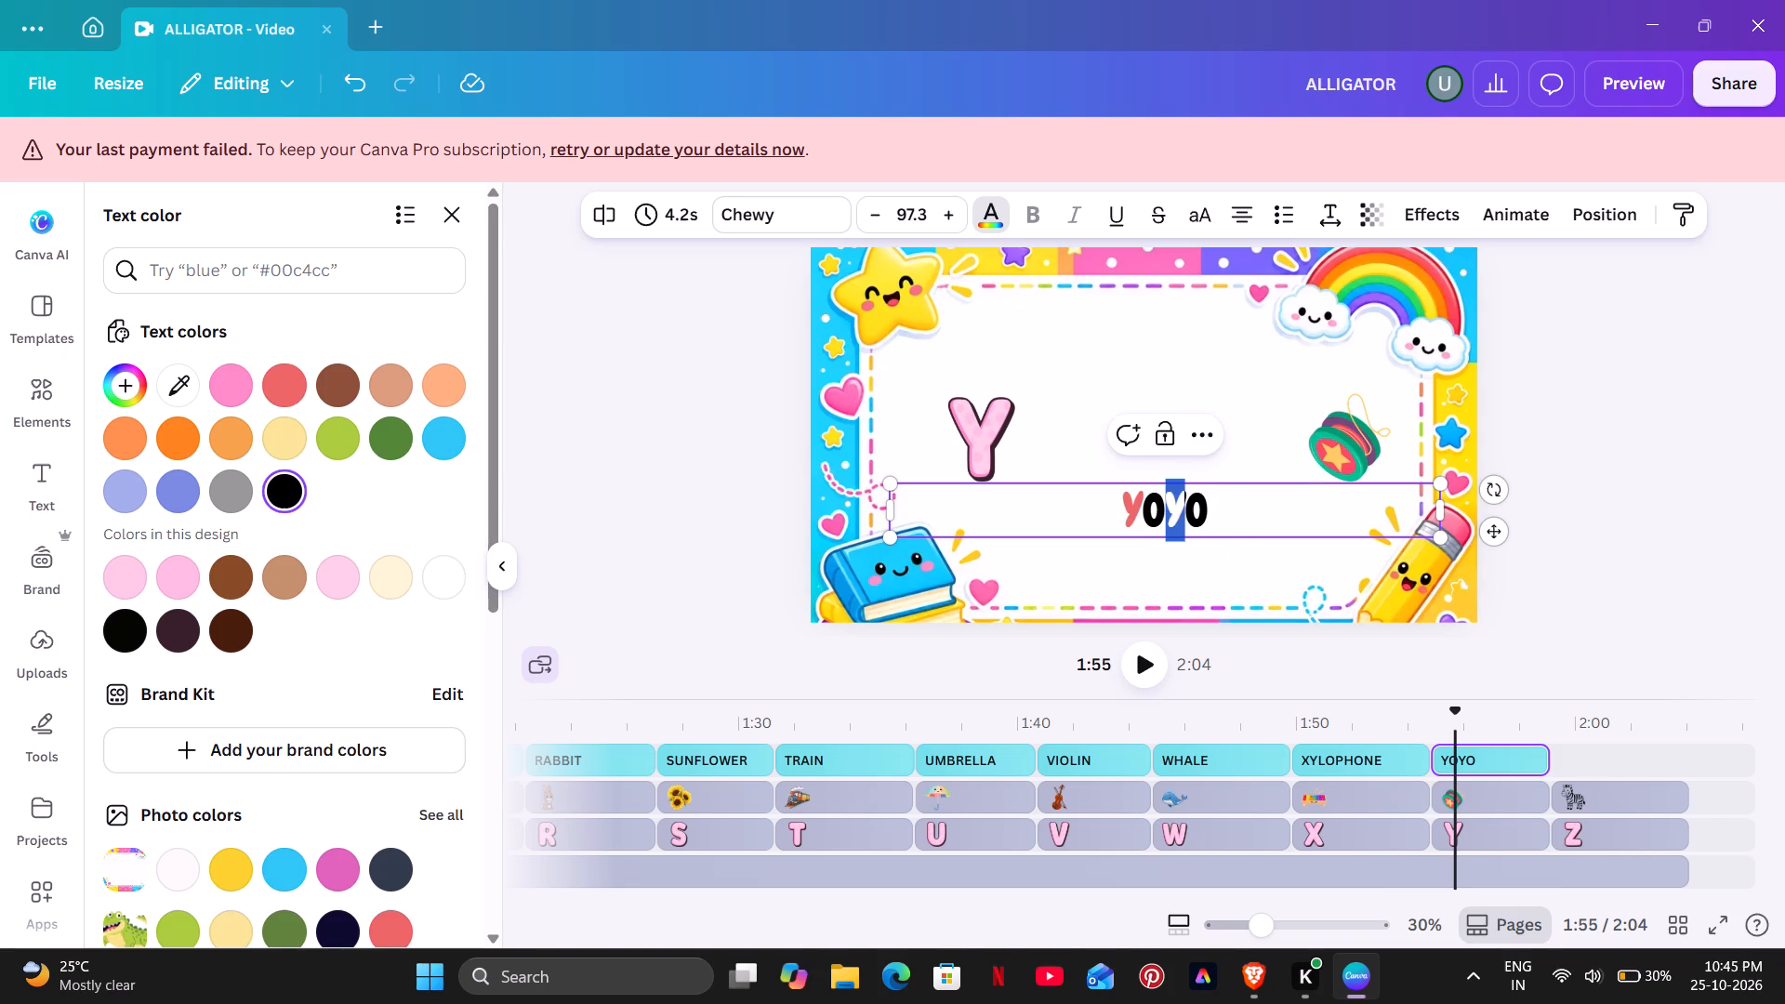
drag(1173, 514, 1171, 514)
double_click(304, 388)
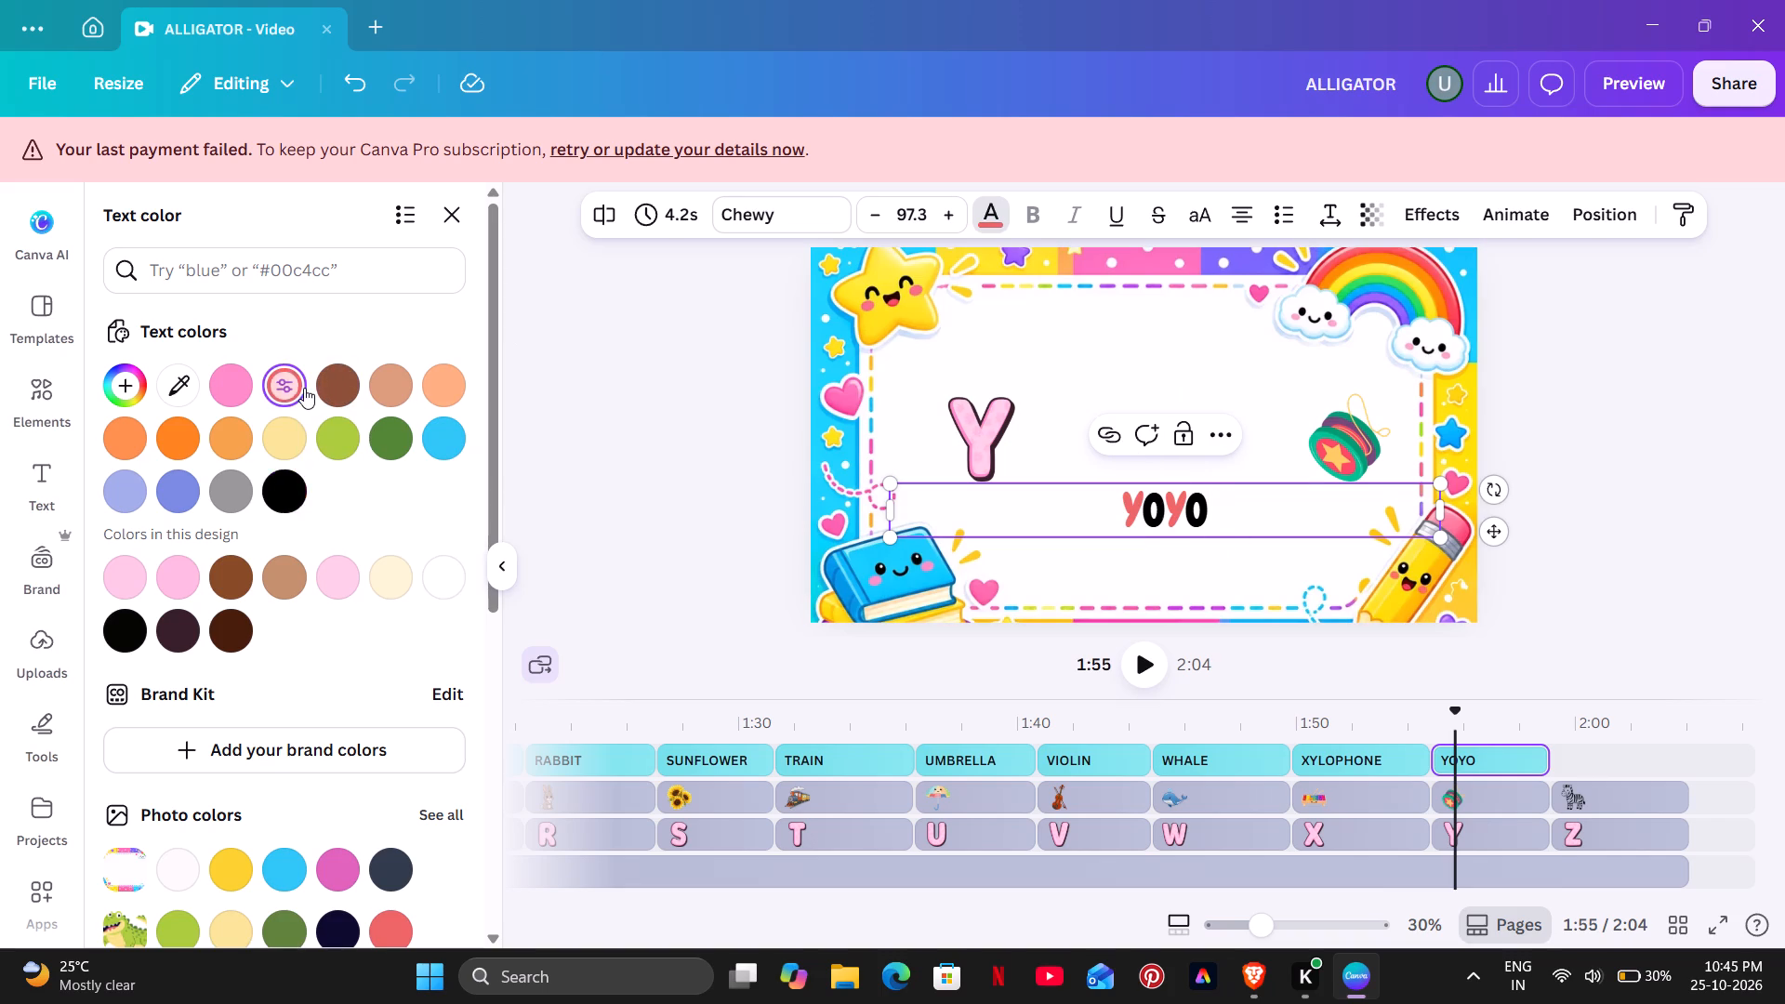
click(776, 350)
click(776, 350)
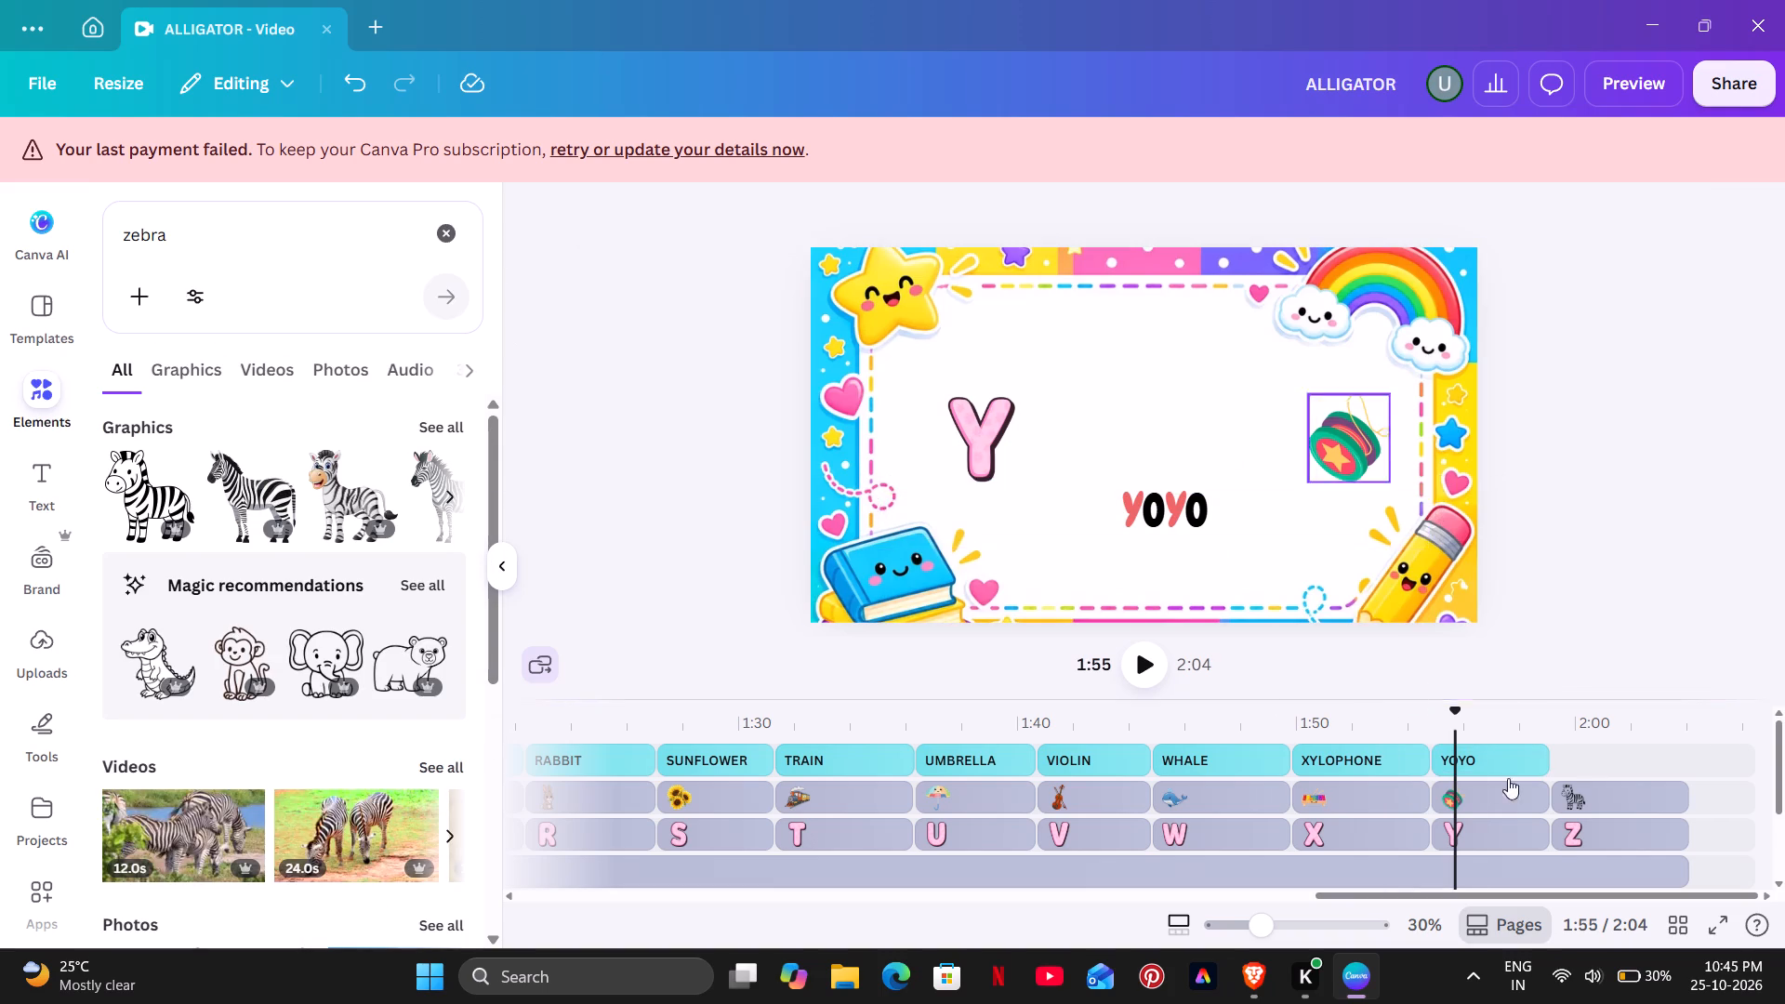
Duplicate the YOYO caption into the caption track over the Z segment and extend the copy to 5.0 s to match that segment.
click(1510, 766)
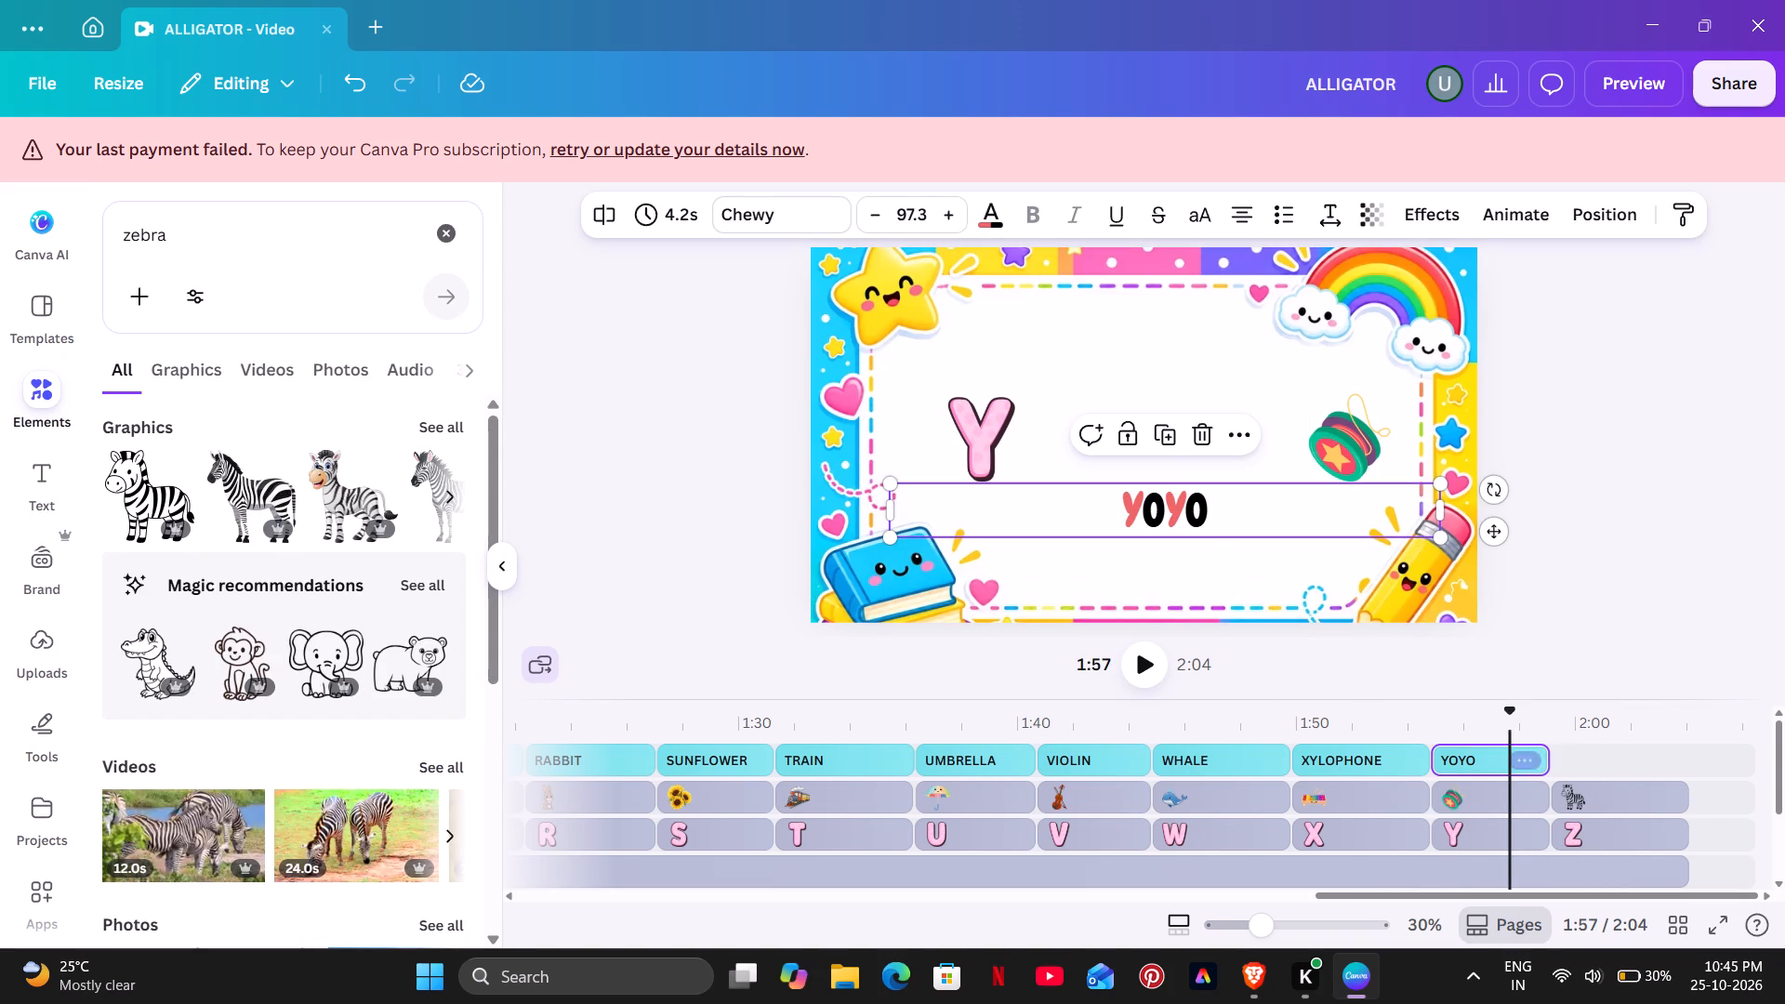
double_click(1163, 448)
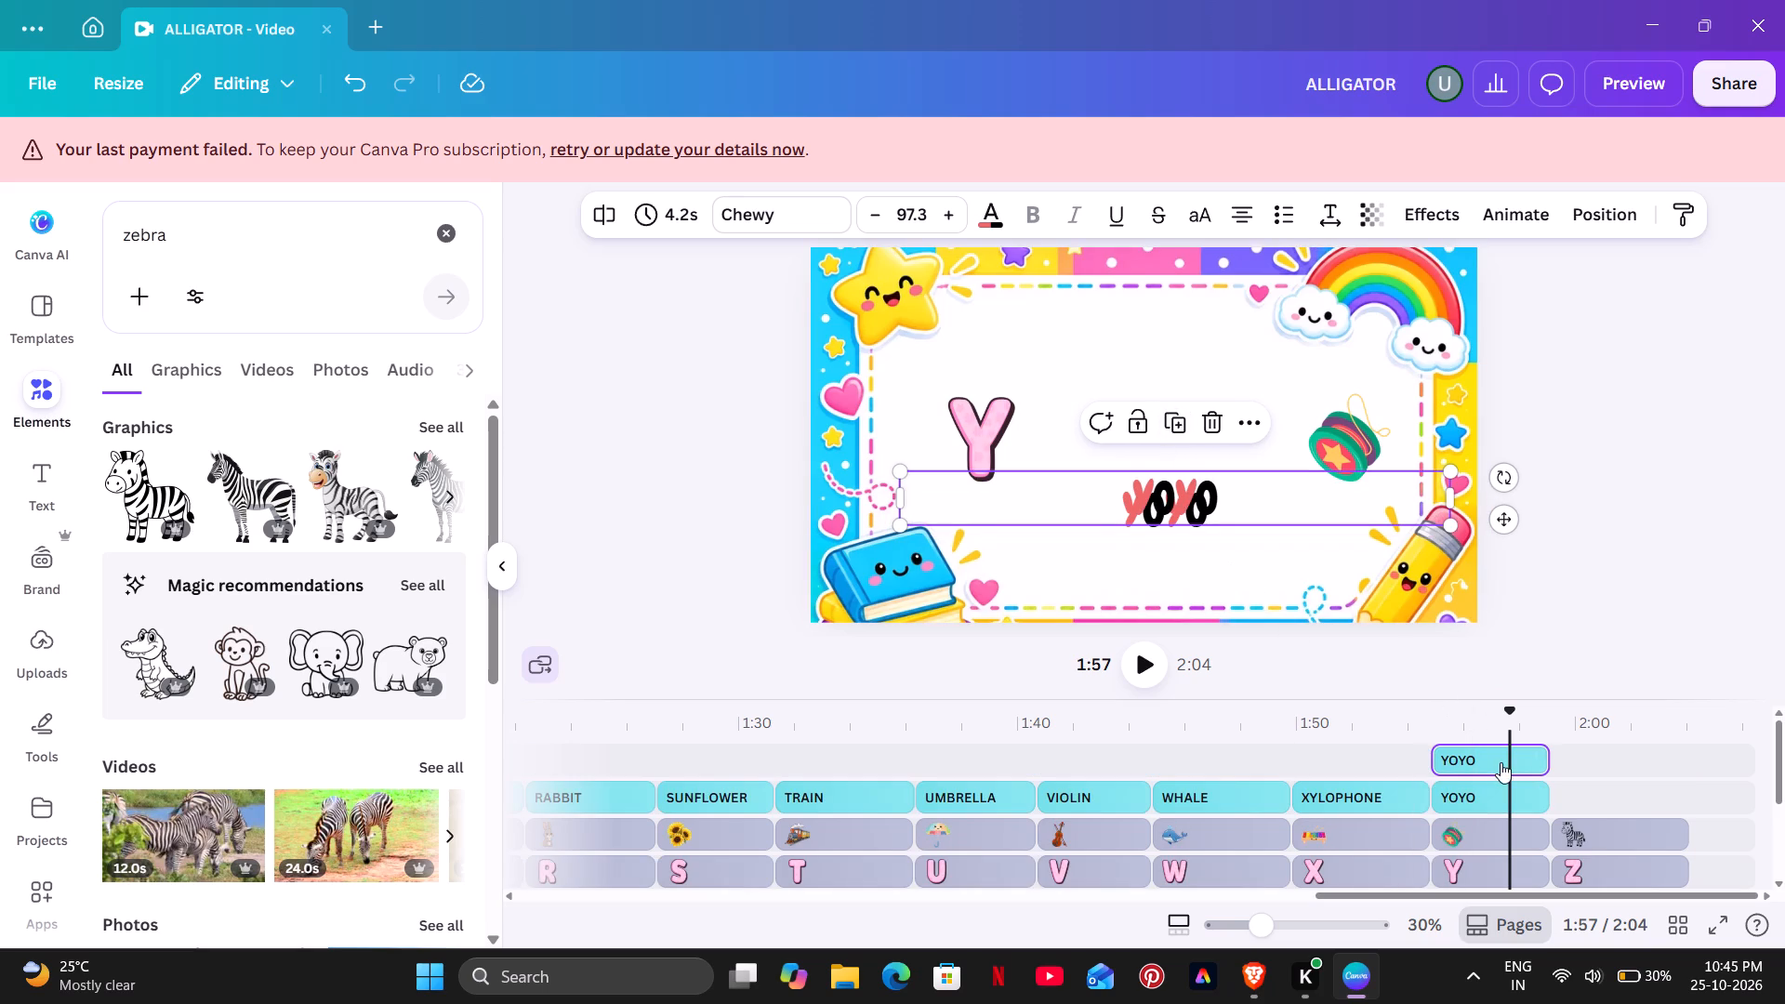
drag(1501, 762, 1623, 802)
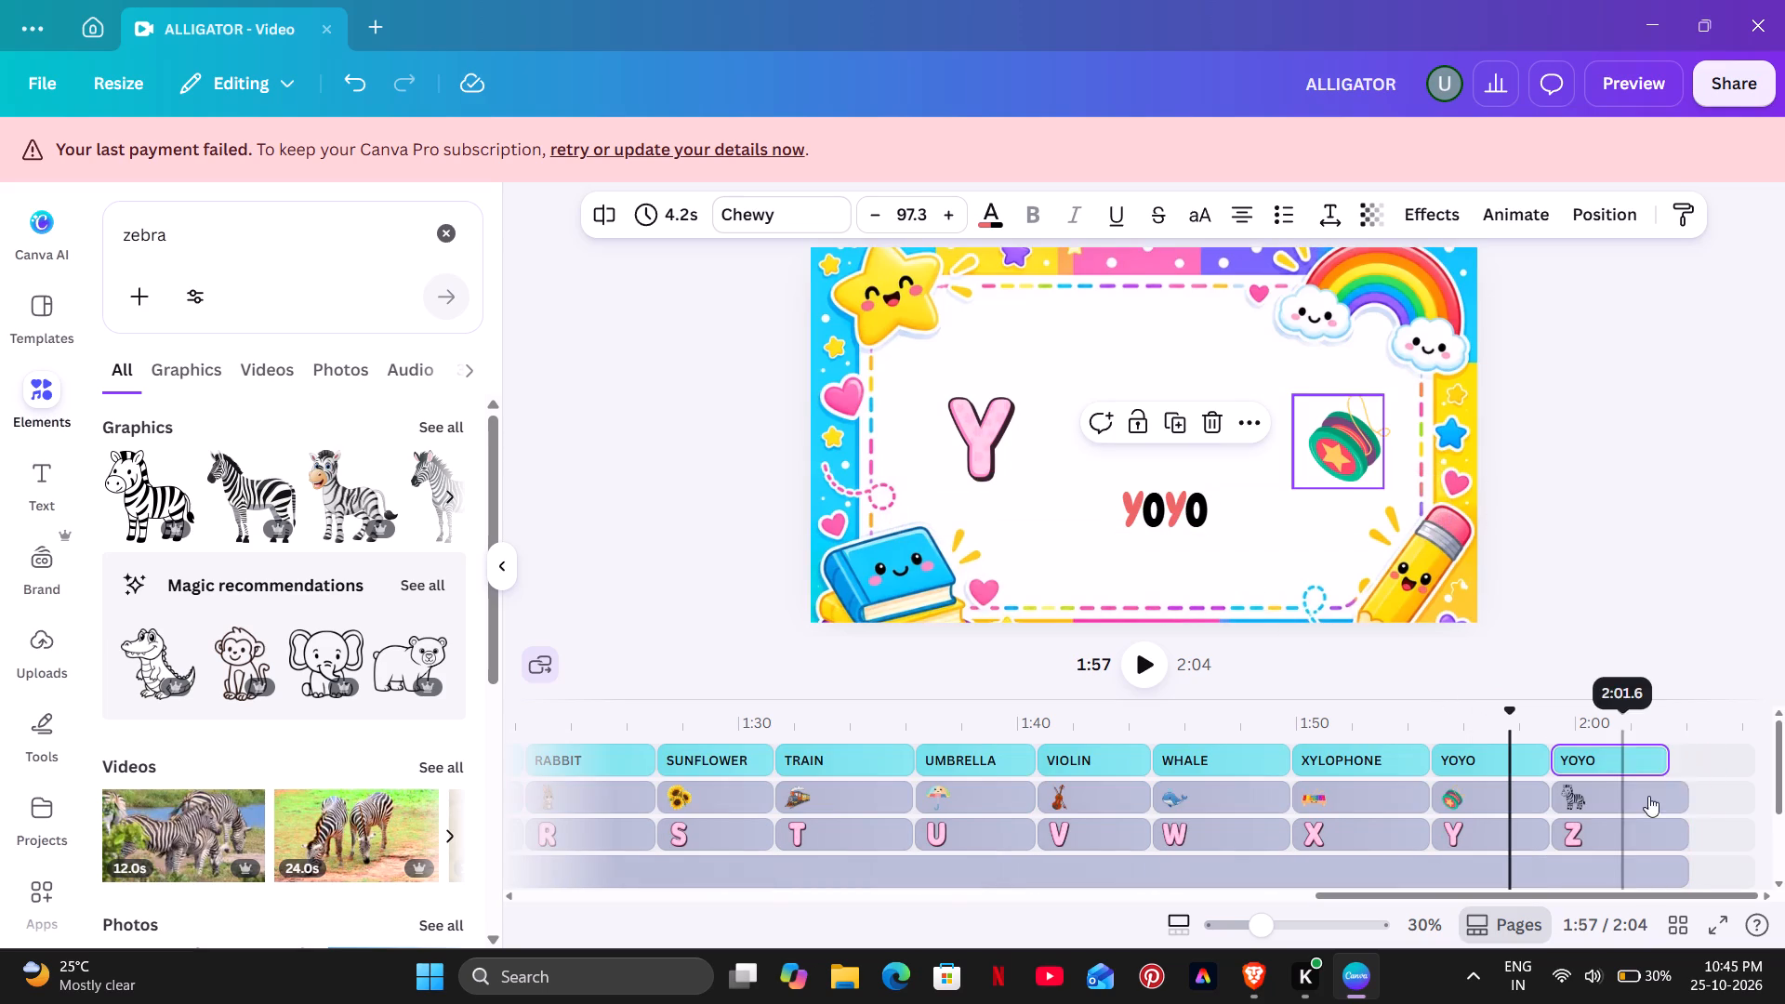
drag(1659, 760, 1671, 765)
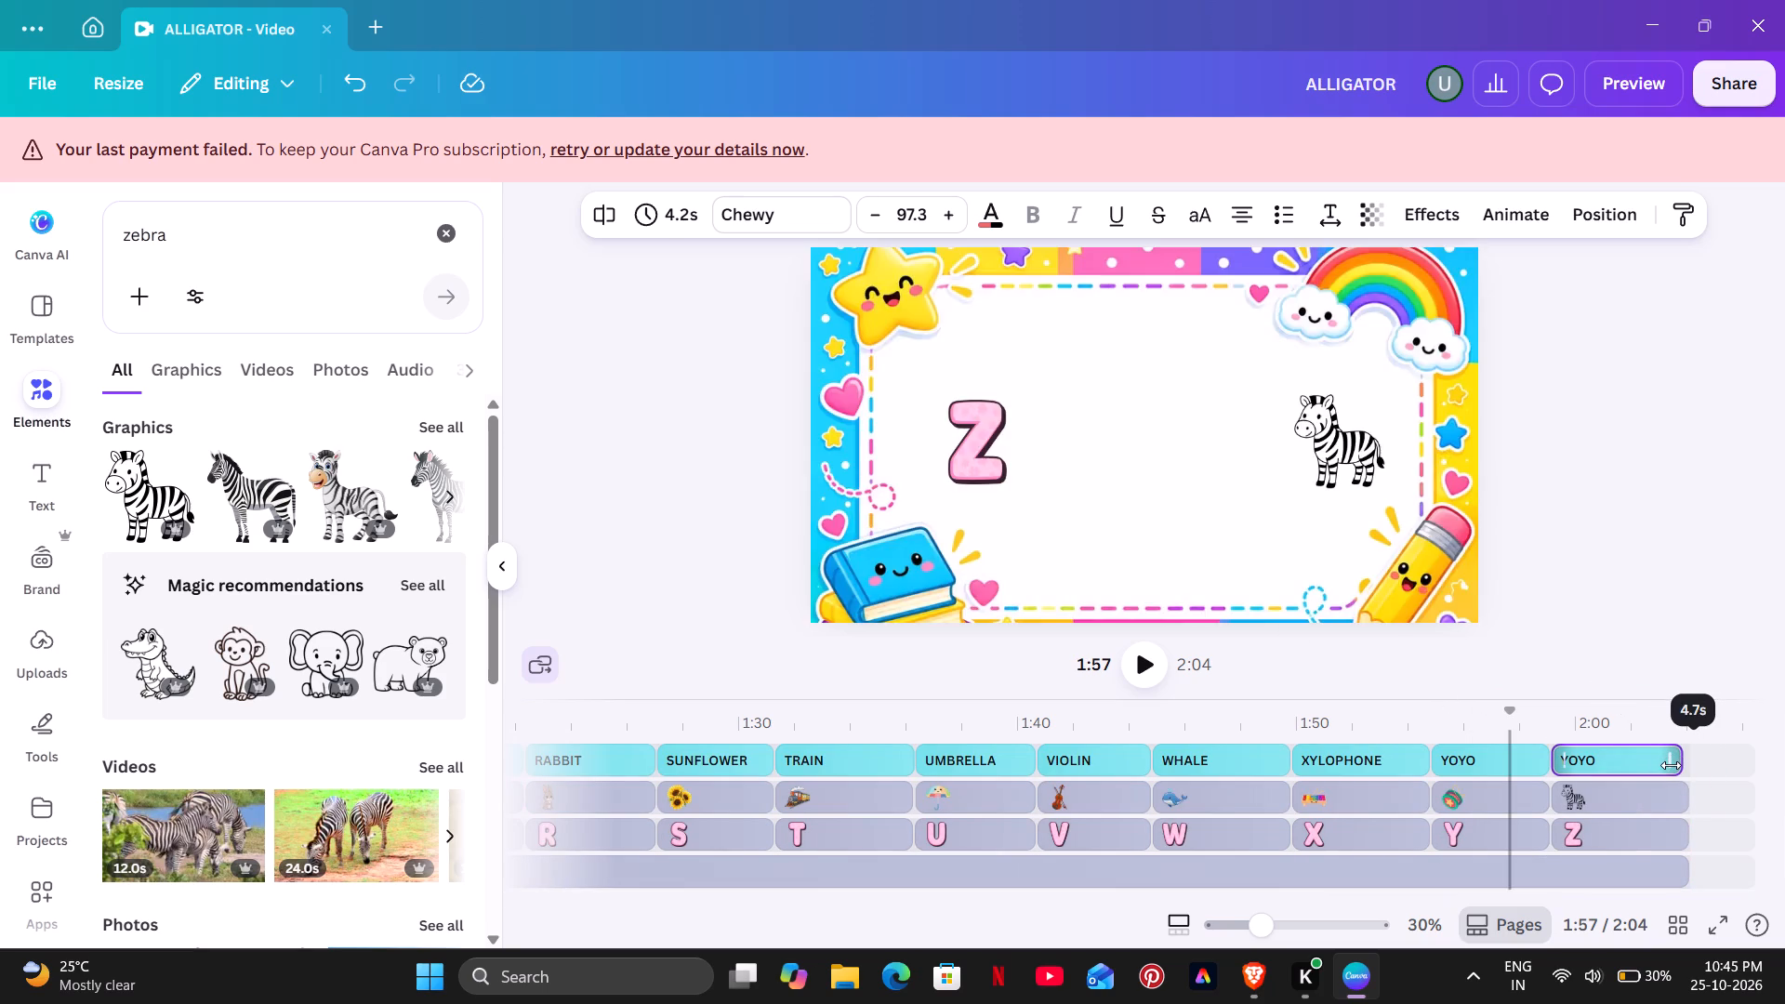
drag(1671, 765, 1687, 766)
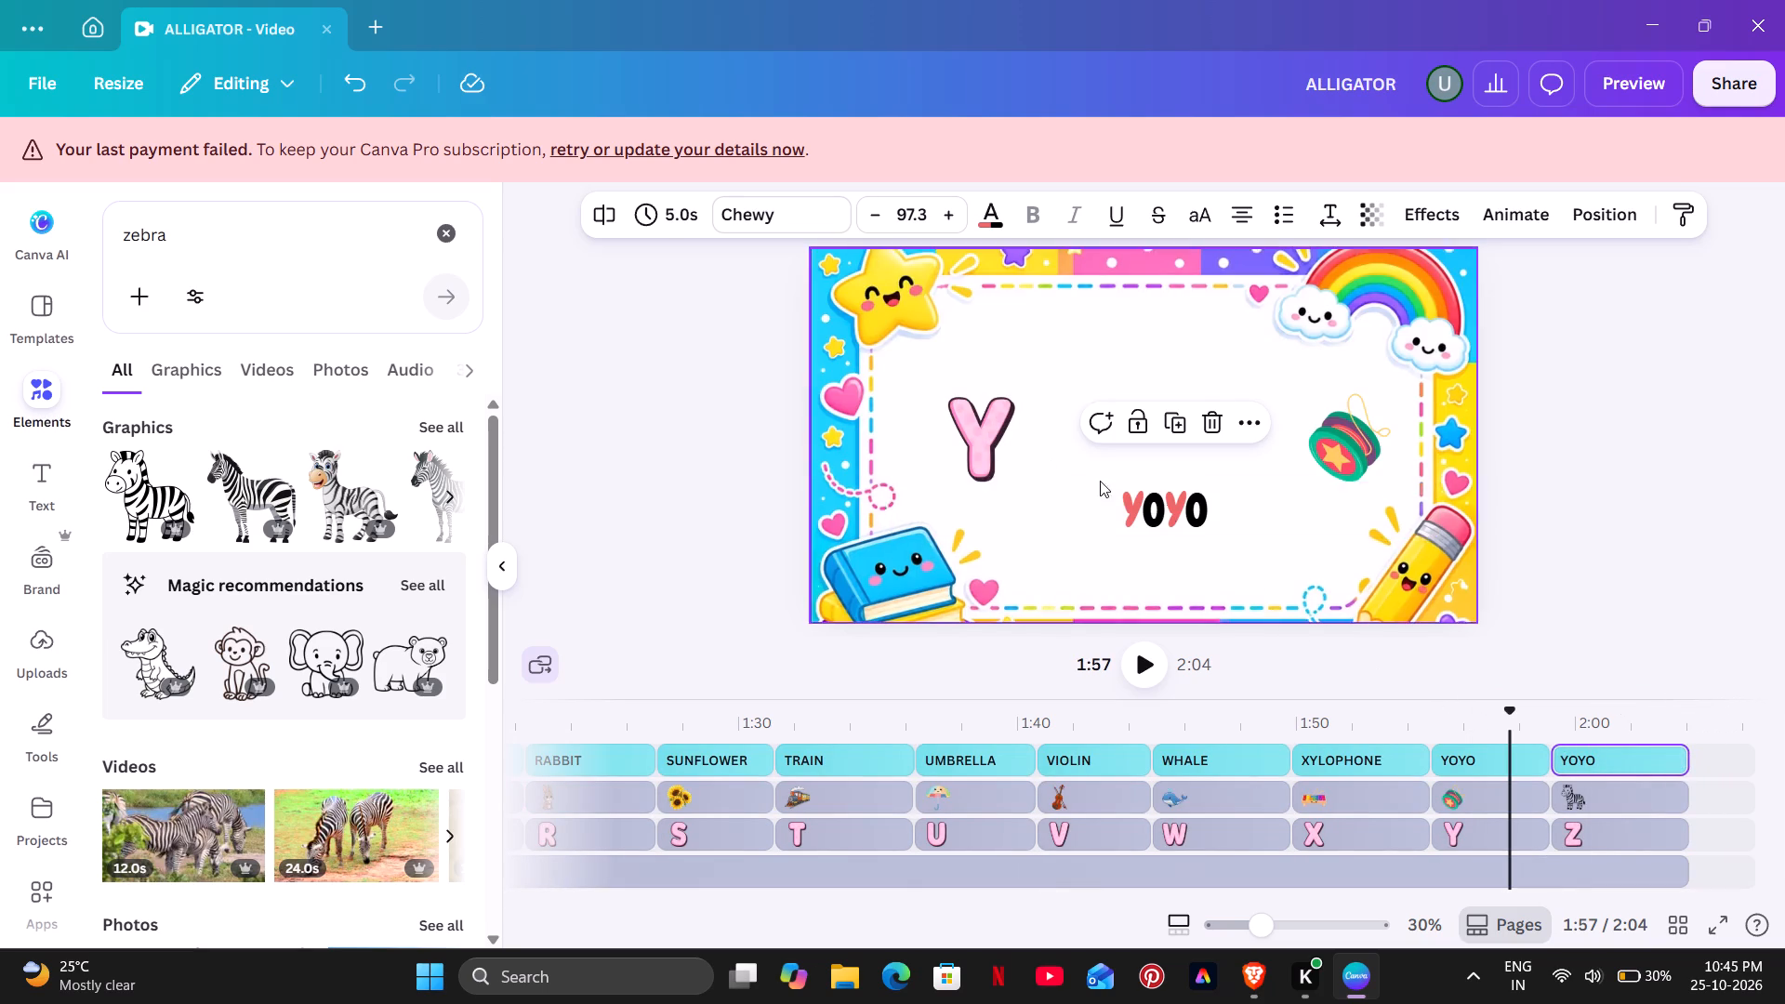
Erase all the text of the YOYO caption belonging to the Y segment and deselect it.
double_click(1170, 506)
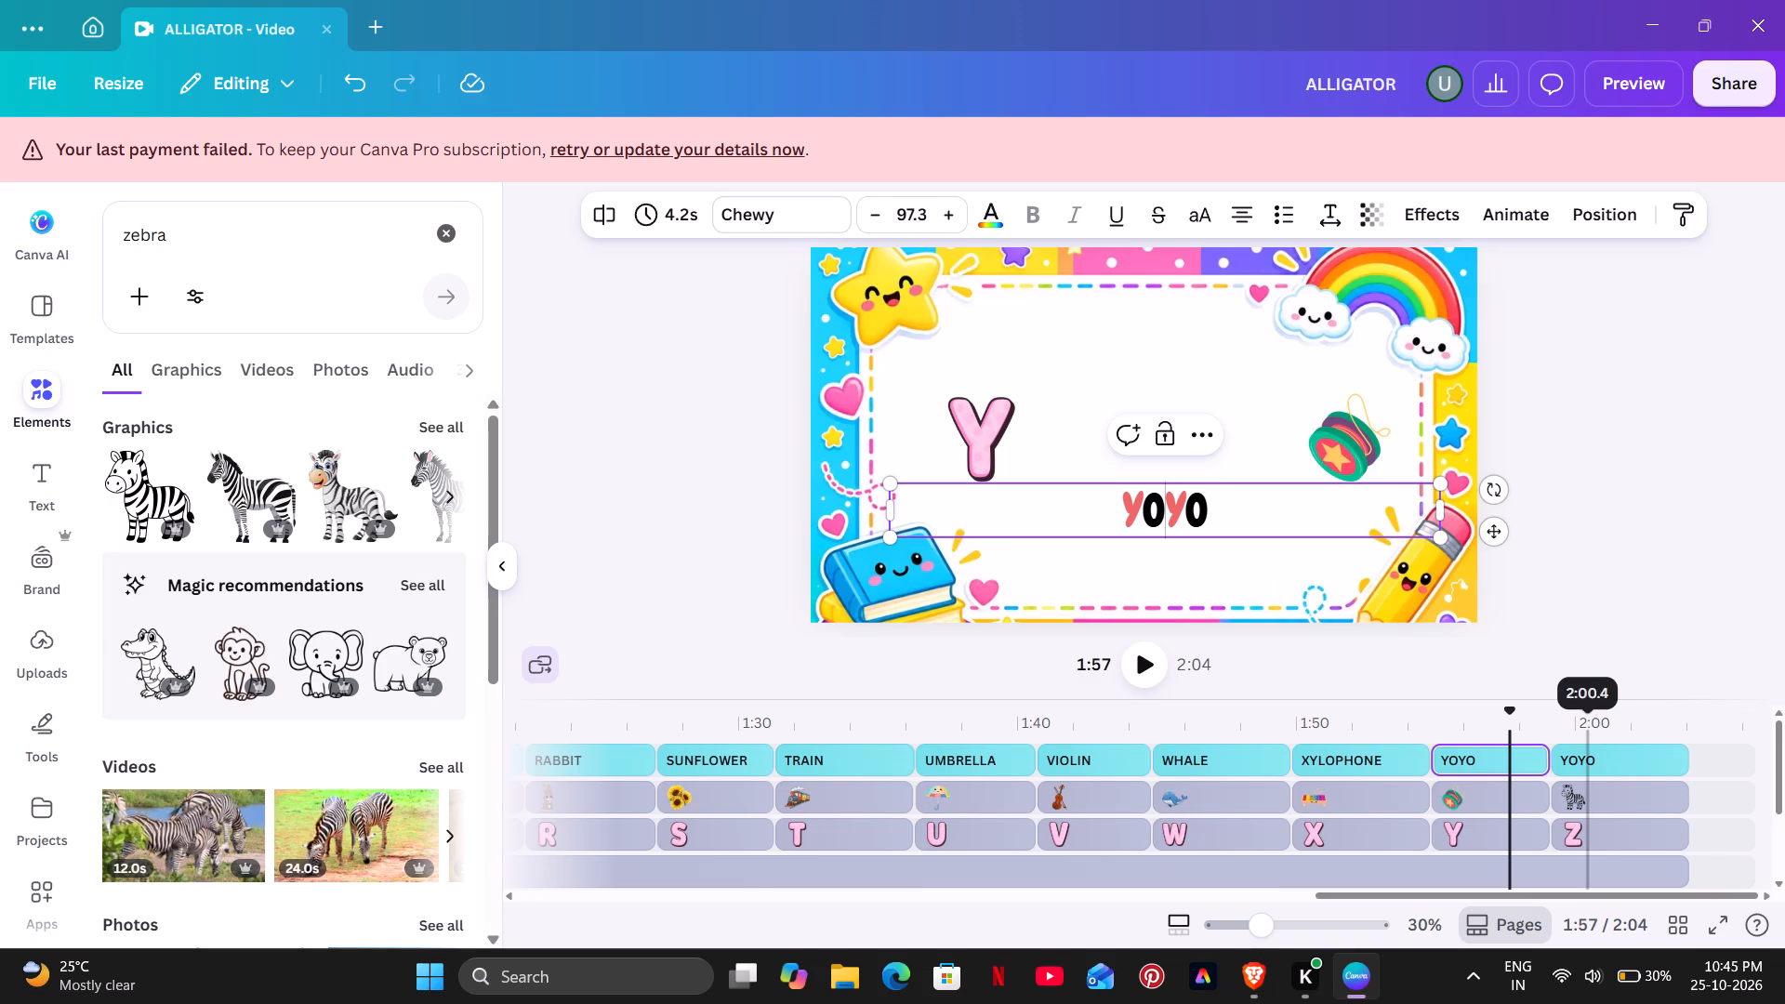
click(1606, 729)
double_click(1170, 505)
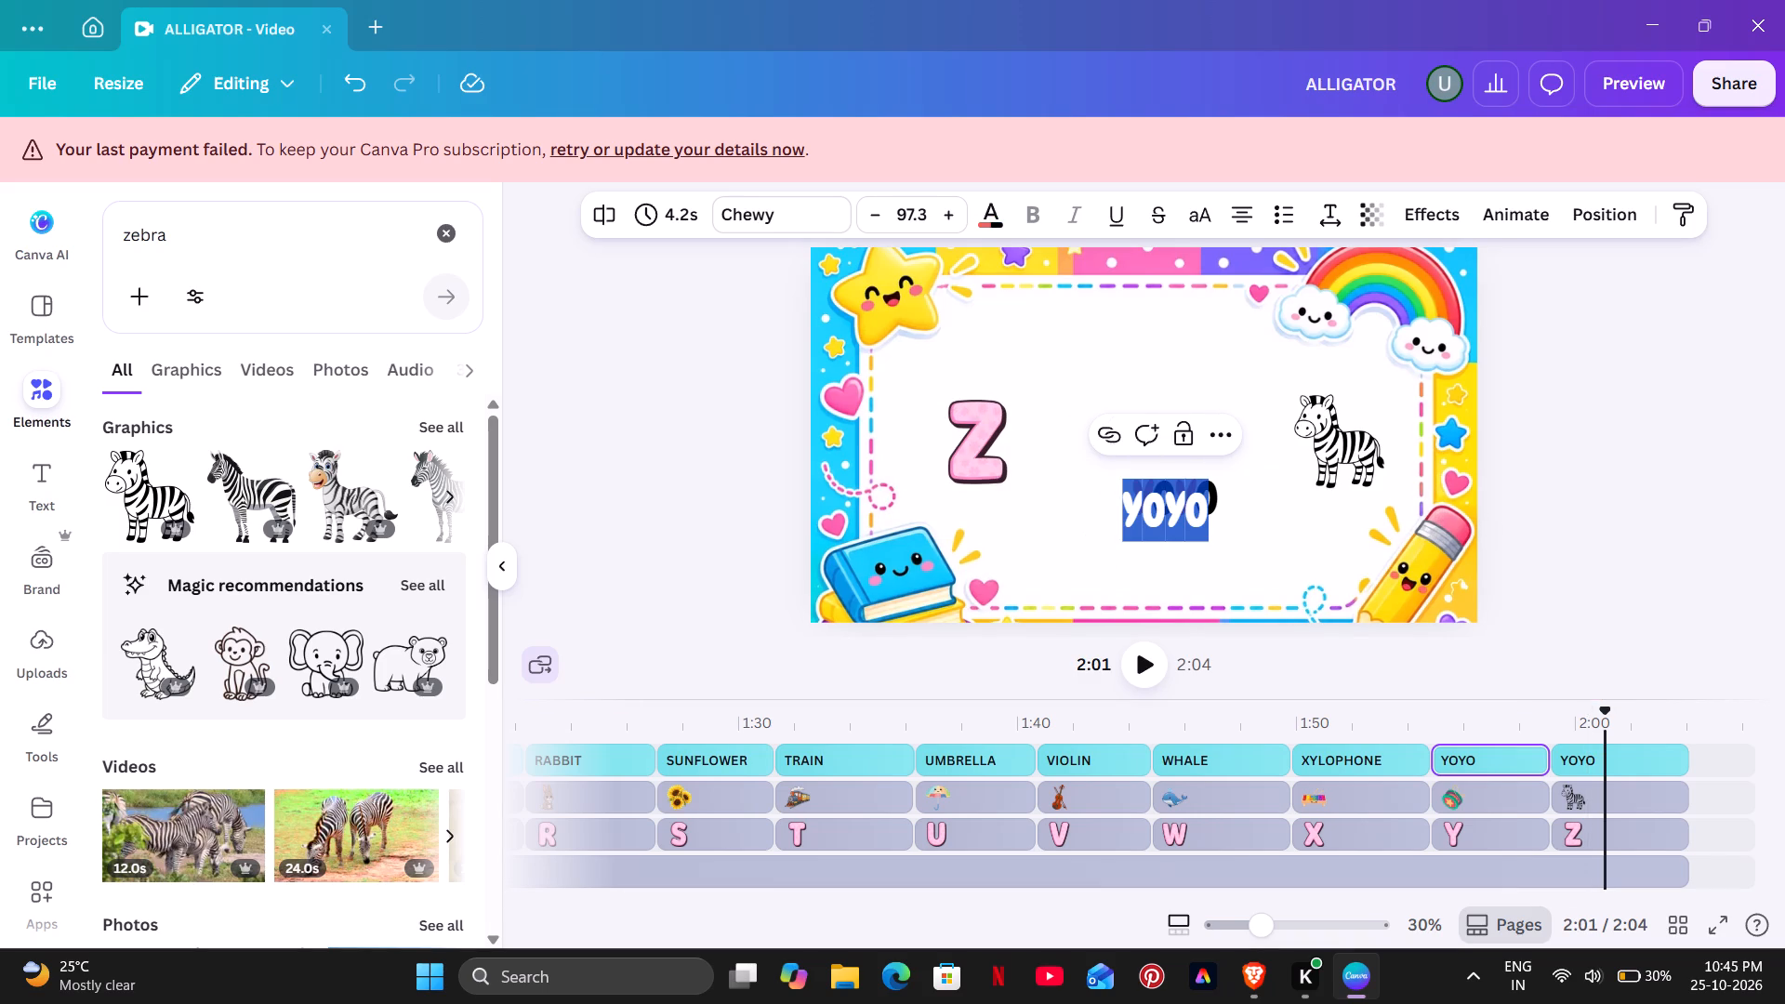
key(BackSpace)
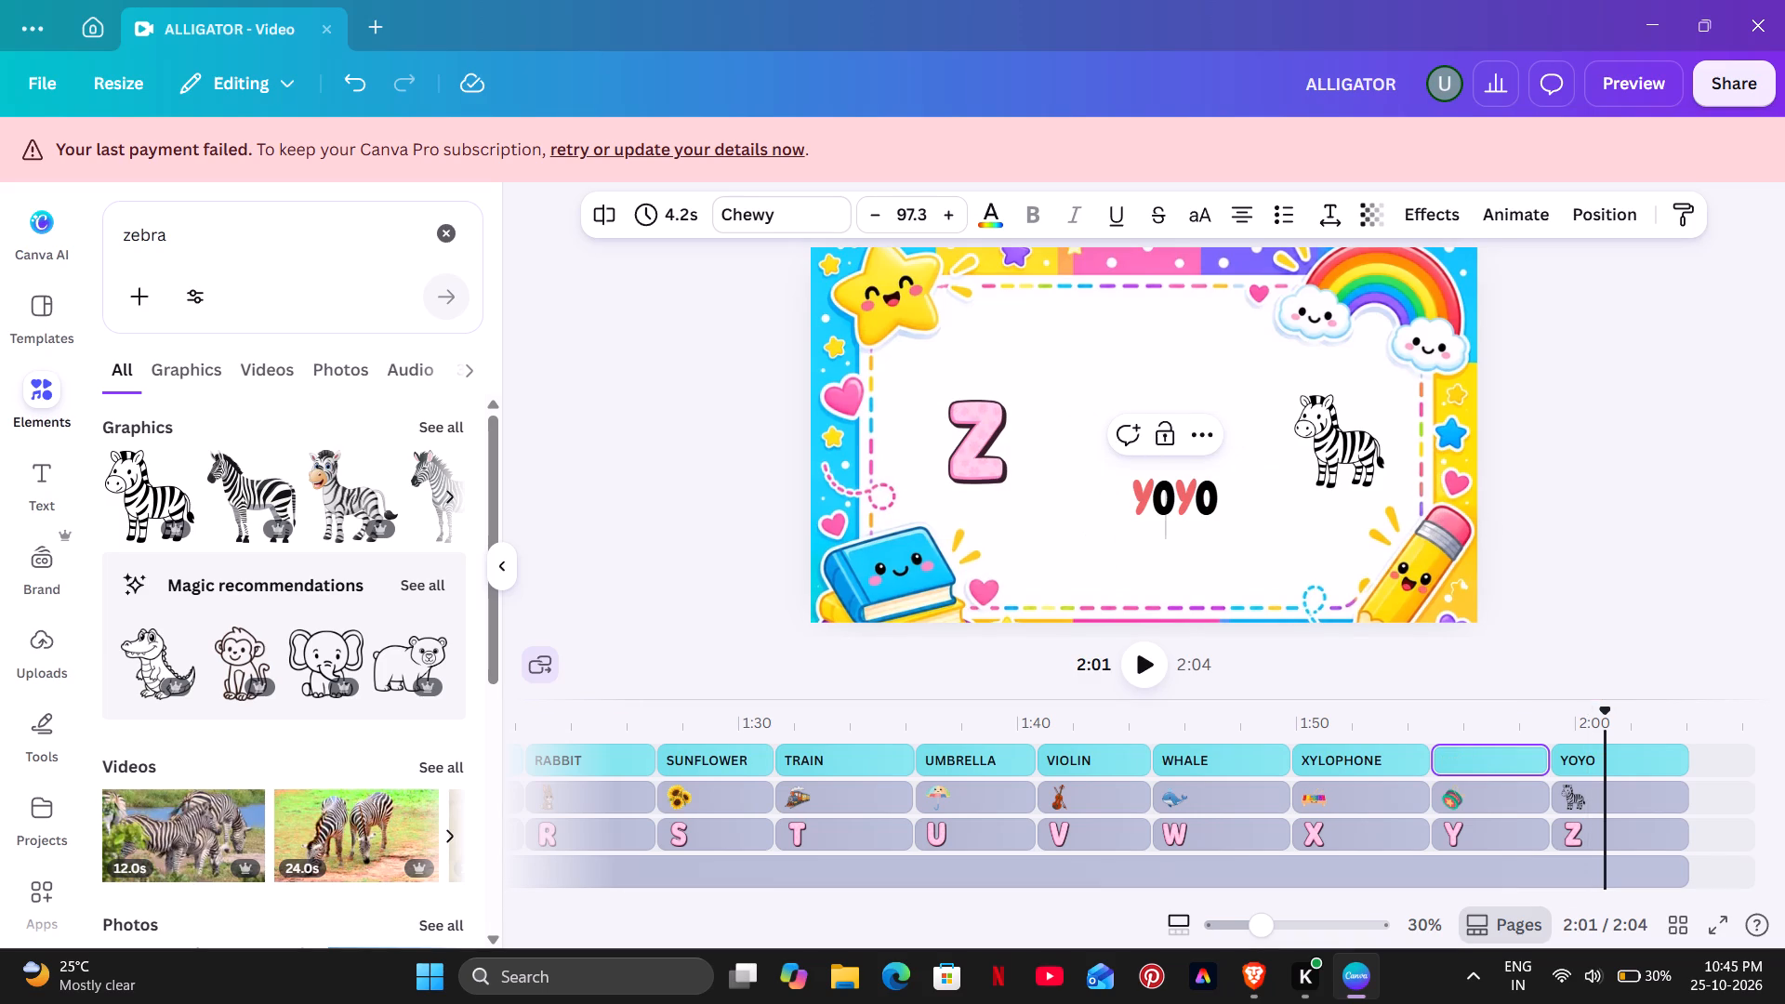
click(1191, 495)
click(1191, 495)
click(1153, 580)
Lower the YOYO caption on the Z segment slightly and replace its text with ZEBRA.
drag(1153, 501, 1142, 519)
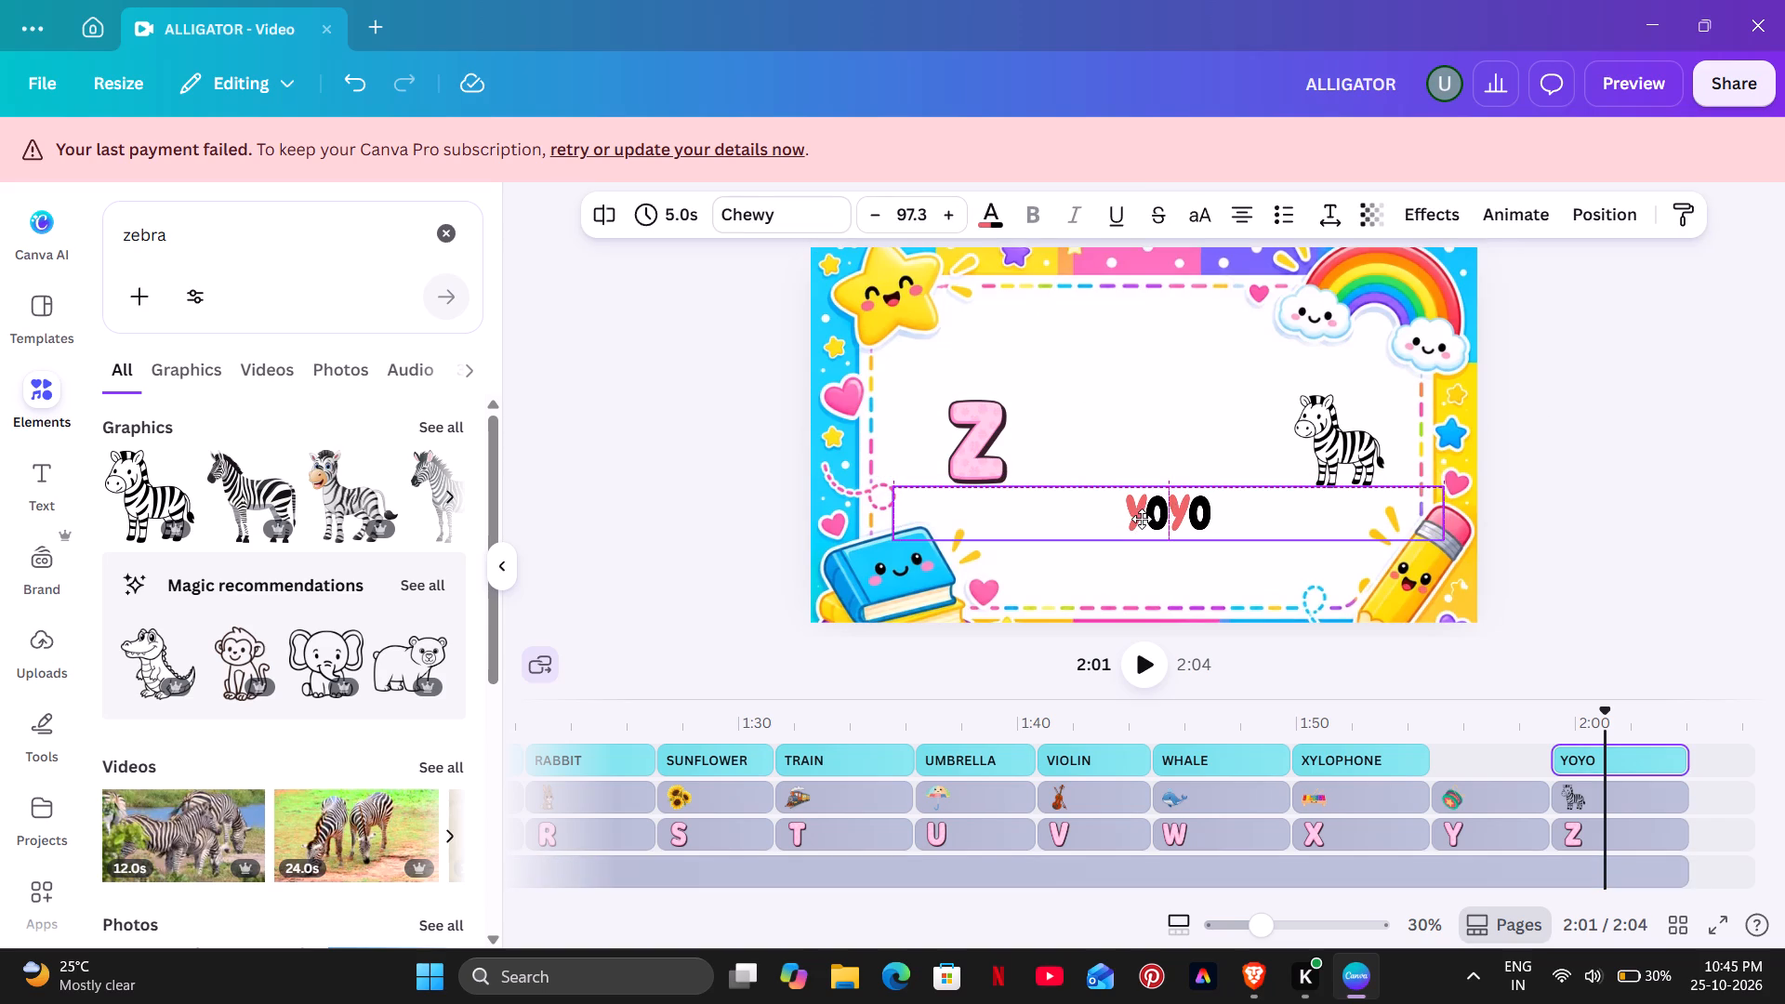
drag(1142, 519, 1151, 512)
double_click(1155, 509)
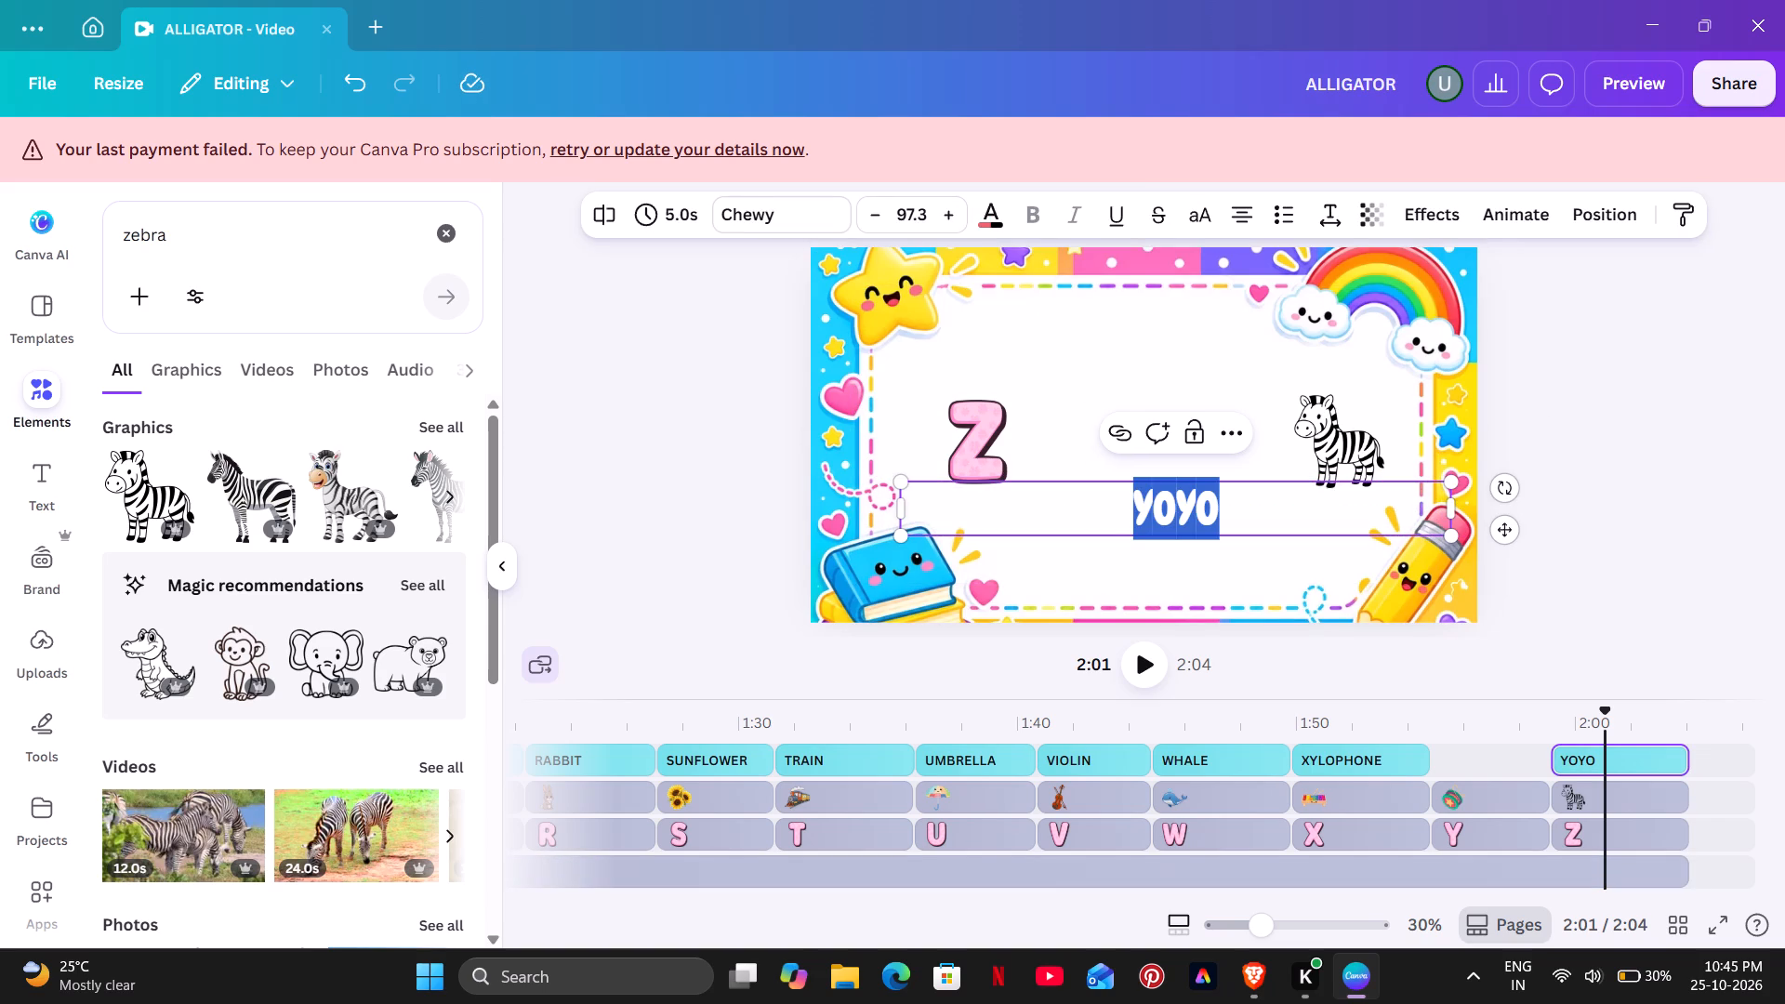
key(BackSpace)
text(ZEBRA)
Color the first letter Z of the ZEBRA caption light brown.
drag(1133, 509, 1108, 525)
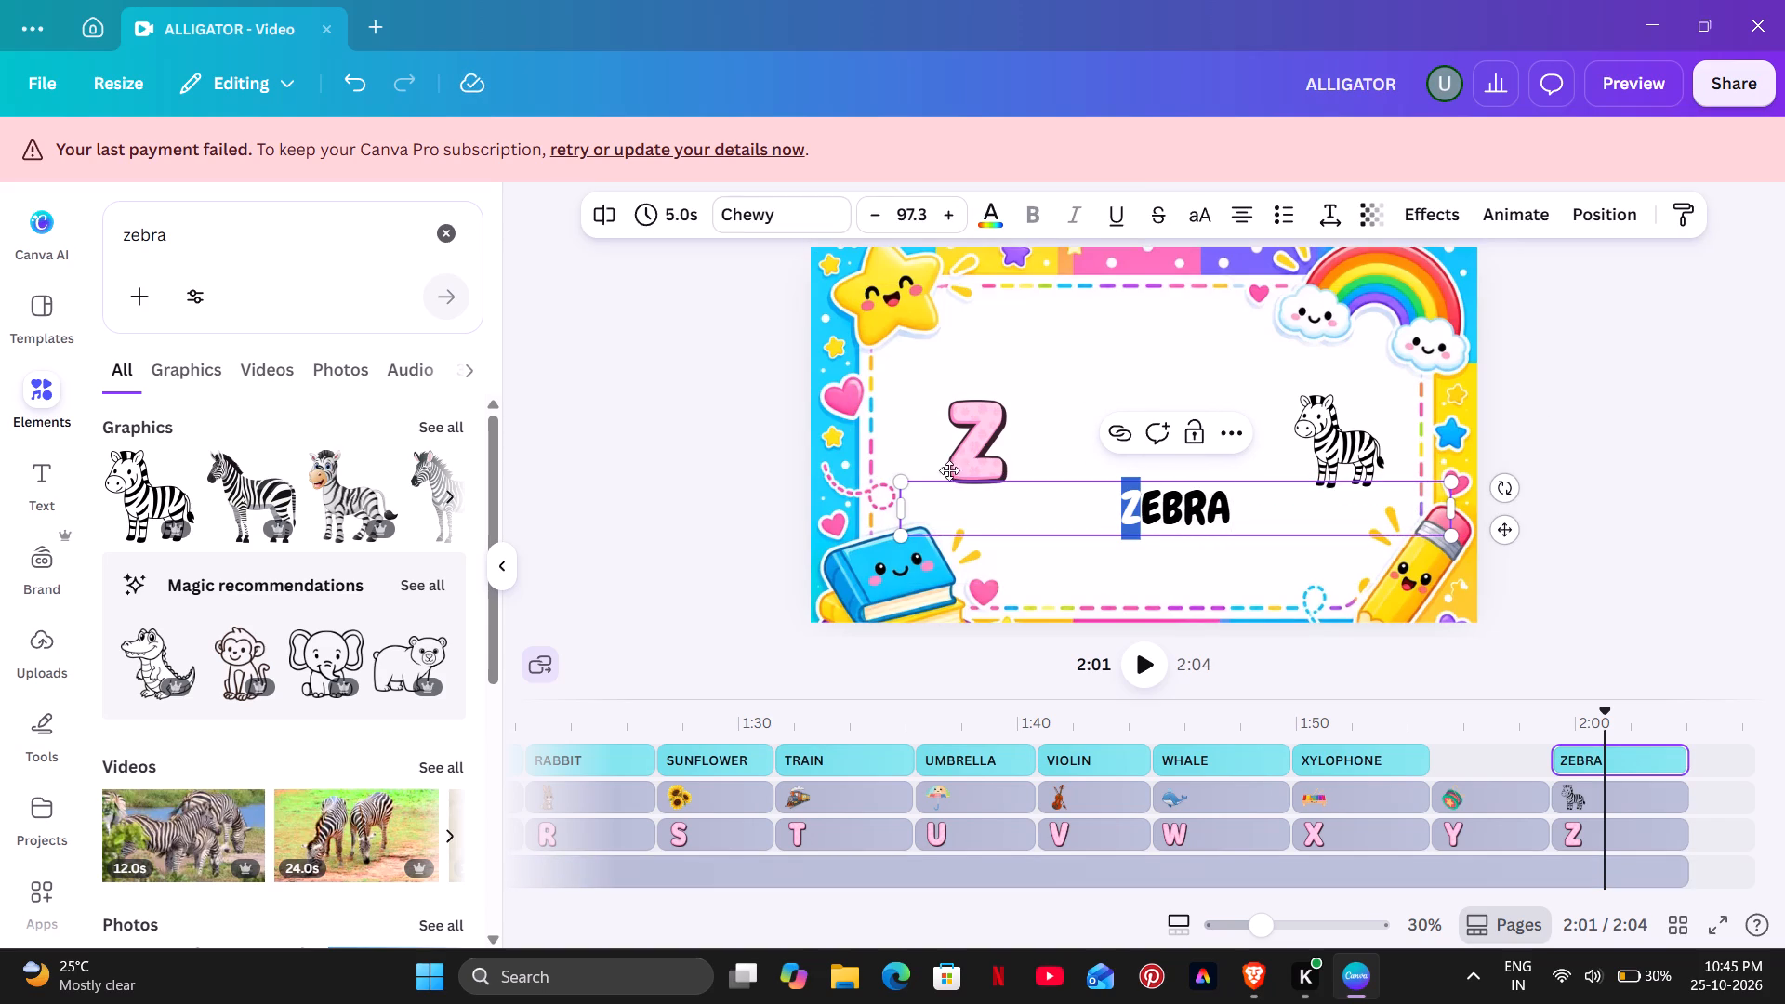
click(1002, 225)
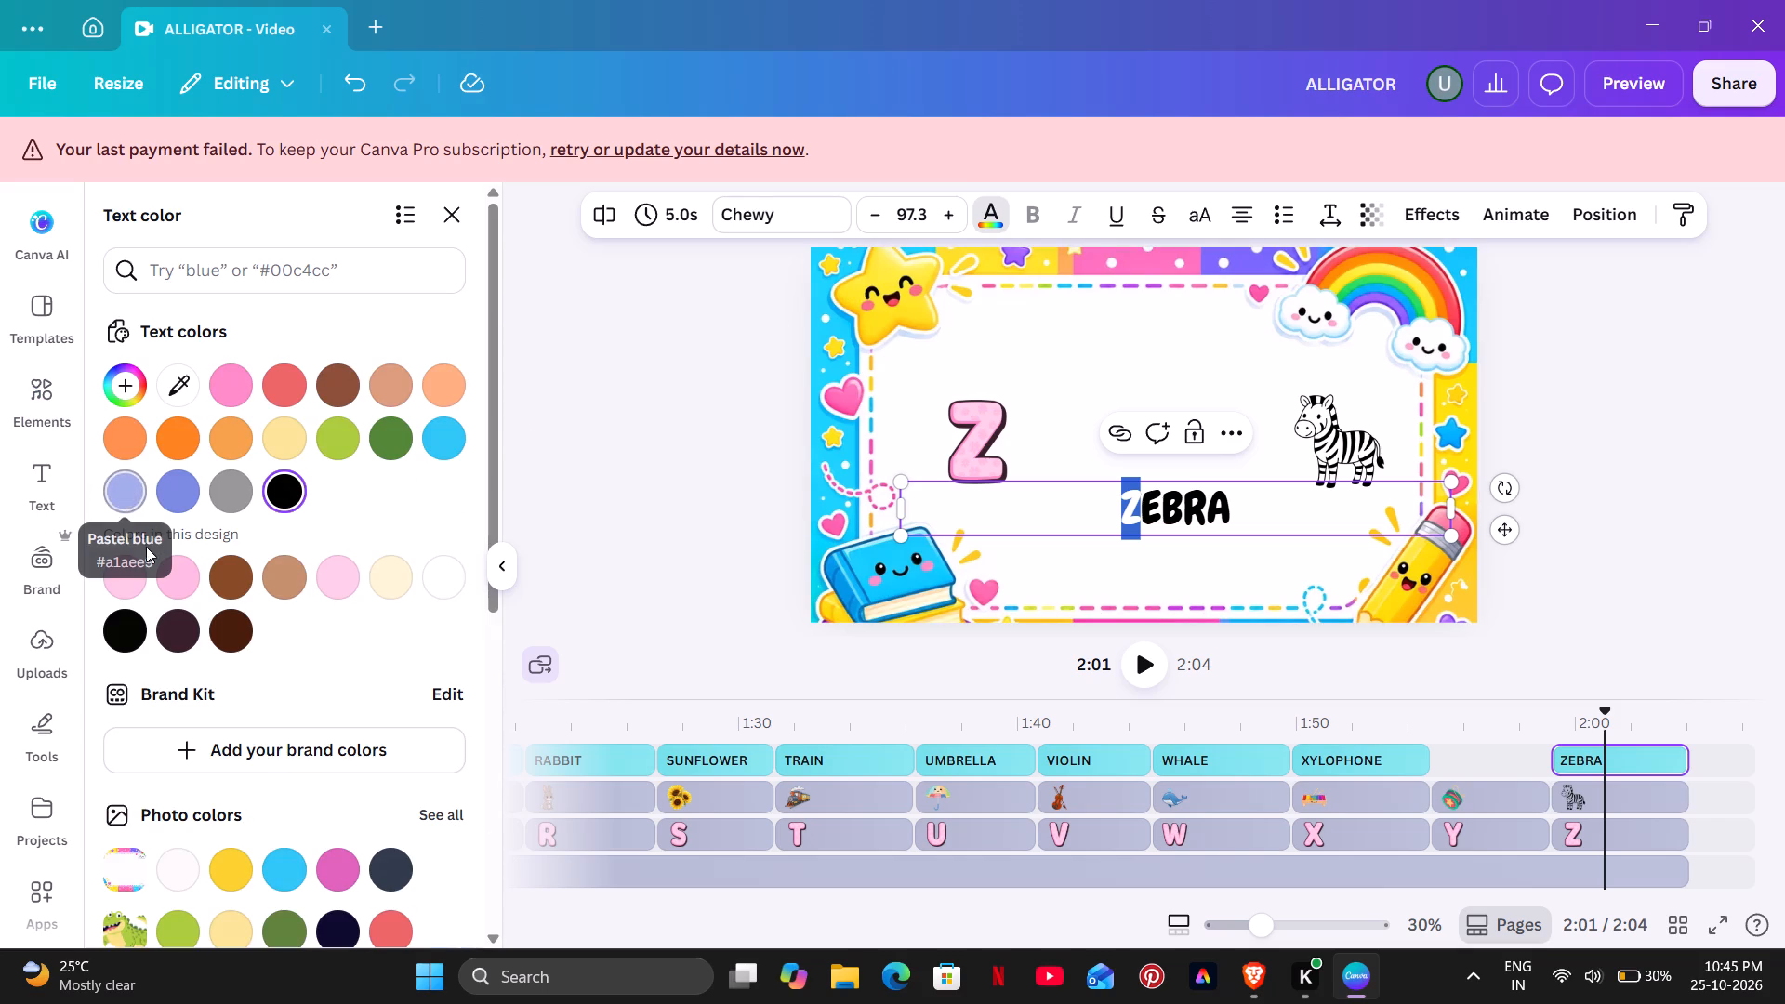
click(146, 581)
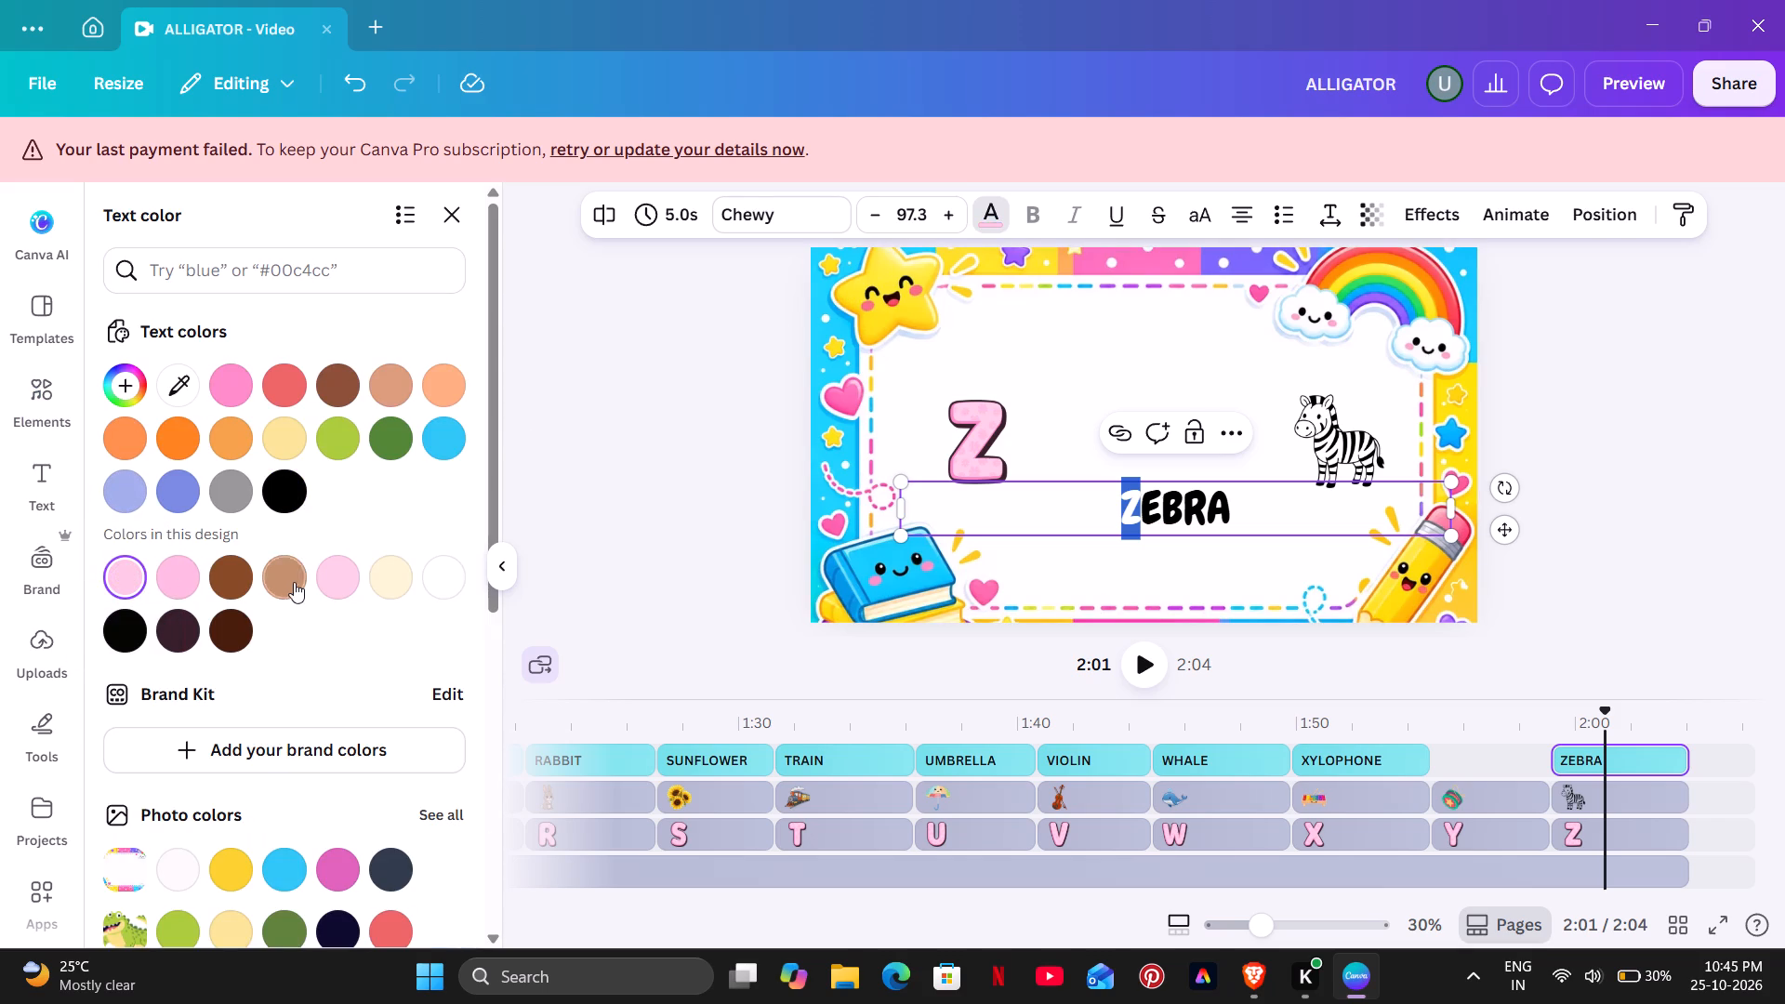
click(285, 576)
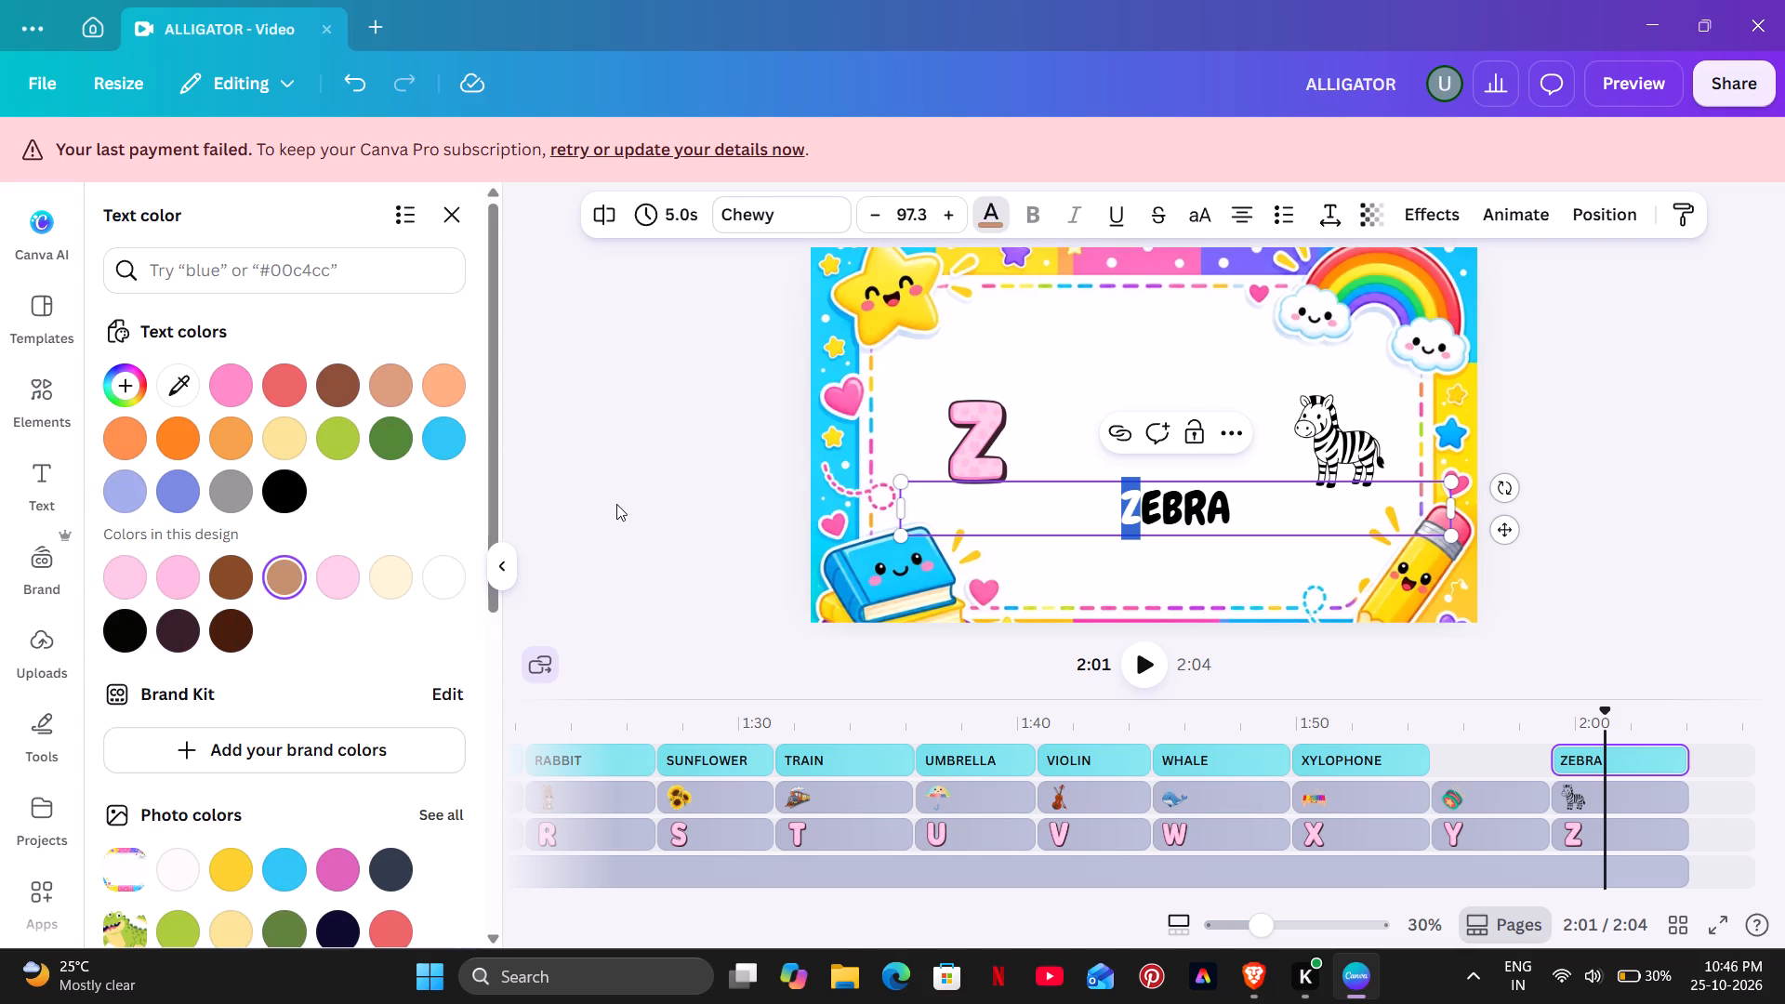
click(616, 504)
click(616, 504)
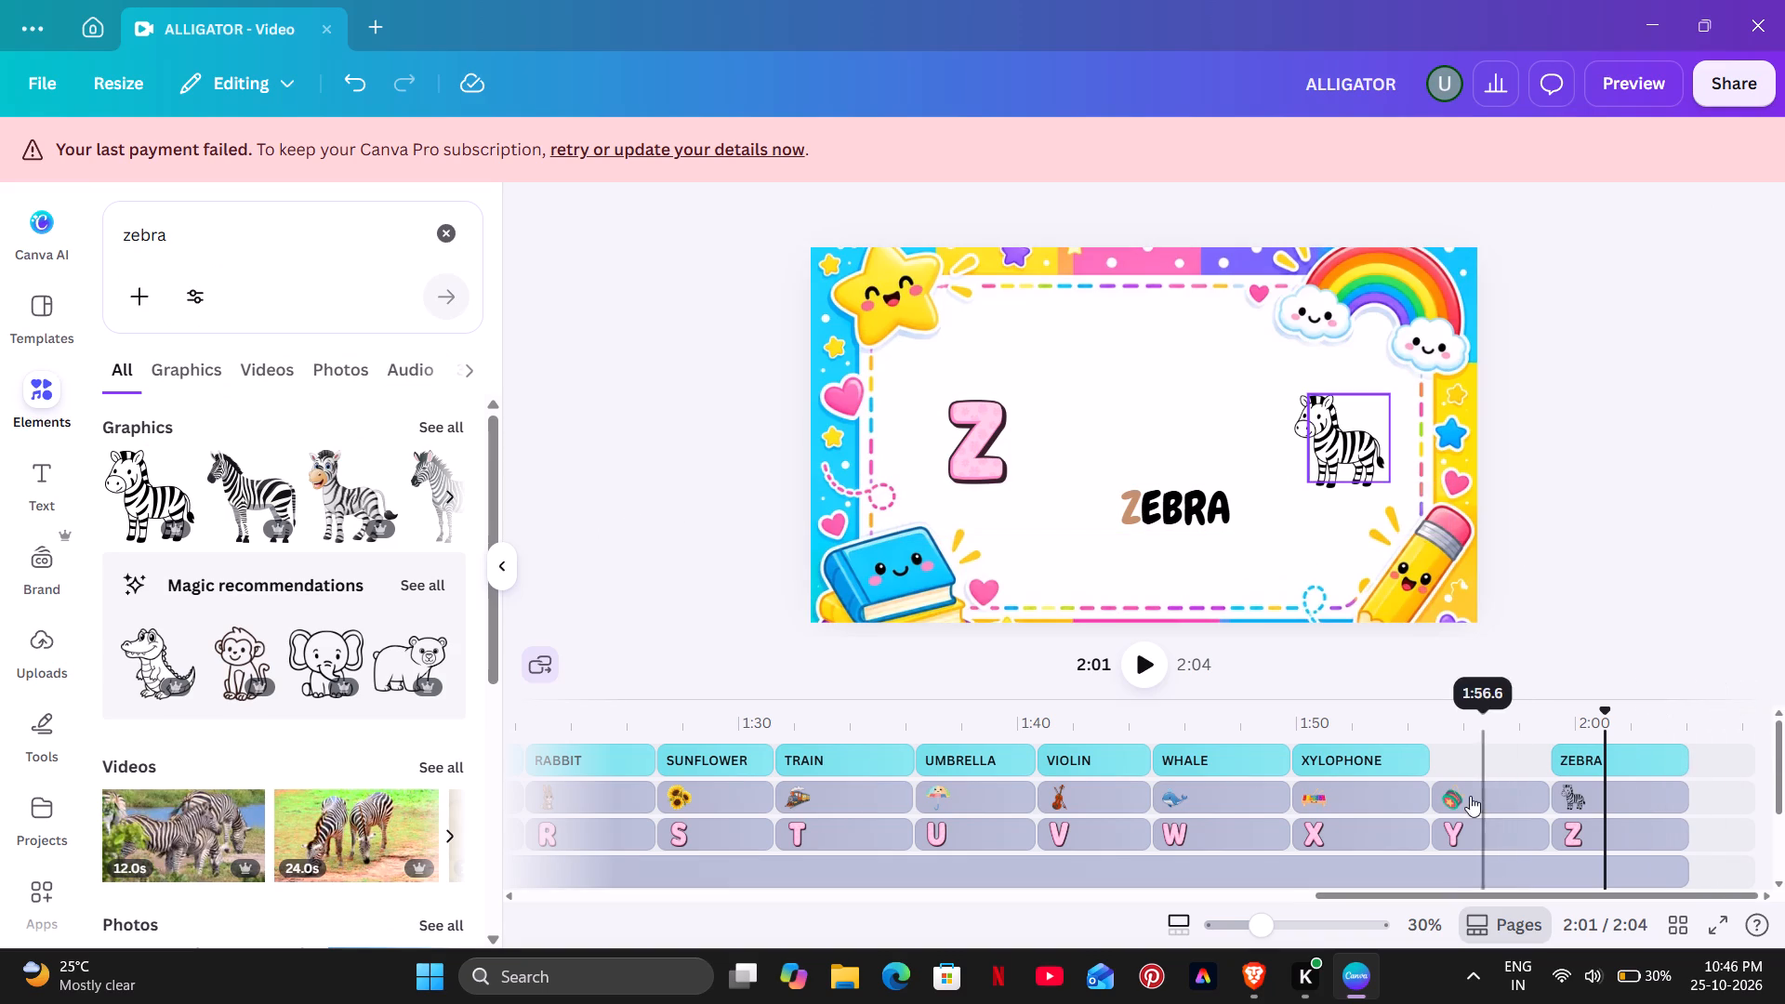
Duplicate the ZEBRA caption over the Y segment, trim the copy to 4.2 s, and place it in the caption track.
scroll(1386, 779, up, 1)
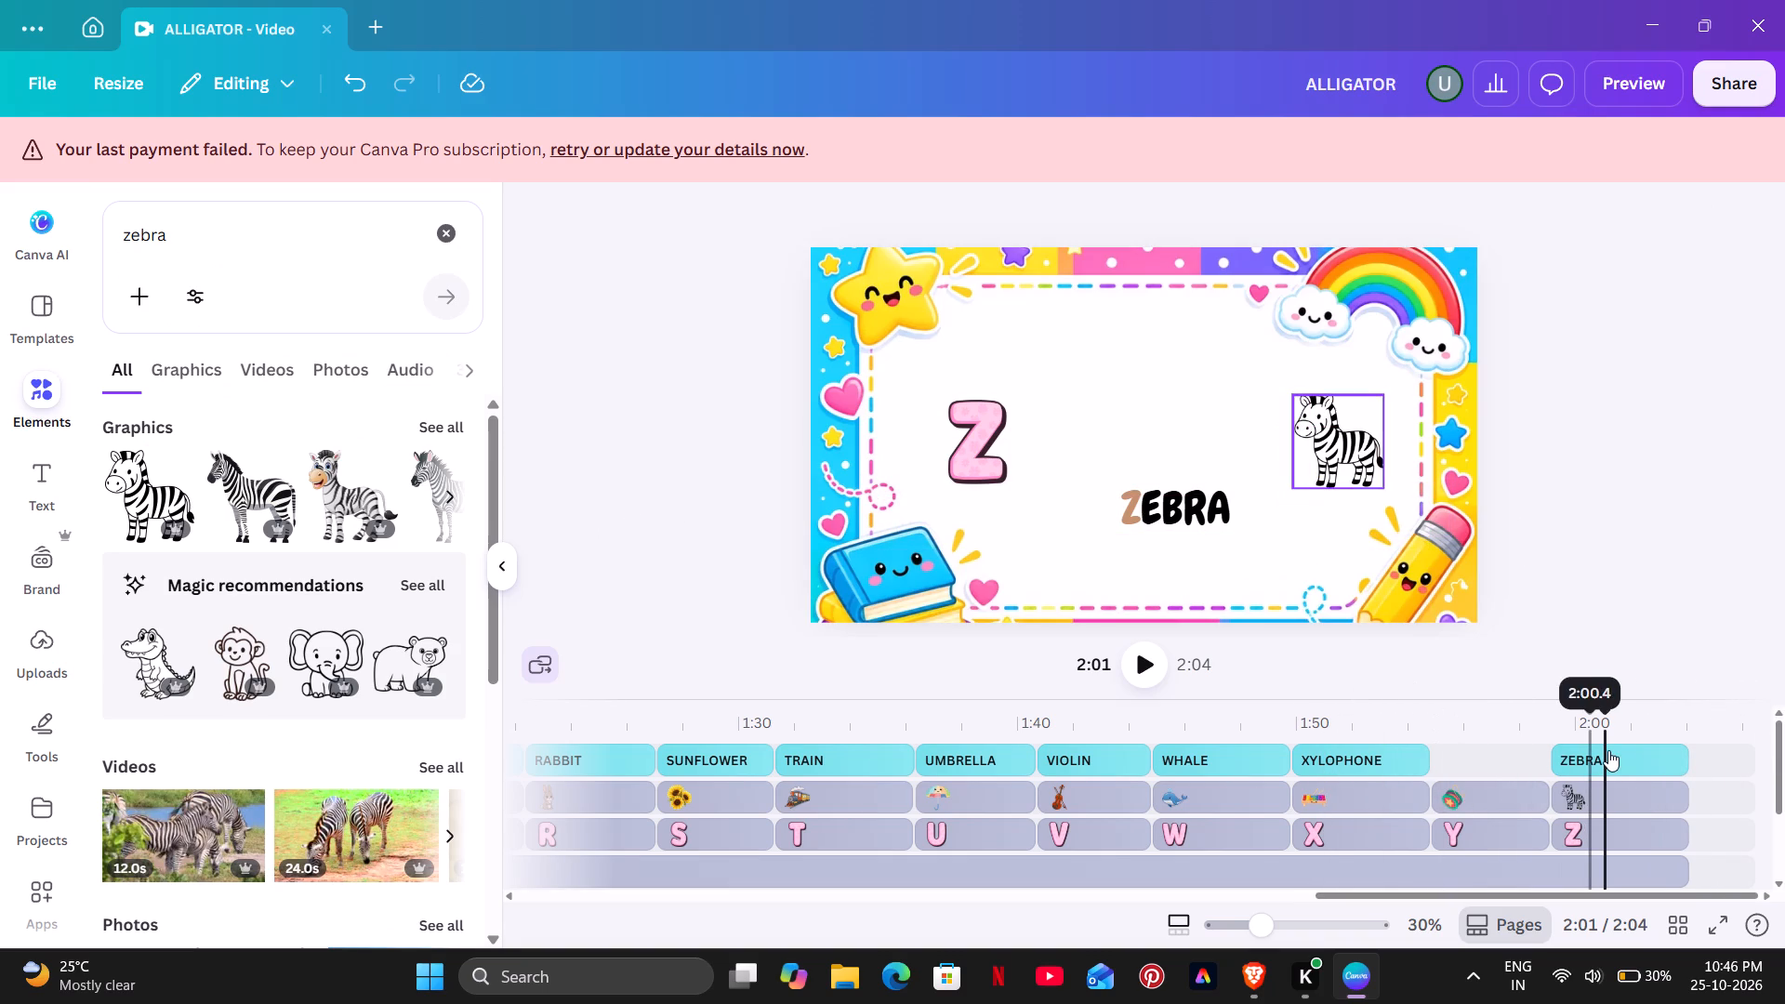
click(1608, 750)
click(1180, 429)
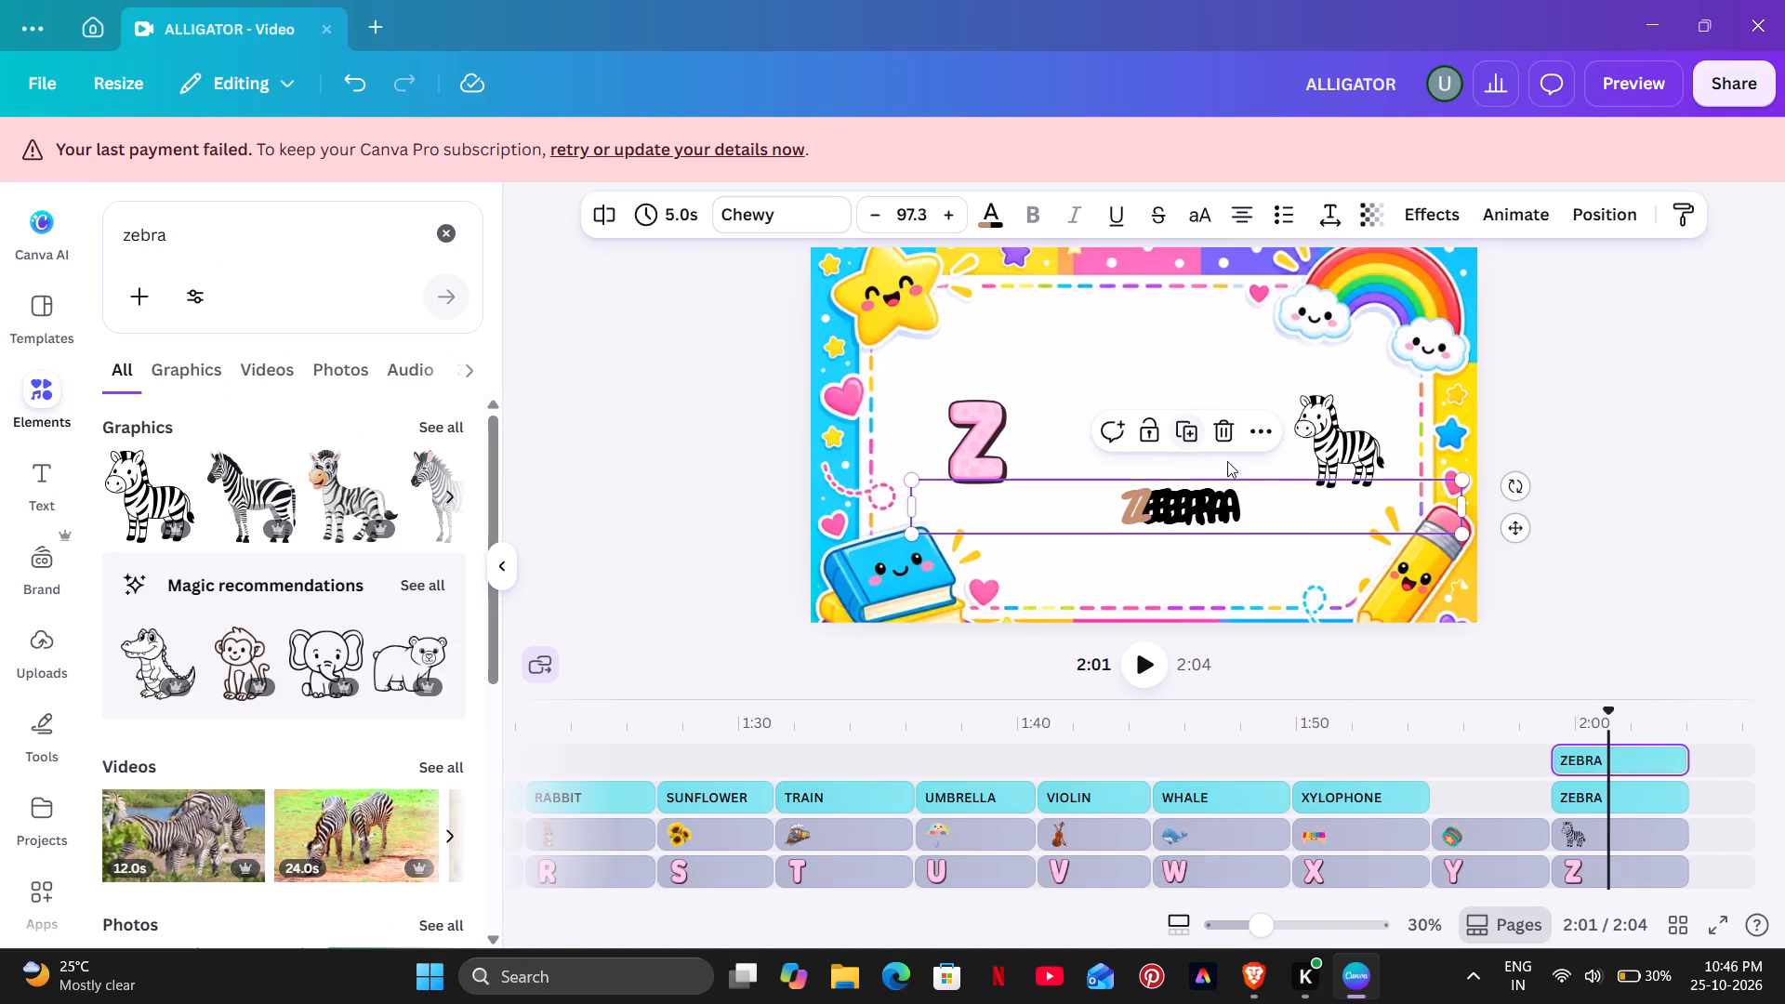
drag(1598, 763, 1503, 785)
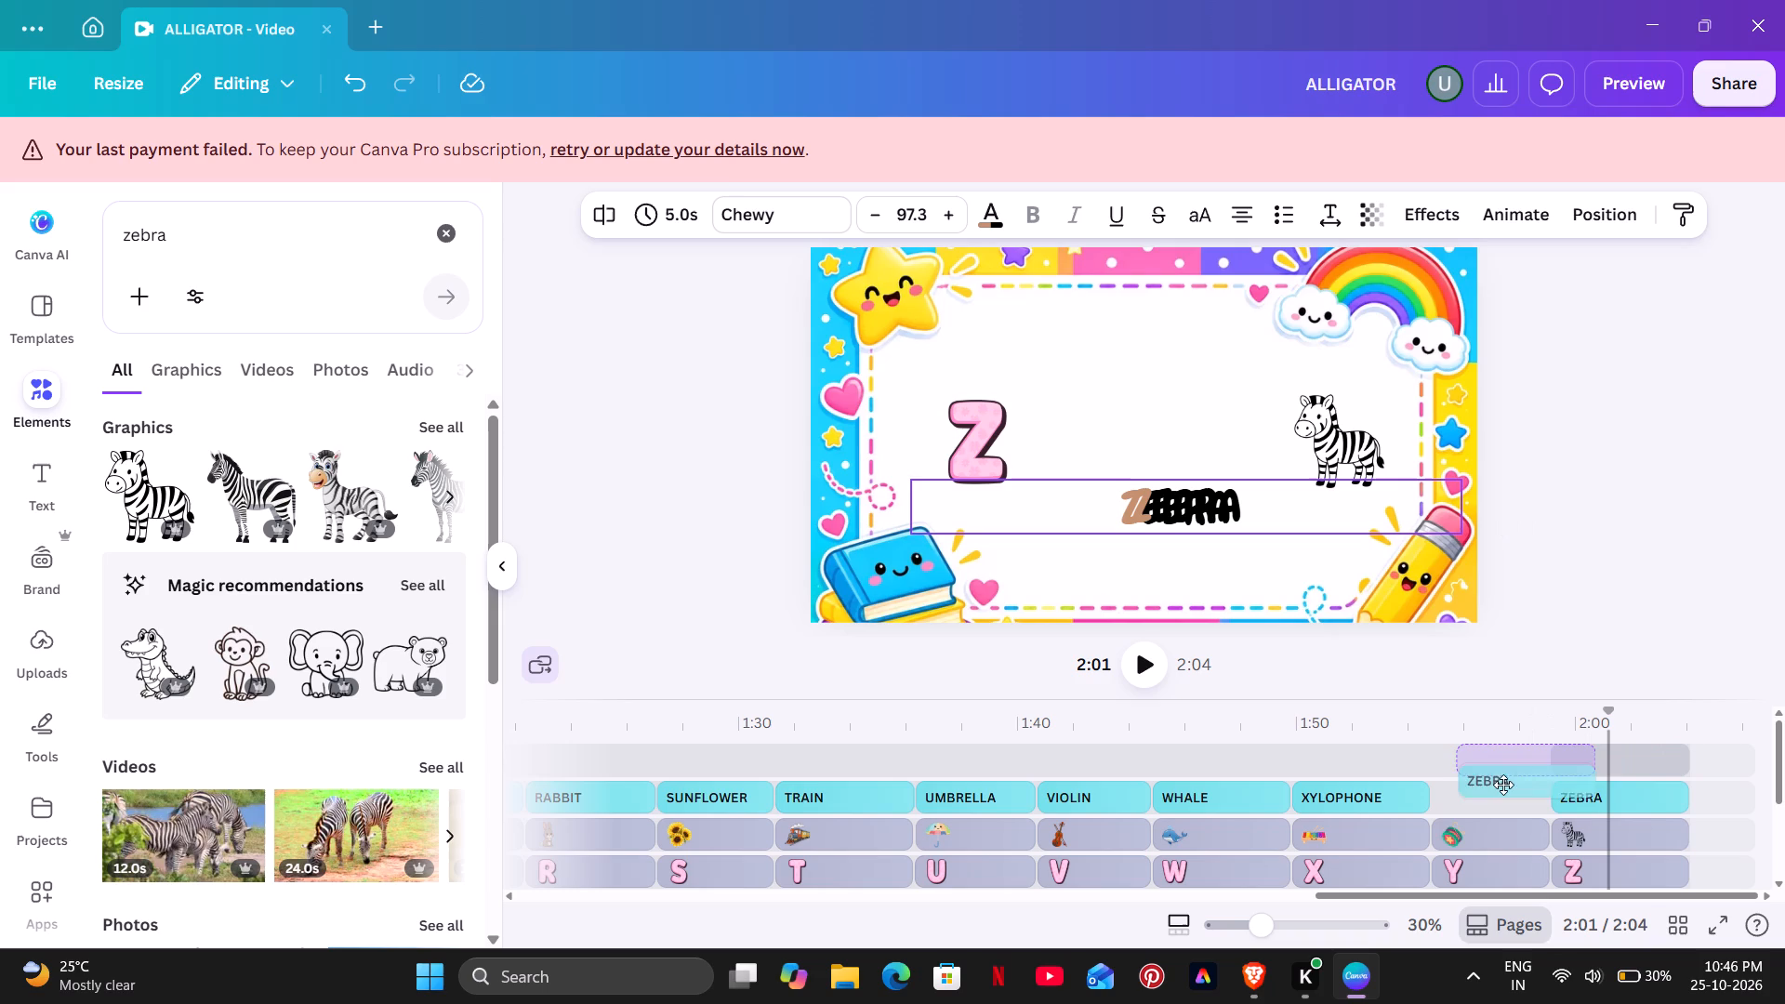
drag(1503, 785, 1481, 798)
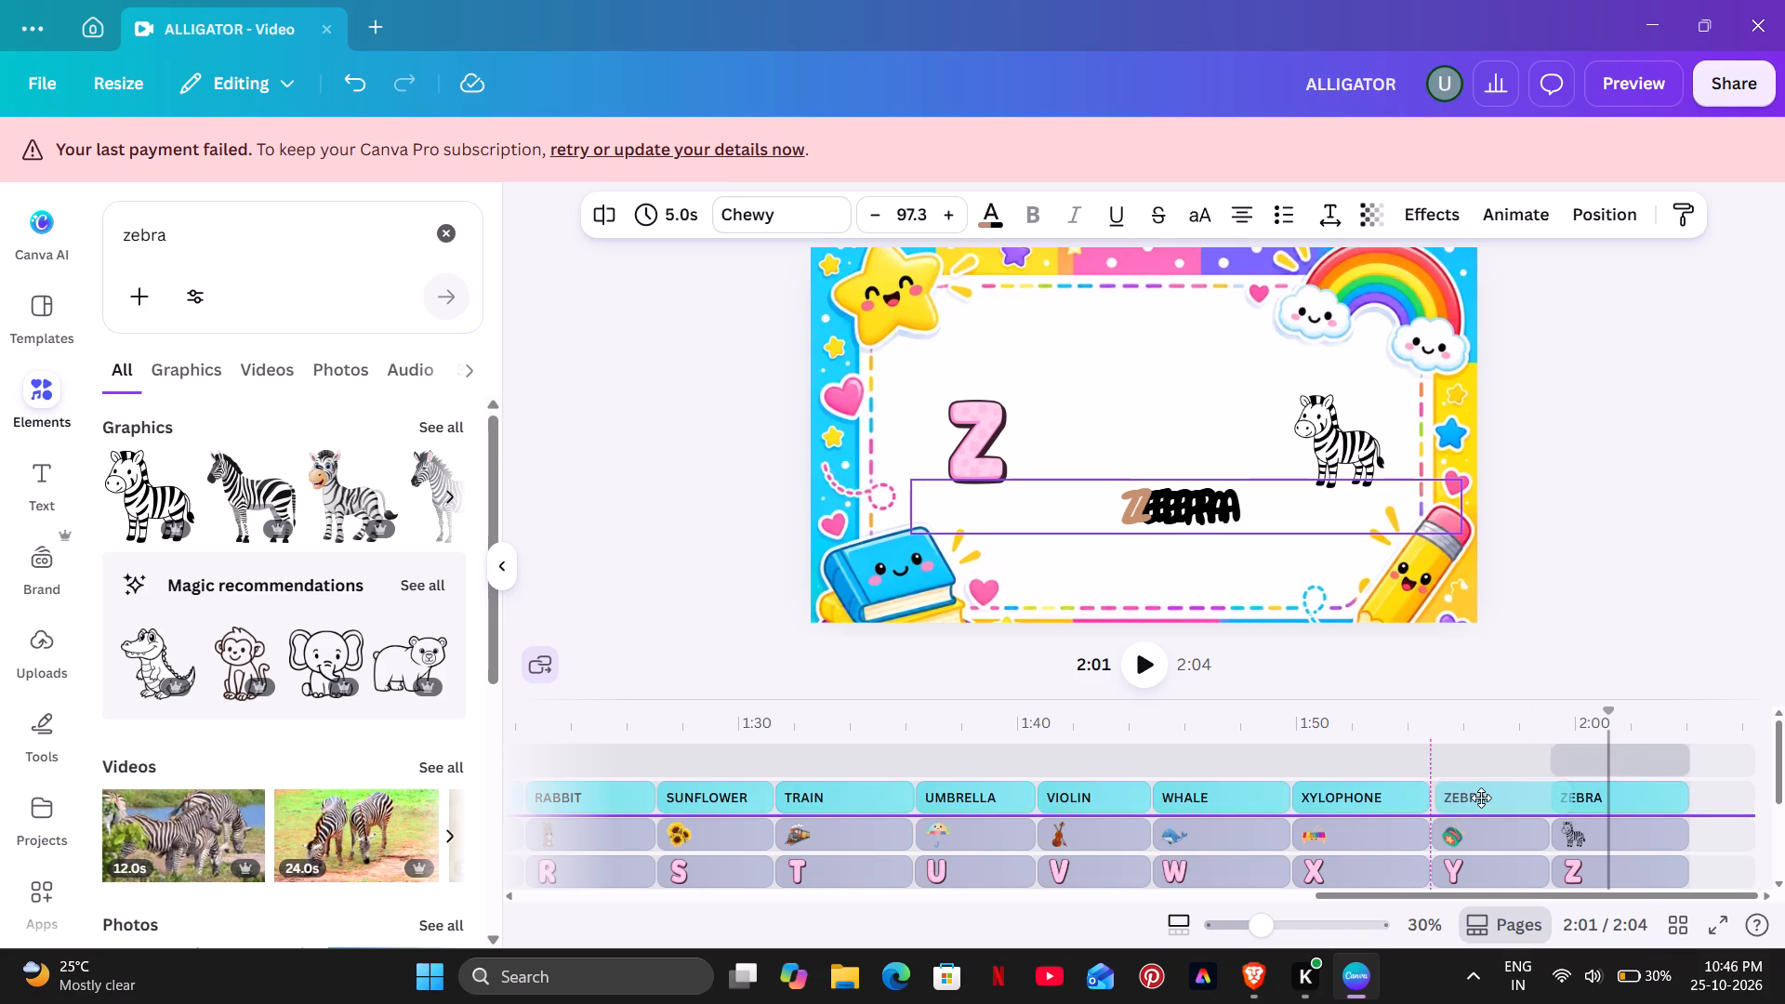
drag(1481, 798, 1481, 791)
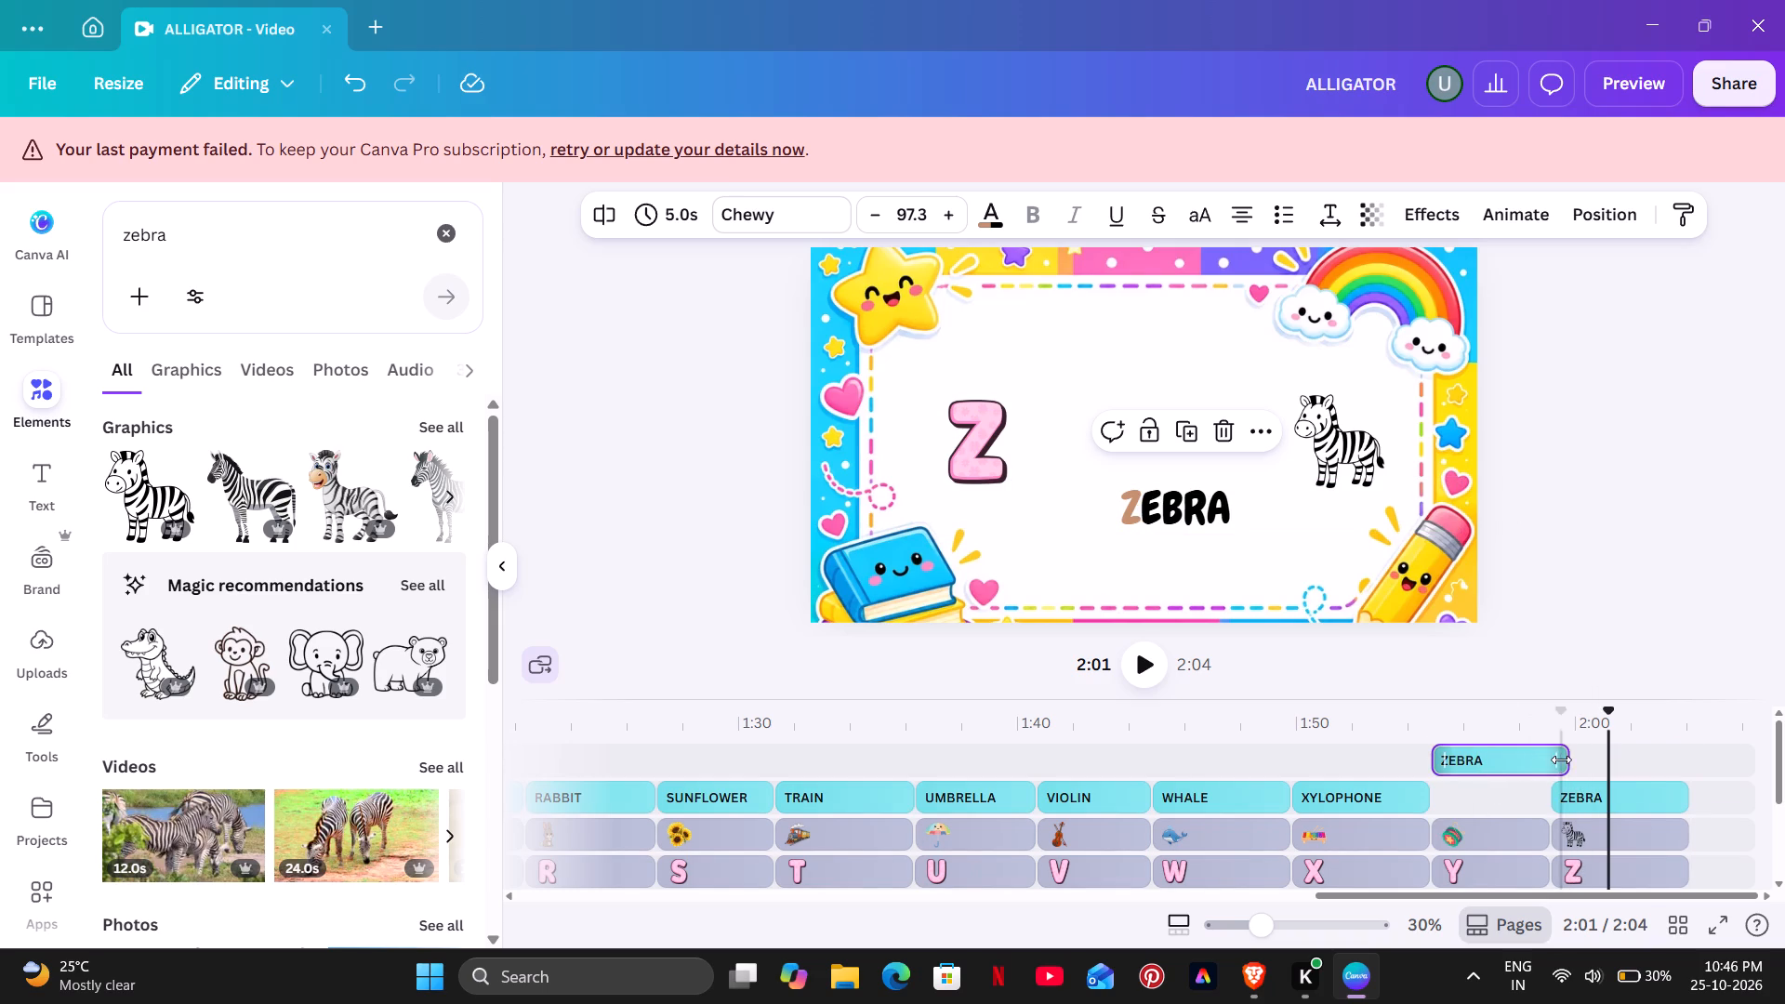
drag(1561, 760, 1546, 764)
drag(1499, 756, 1501, 776)
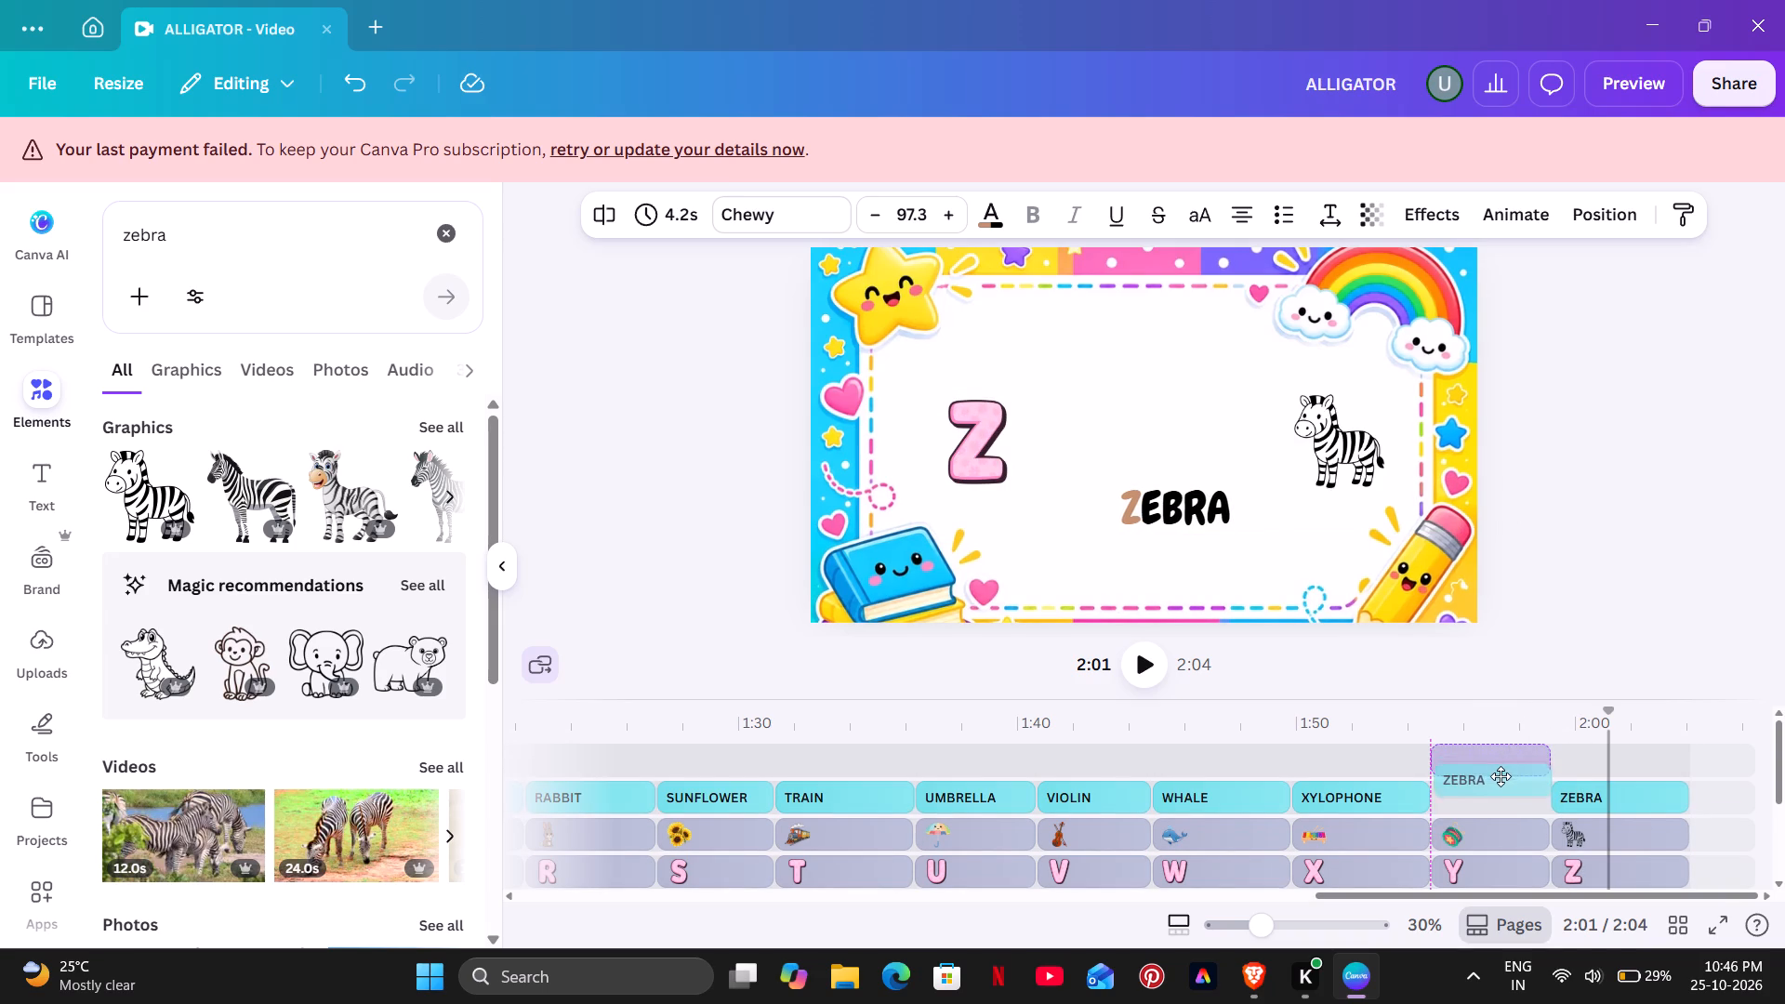
drag(1501, 776, 1501, 784)
Replace the text of the ZEBRA copy on the Y segment with YOYO.
click(1492, 735)
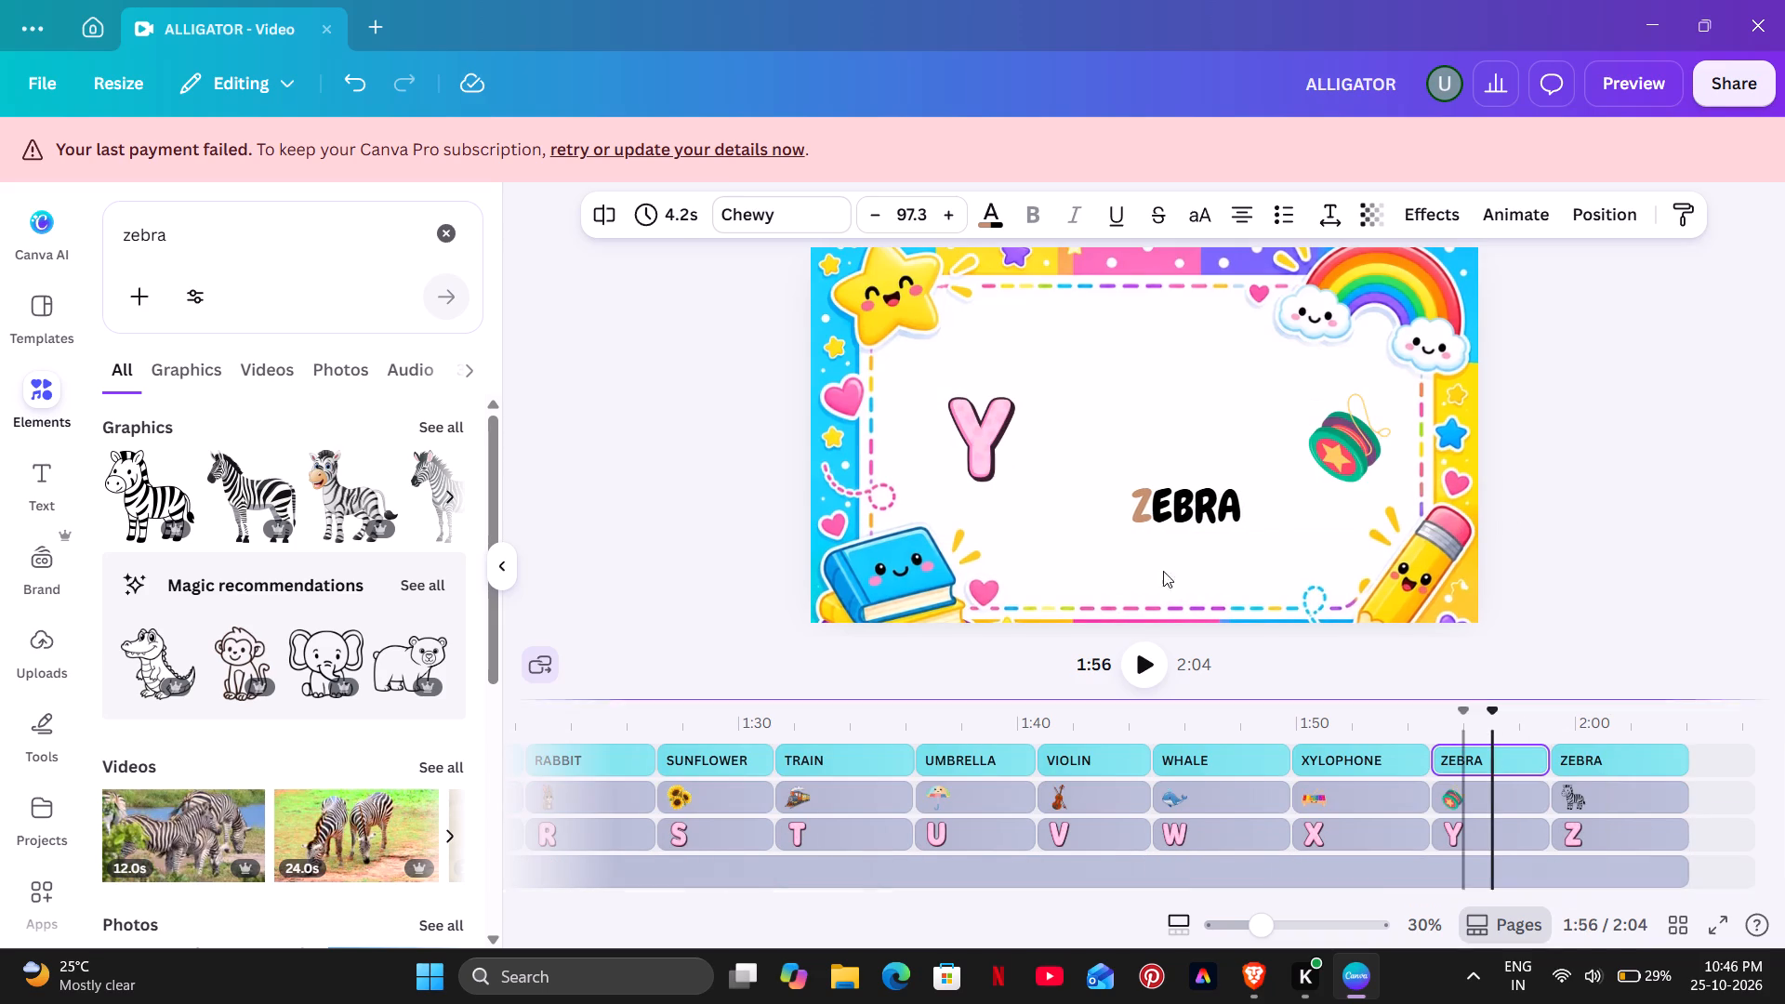
double_click(1180, 515)
key(BackSpace)
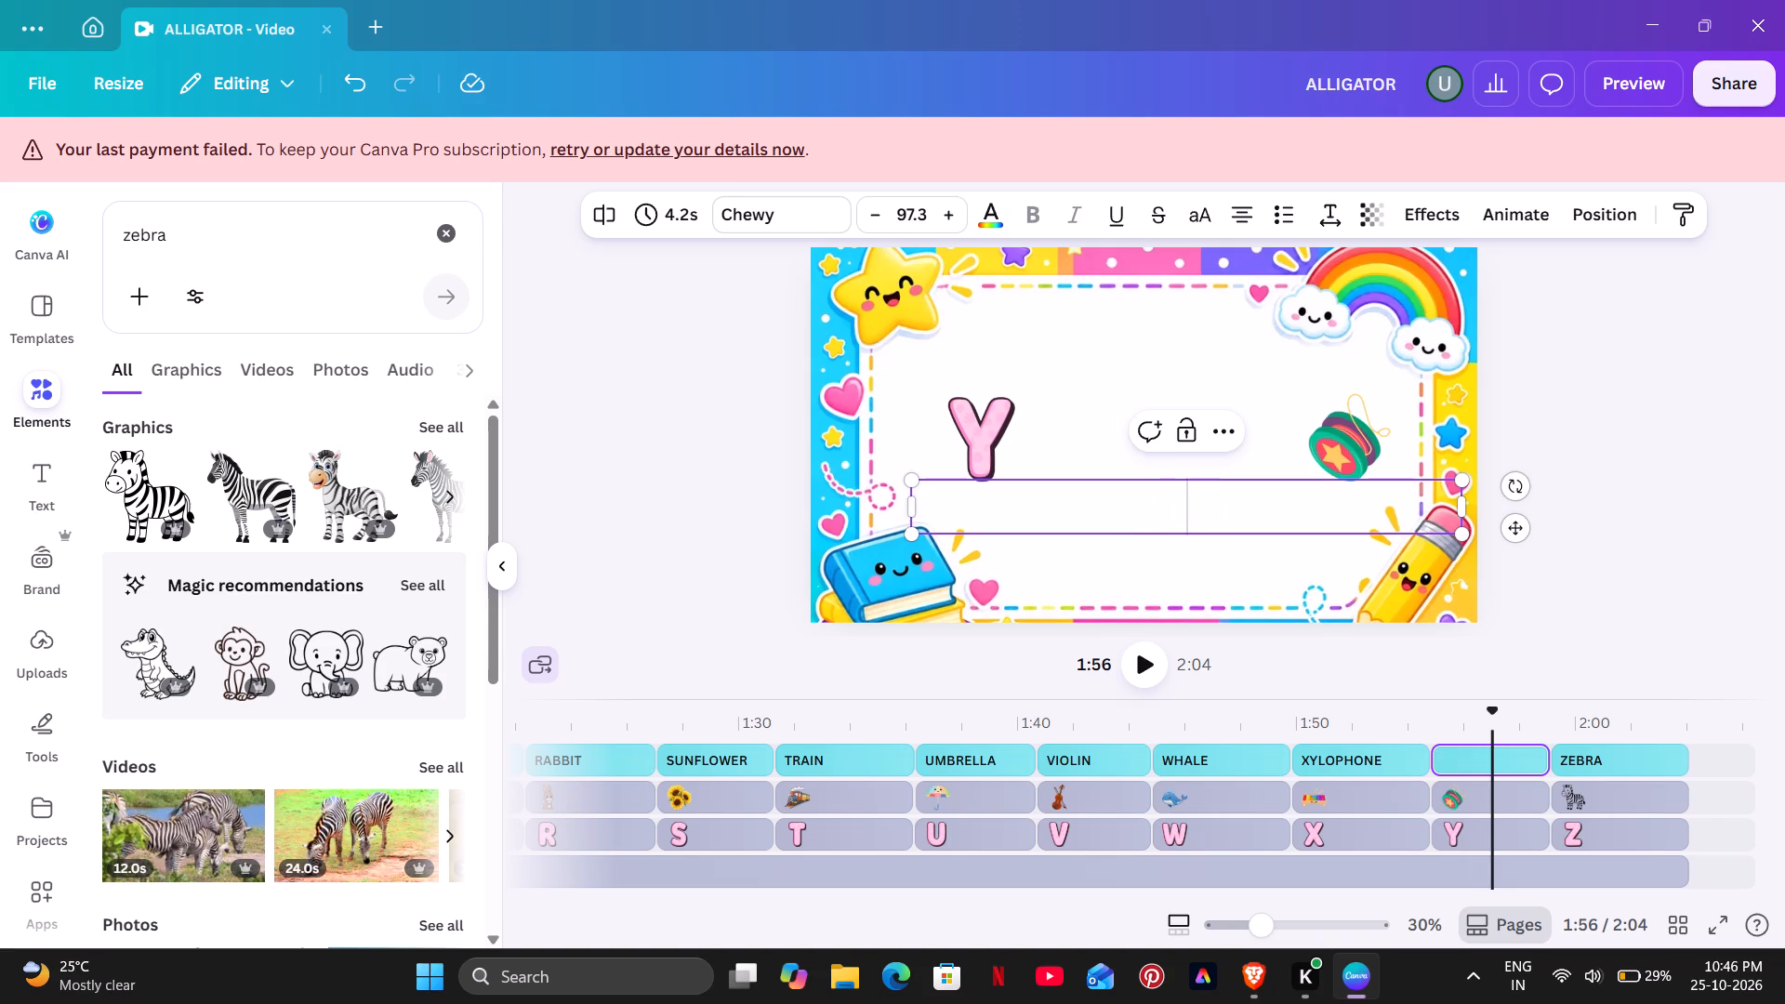
text(YOYO)
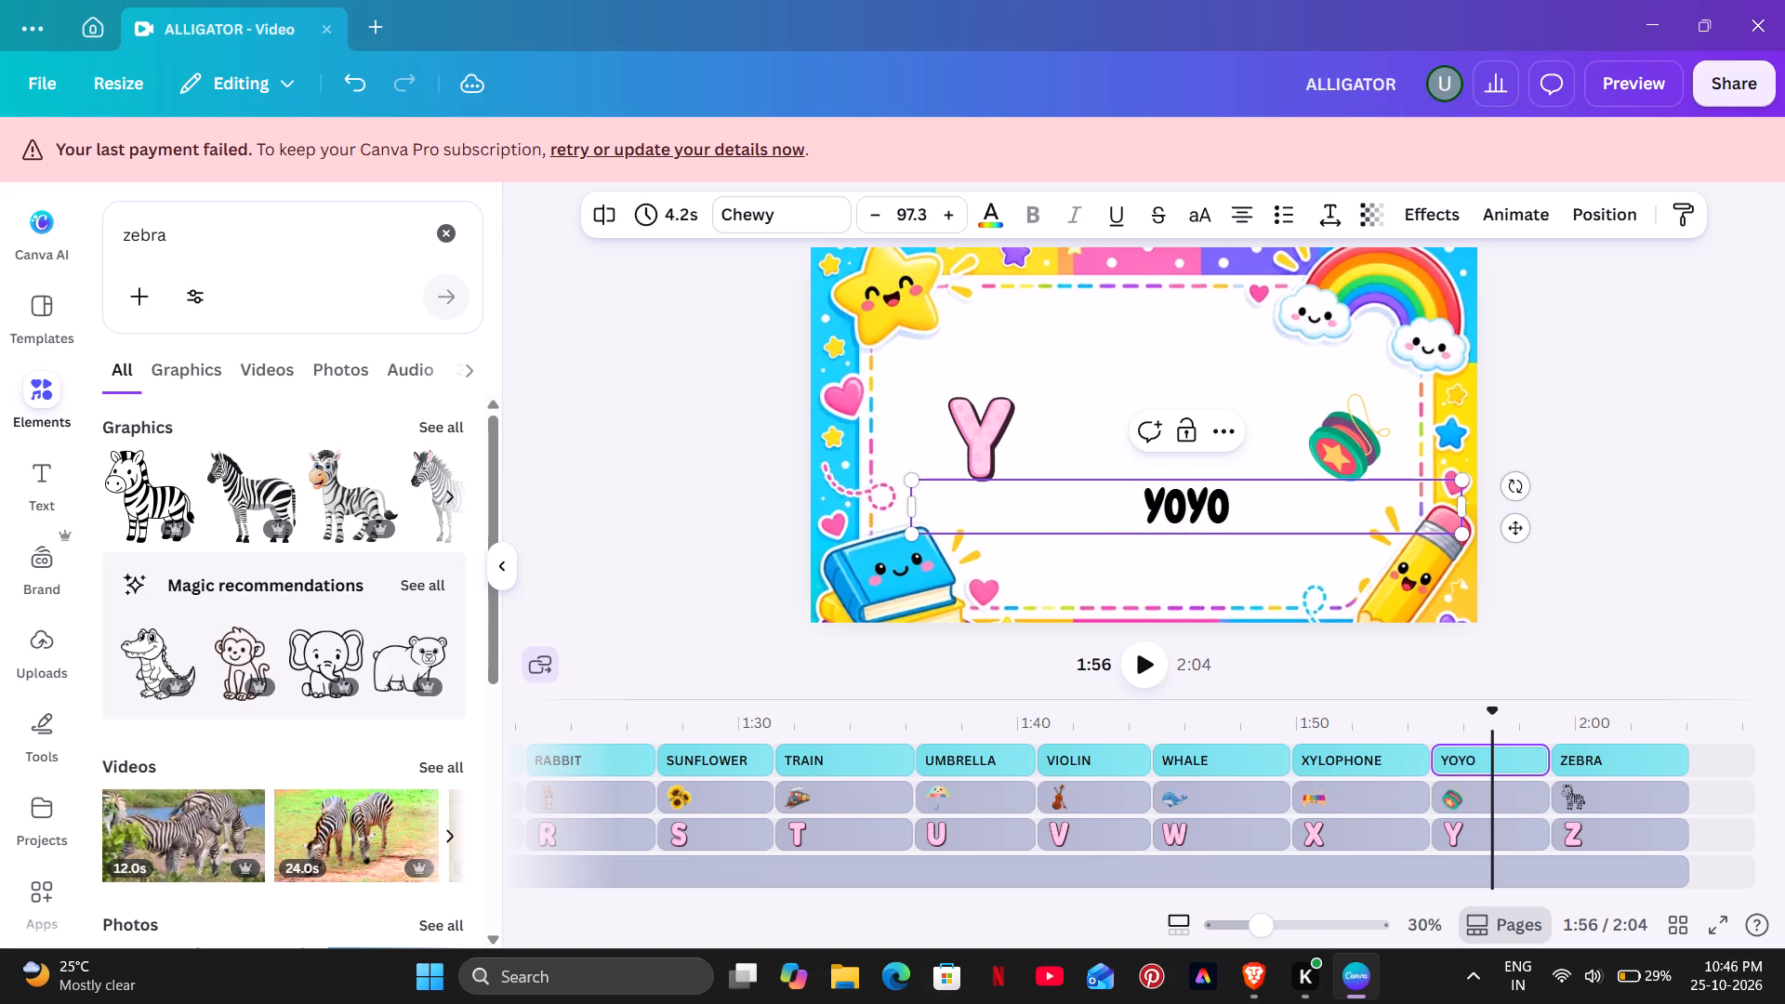
Color the first letter Y of the YOYO caption orange.
drag(1161, 518, 1132, 518)
click(979, 215)
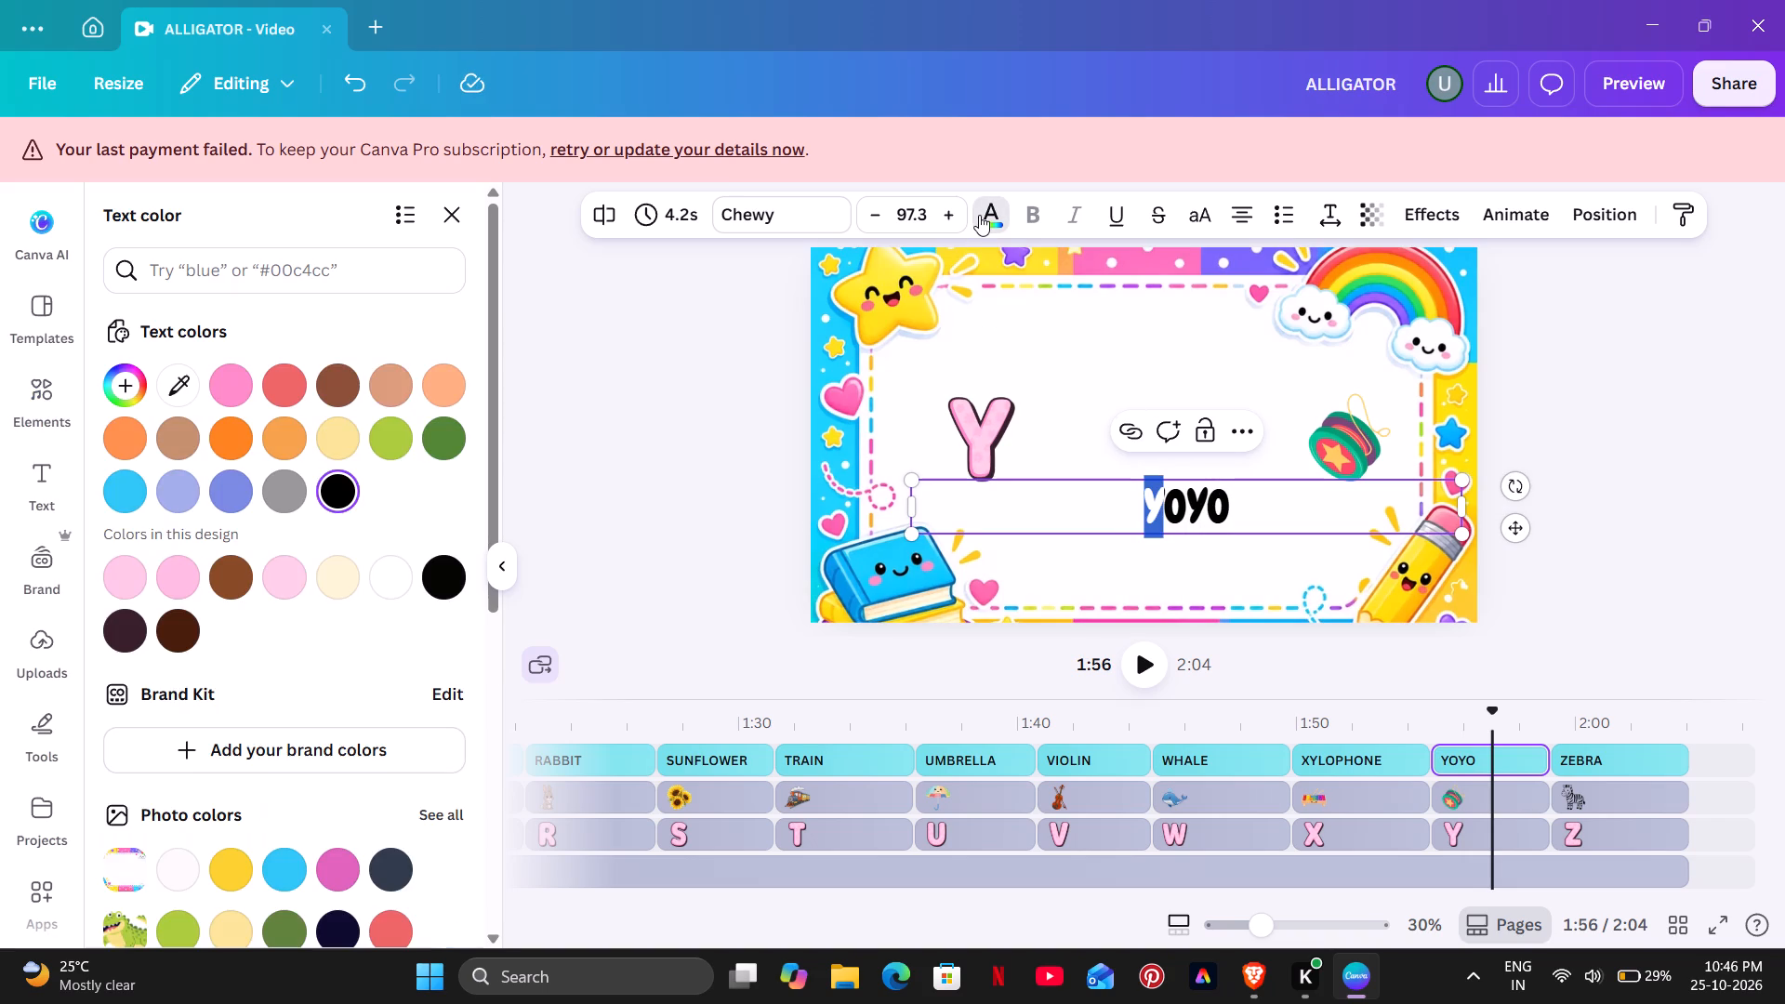
click(224, 441)
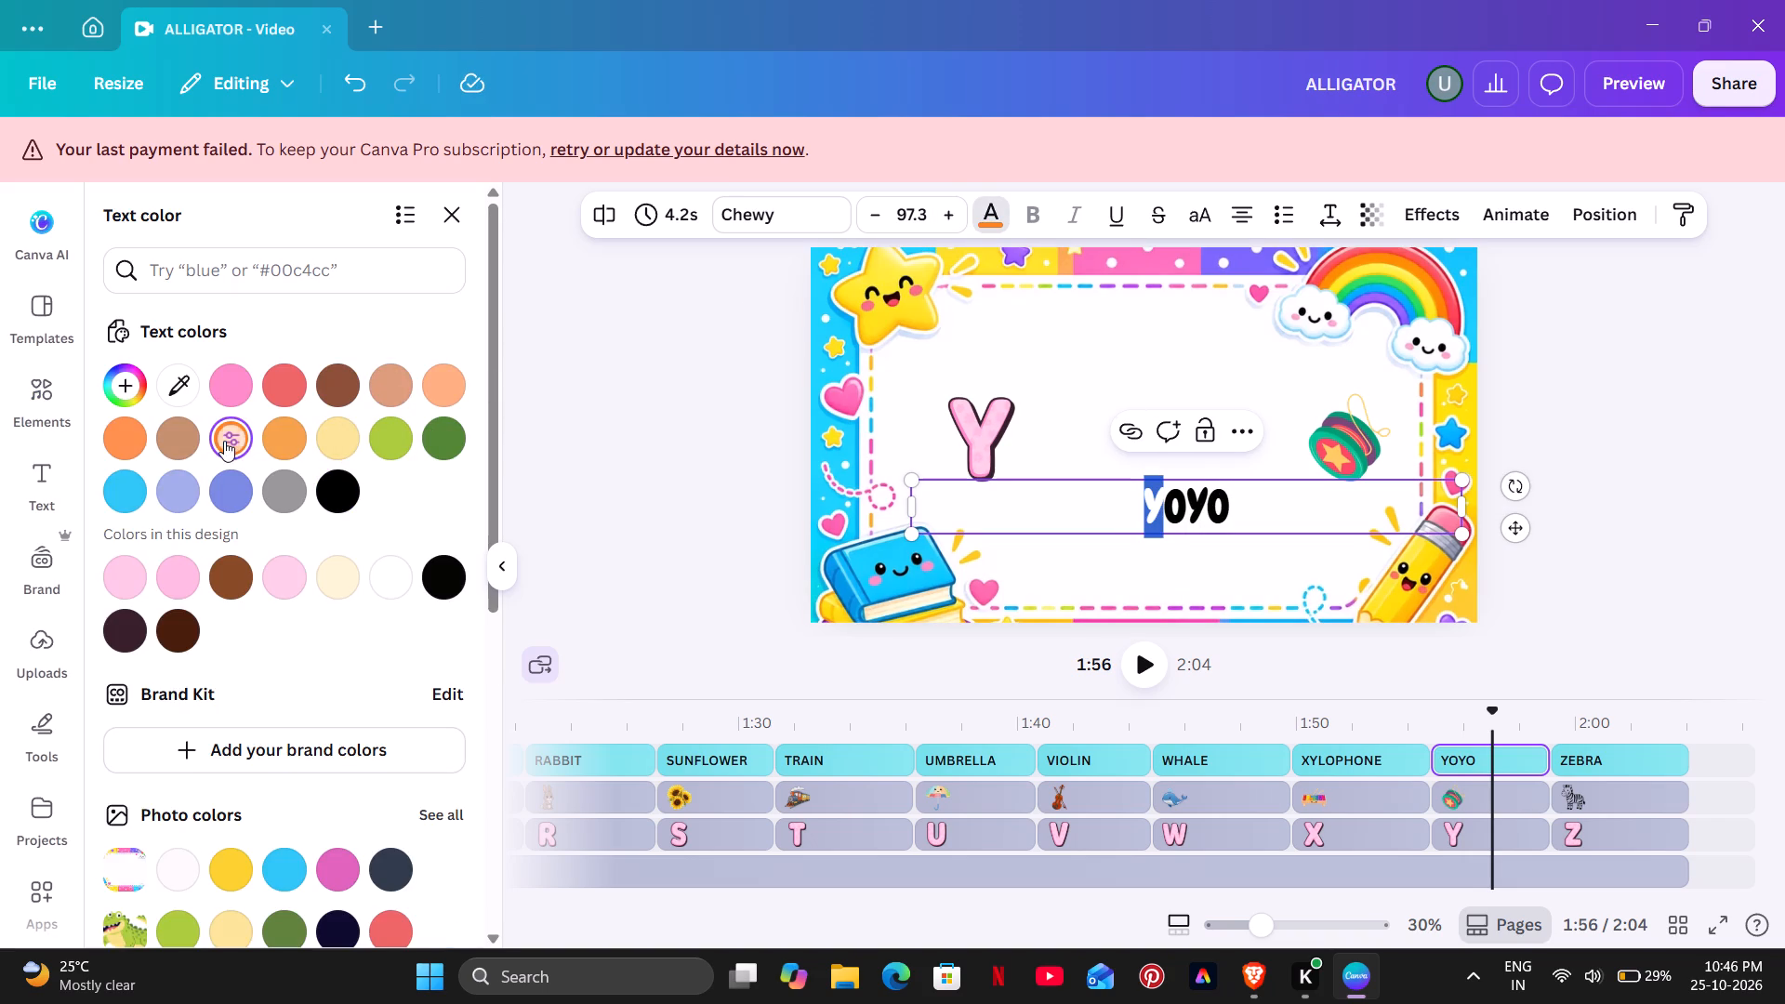
Color the second Y of the YOYO caption pastel magenta and deselect the caption.
double_click(1208, 507)
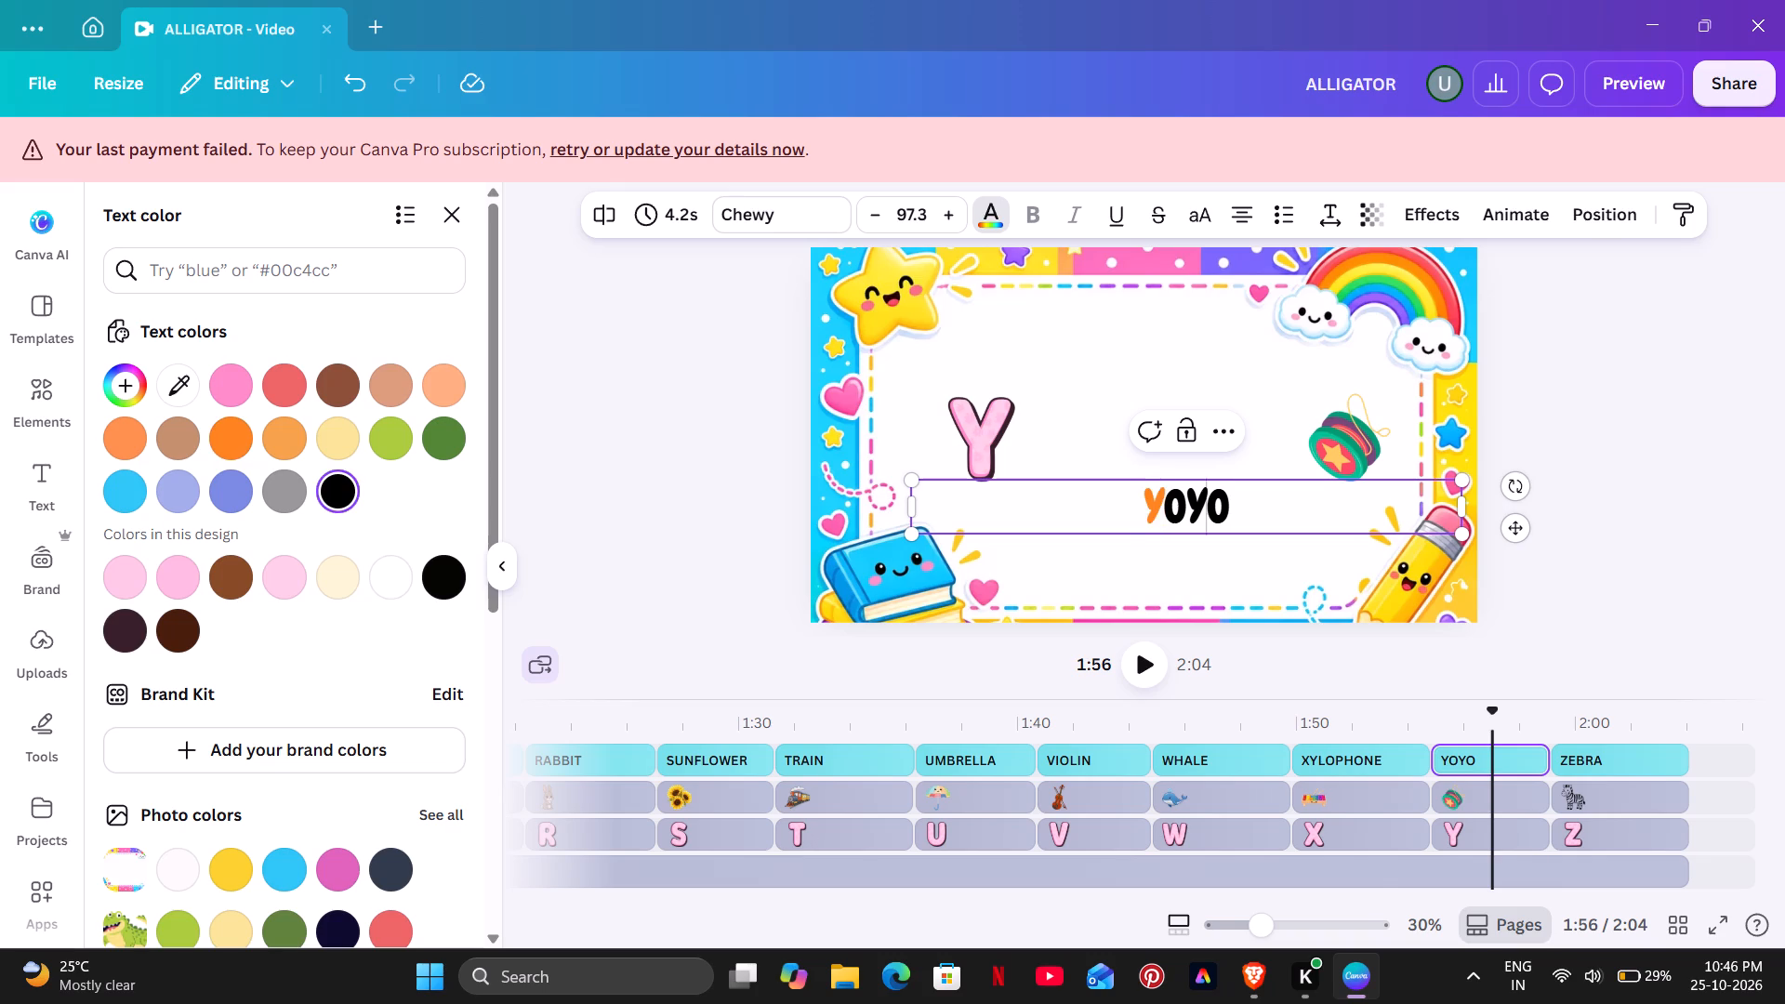
click(1204, 508)
drag(1205, 503, 1197, 513)
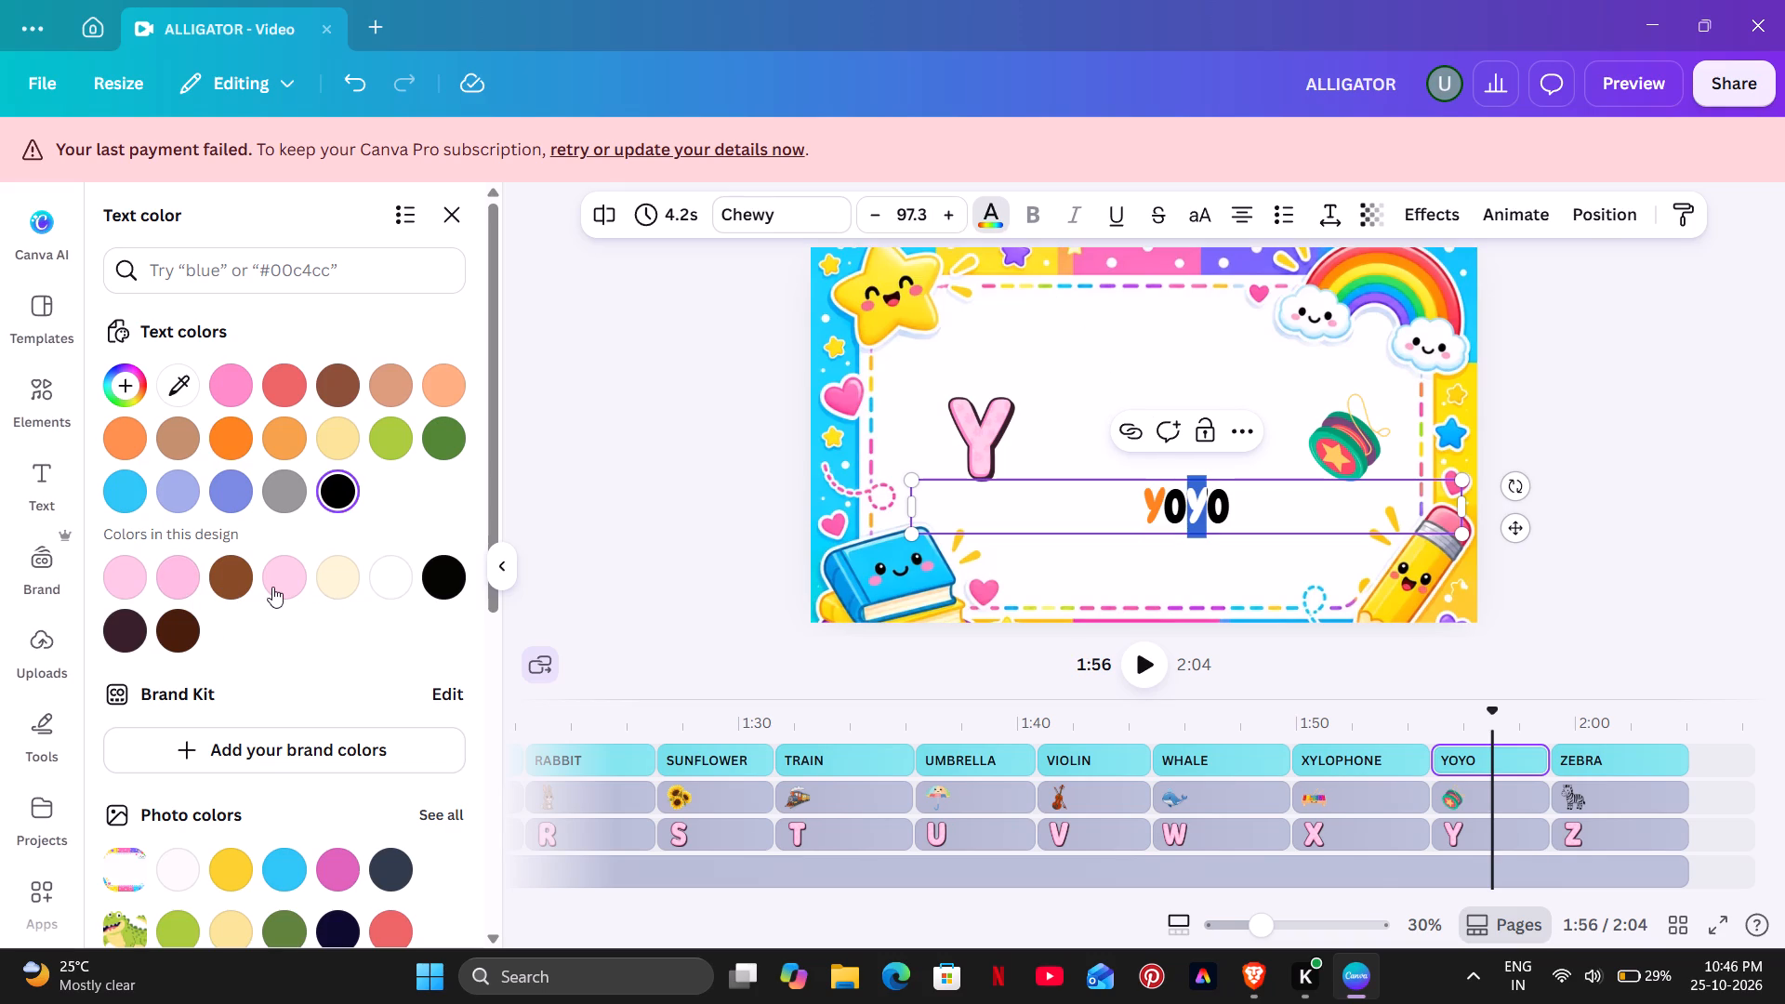
click(240, 392)
double_click(621, 337)
click(621, 337)
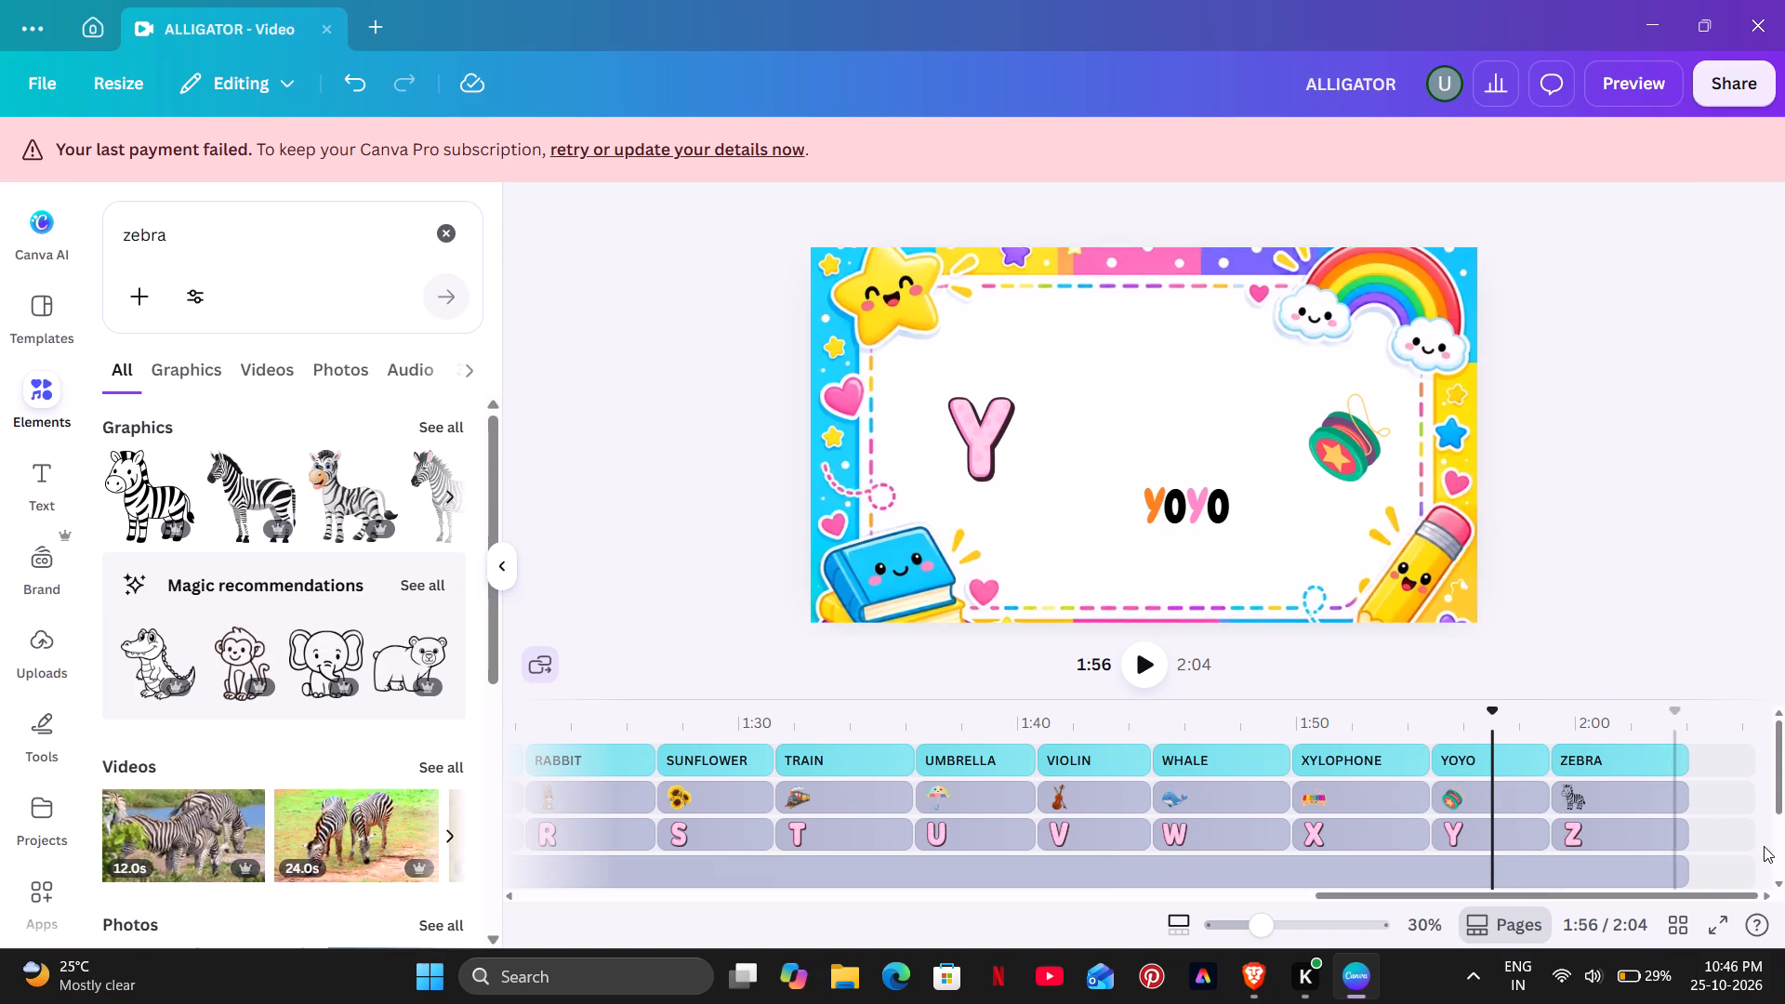
Play the video from the Y segment into the Z segment to check the captions.
scroll(1697, 876, down, 3)
scroll(1697, 876, up, 2)
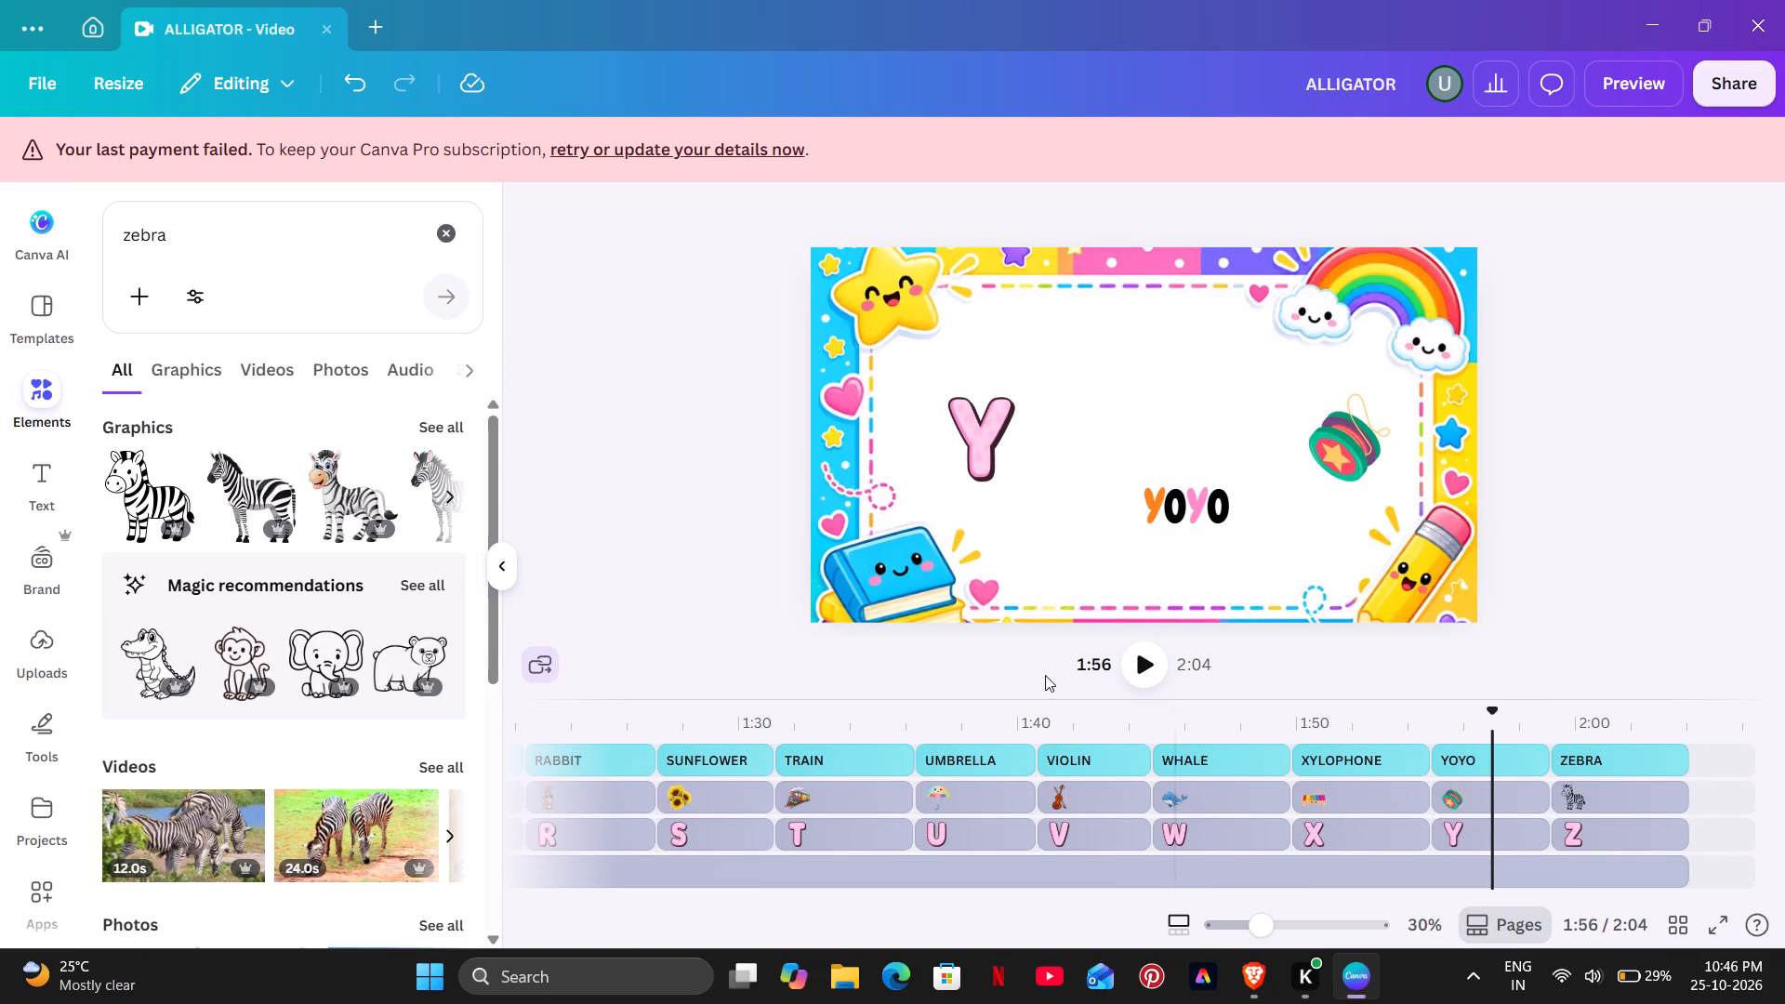
click(1131, 664)
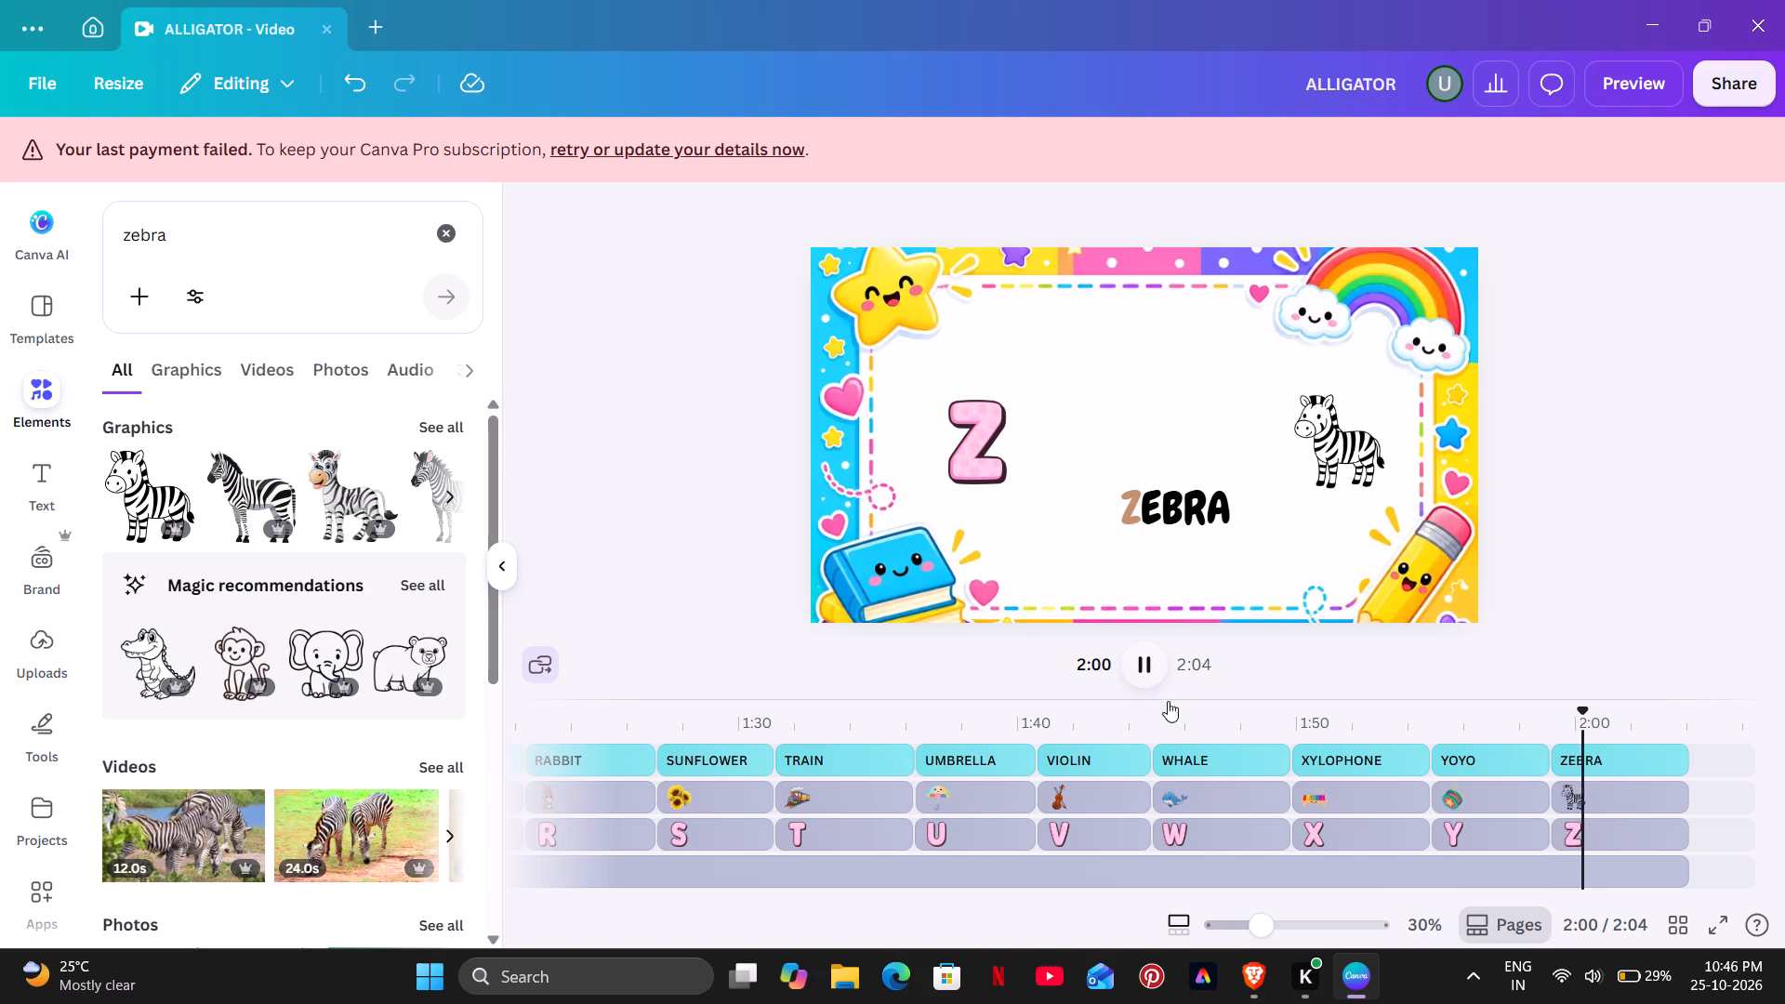
click(1158, 671)
scroll(1418, 794, down, 1)
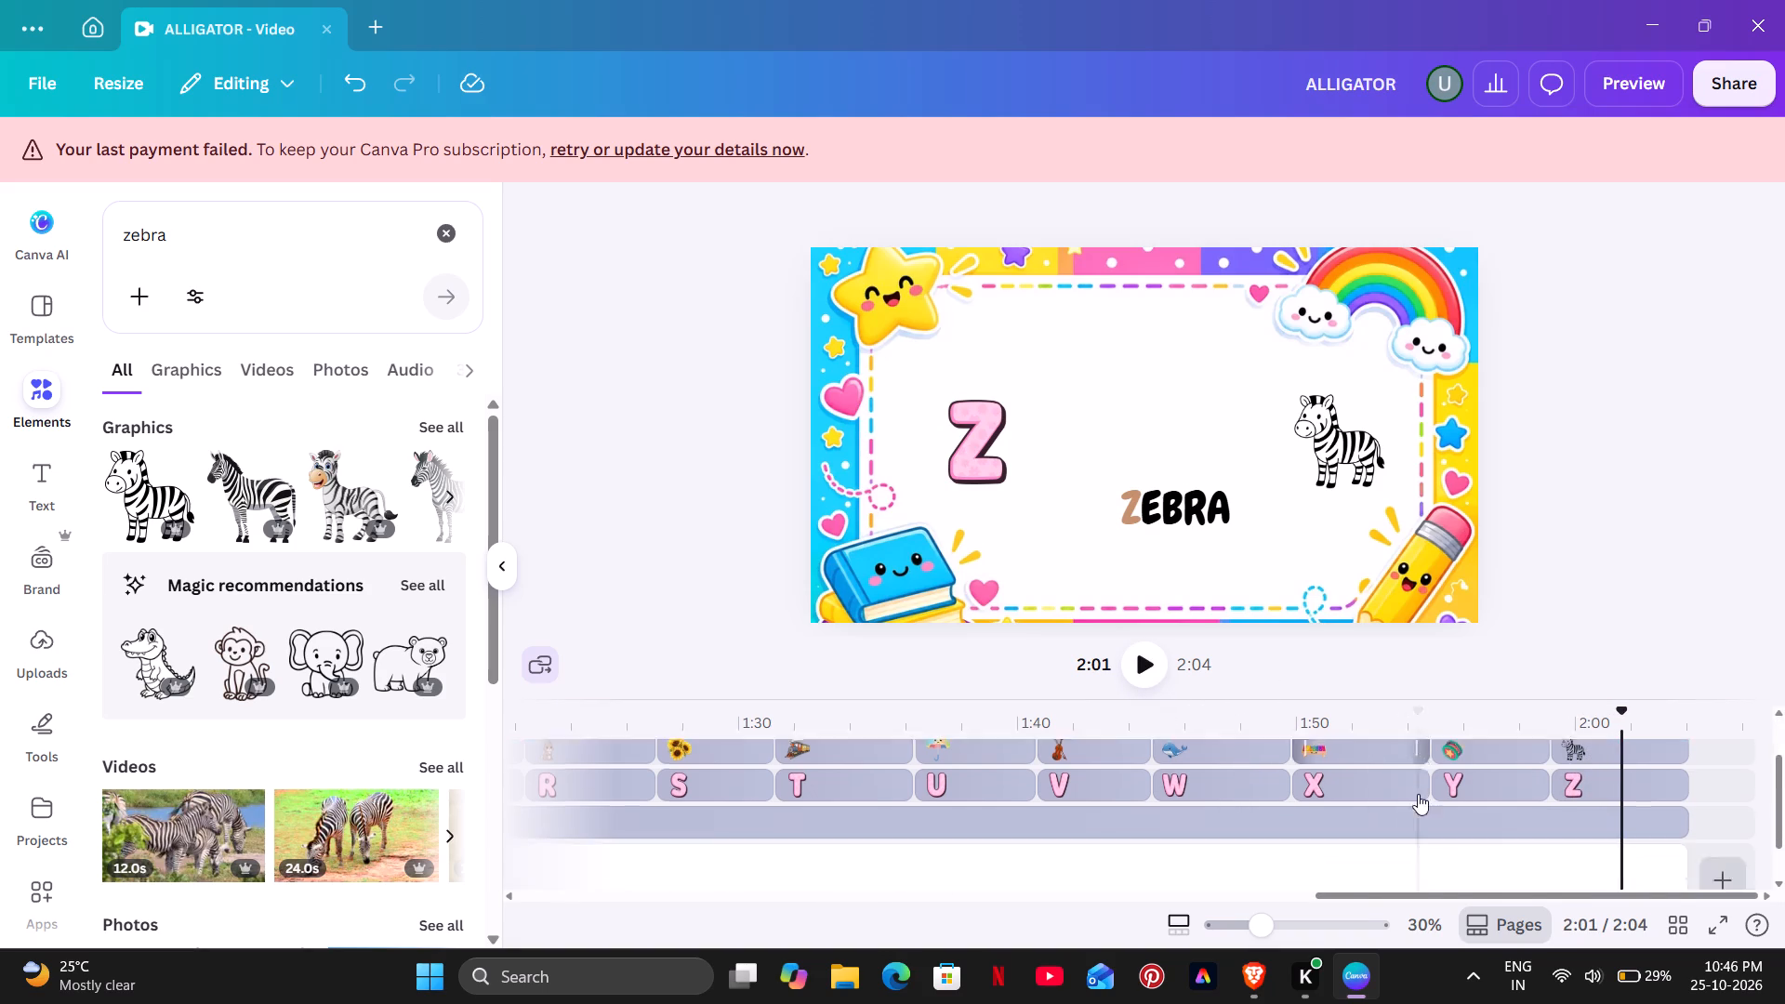
scroll(1598, 800, up, 1)
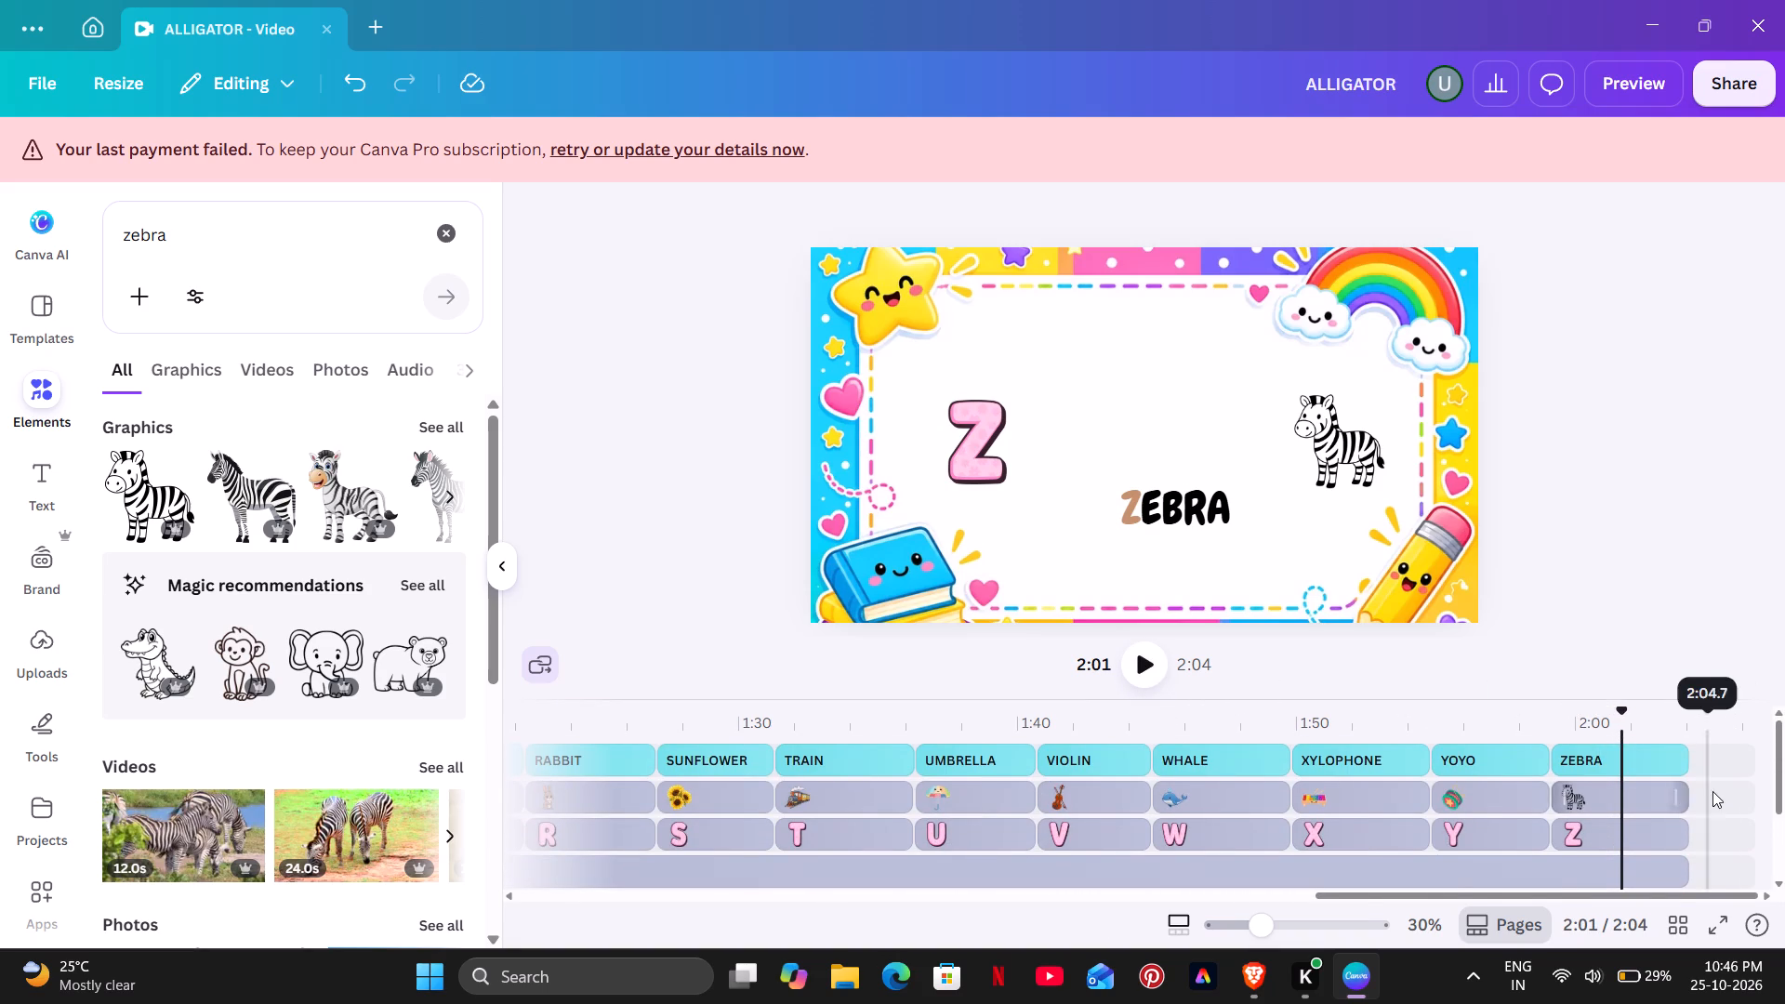
Apply the Pulse add-on effect at near-minimum intensity to all letter and picture clips from R through Z.
drag(1711, 792, 1593, 837)
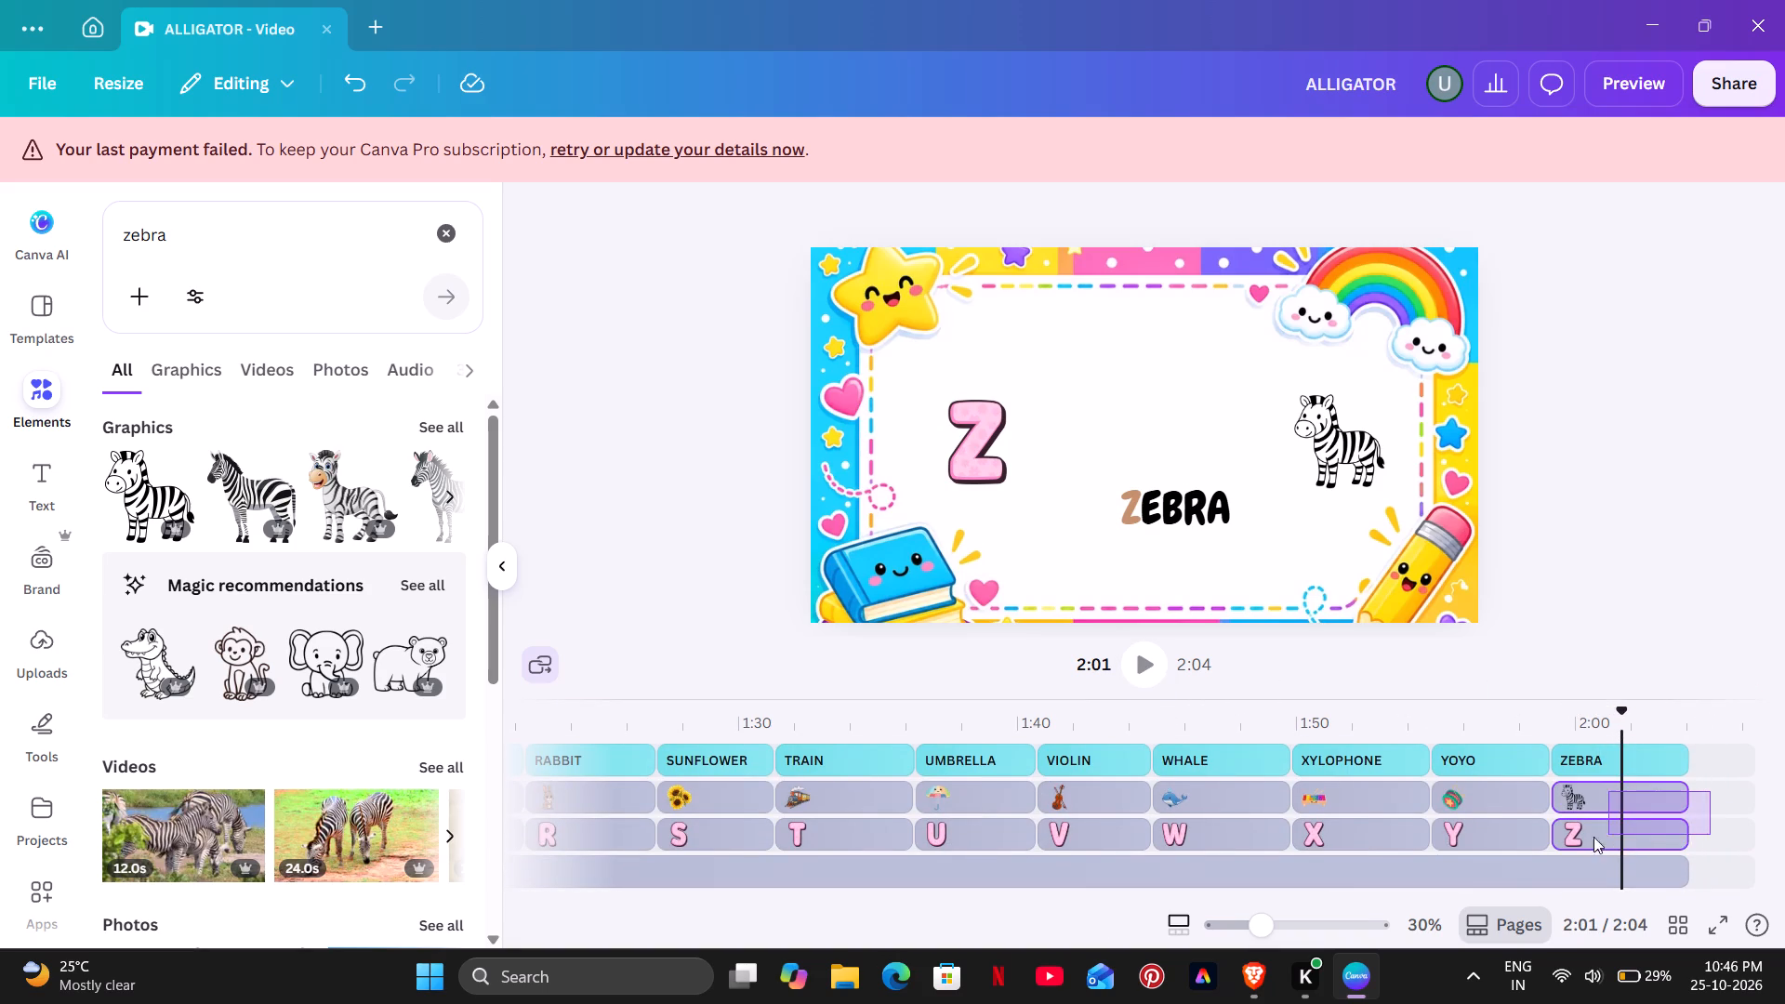
drag(1593, 837, 843, 870)
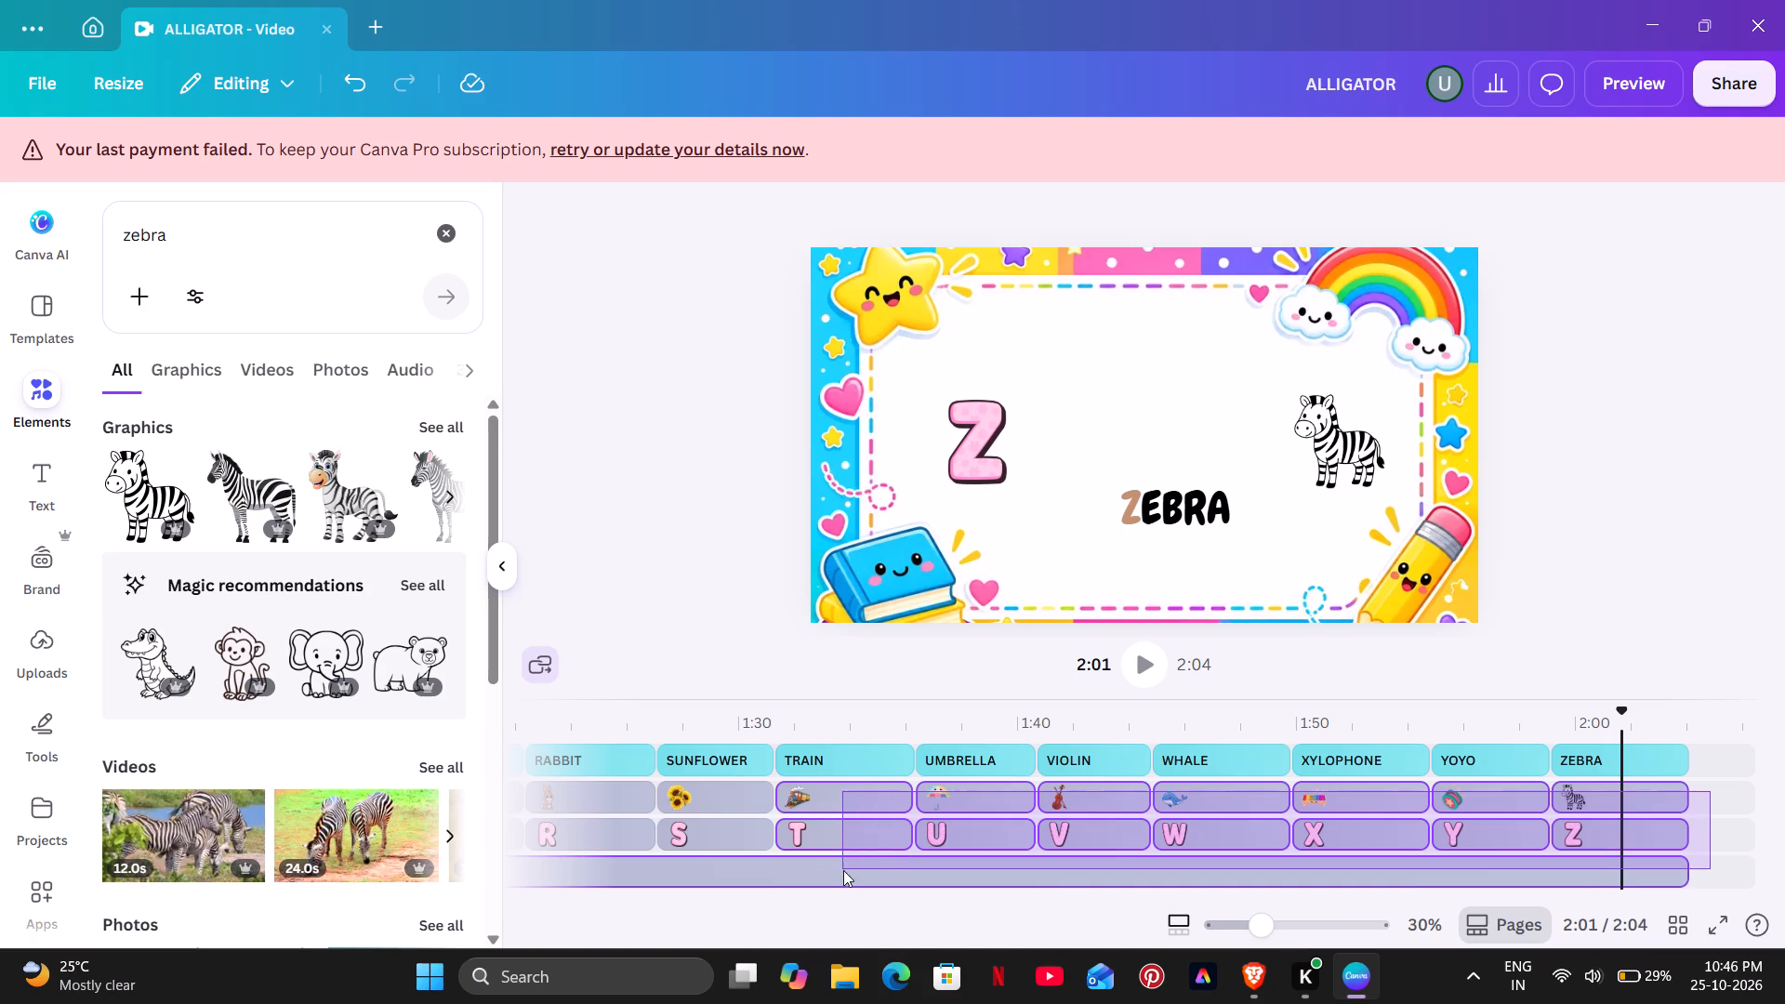
drag(843, 870, 531, 837)
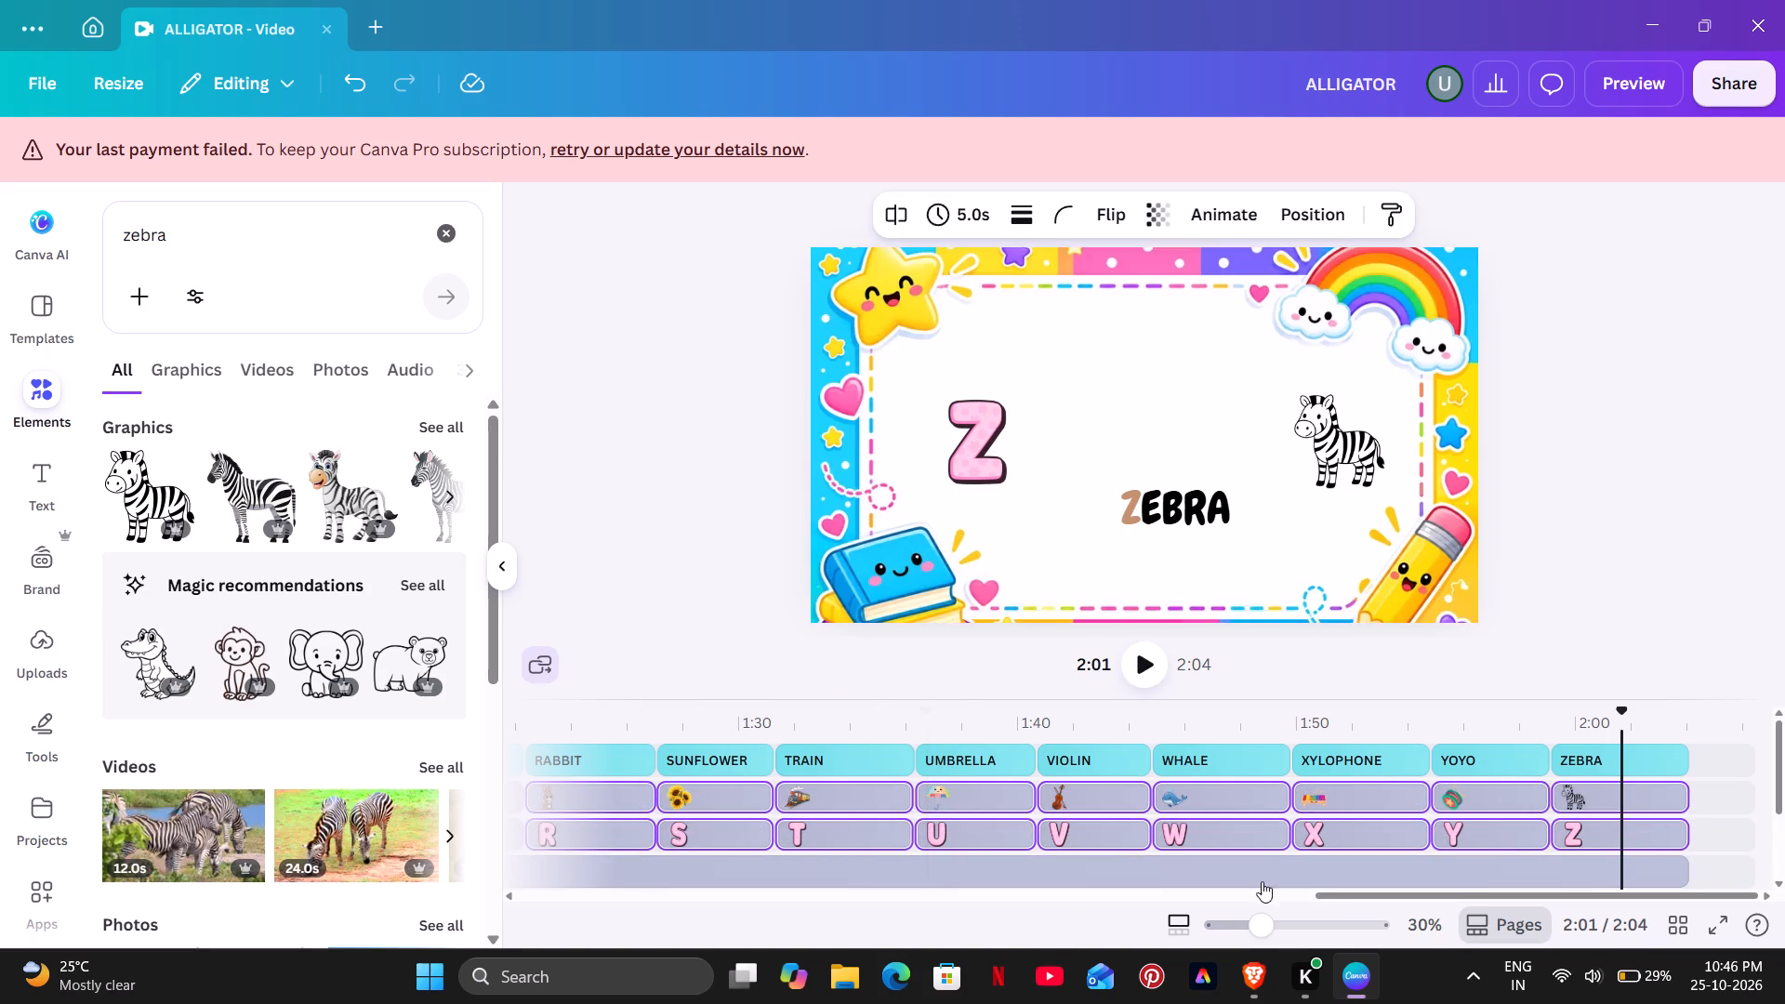
drag(1373, 897, 1269, 905)
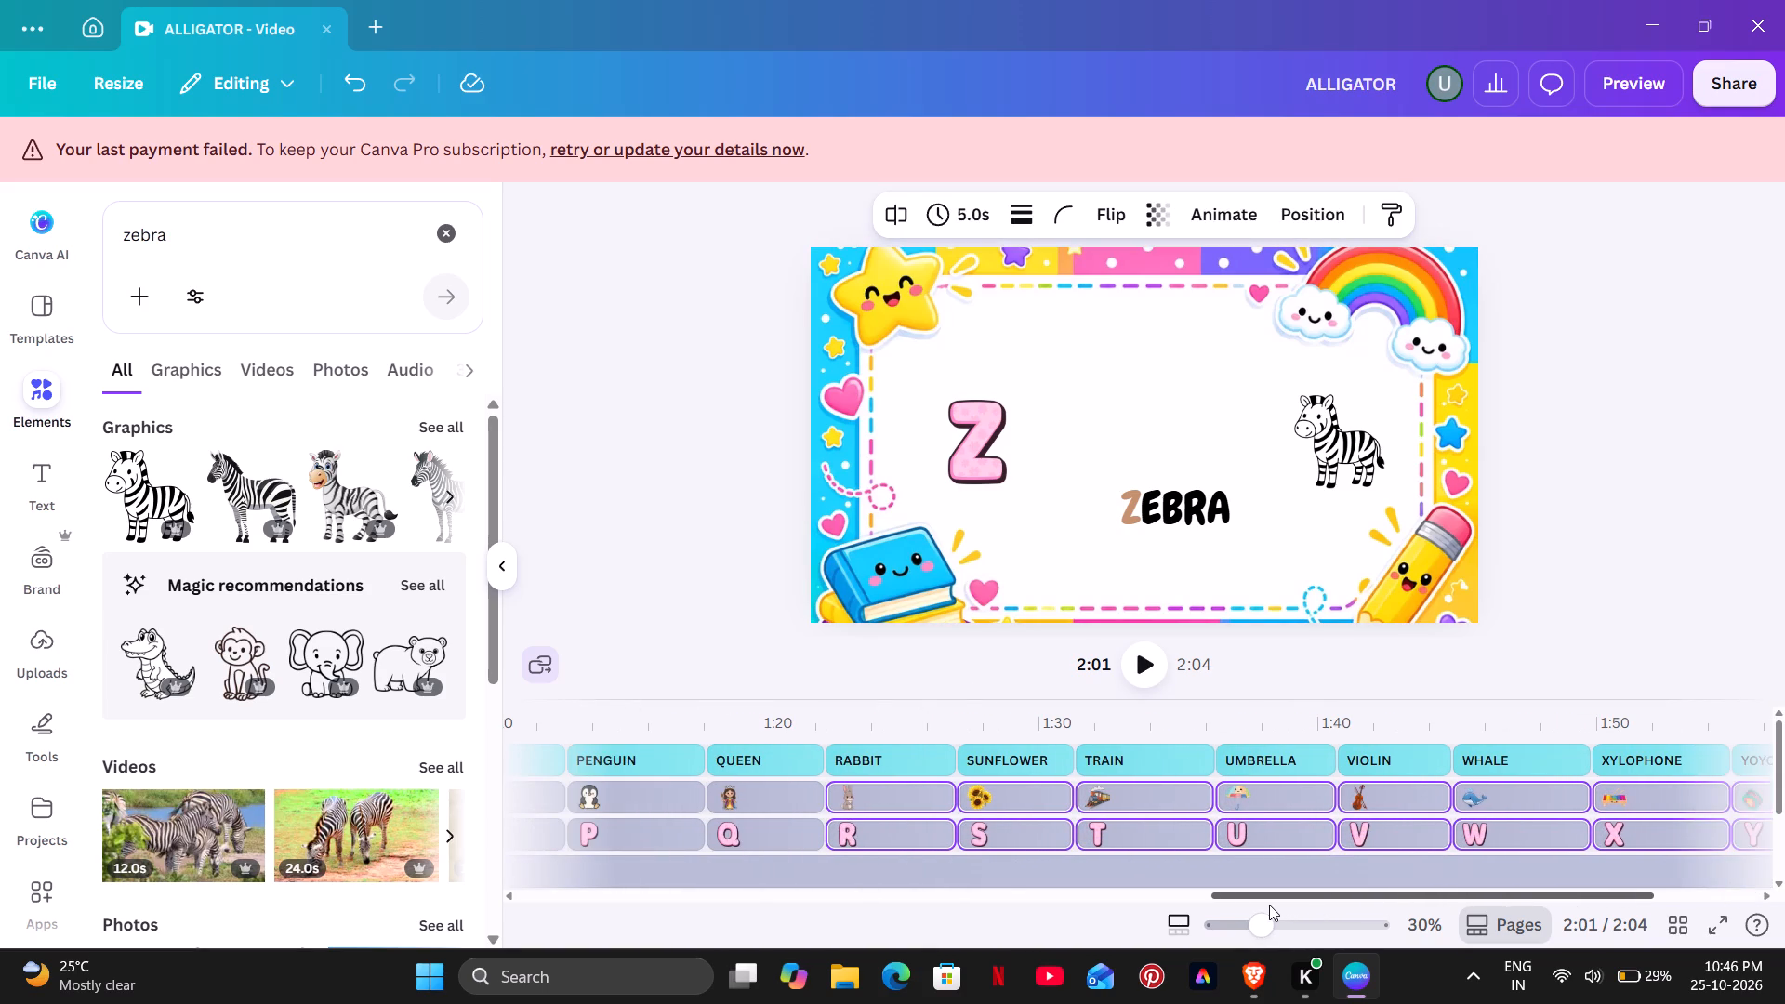
drag(1269, 905, 1286, 901)
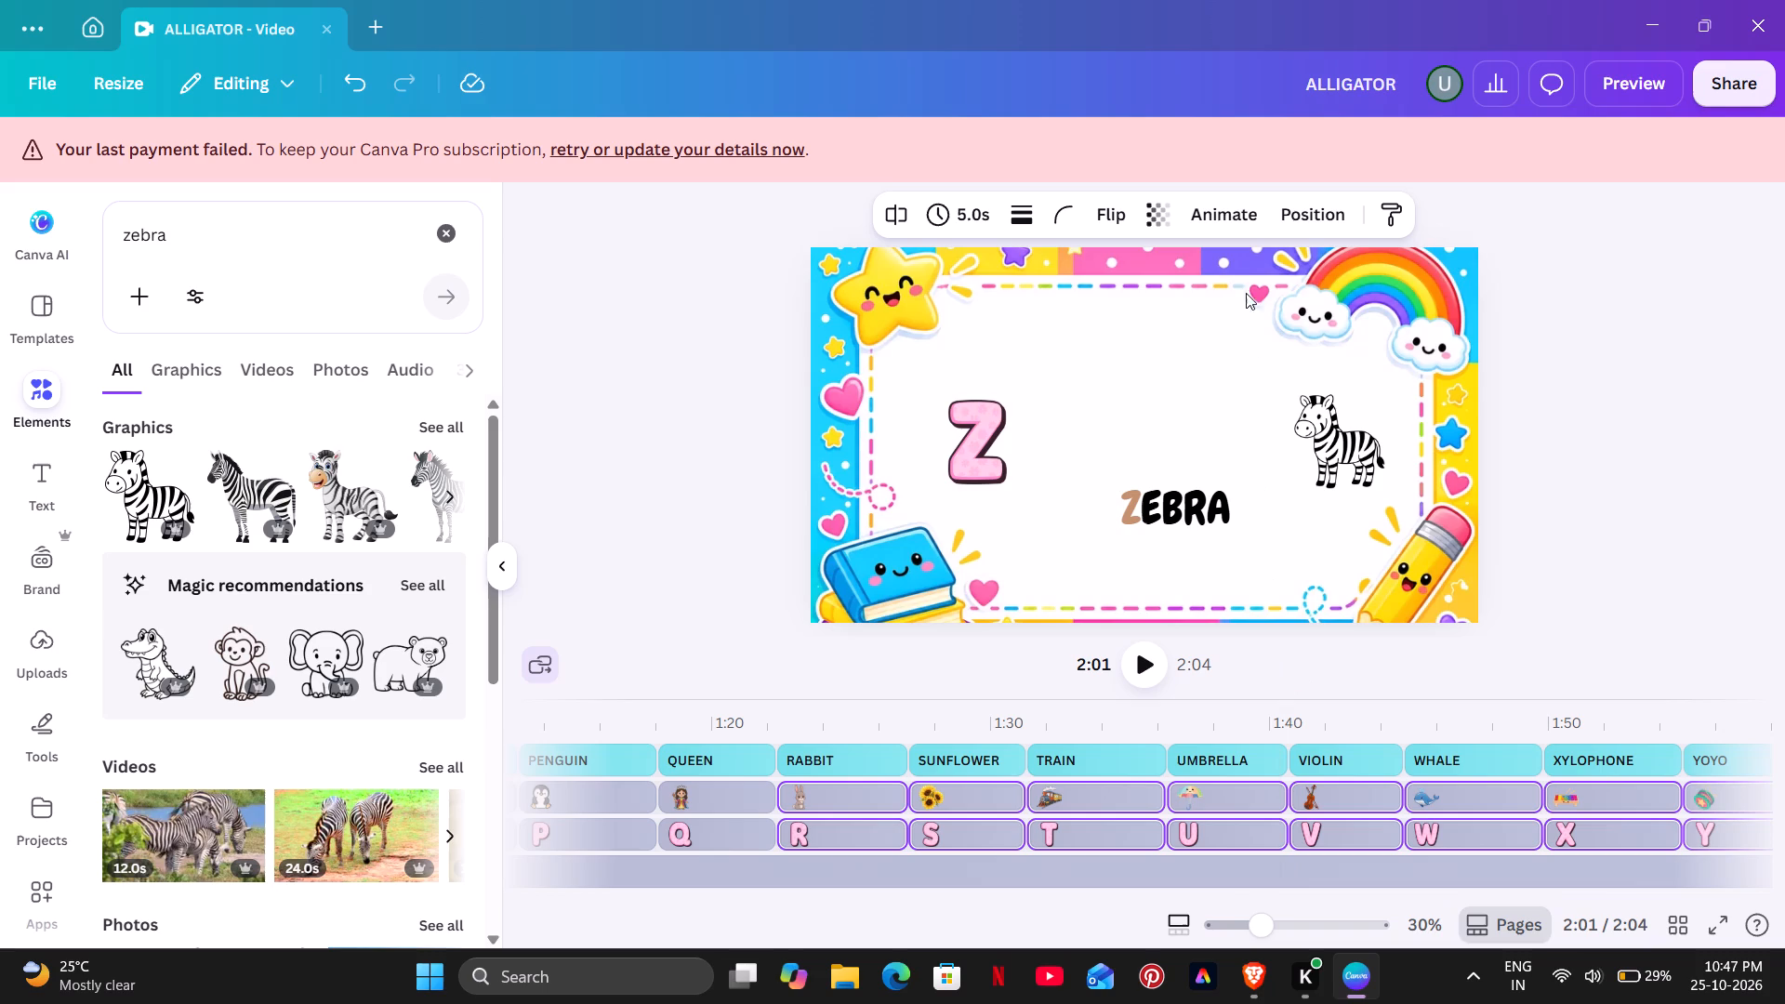
click(1227, 219)
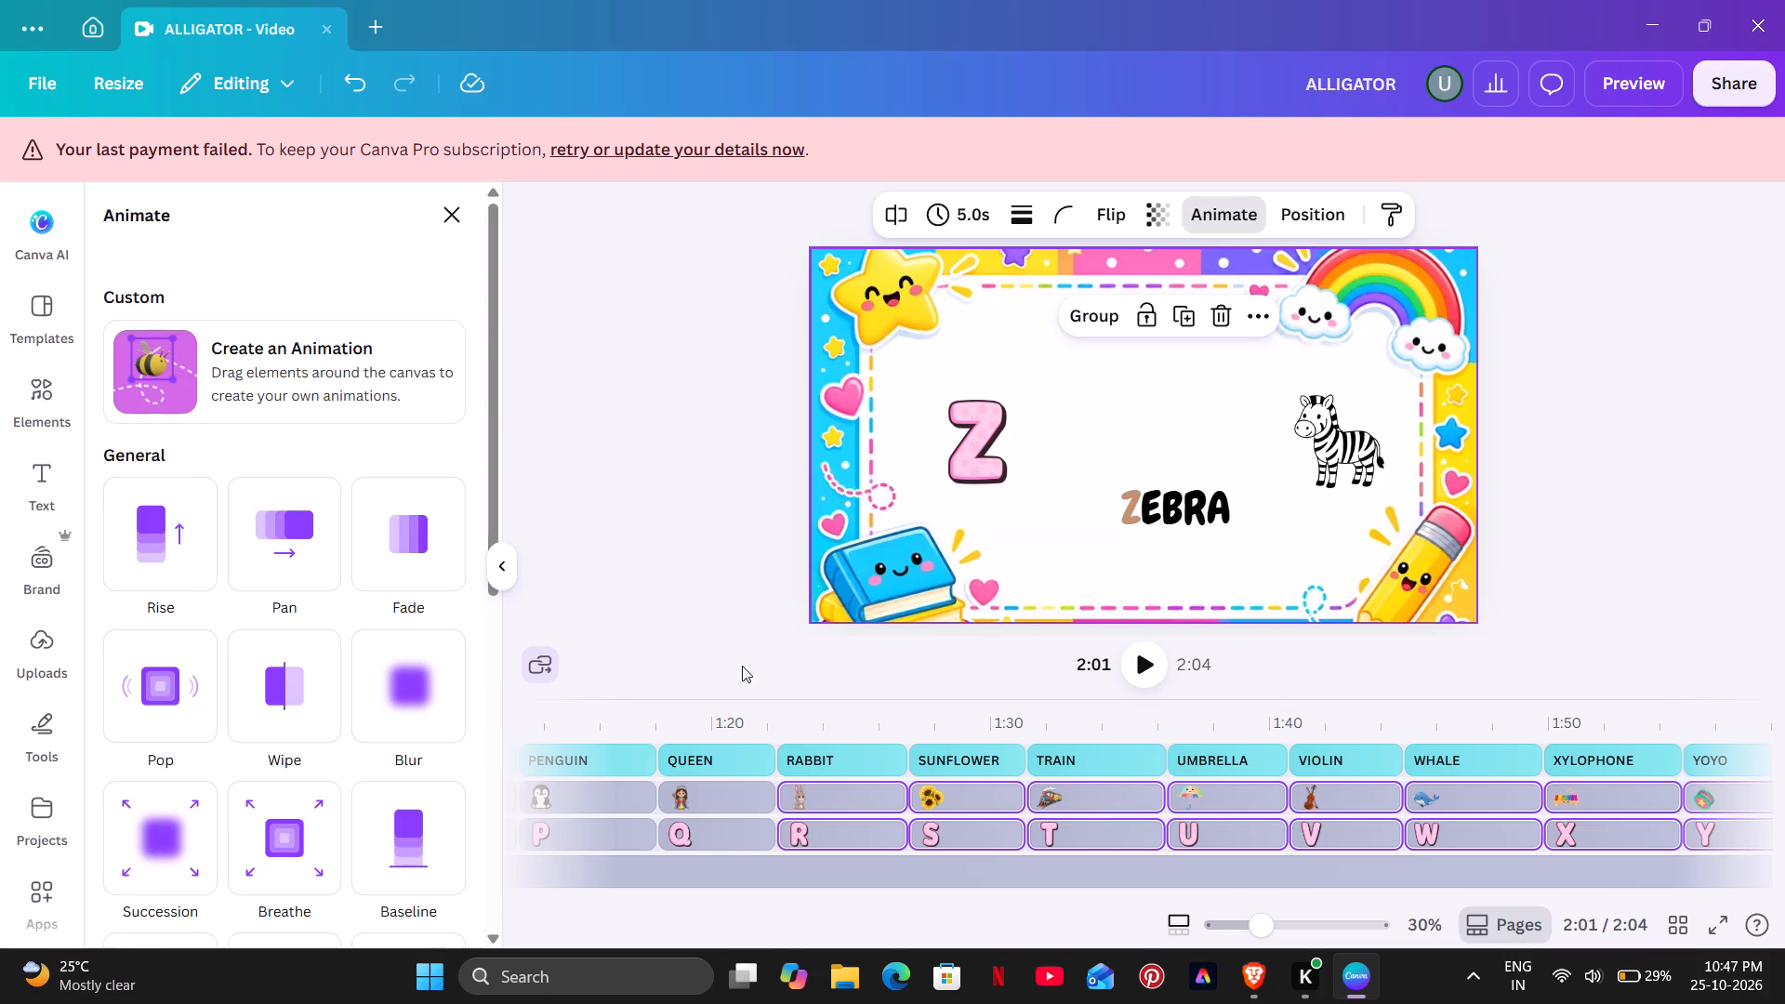
scroll(461, 650, down, 6)
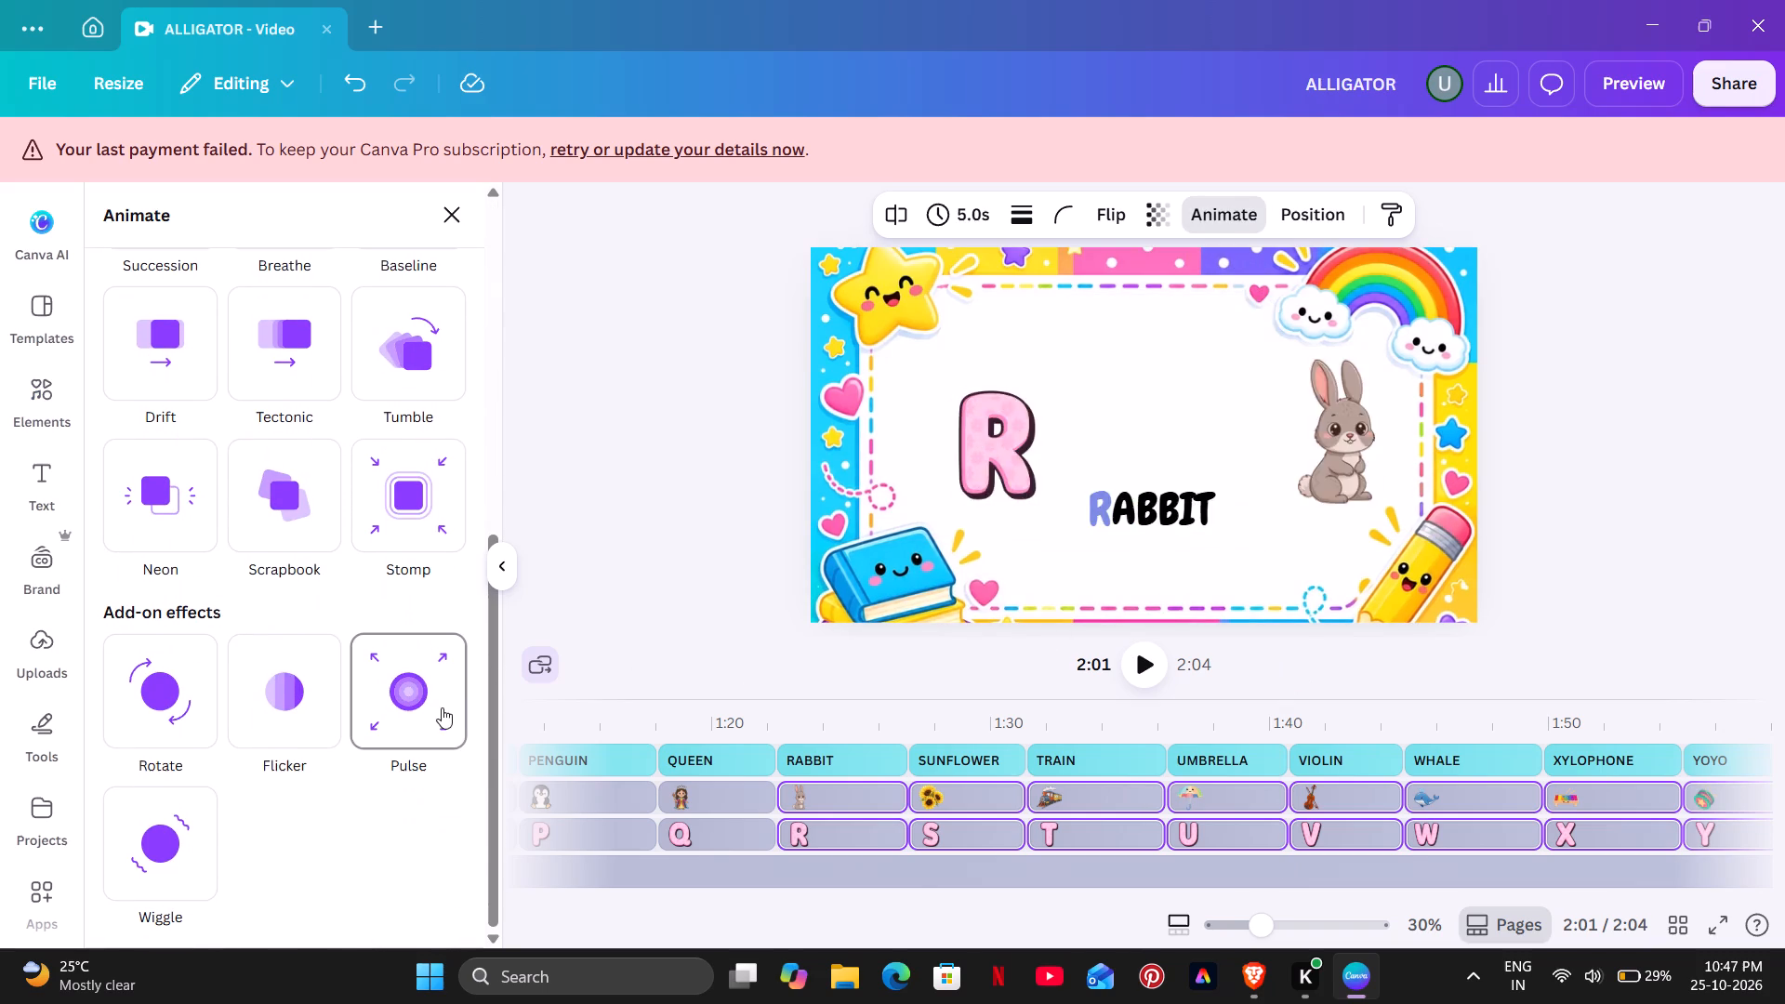
click(411, 684)
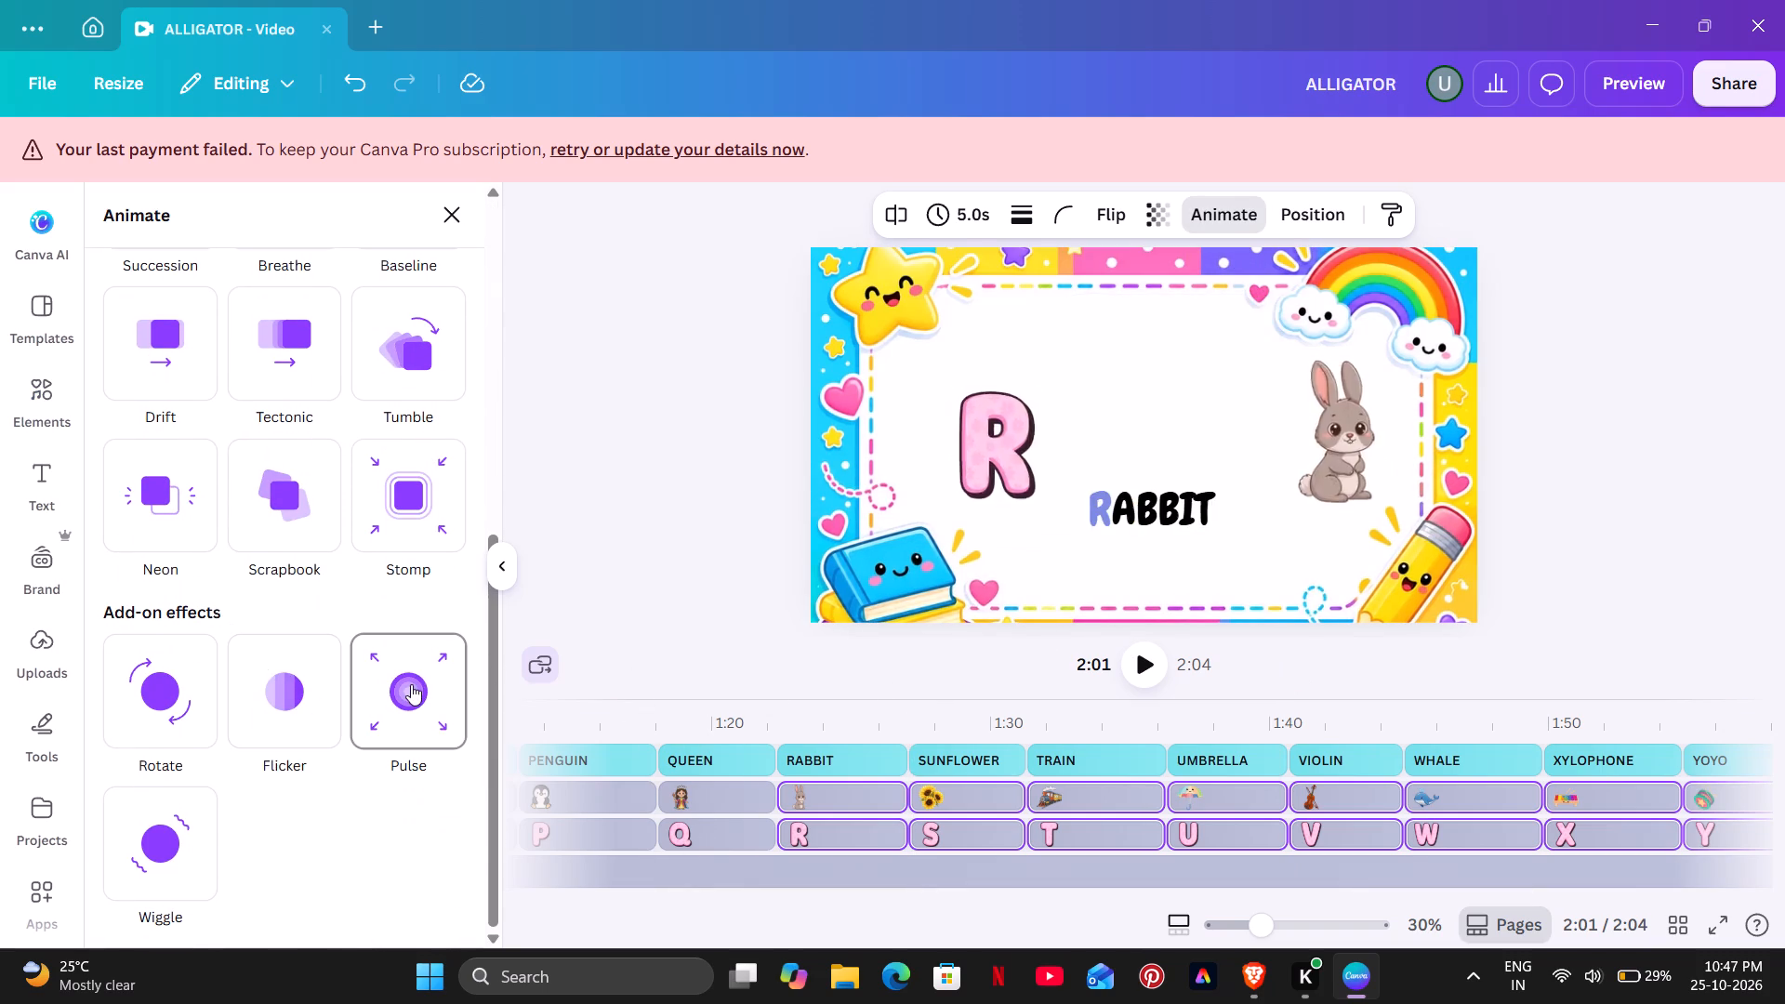
scroll(323, 759, down, 2)
click(108, 631)
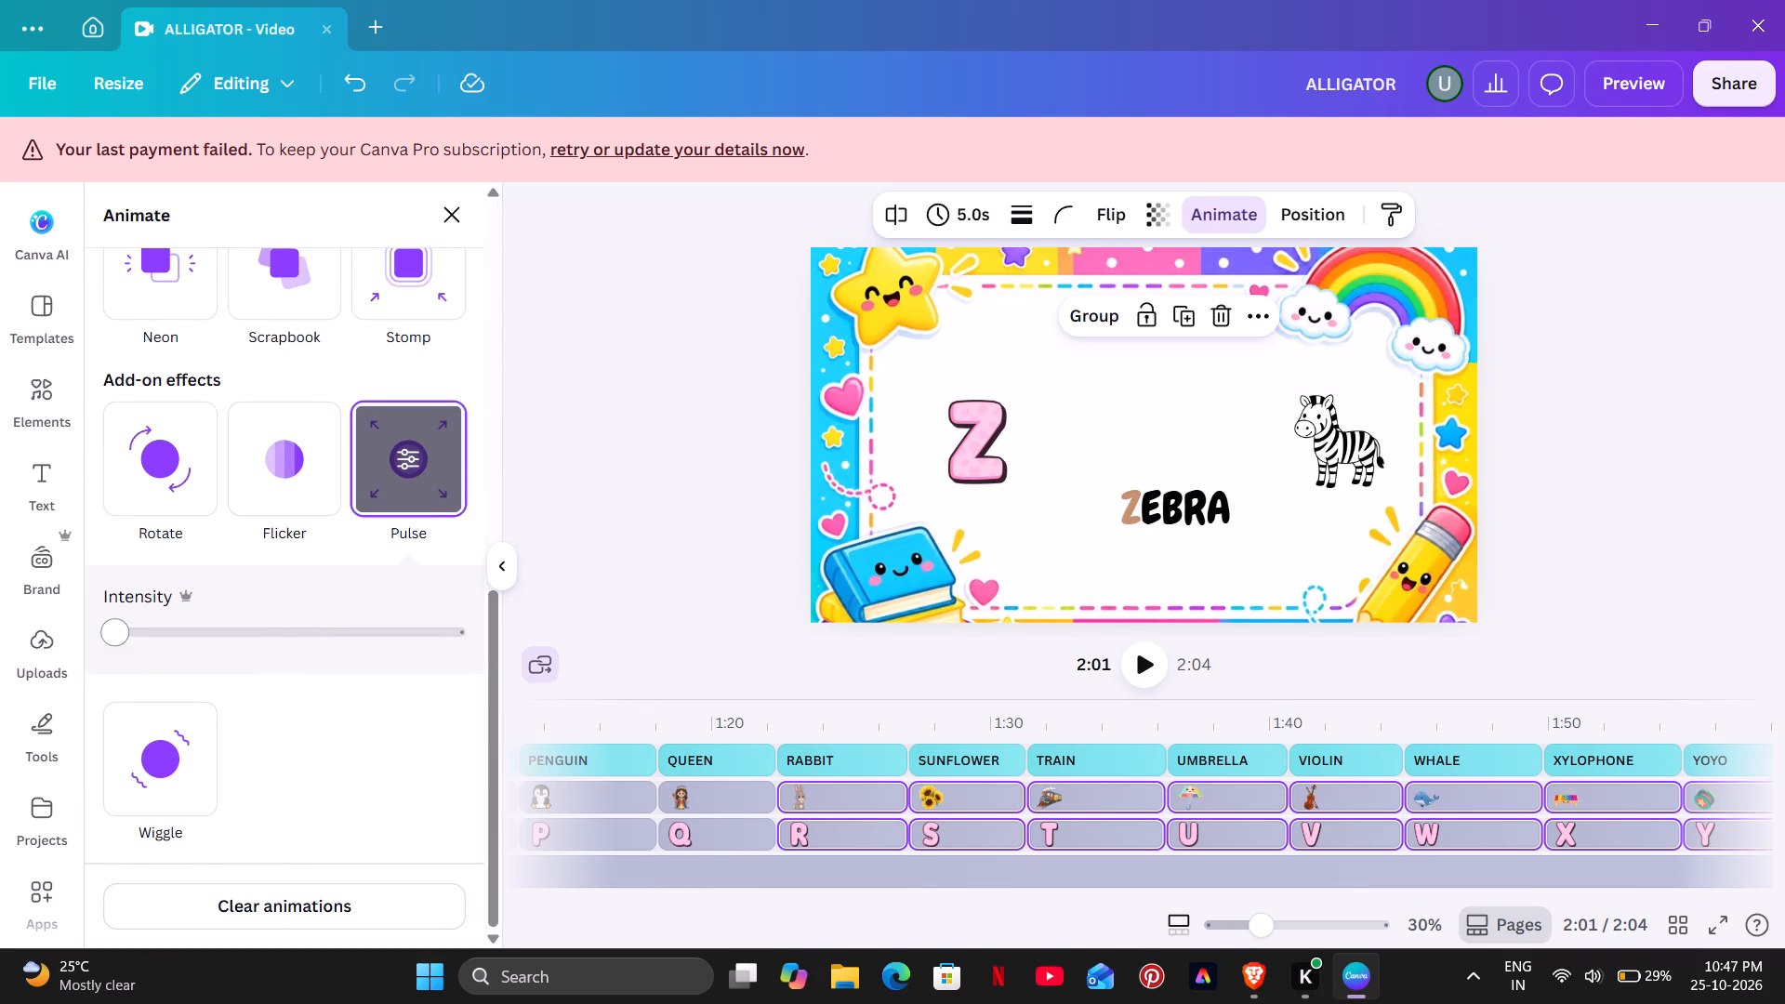
drag(108, 631, 116, 629)
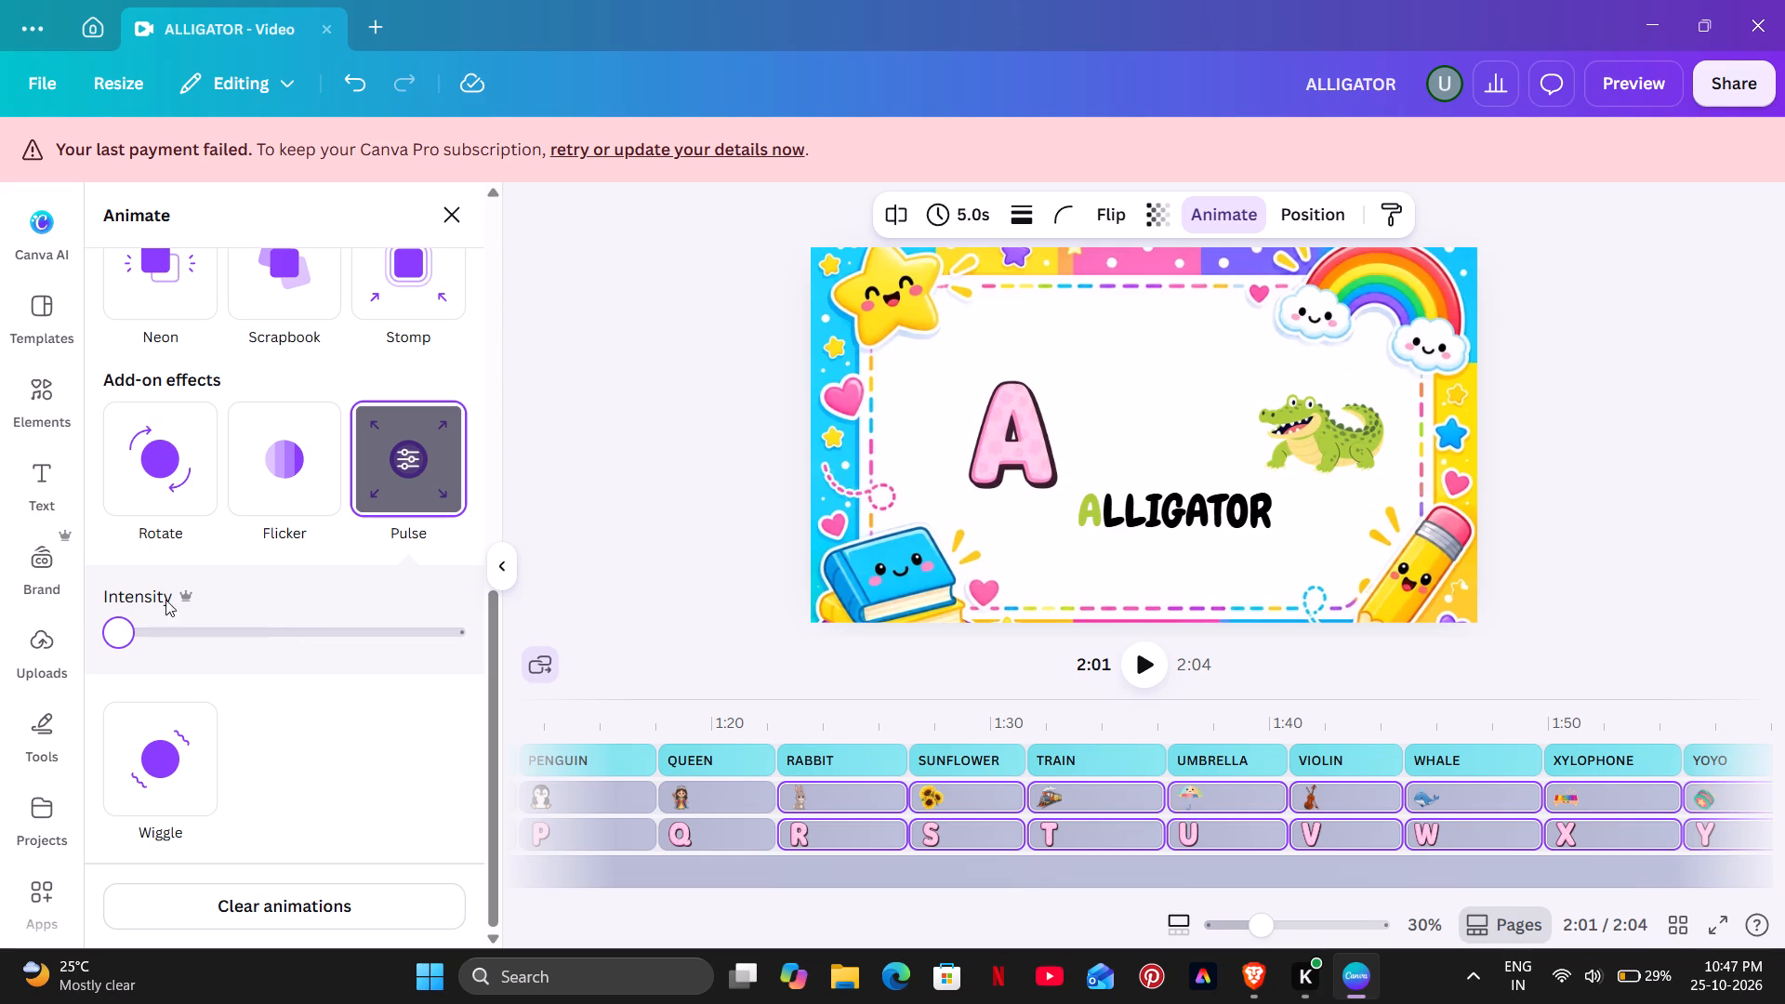
click(564, 405)
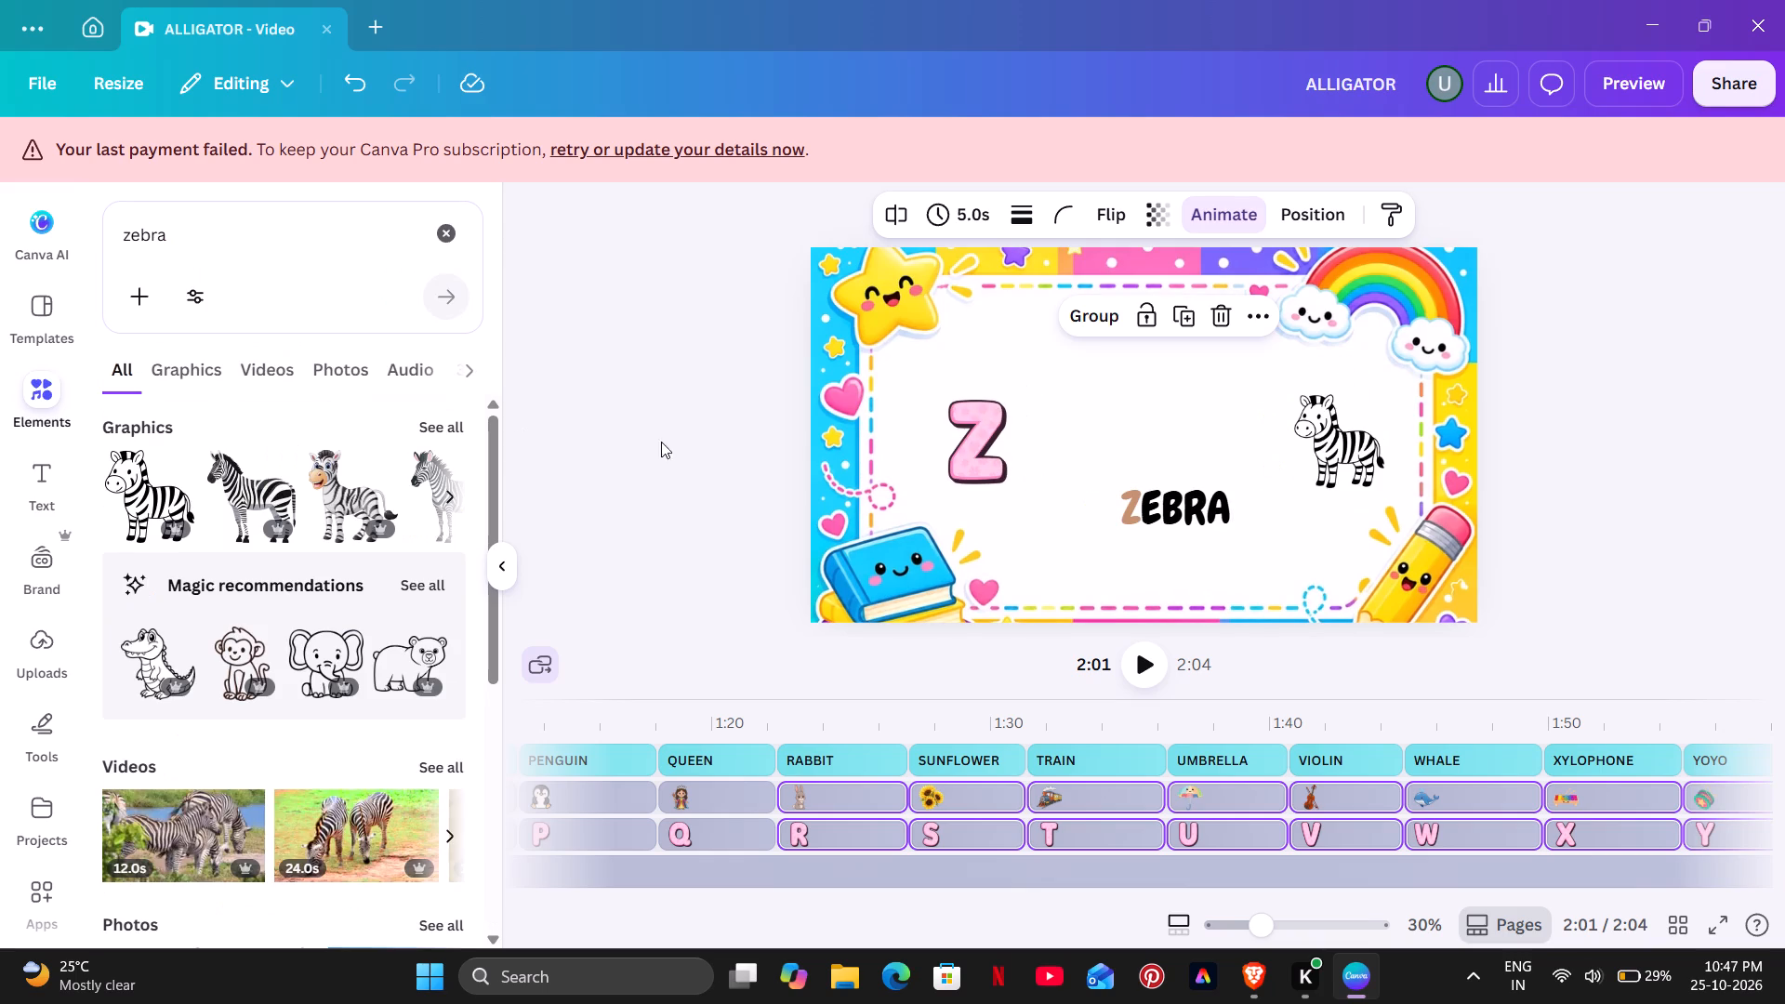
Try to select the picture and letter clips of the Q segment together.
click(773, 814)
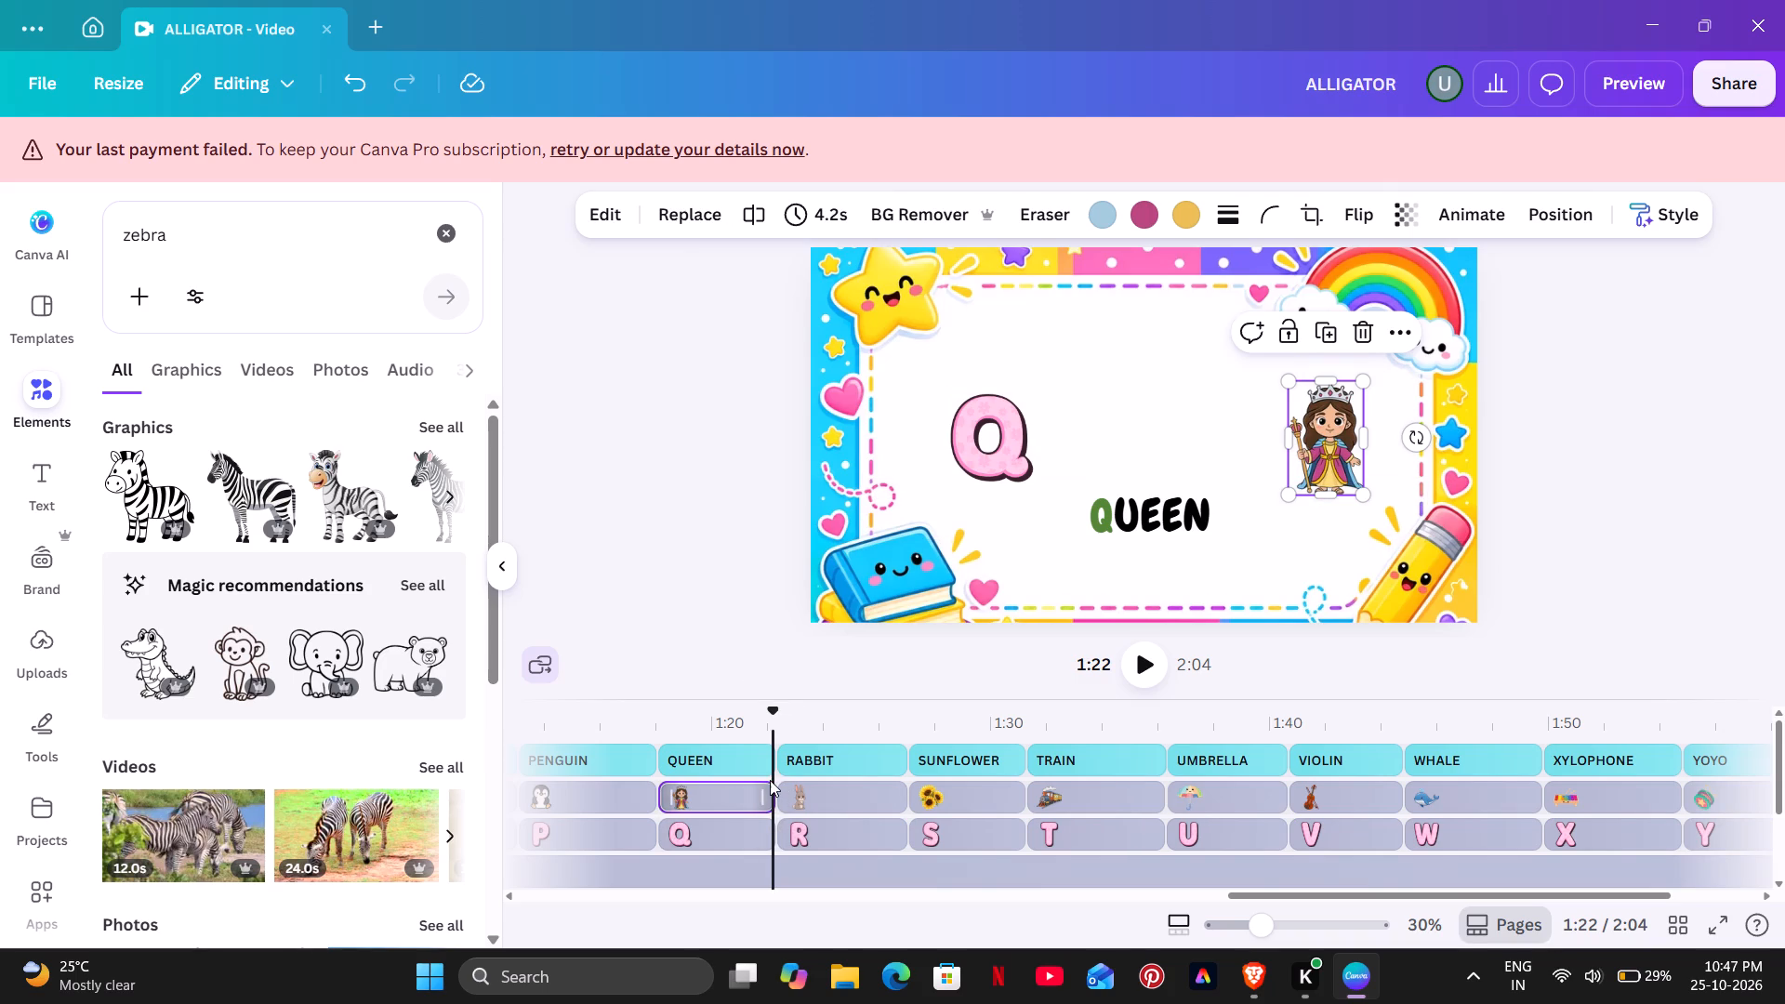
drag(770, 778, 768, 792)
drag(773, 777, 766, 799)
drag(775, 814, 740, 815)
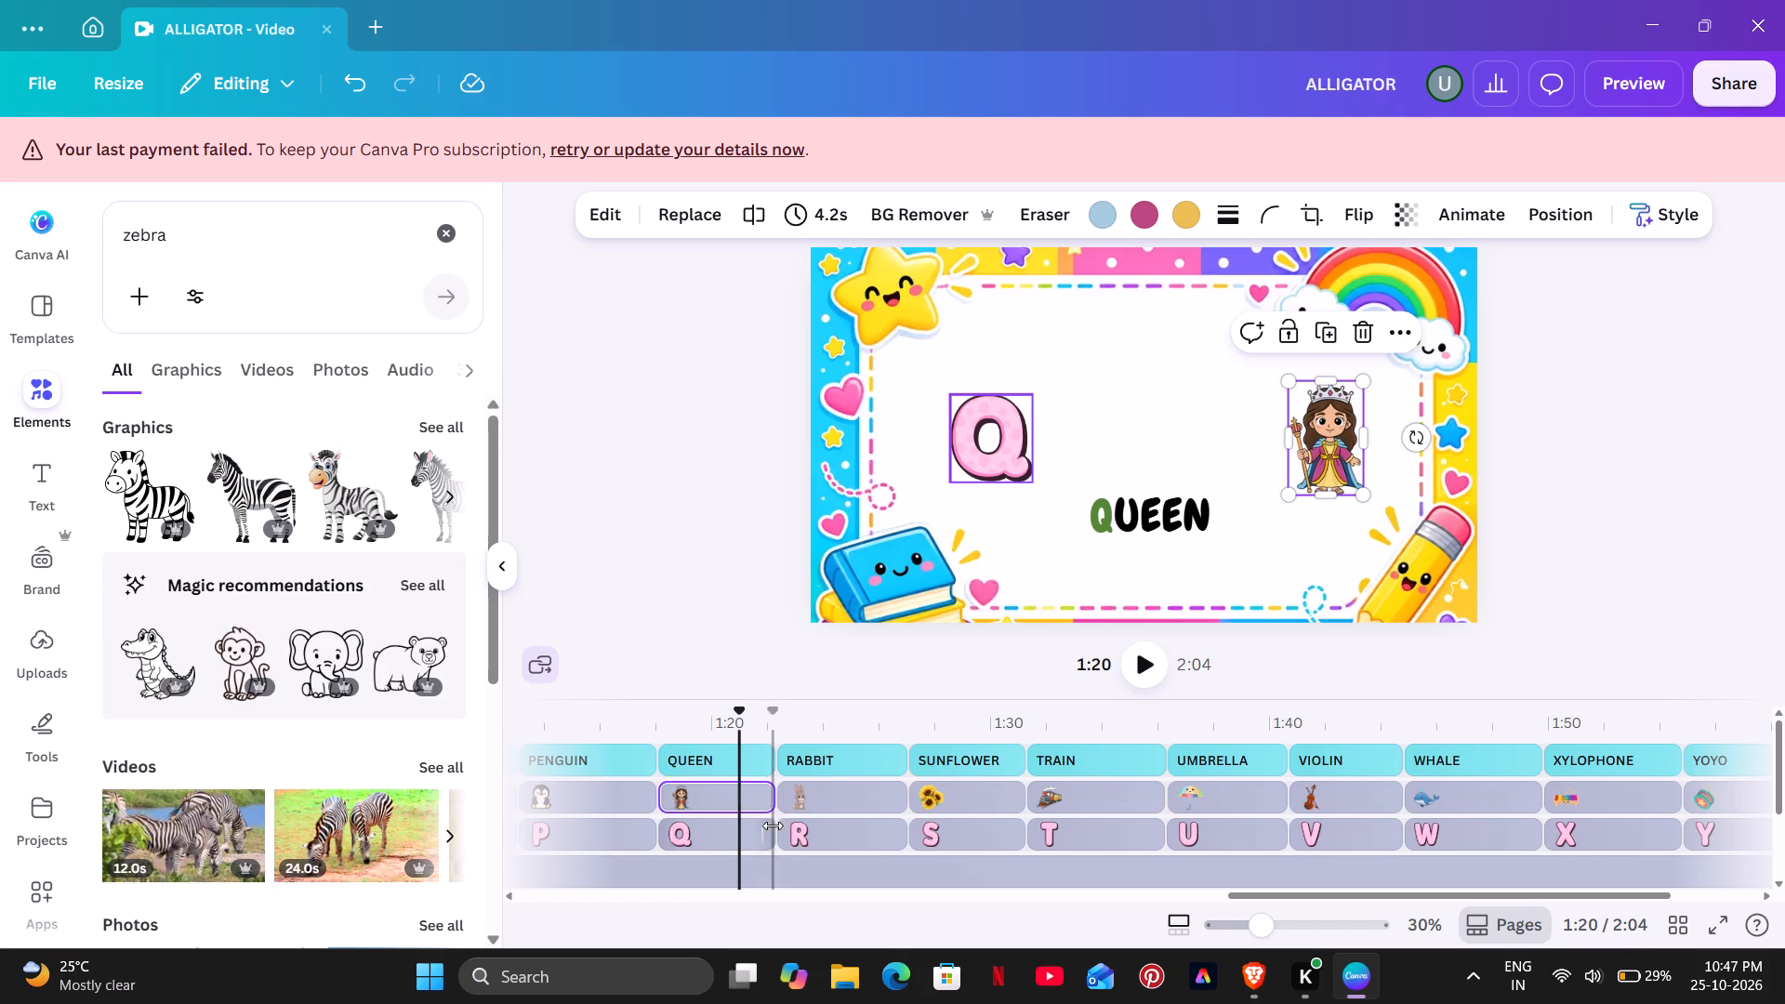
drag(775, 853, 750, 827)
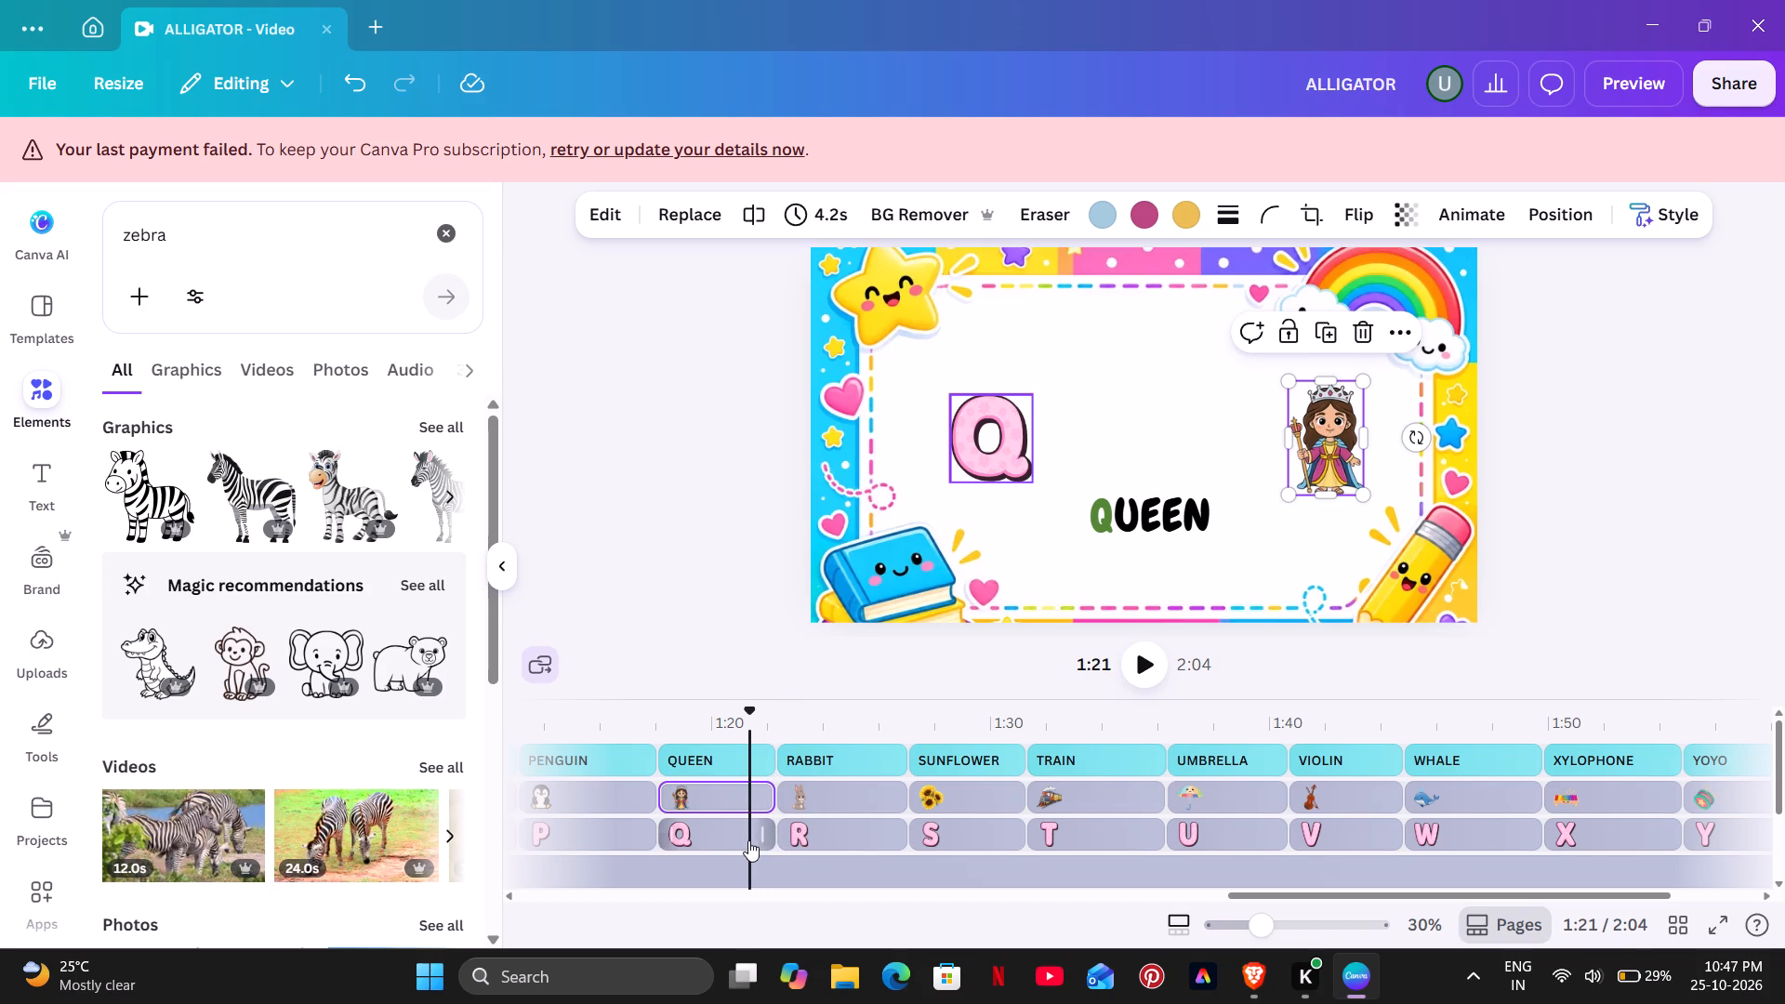
Apply the Pulse add-on effect at minimum intensity to all picture and letter clips from A through I.
drag(1231, 898, 1141, 898)
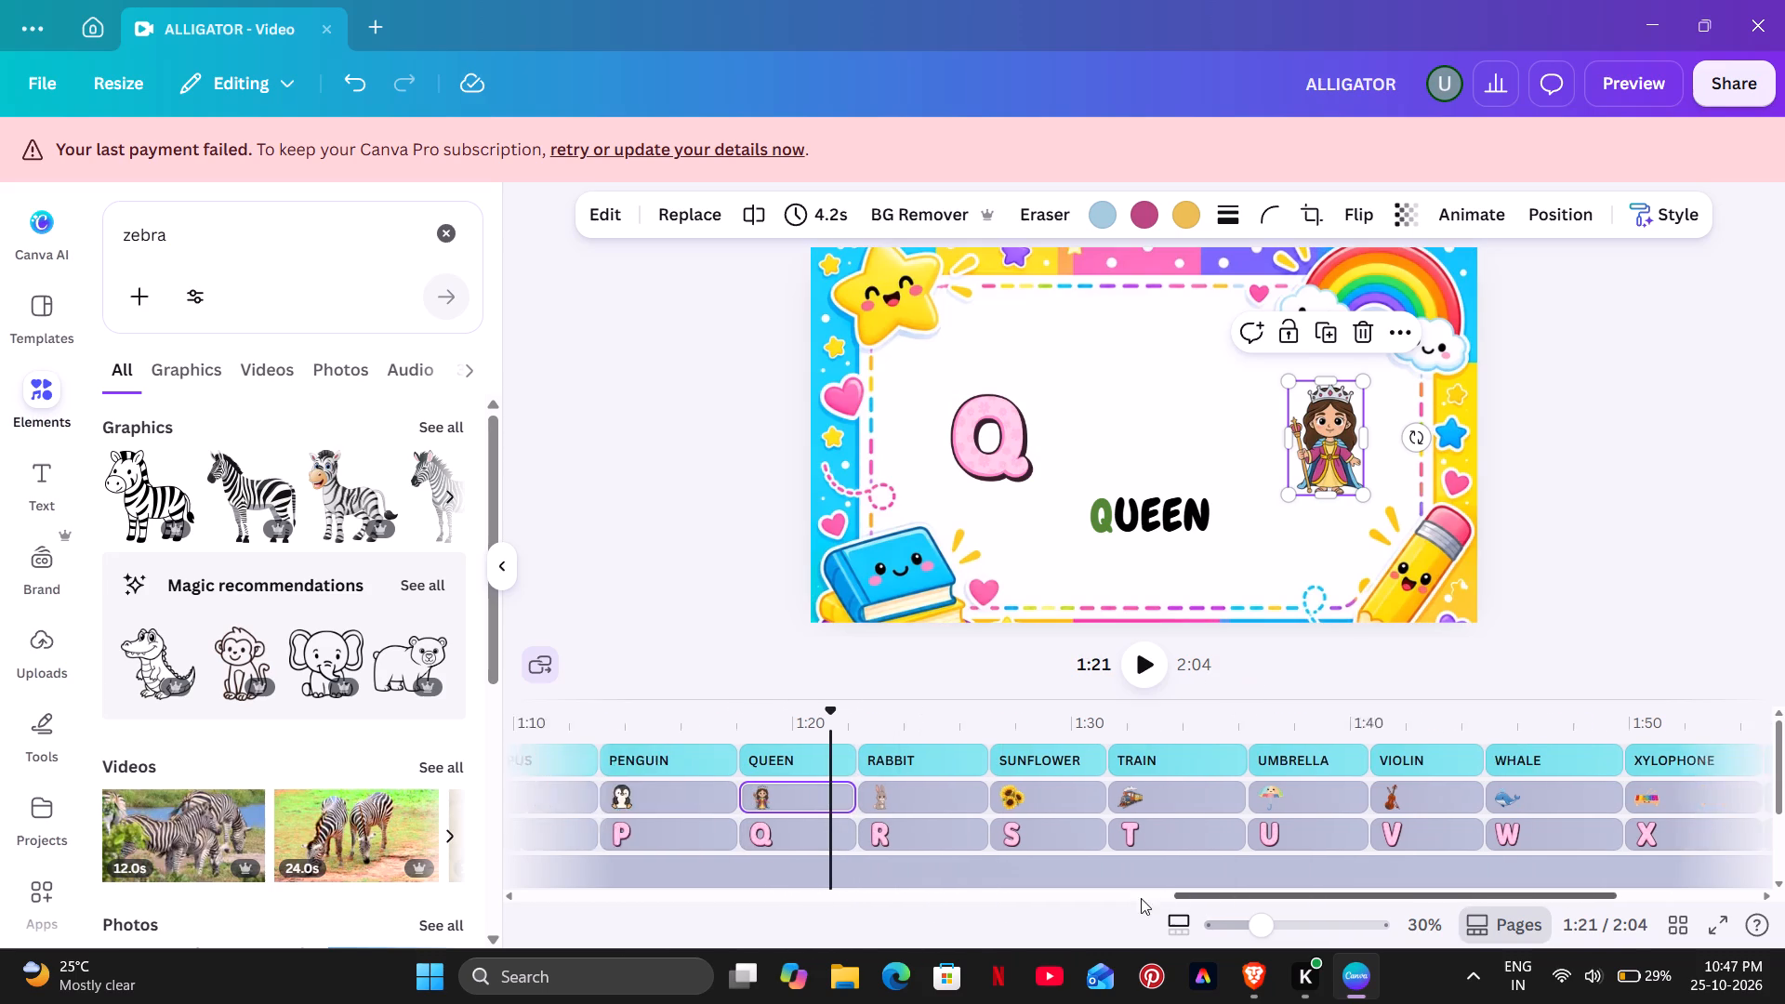
drag(1141, 898, 1119, 898)
click(1020, 898)
drag(1017, 893, 926, 897)
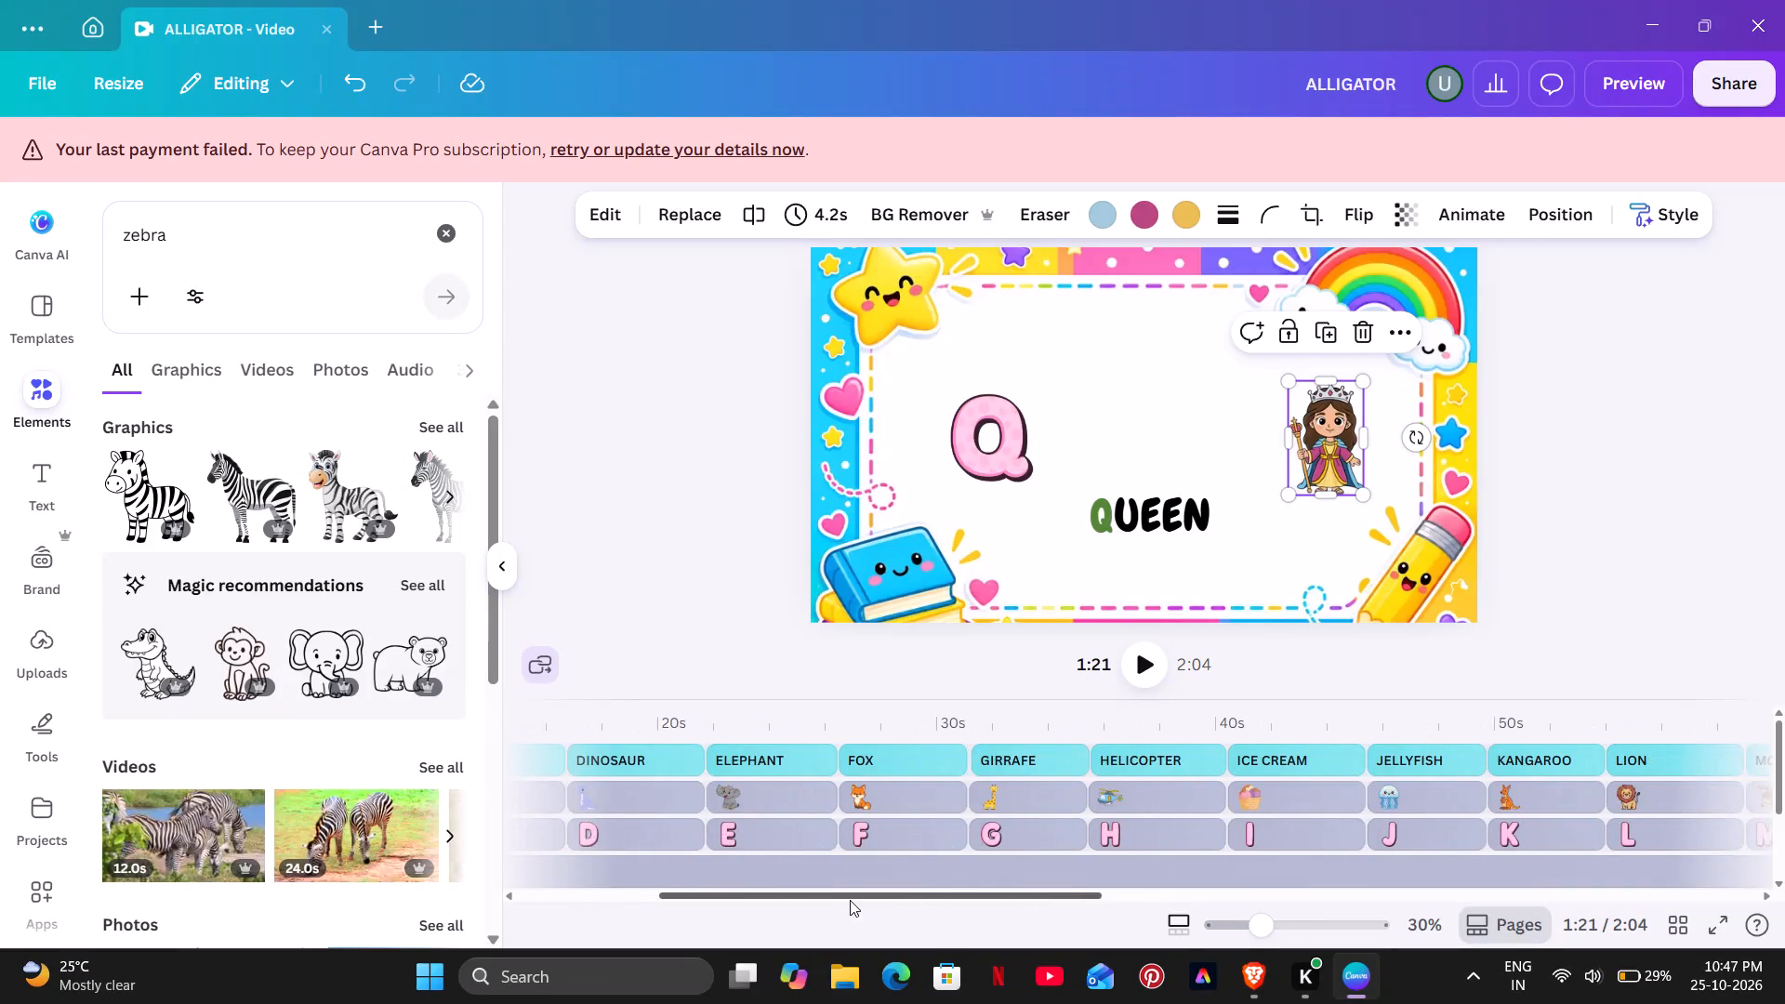
click(836, 900)
drag(833, 900, 1094, 898)
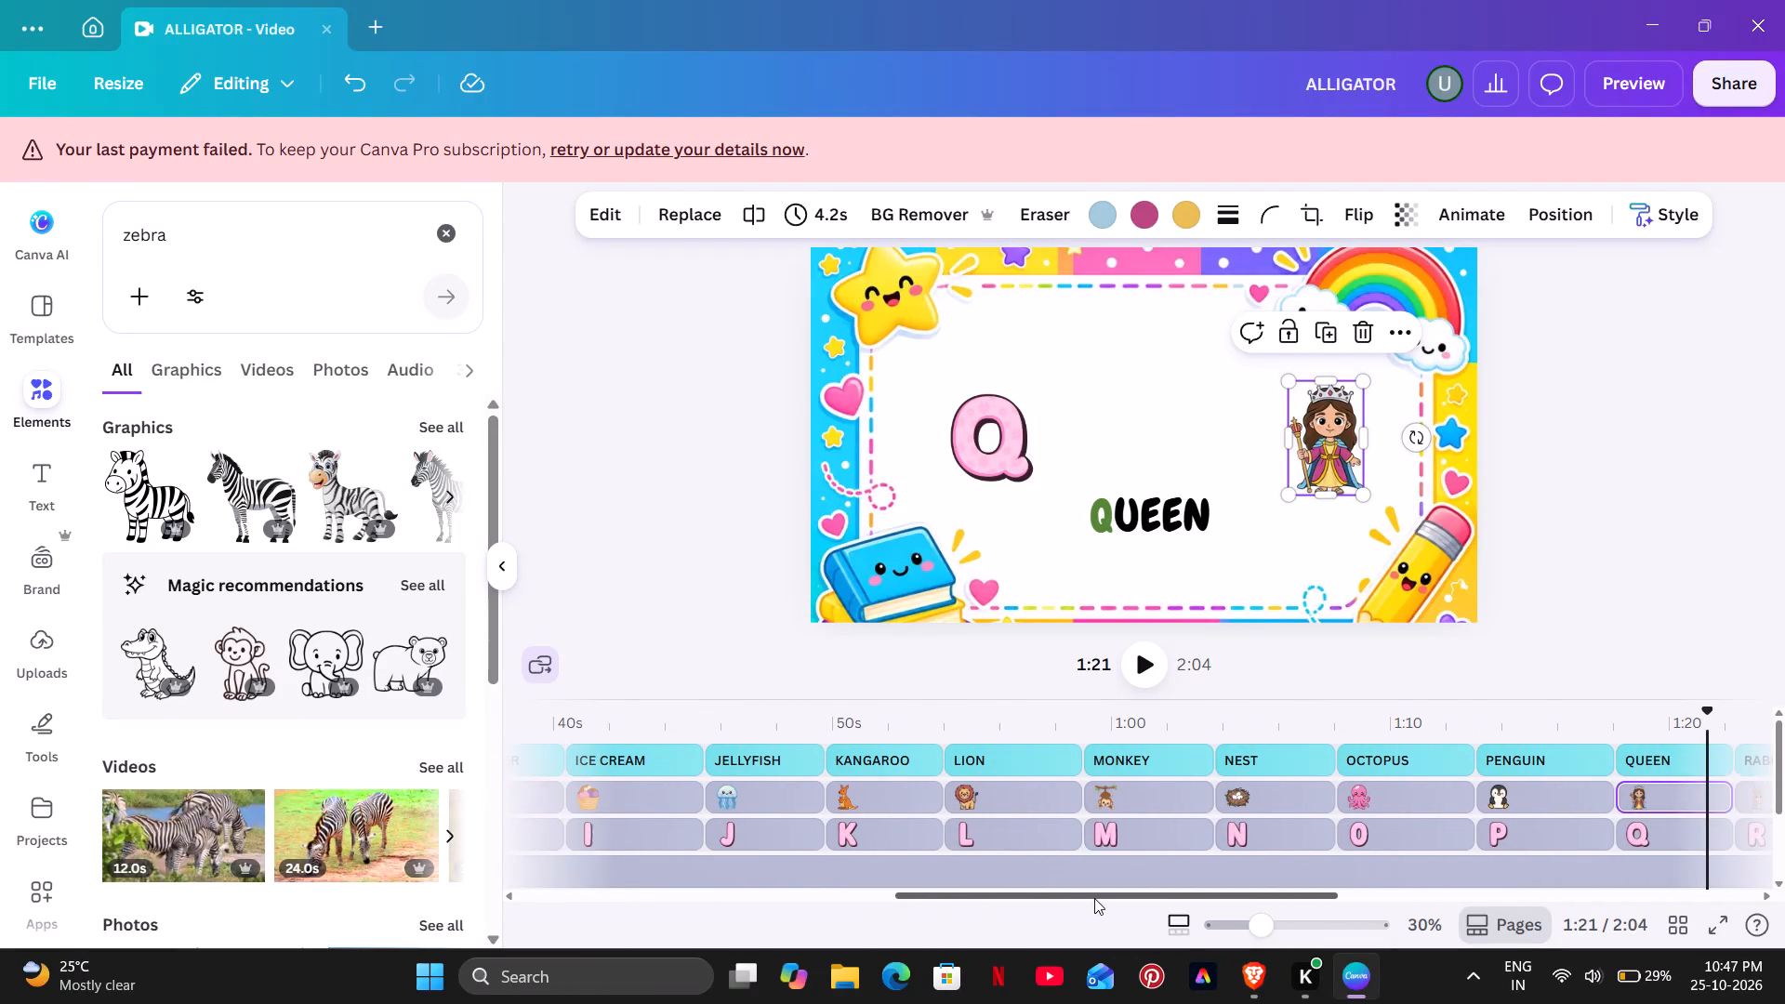
drag(1094, 898, 877, 898)
click(775, 899)
click(769, 899)
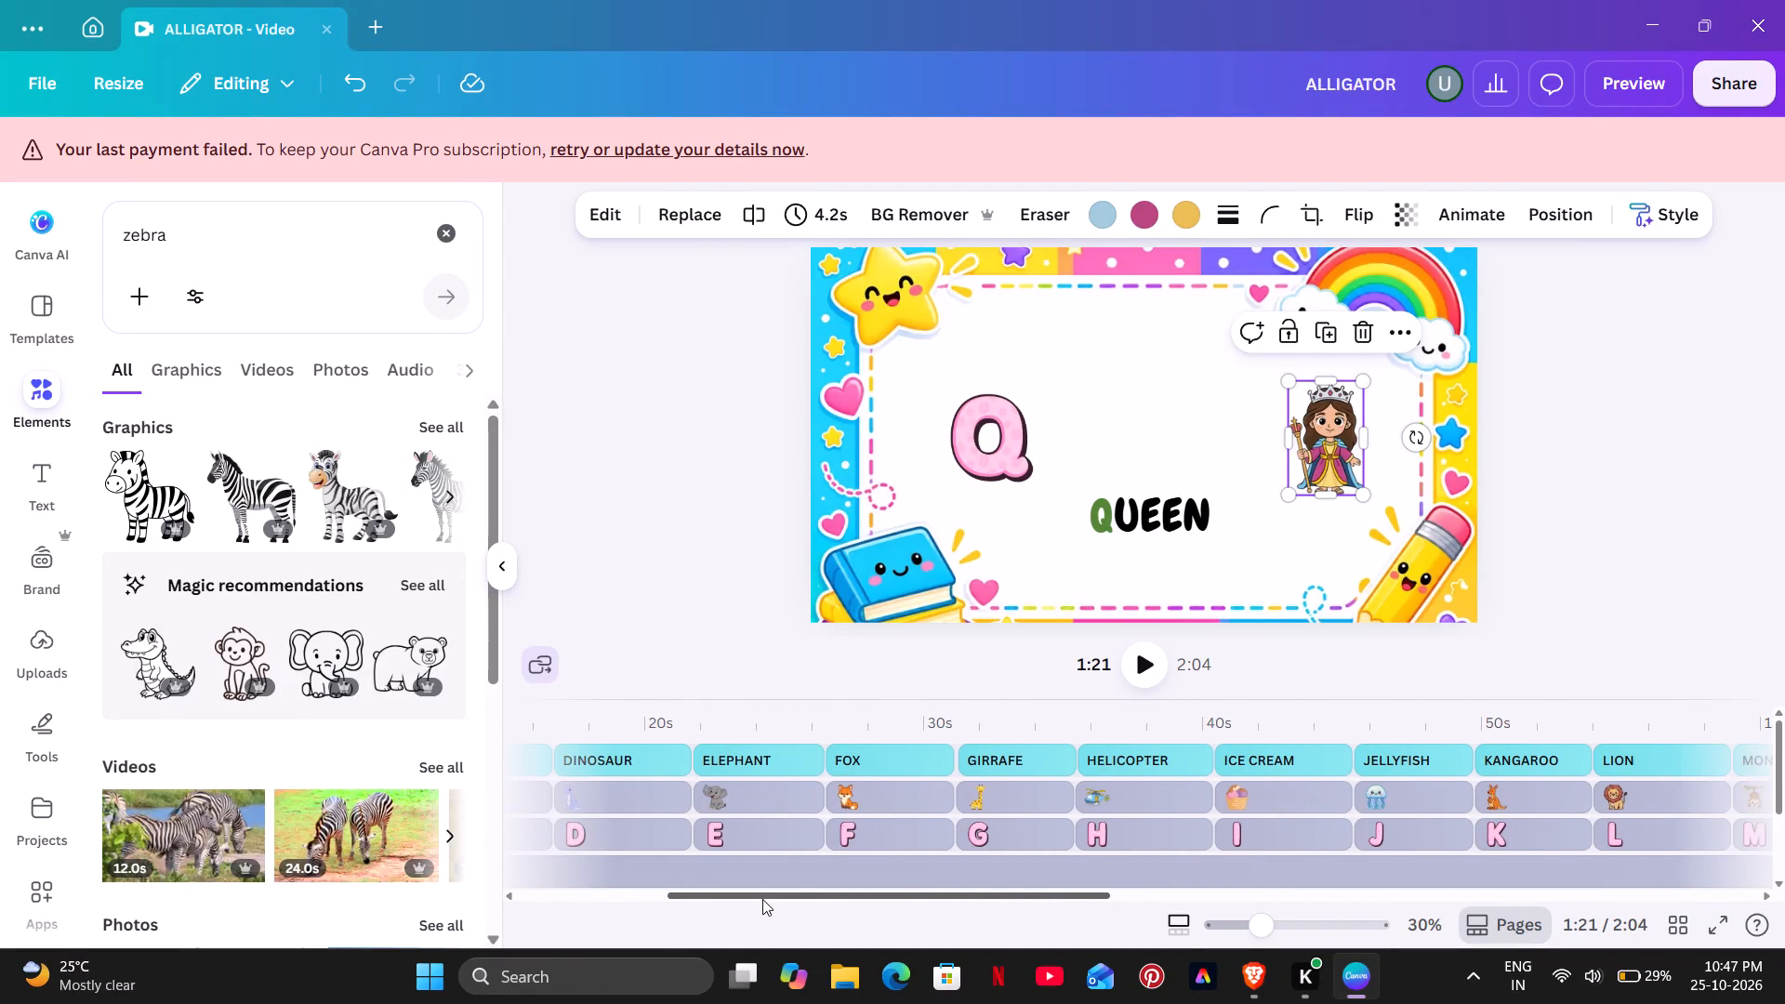
drag(761, 899, 753, 899)
drag(810, 898, 621, 896)
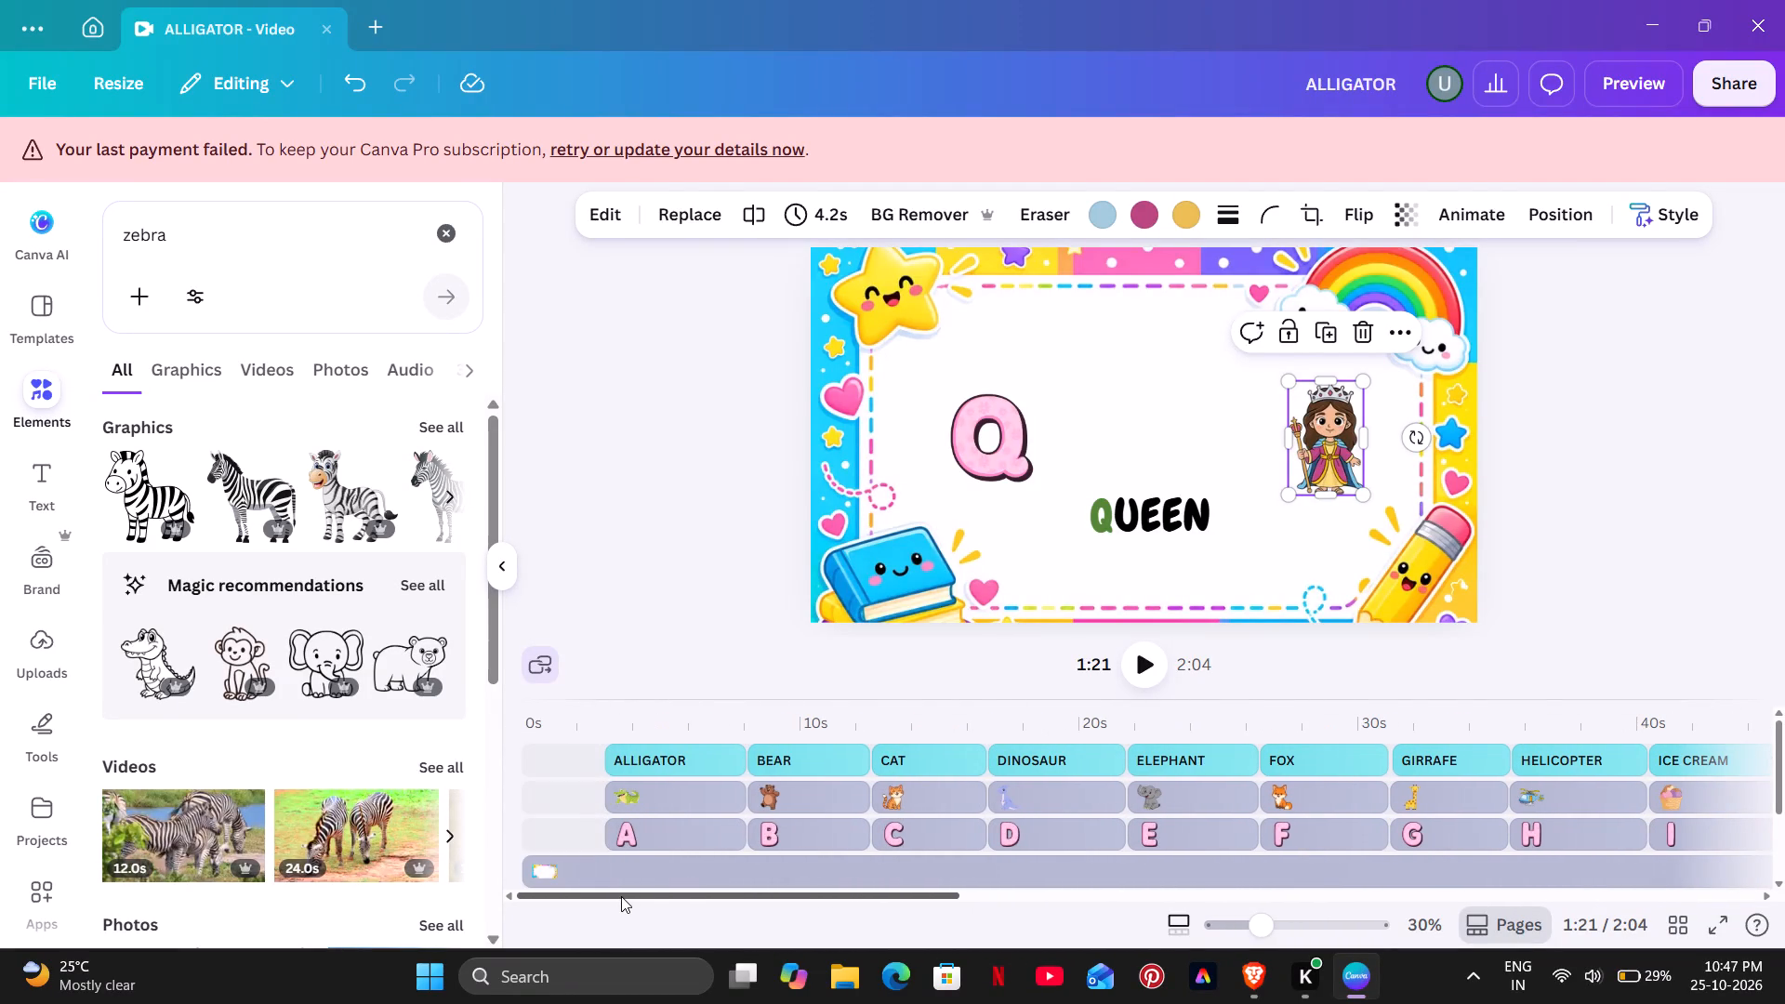
drag(592, 797, 605, 819)
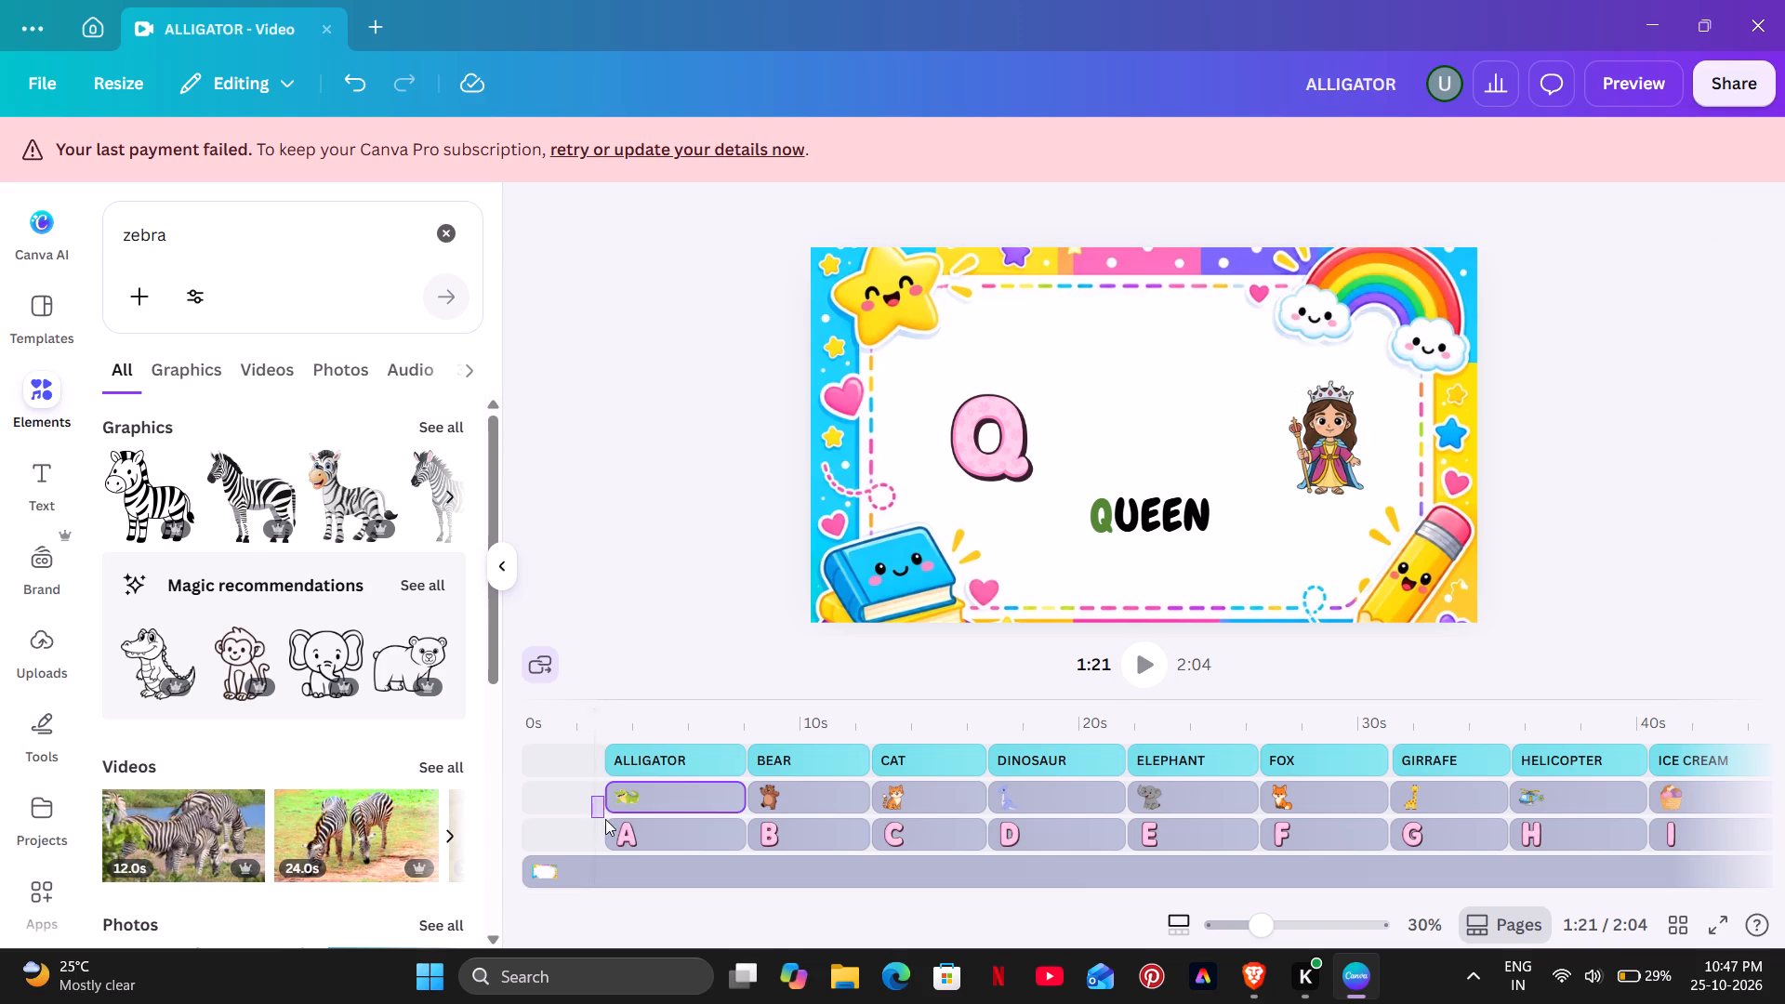
drag(605, 819, 1450, 832)
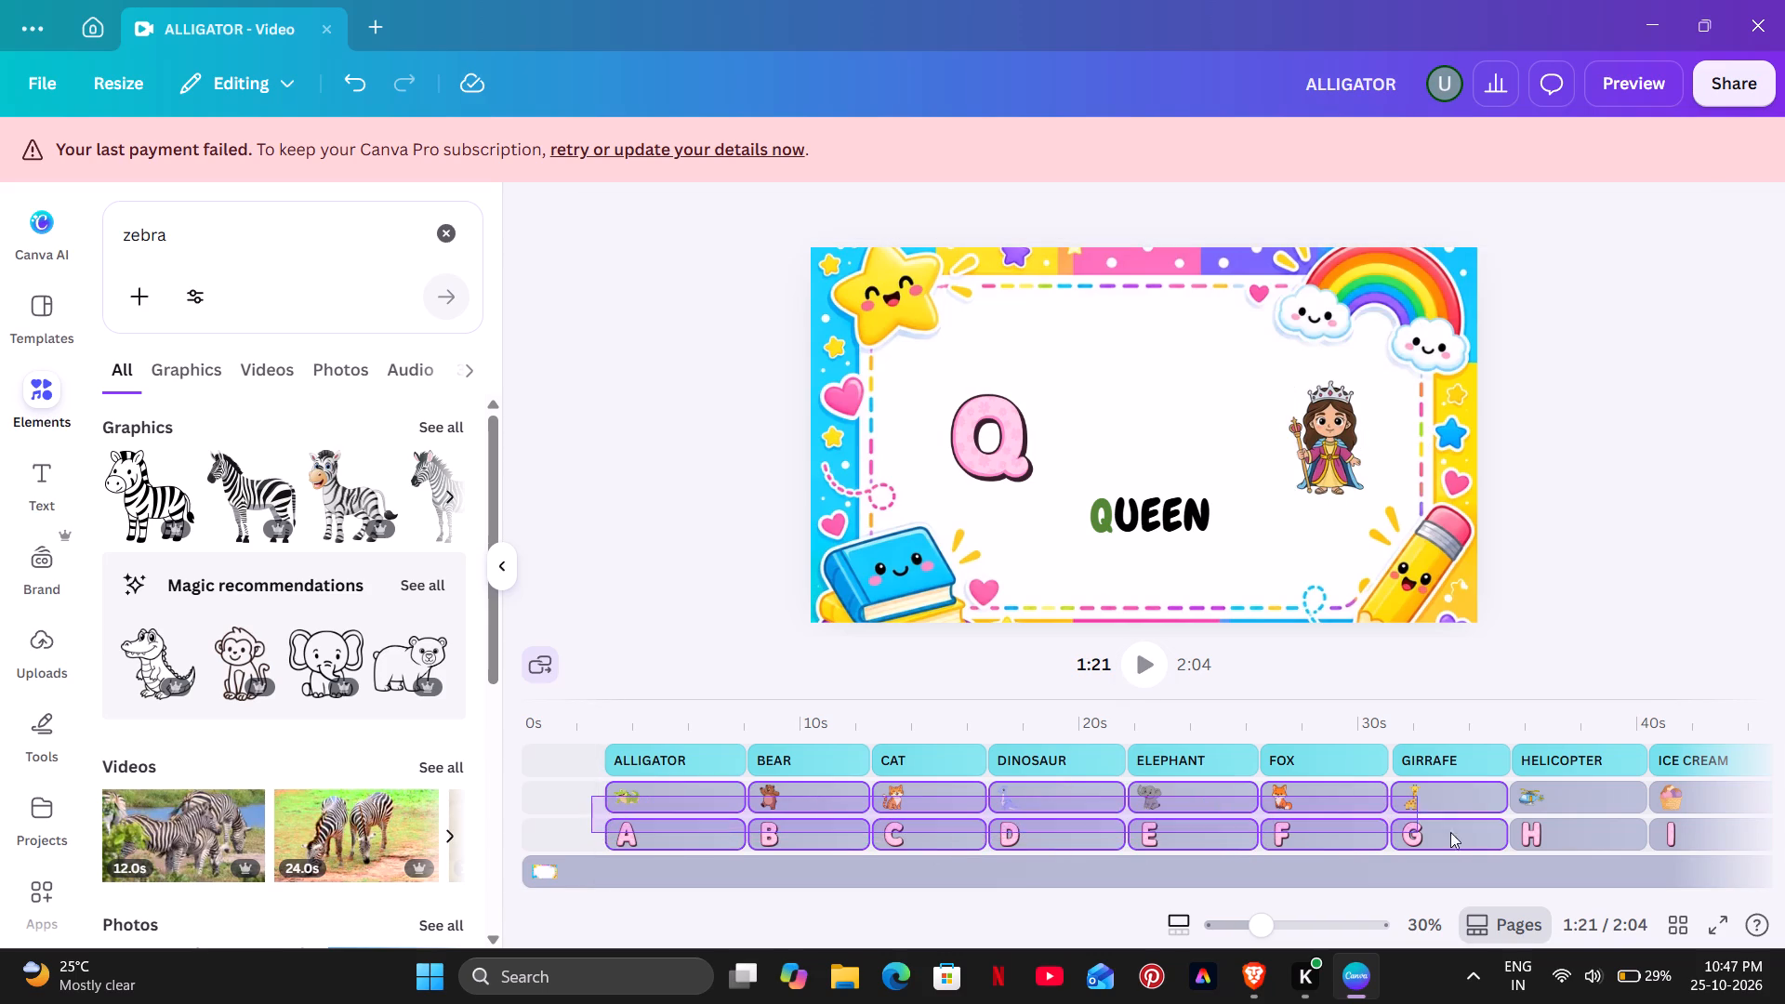
drag(1450, 832, 1784, 824)
click(1784, 824)
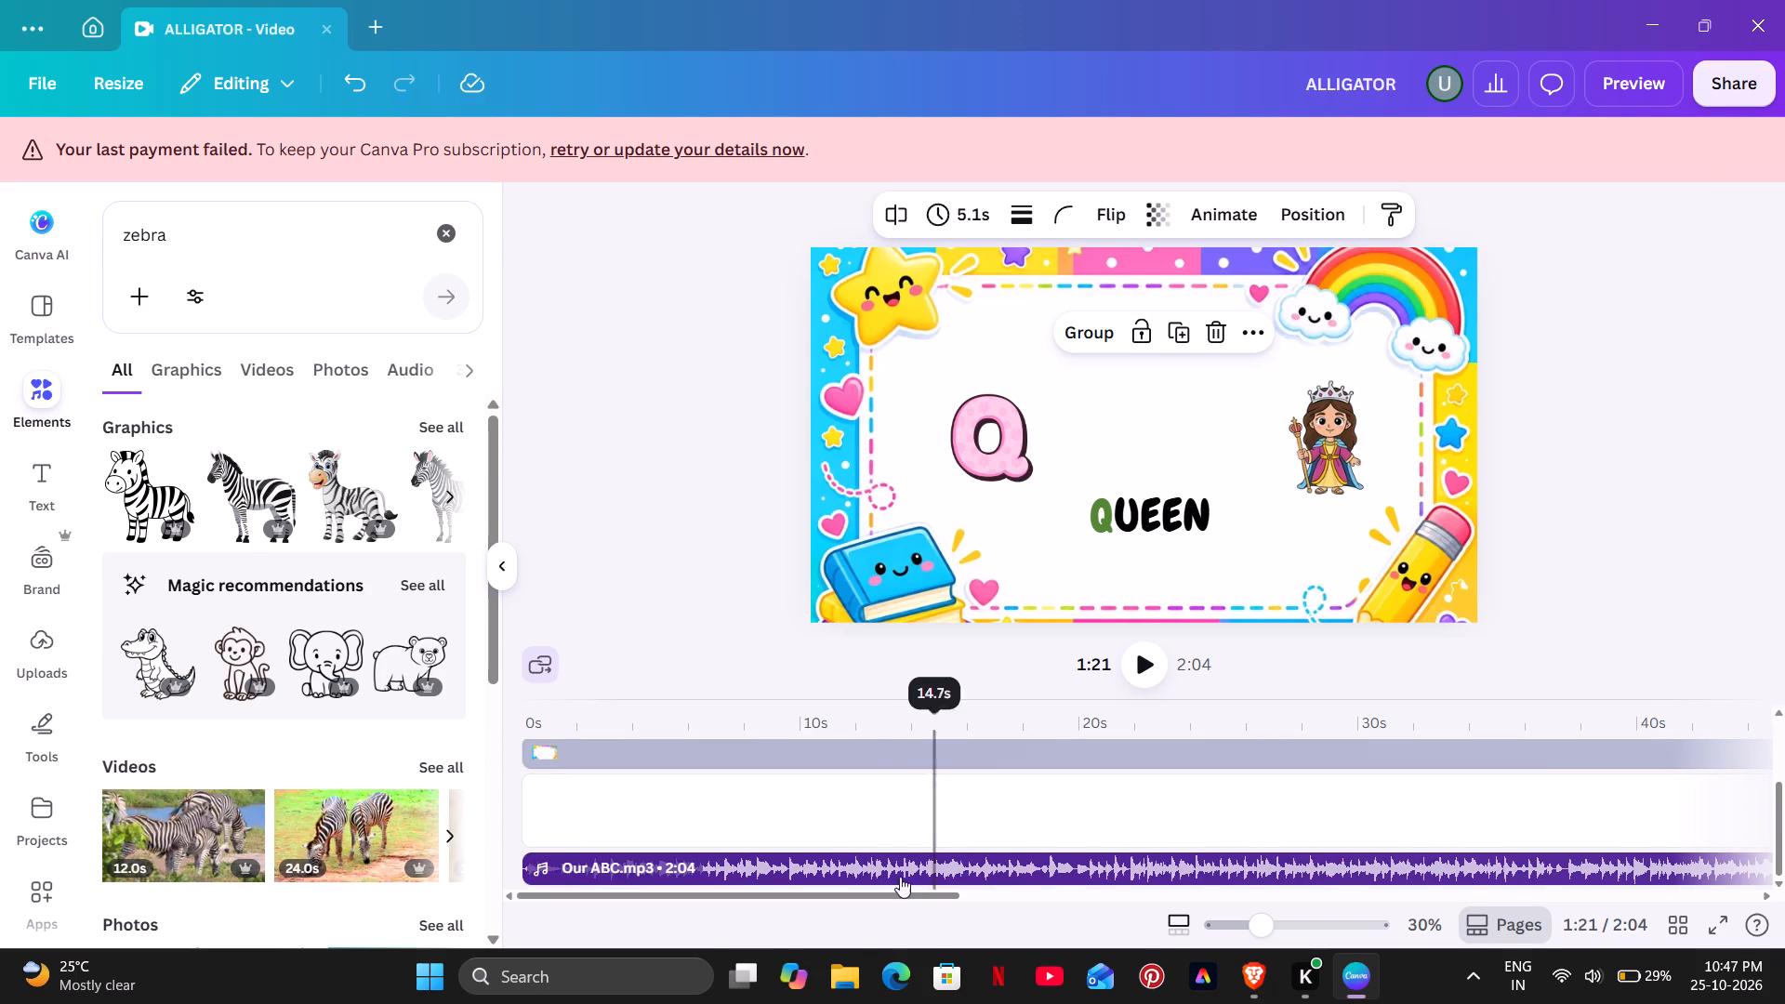
drag(895, 896, 1099, 883)
scroll(1079, 870, up, 1)
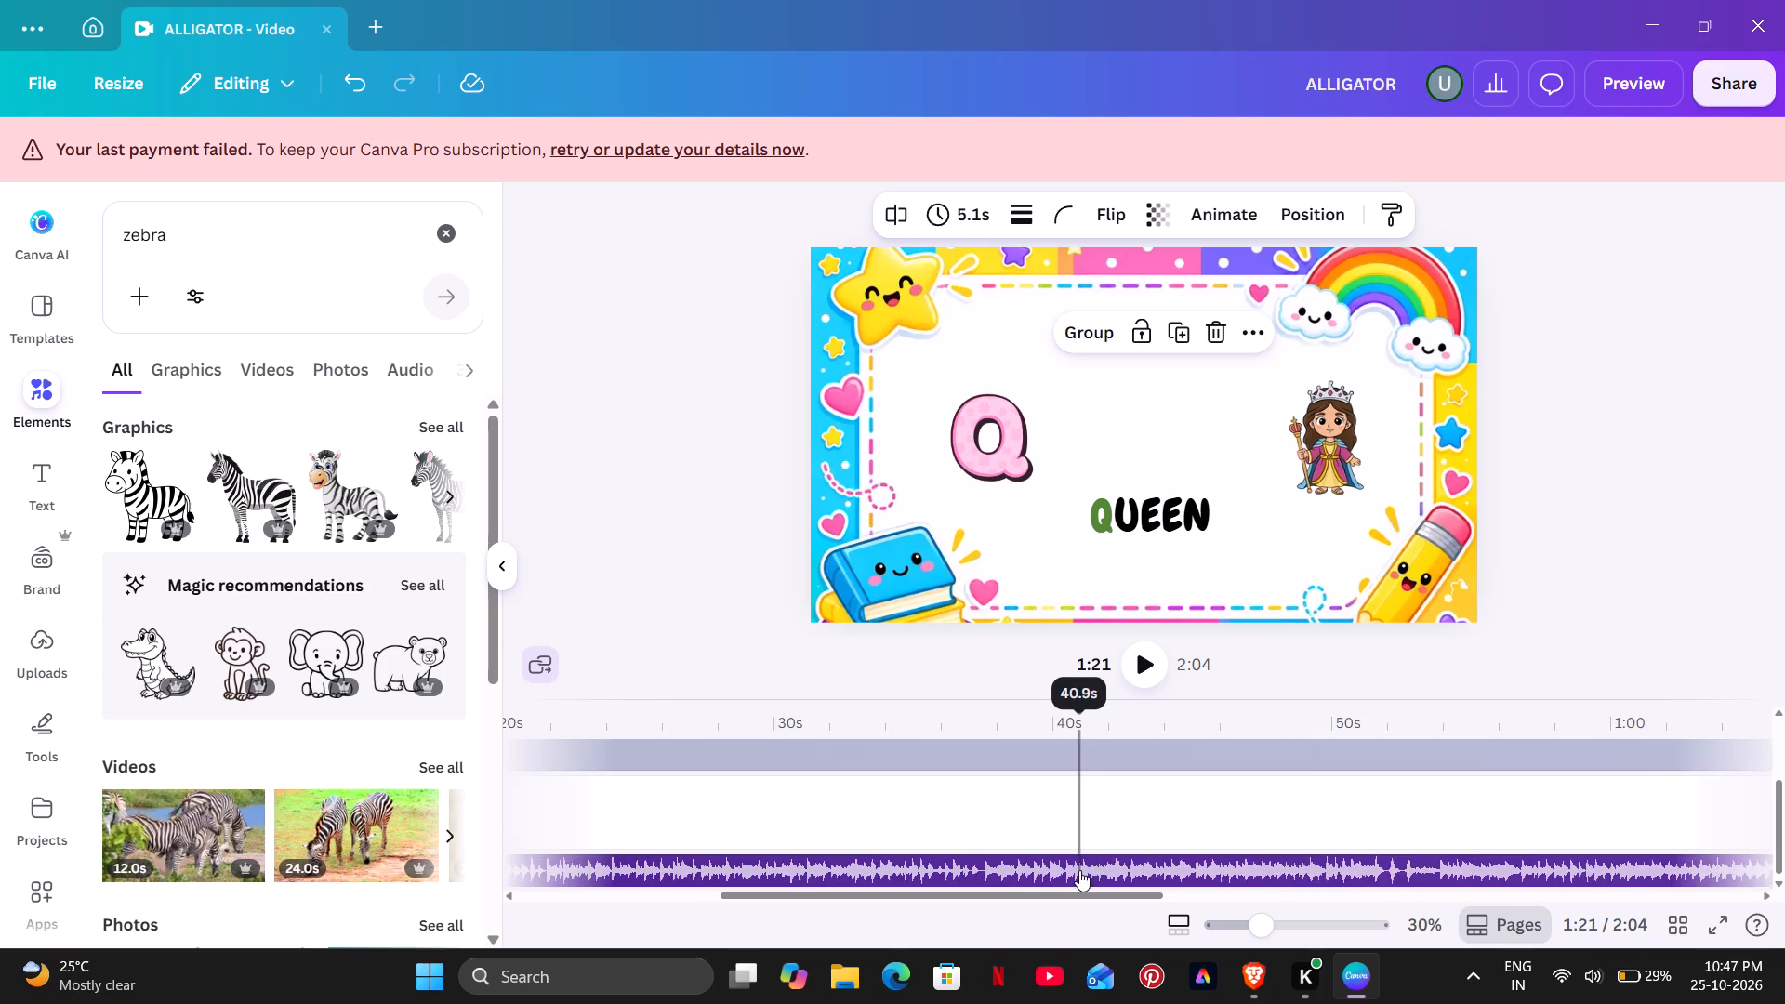
scroll(1079, 870, up, 1)
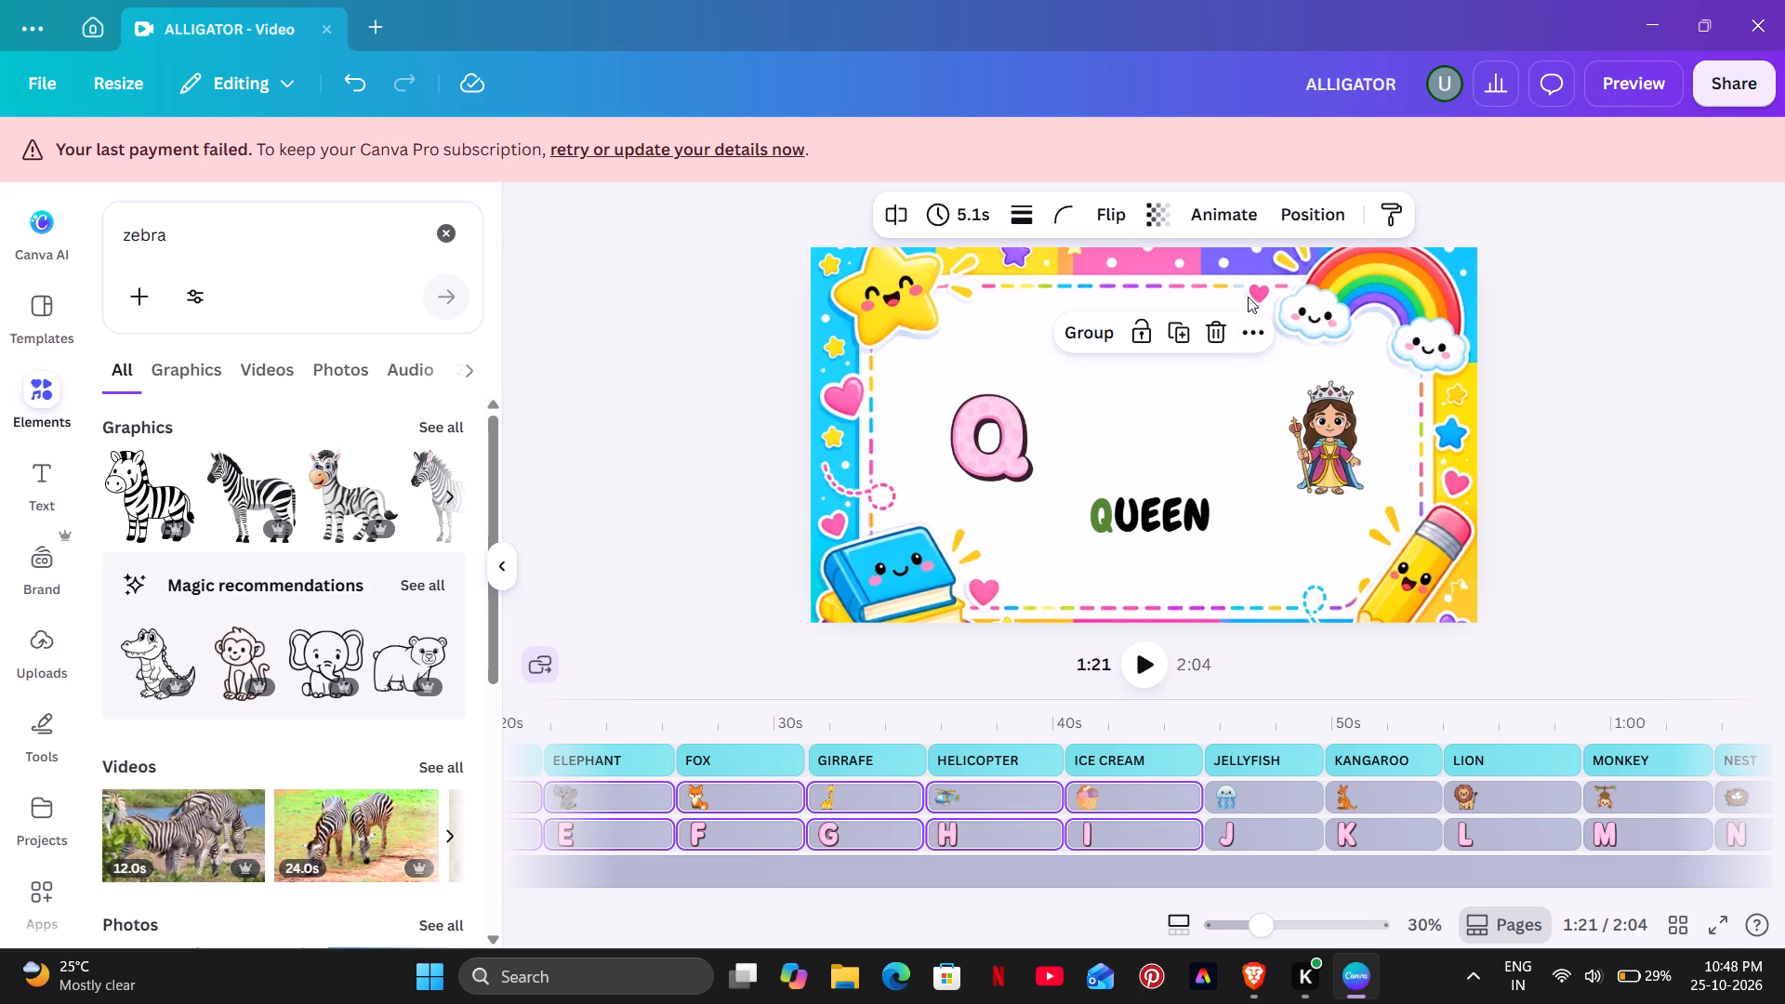
click(1246, 214)
scroll(111, 791, down, 7)
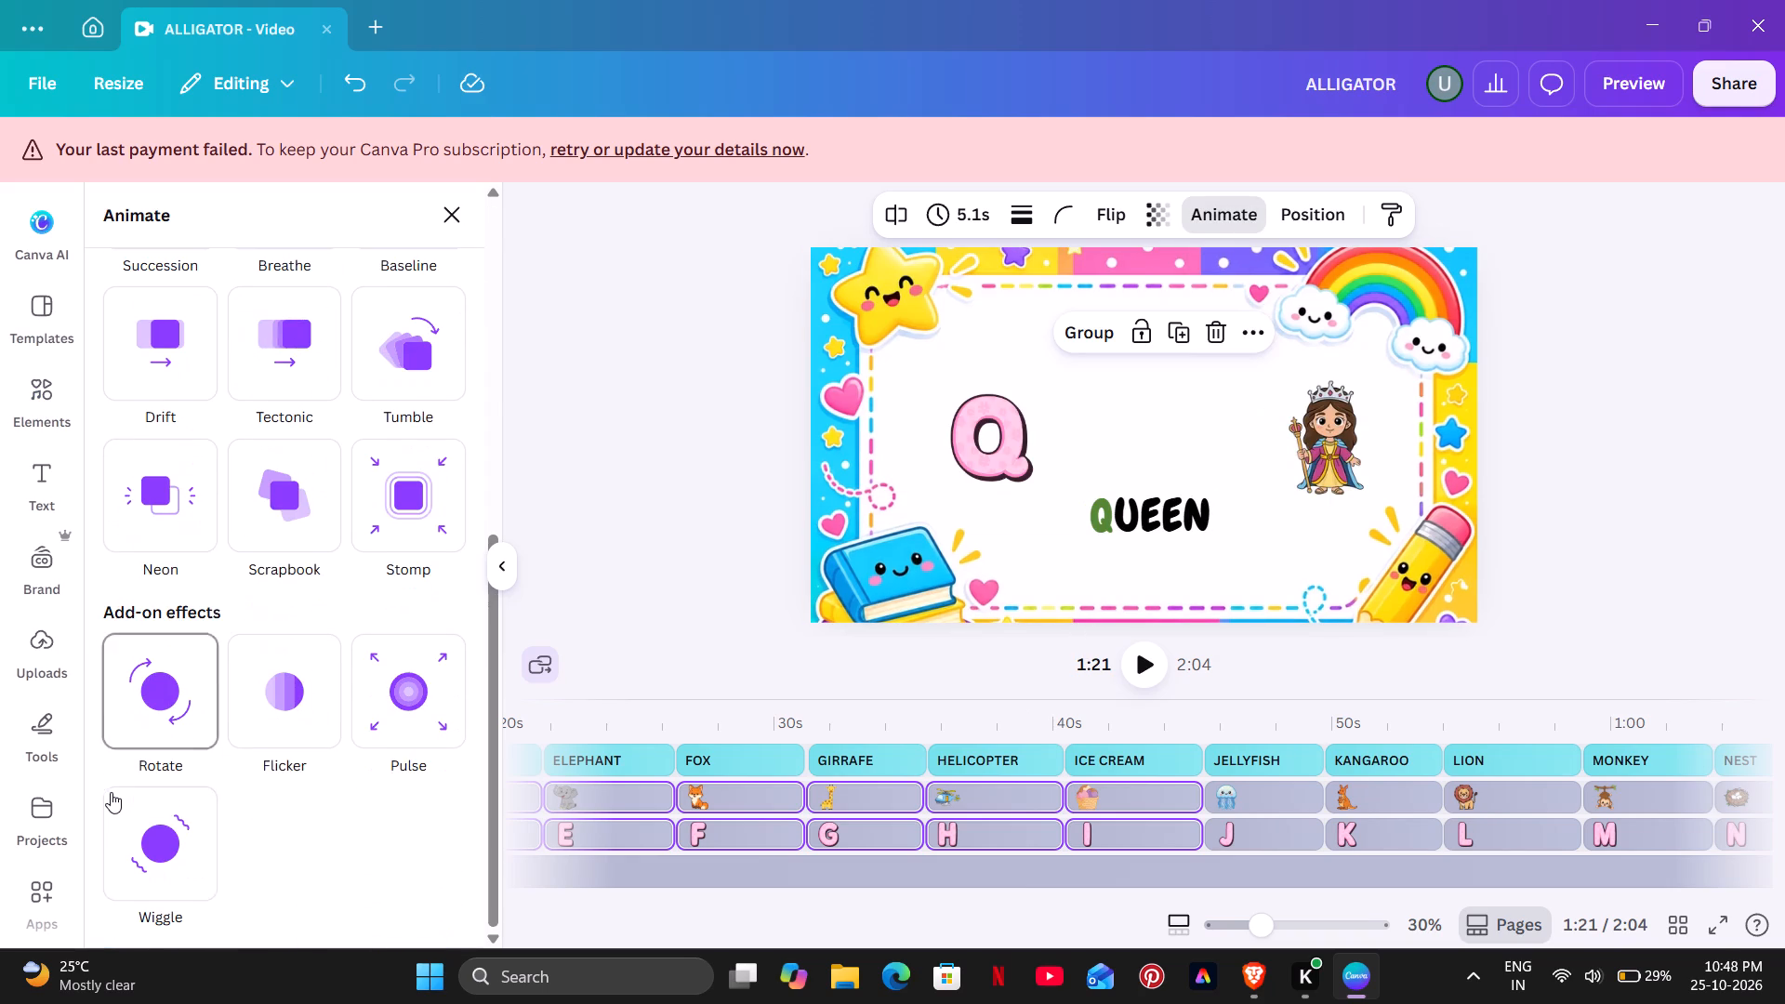
click(353, 693)
scroll(167, 826, down, 1)
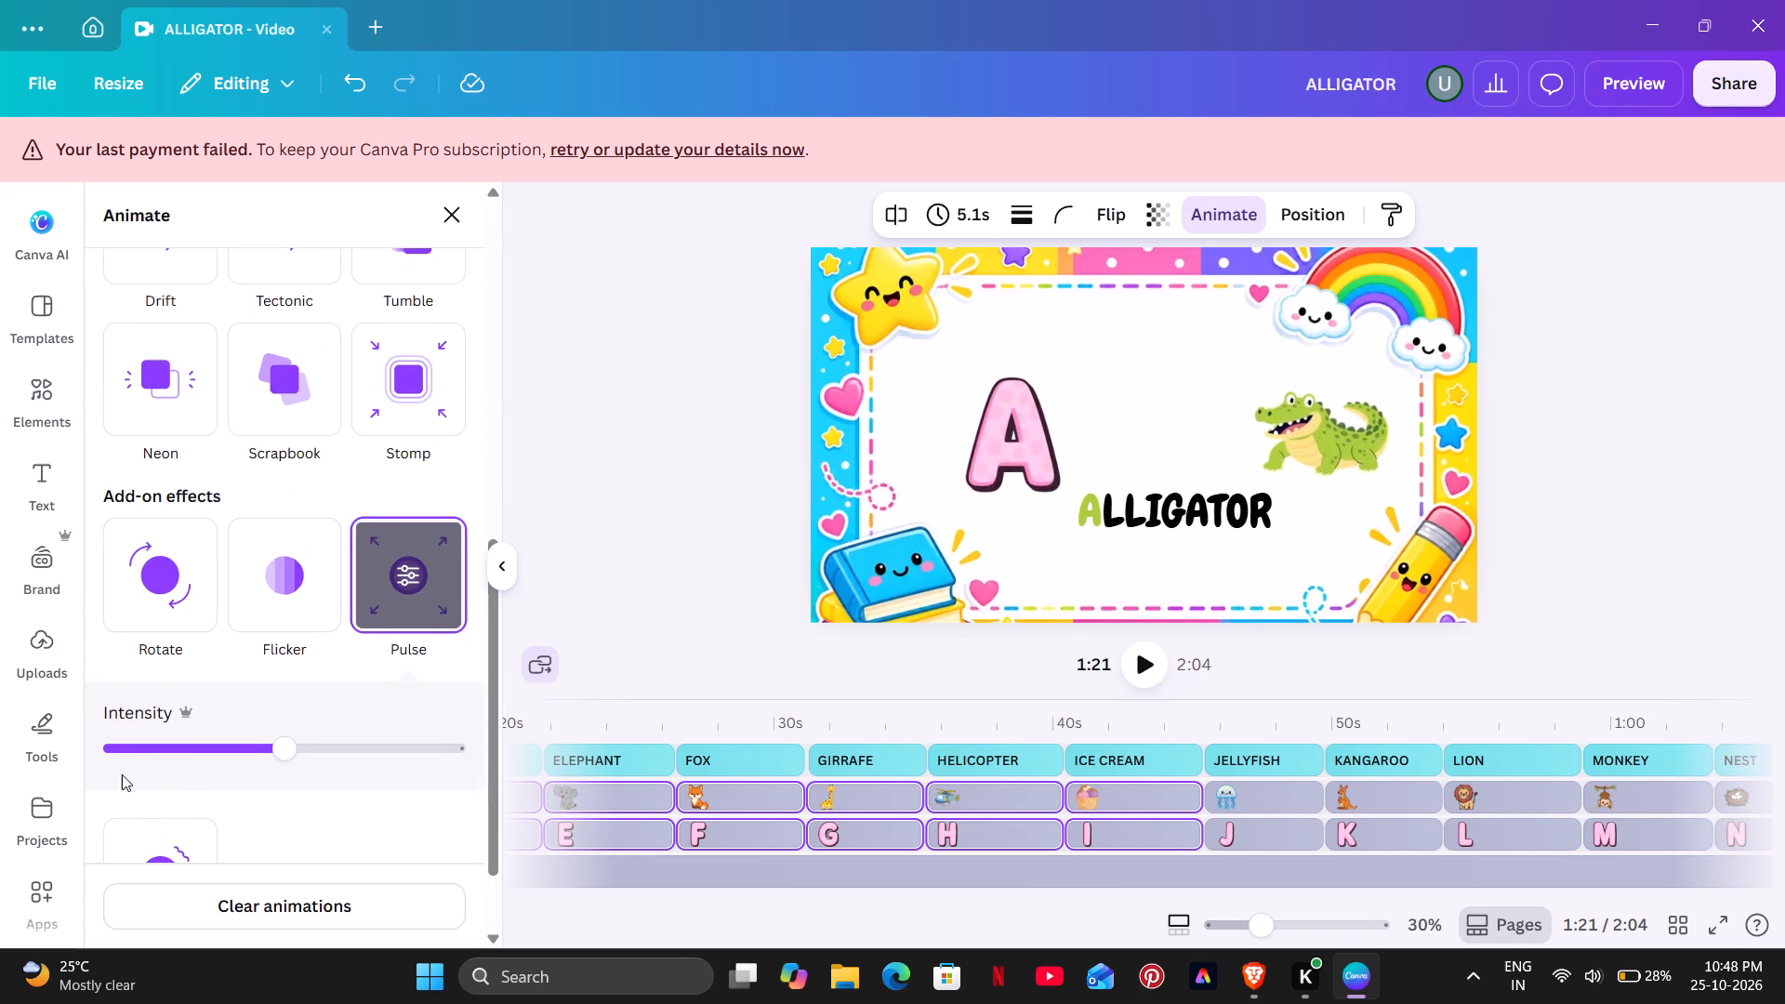
drag(280, 750, 136, 783)
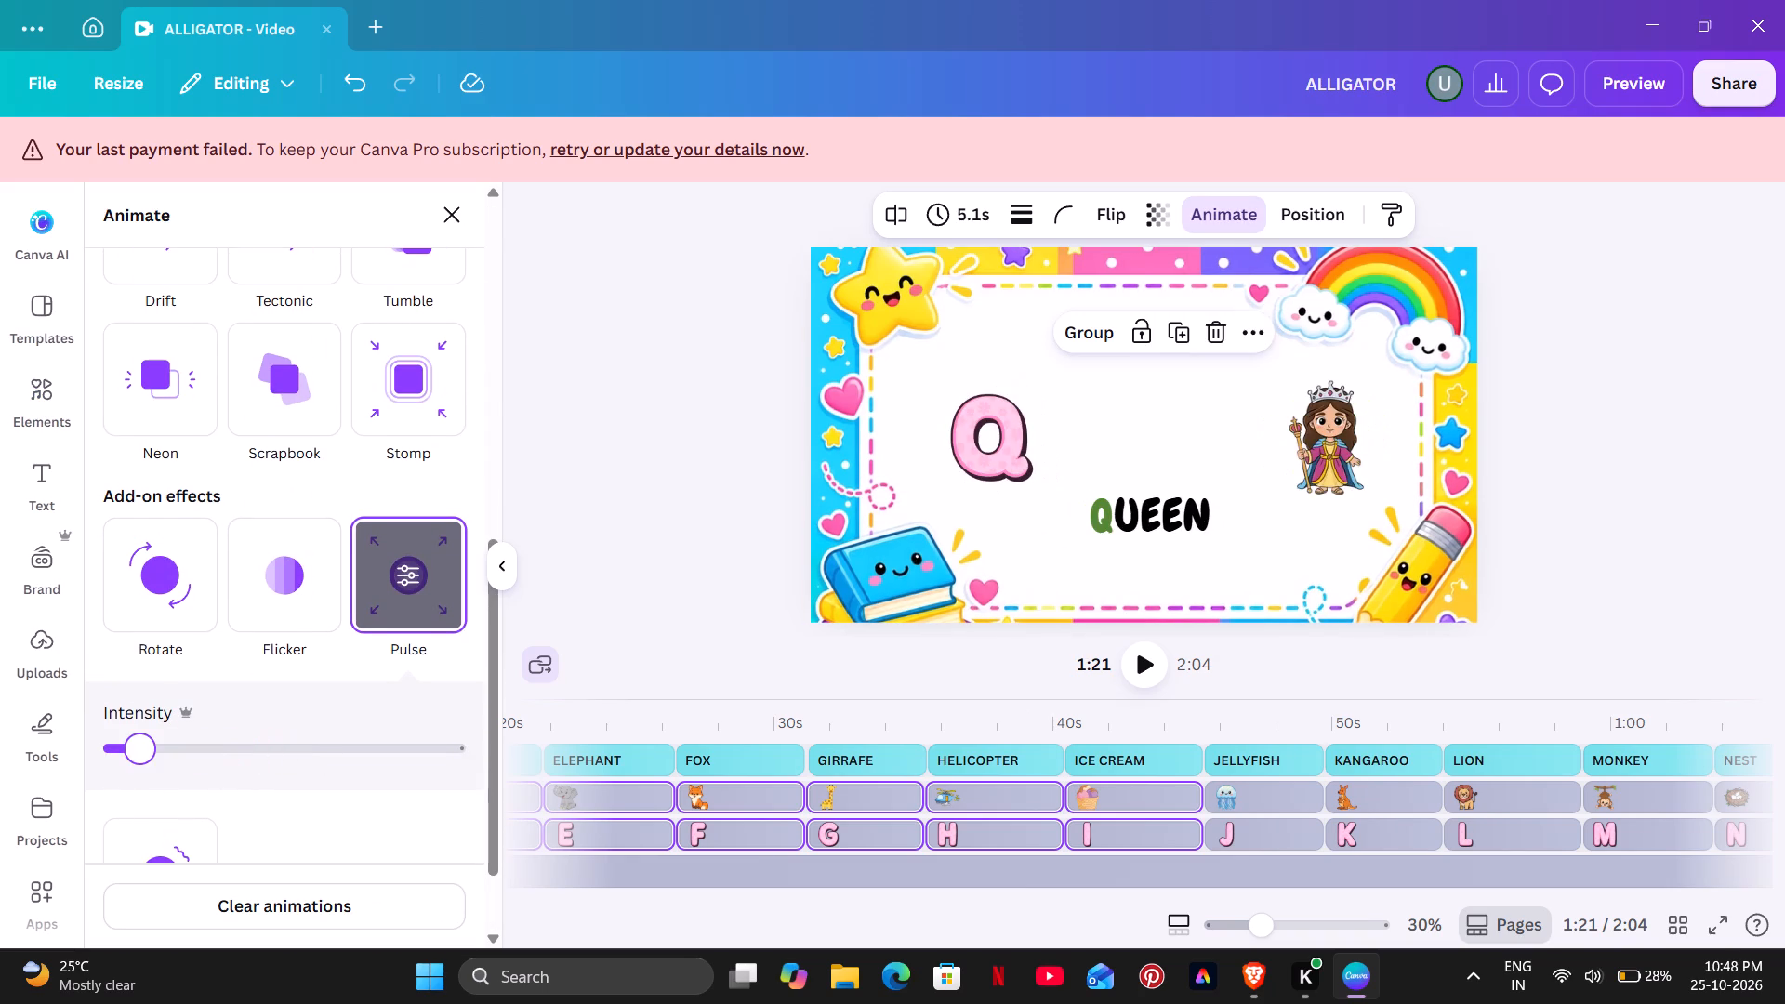
drag(136, 783, 112, 774)
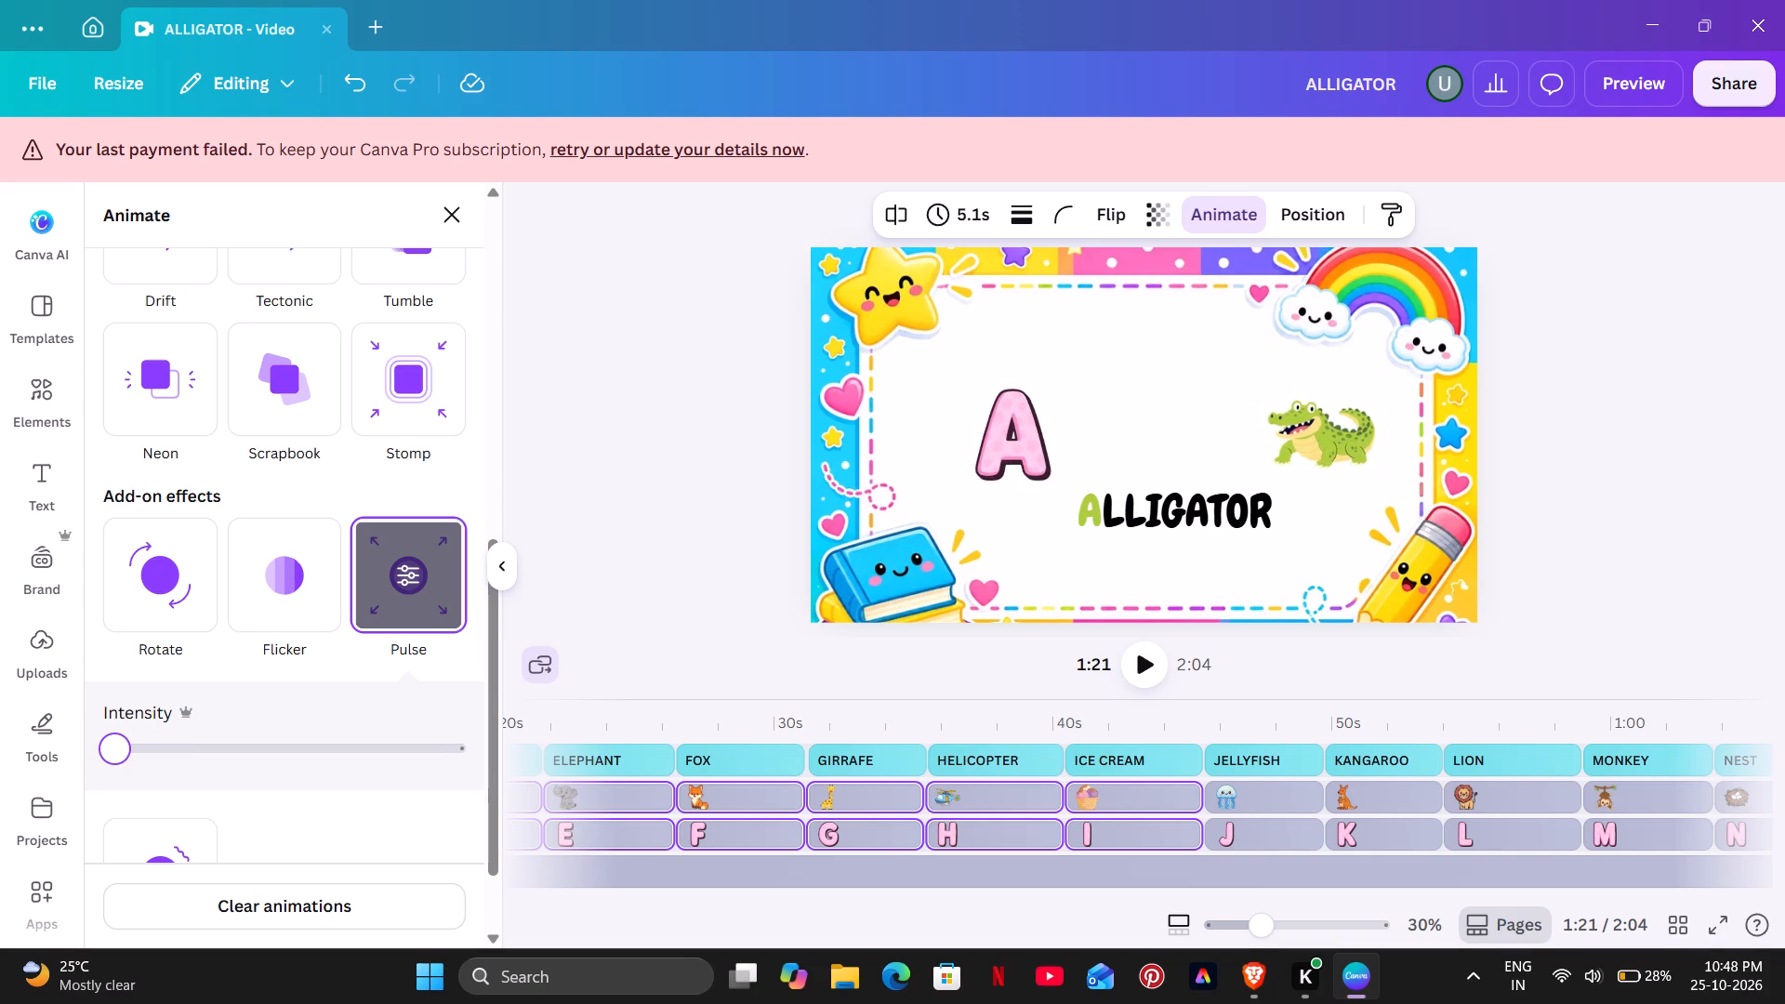
drag(112, 774, 116, 769)
click(608, 463)
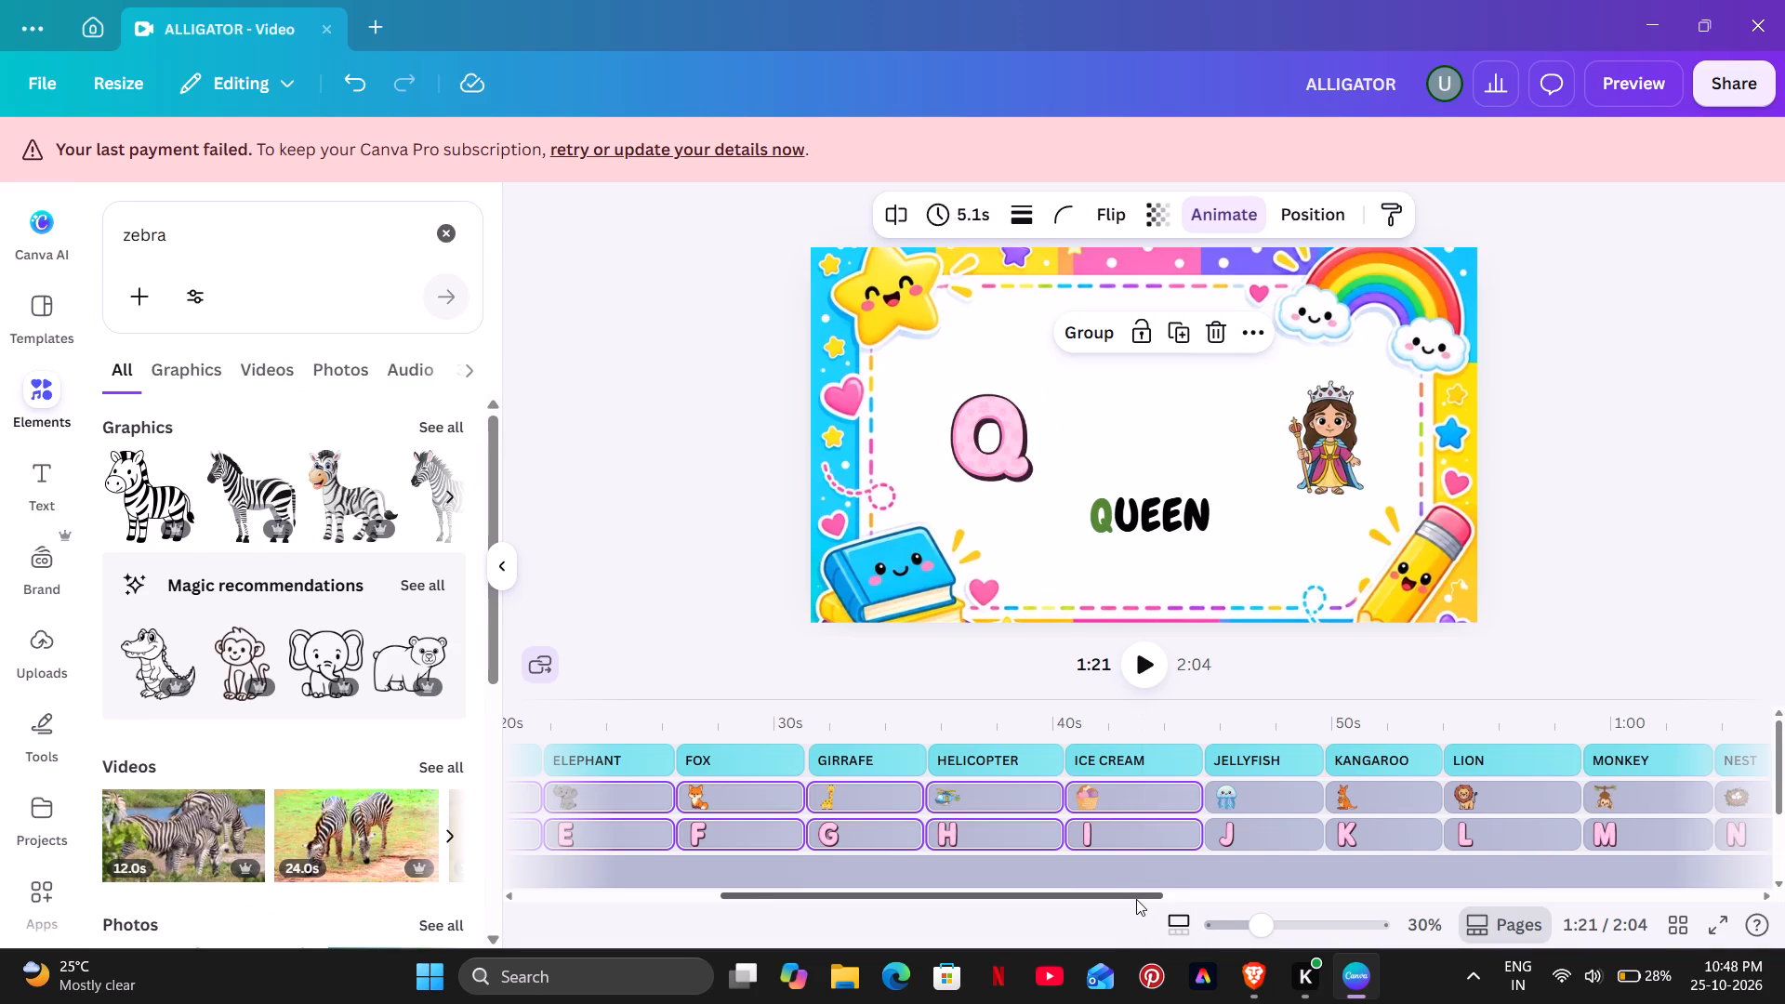
Shorten the ice cream picture clip and the letter I clip to 3.8 s, leaving a gap before the J segment.
drag(1136, 899, 1350, 876)
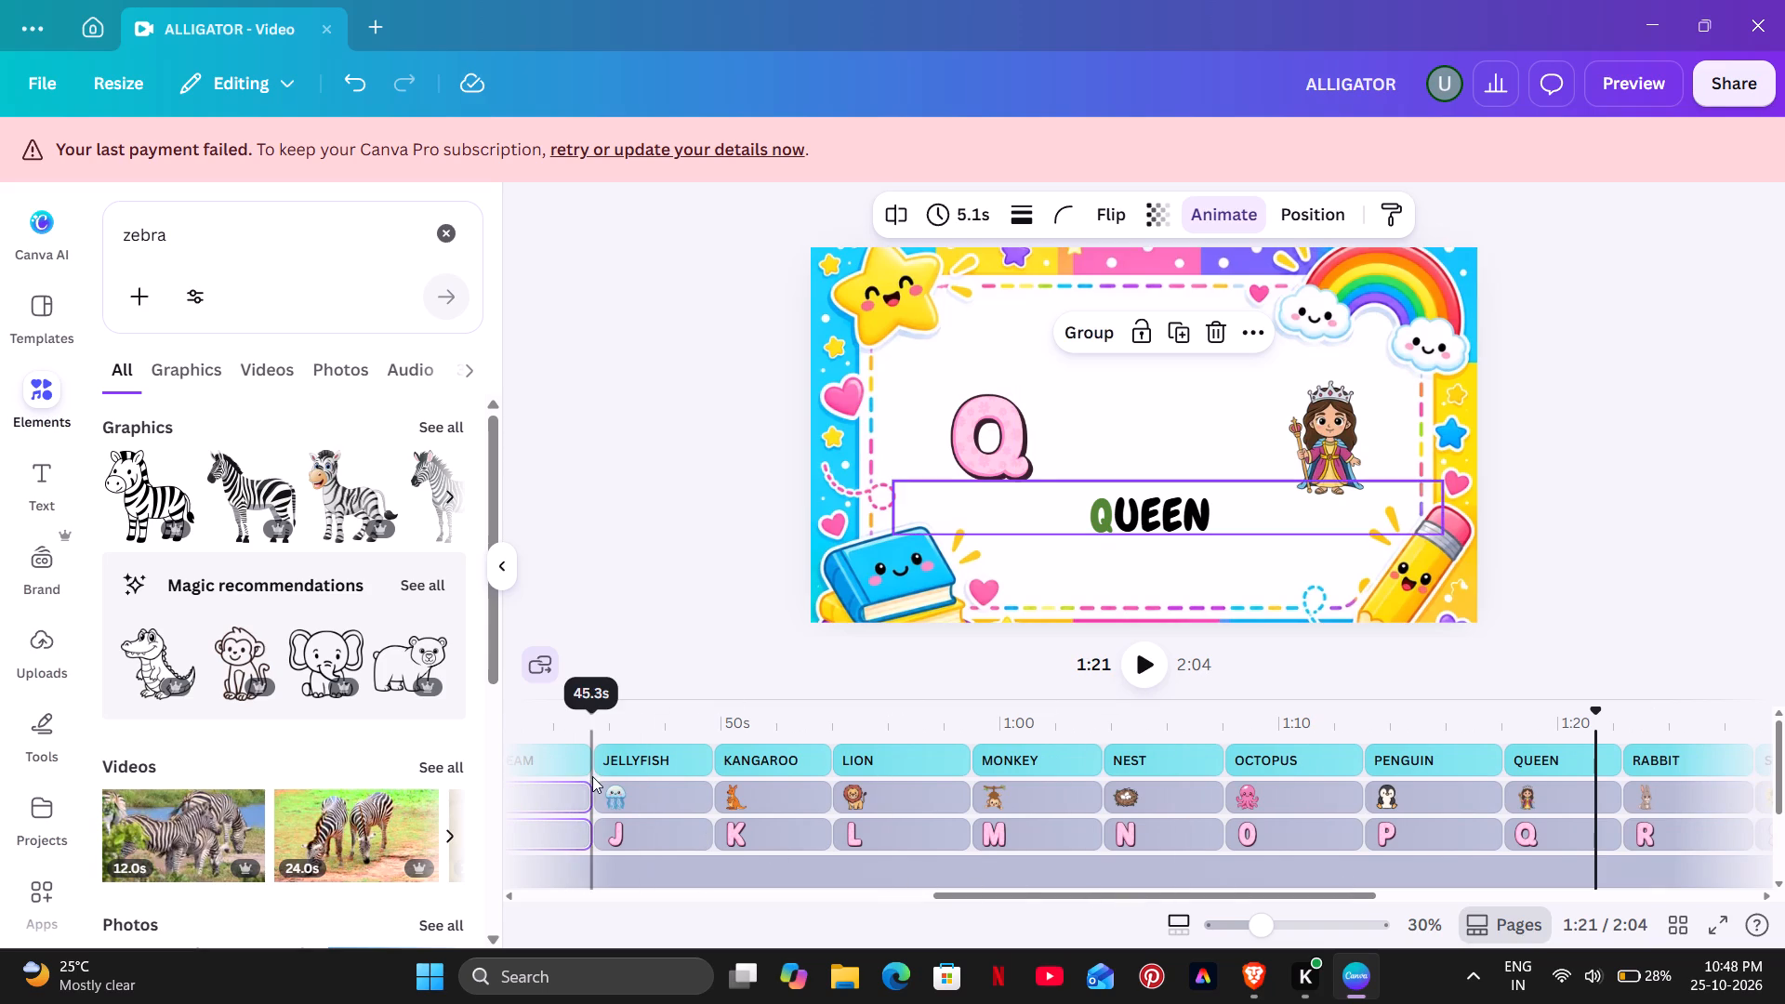
drag(592, 776, 603, 793)
click(594, 814)
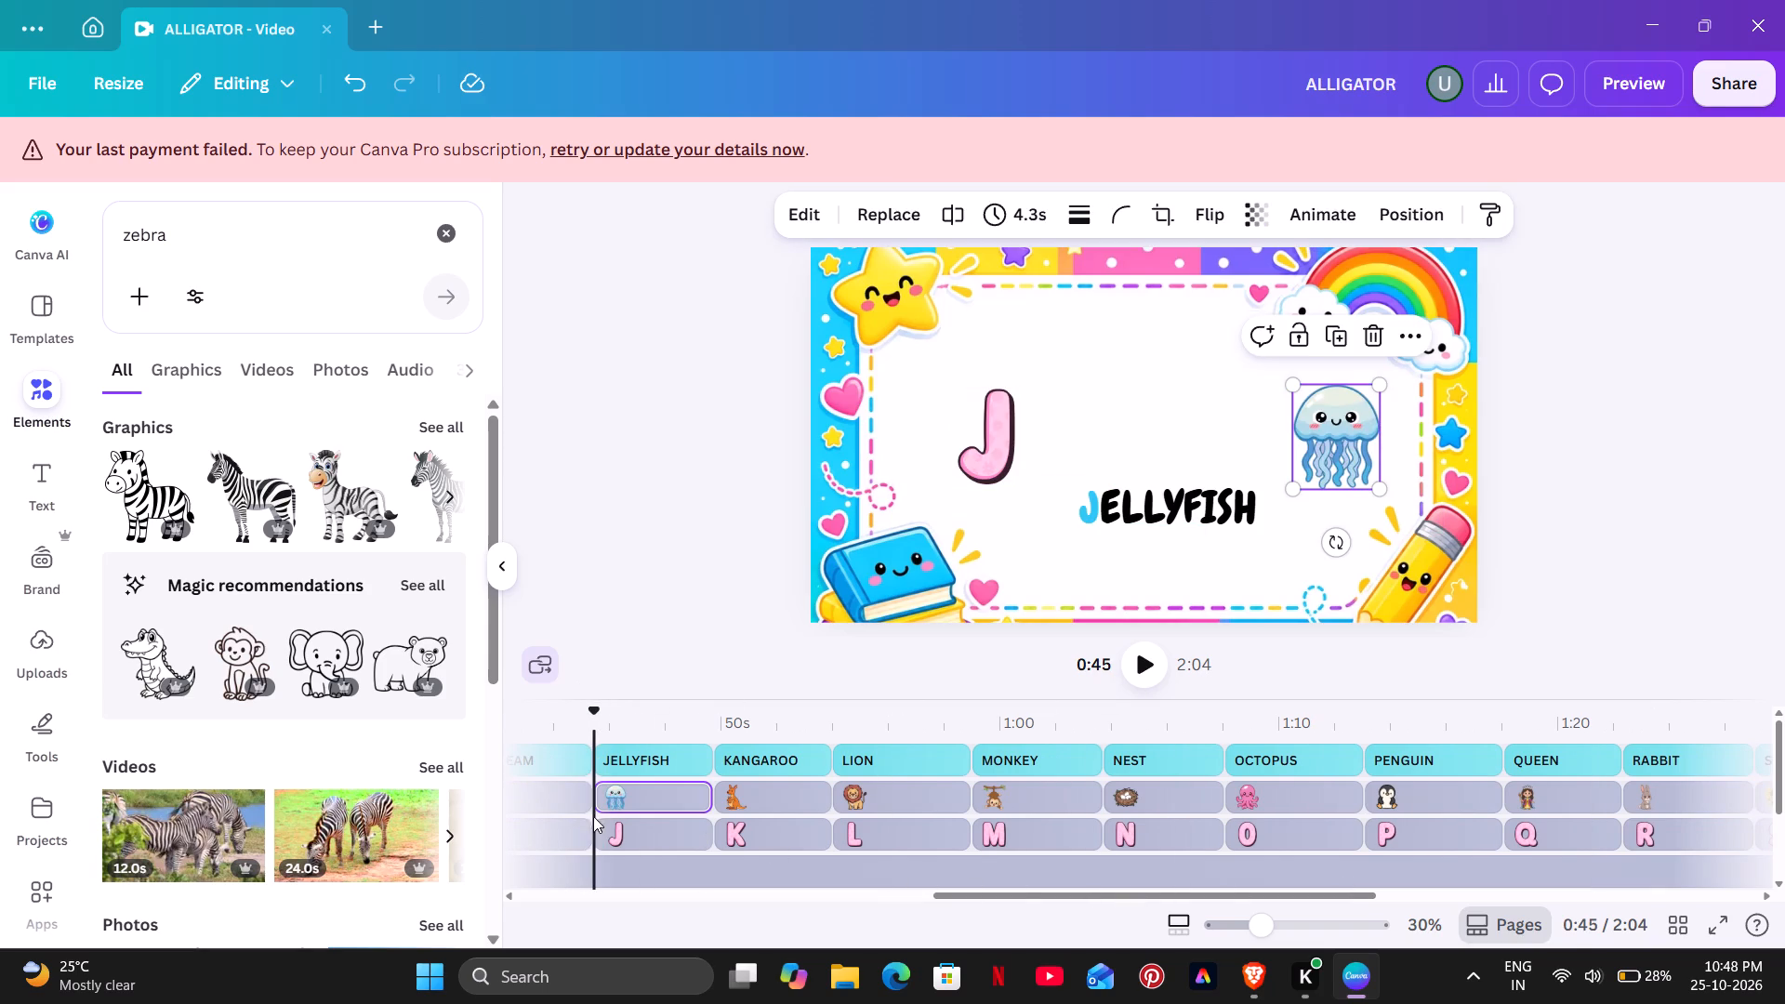
drag(585, 802, 582, 804)
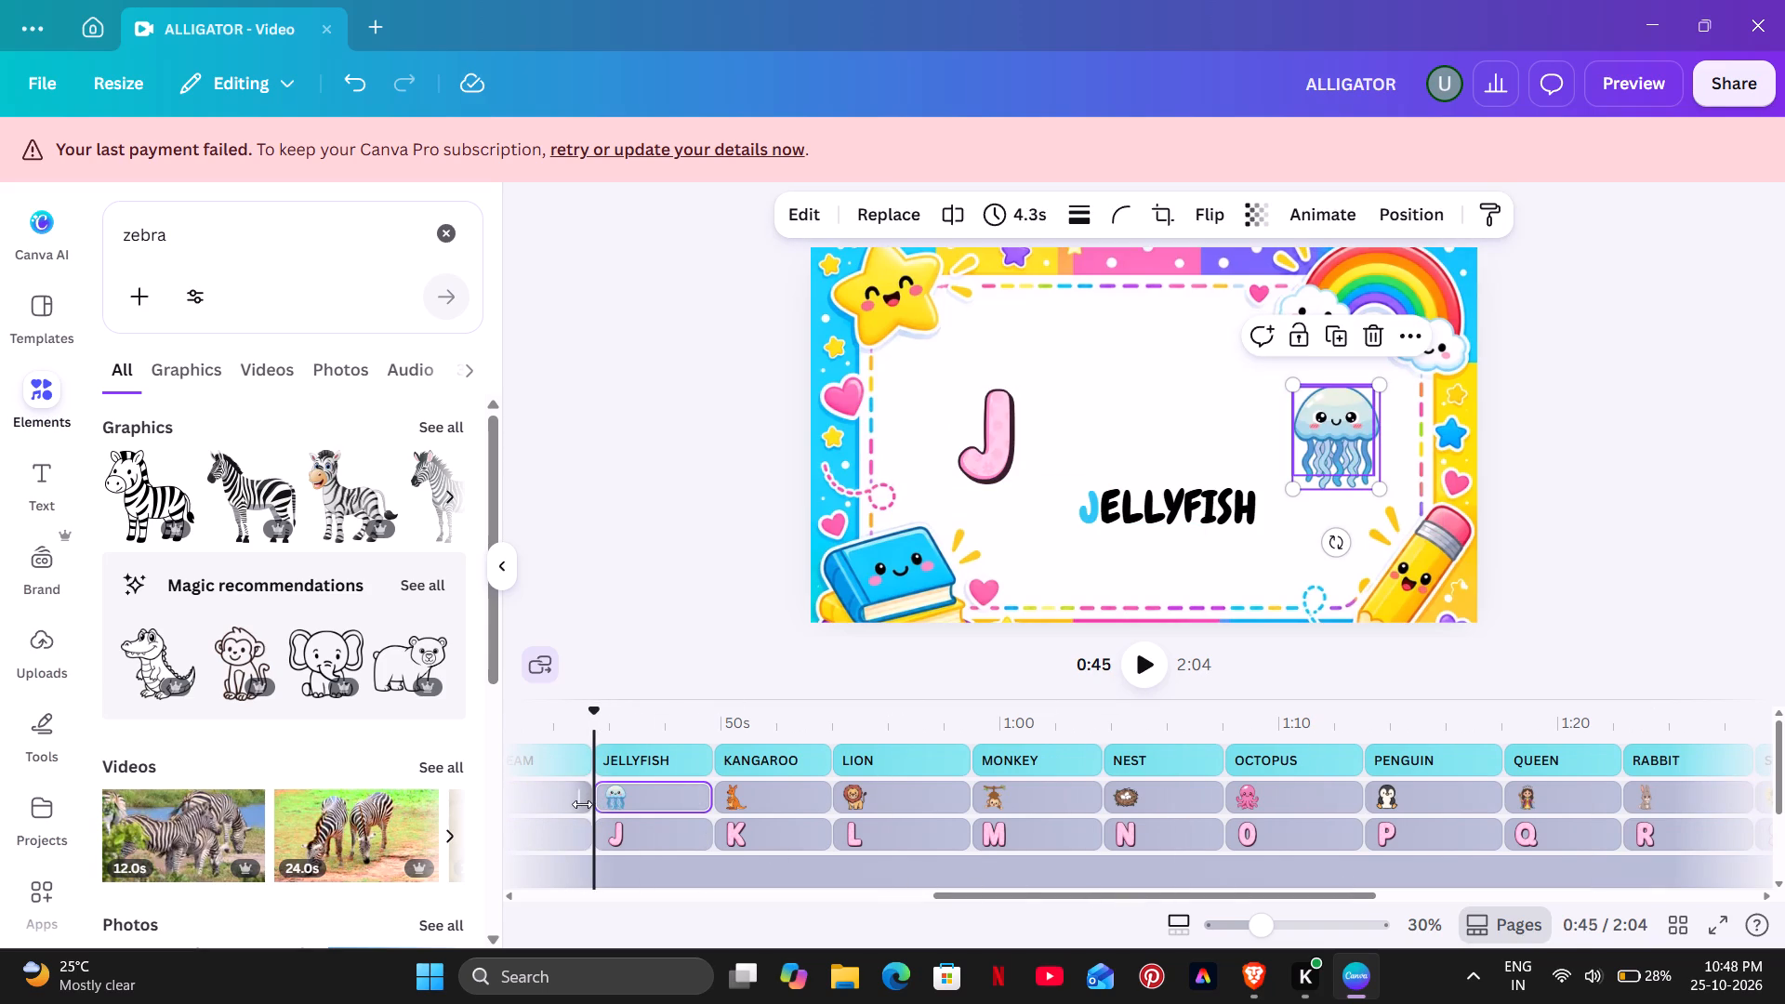
drag(582, 804, 776, 804)
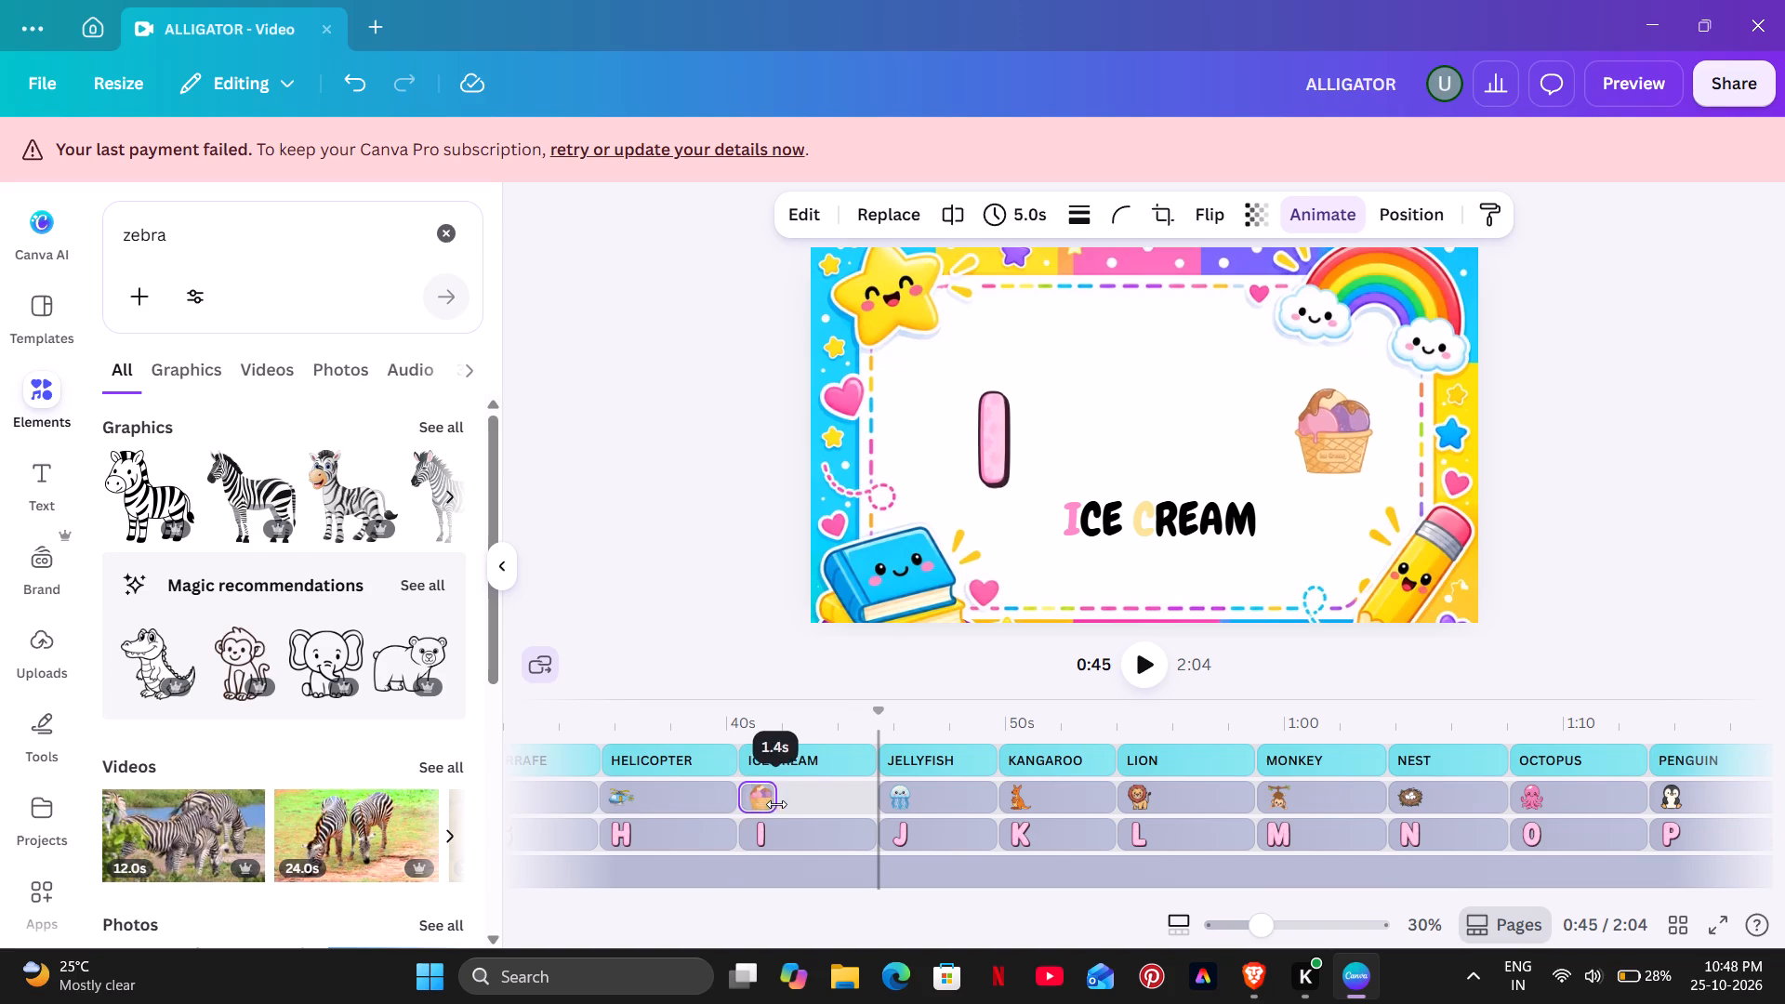
drag(776, 804, 838, 802)
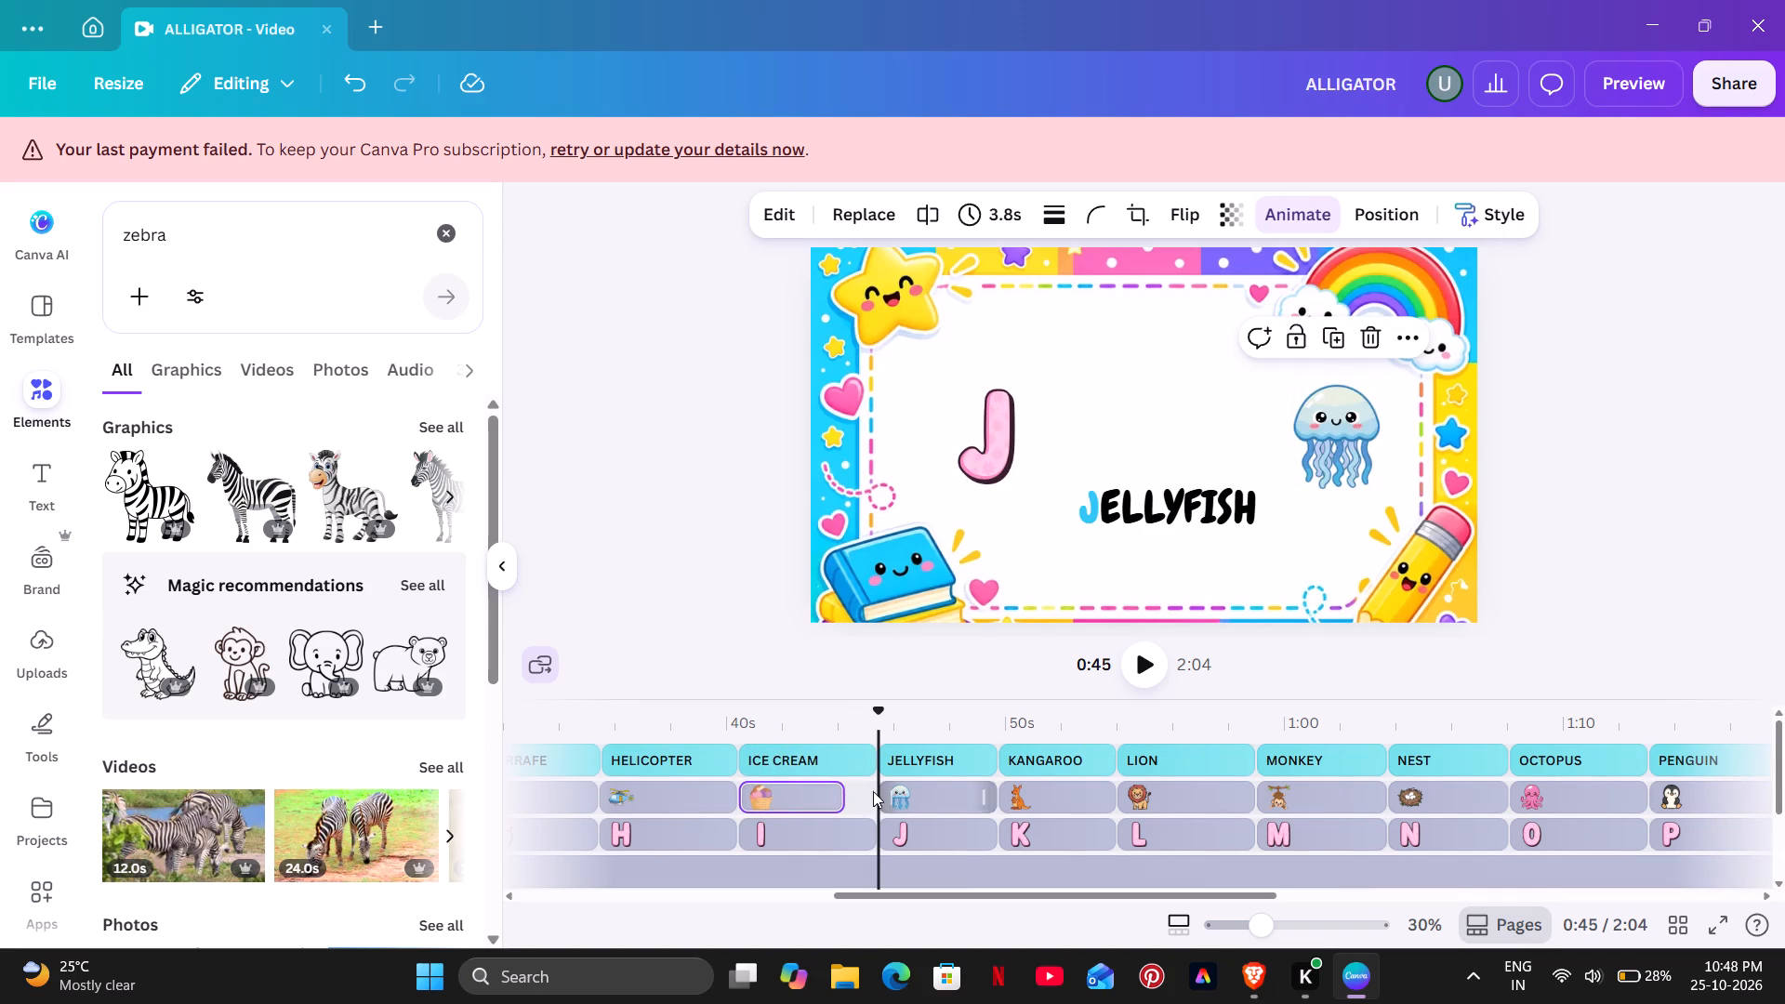
drag(866, 786, 912, 801)
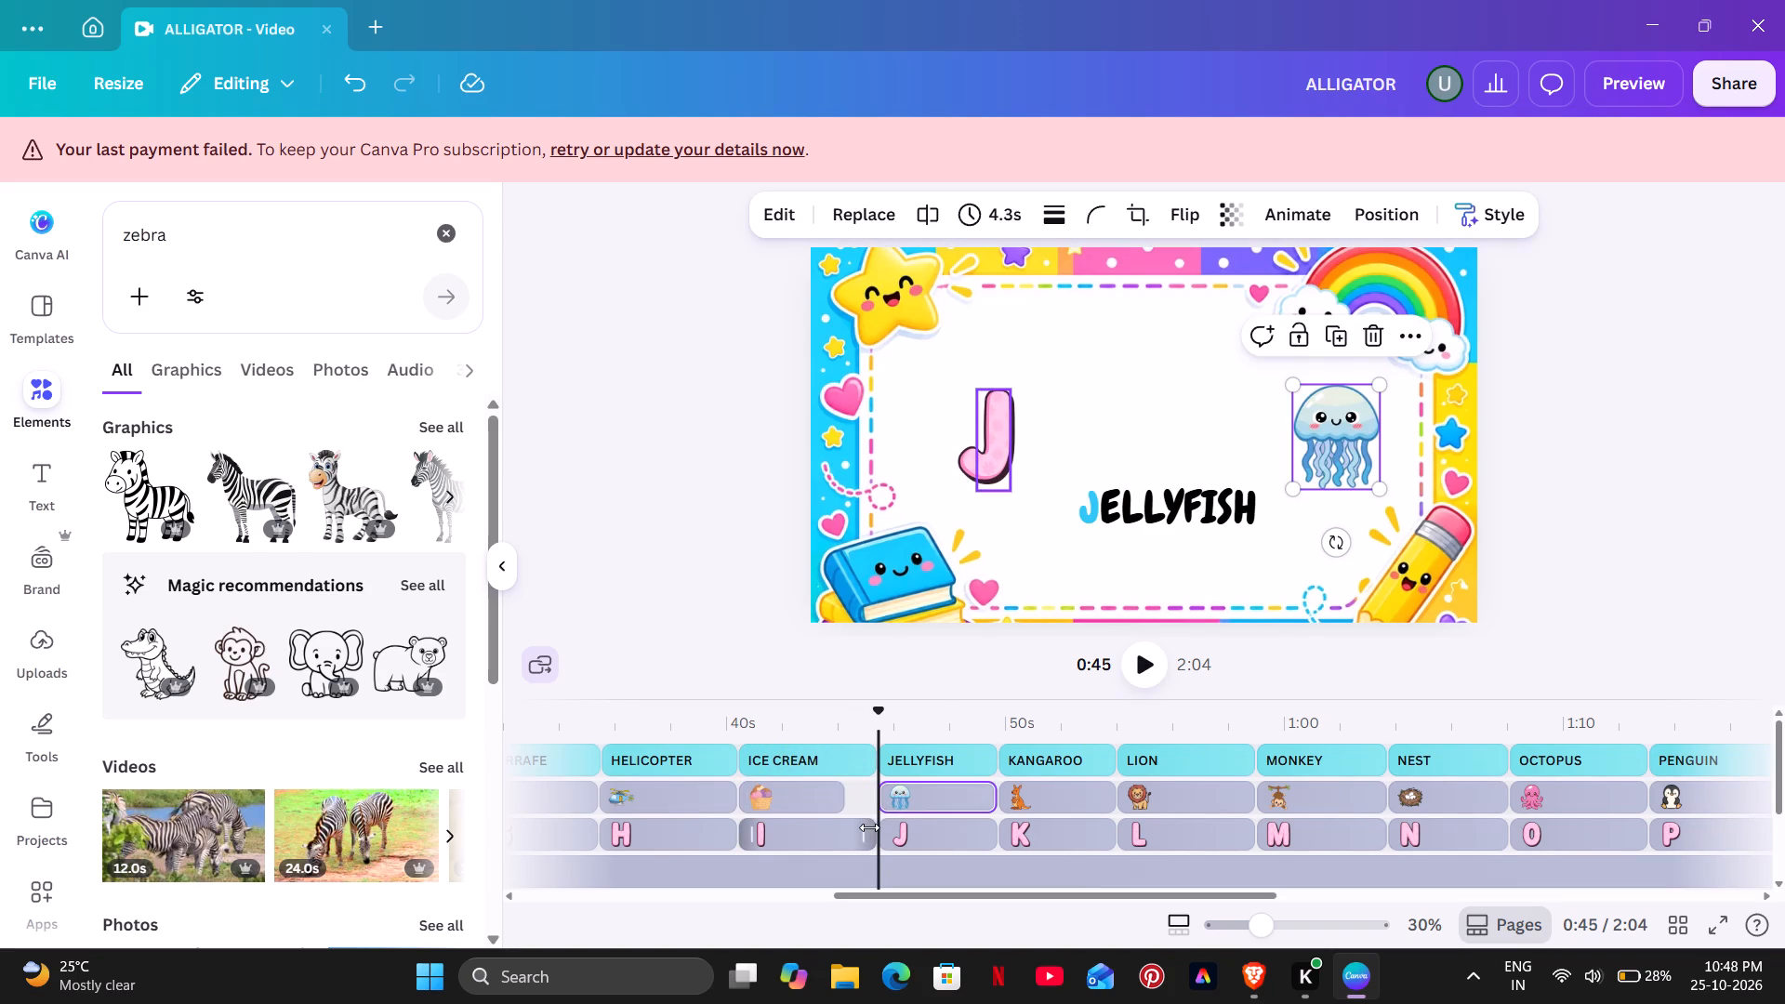
drag(869, 829, 841, 835)
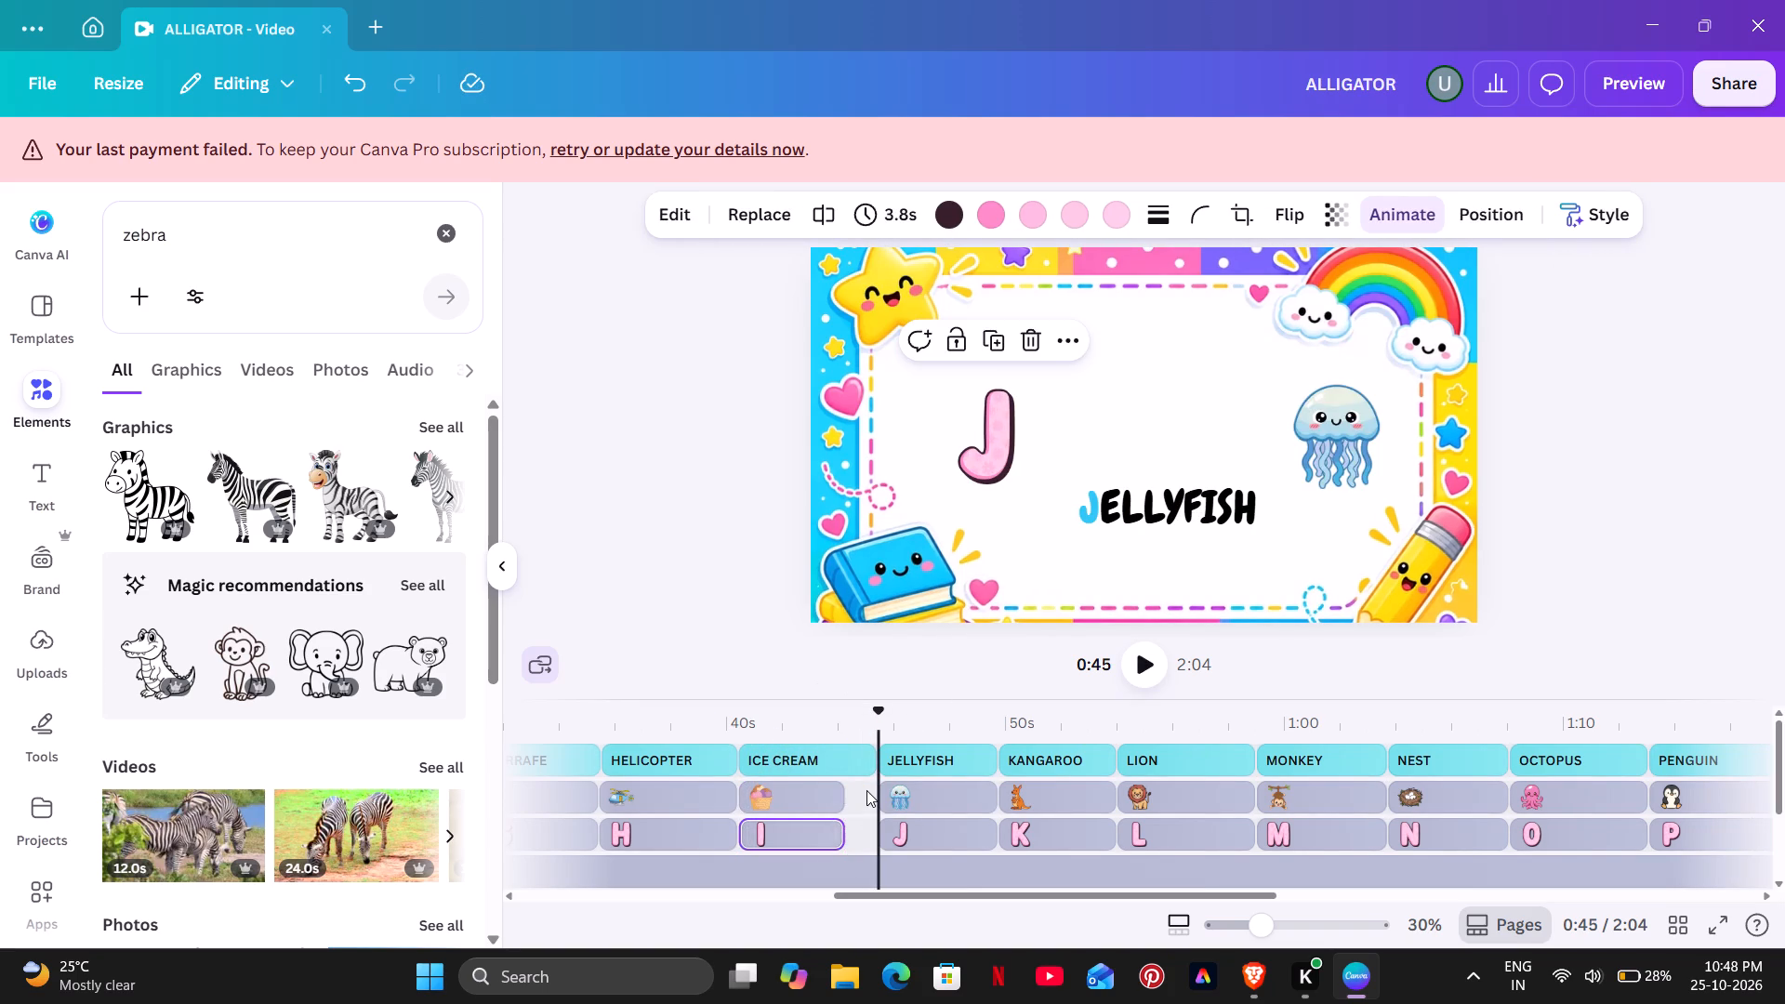
Apply the Pulse add-on effect at minimum intensity to all picture and letter clips from J through Q.
drag(866, 790, 1249, 827)
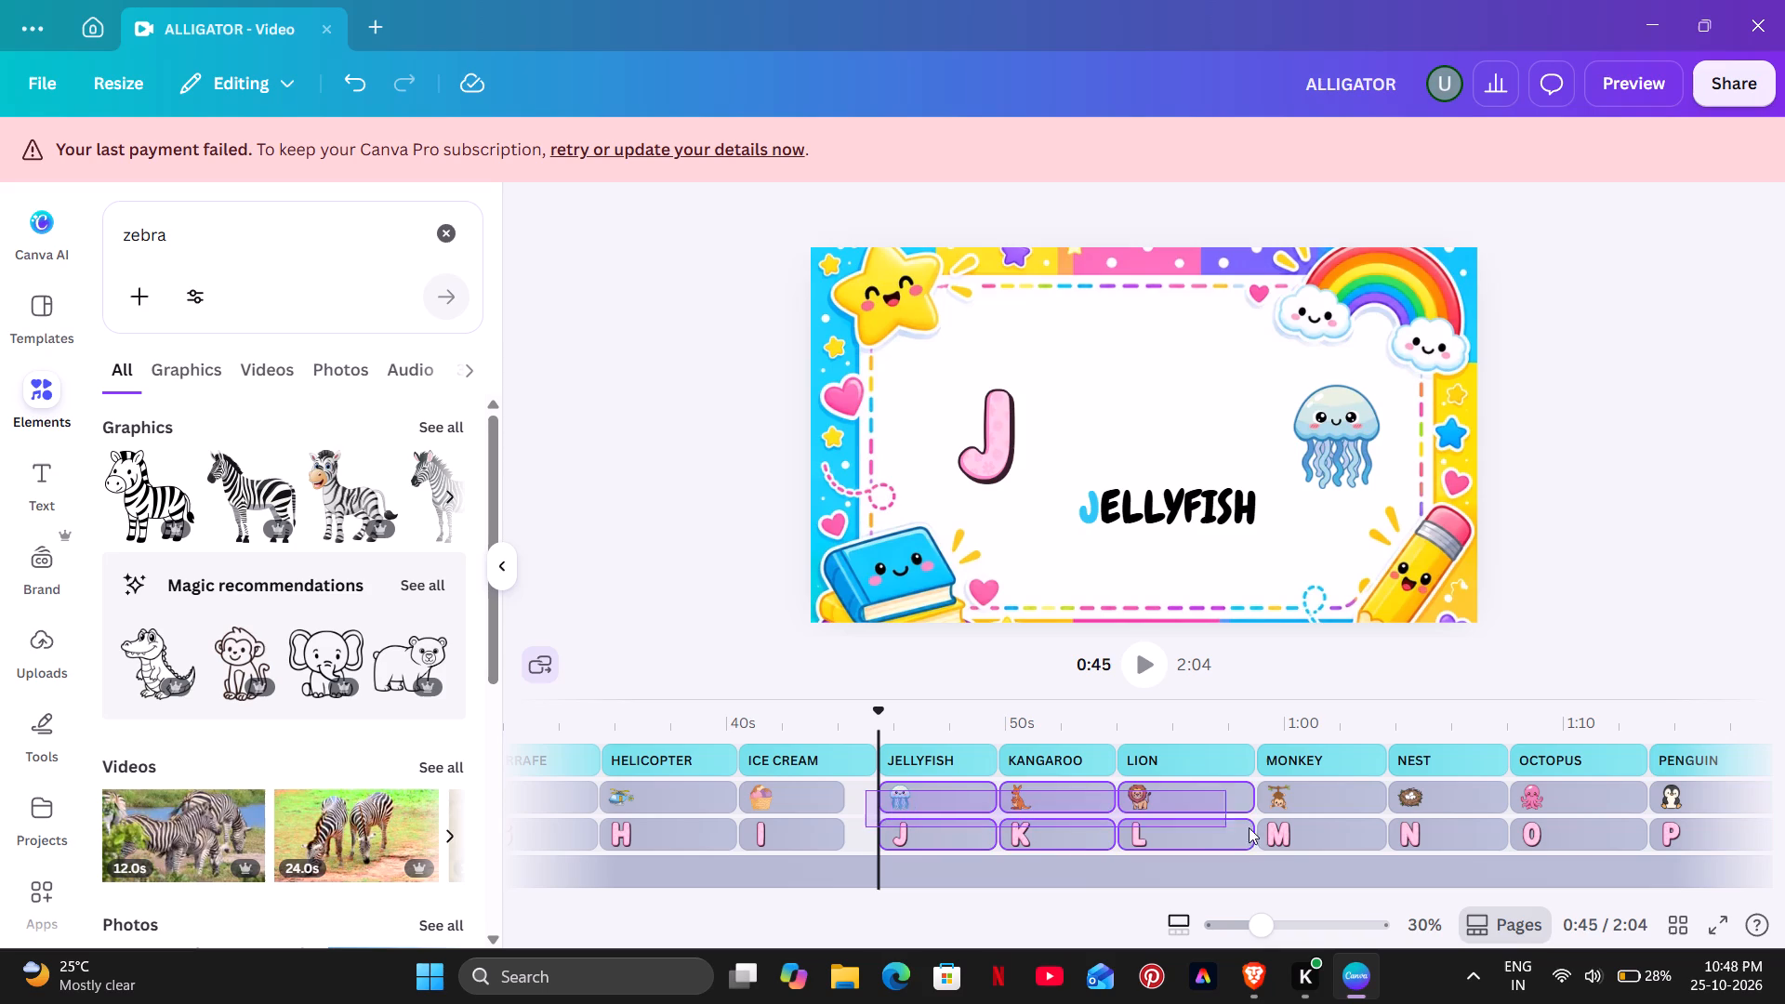
drag(1249, 827, 1437, 814)
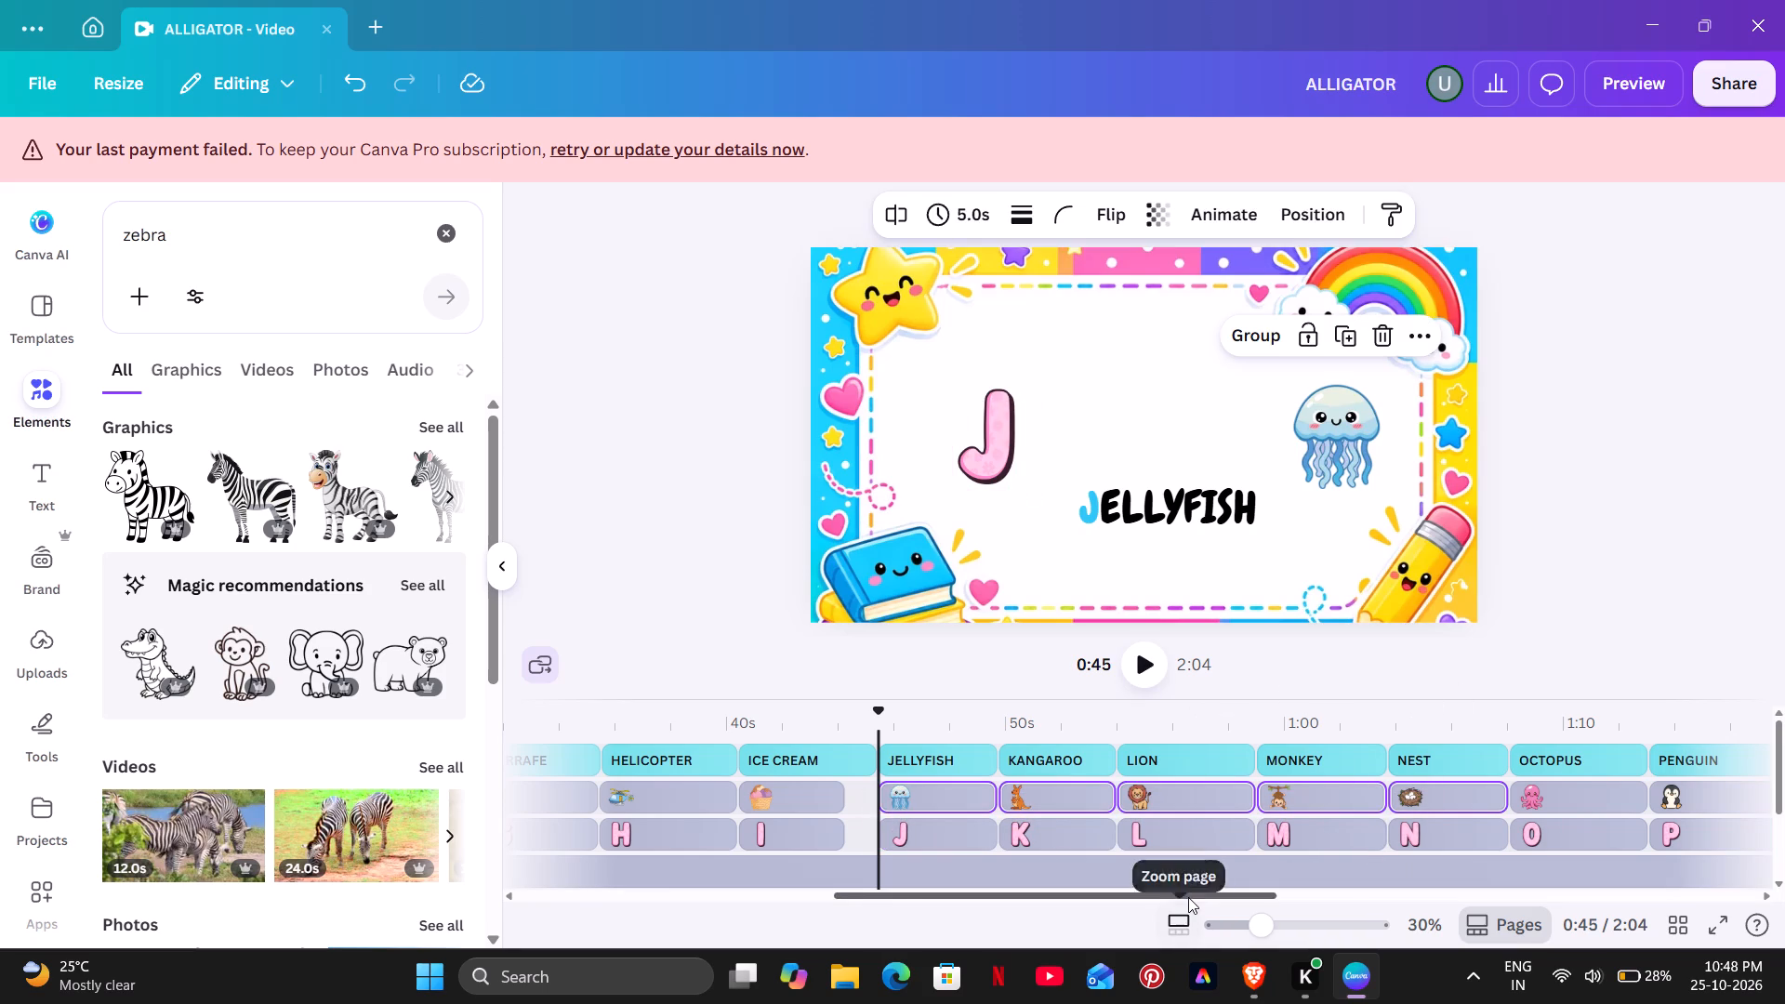
drag(1188, 897, 1288, 891)
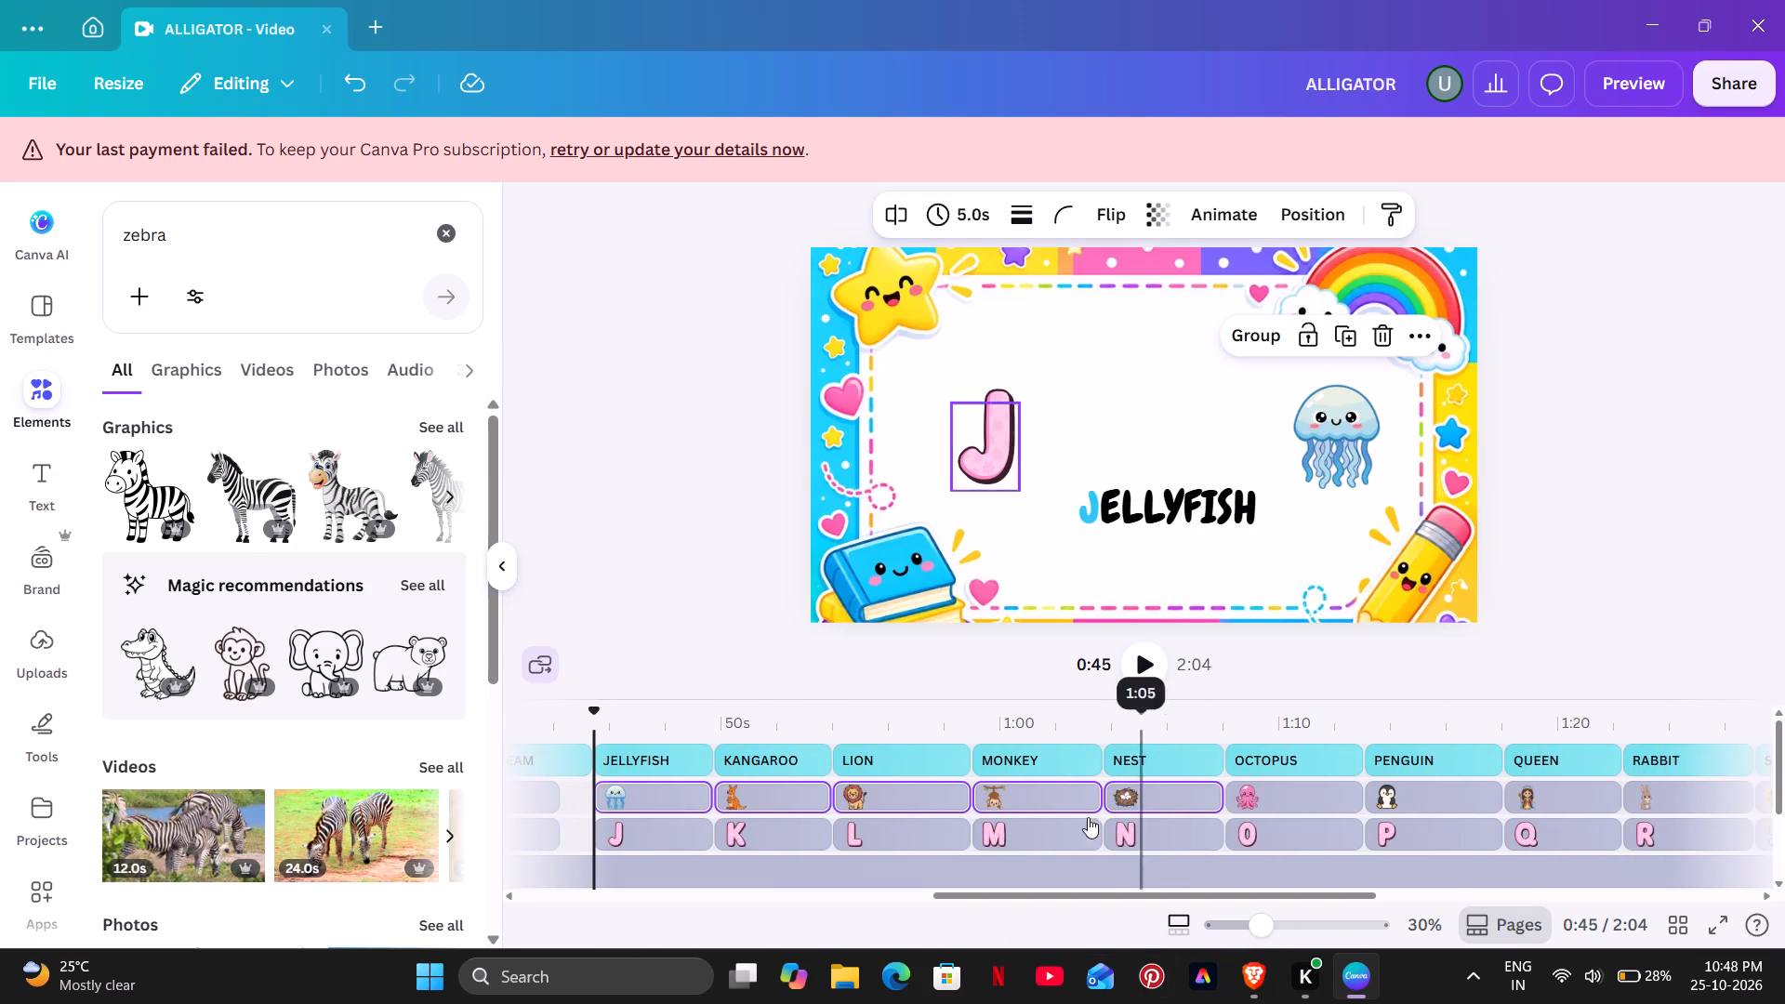
drag(579, 790, 670, 835)
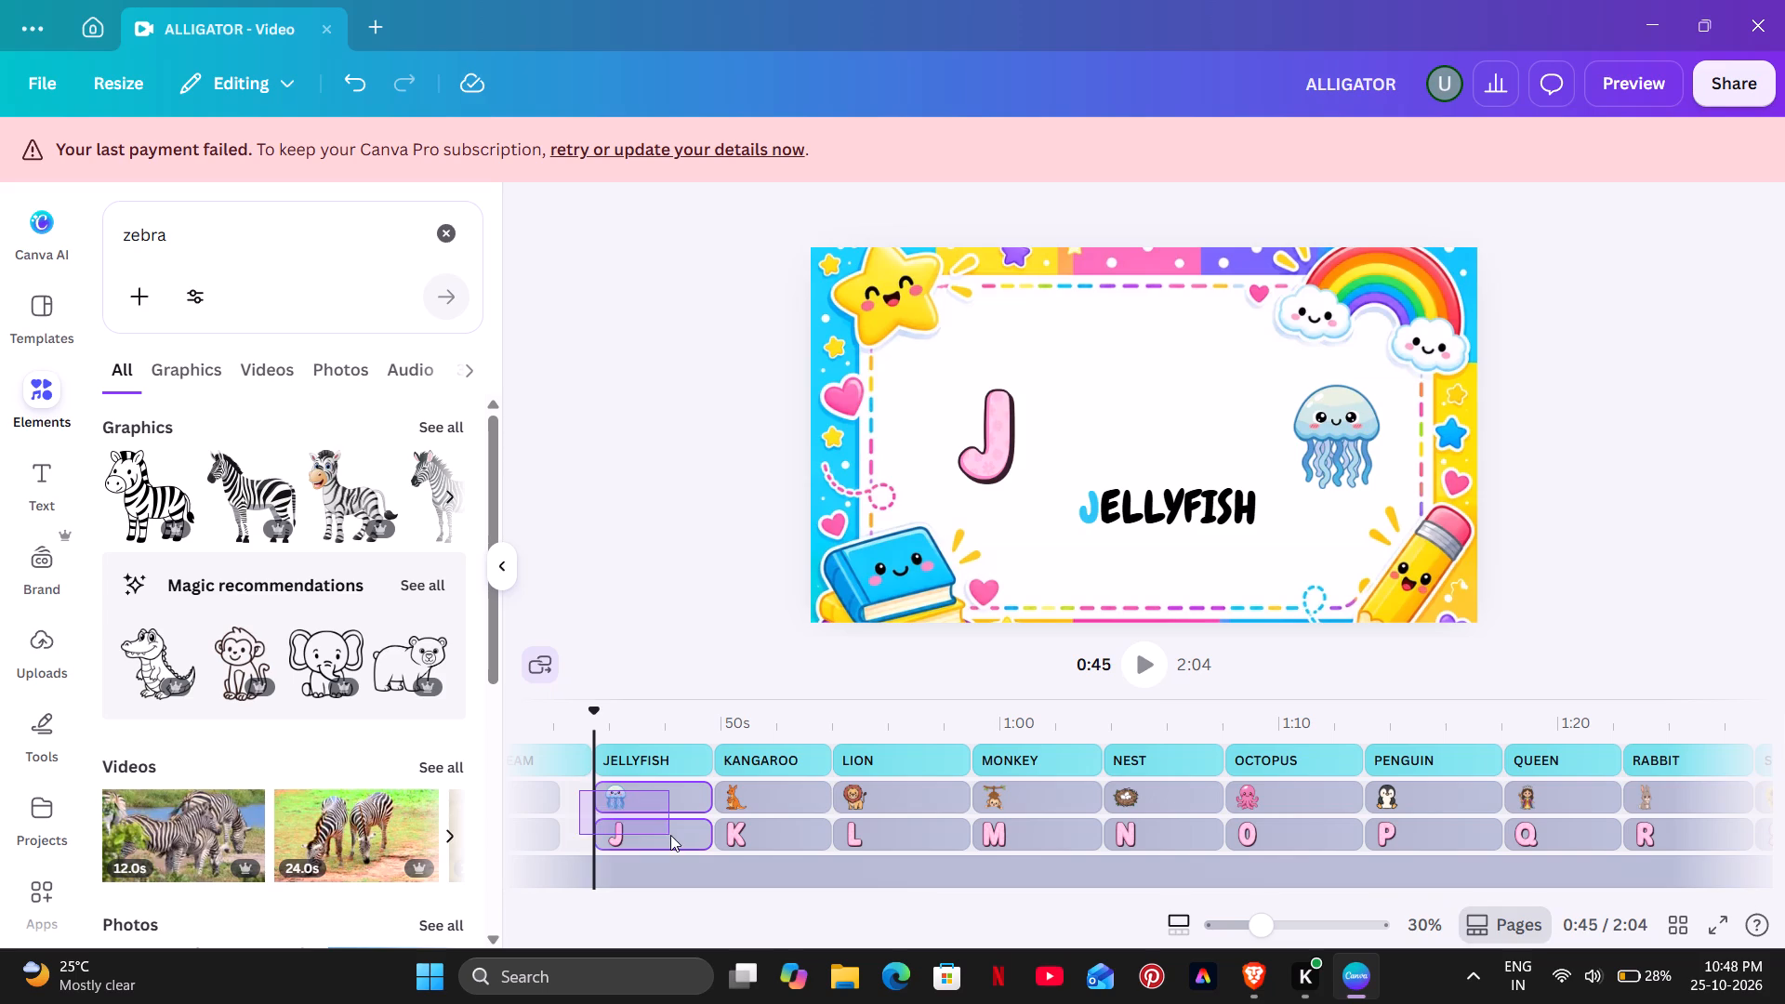
drag(670, 835, 1550, 824)
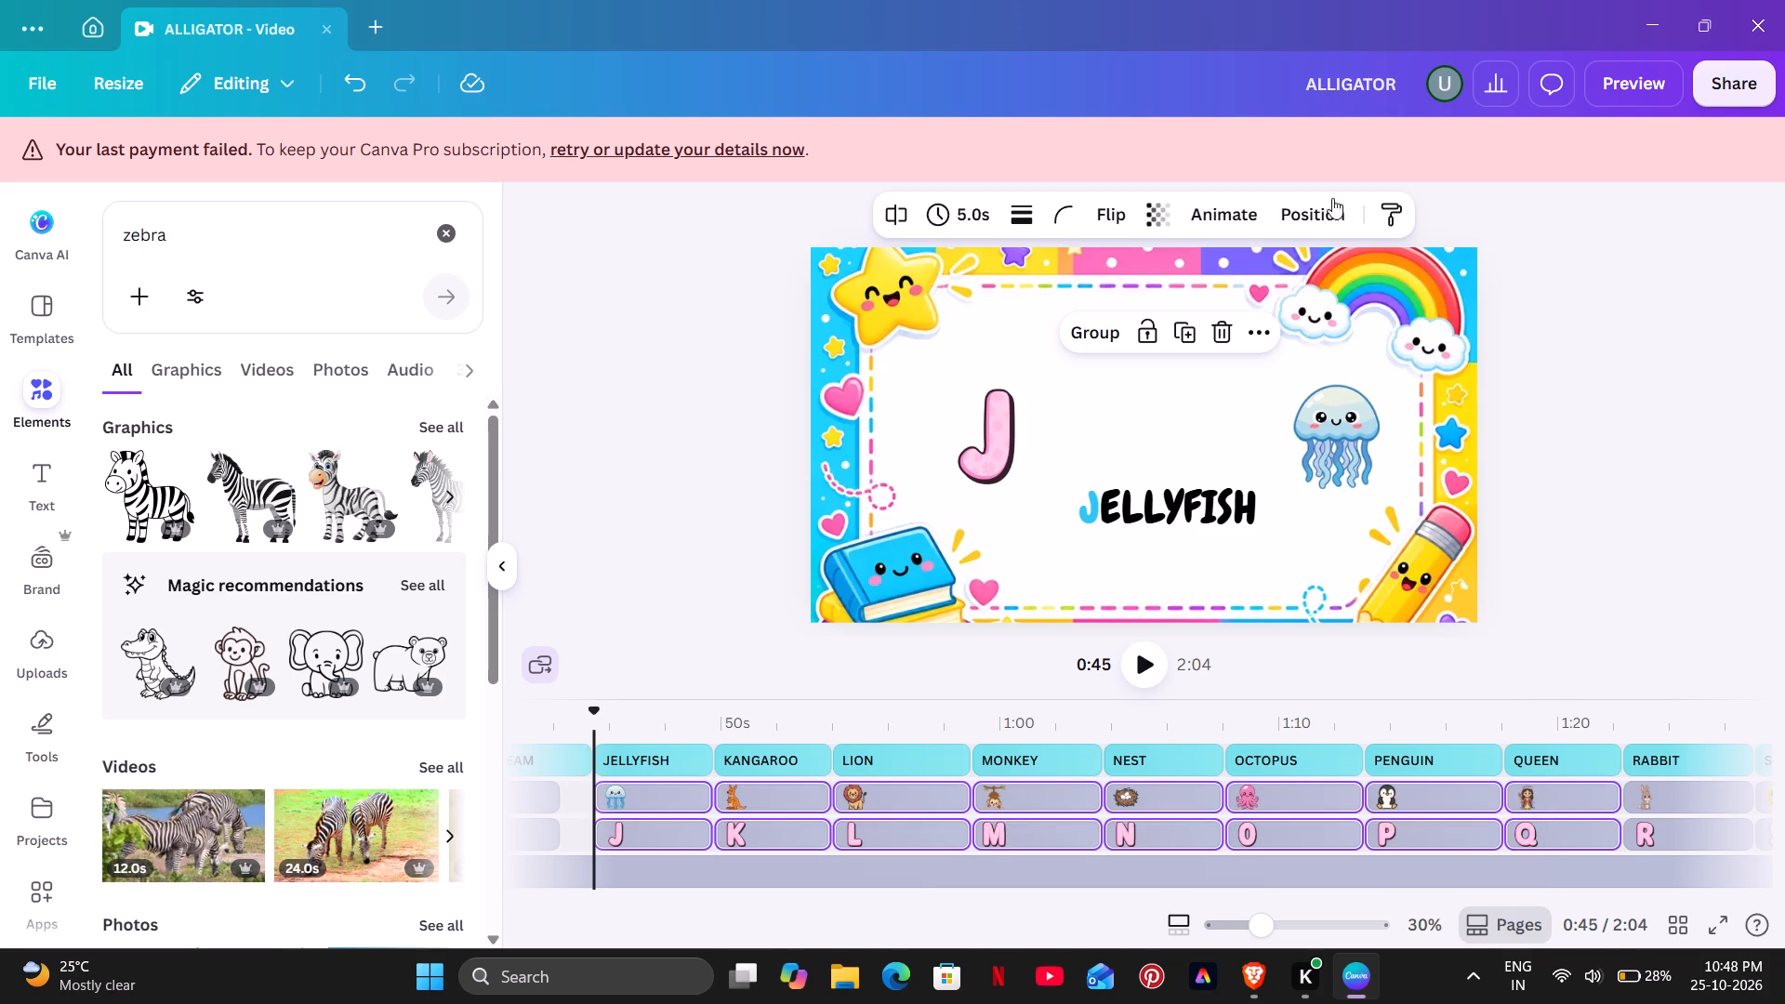
click(1239, 225)
scroll(57, 906, down, 3)
scroll(279, 654, down, 3)
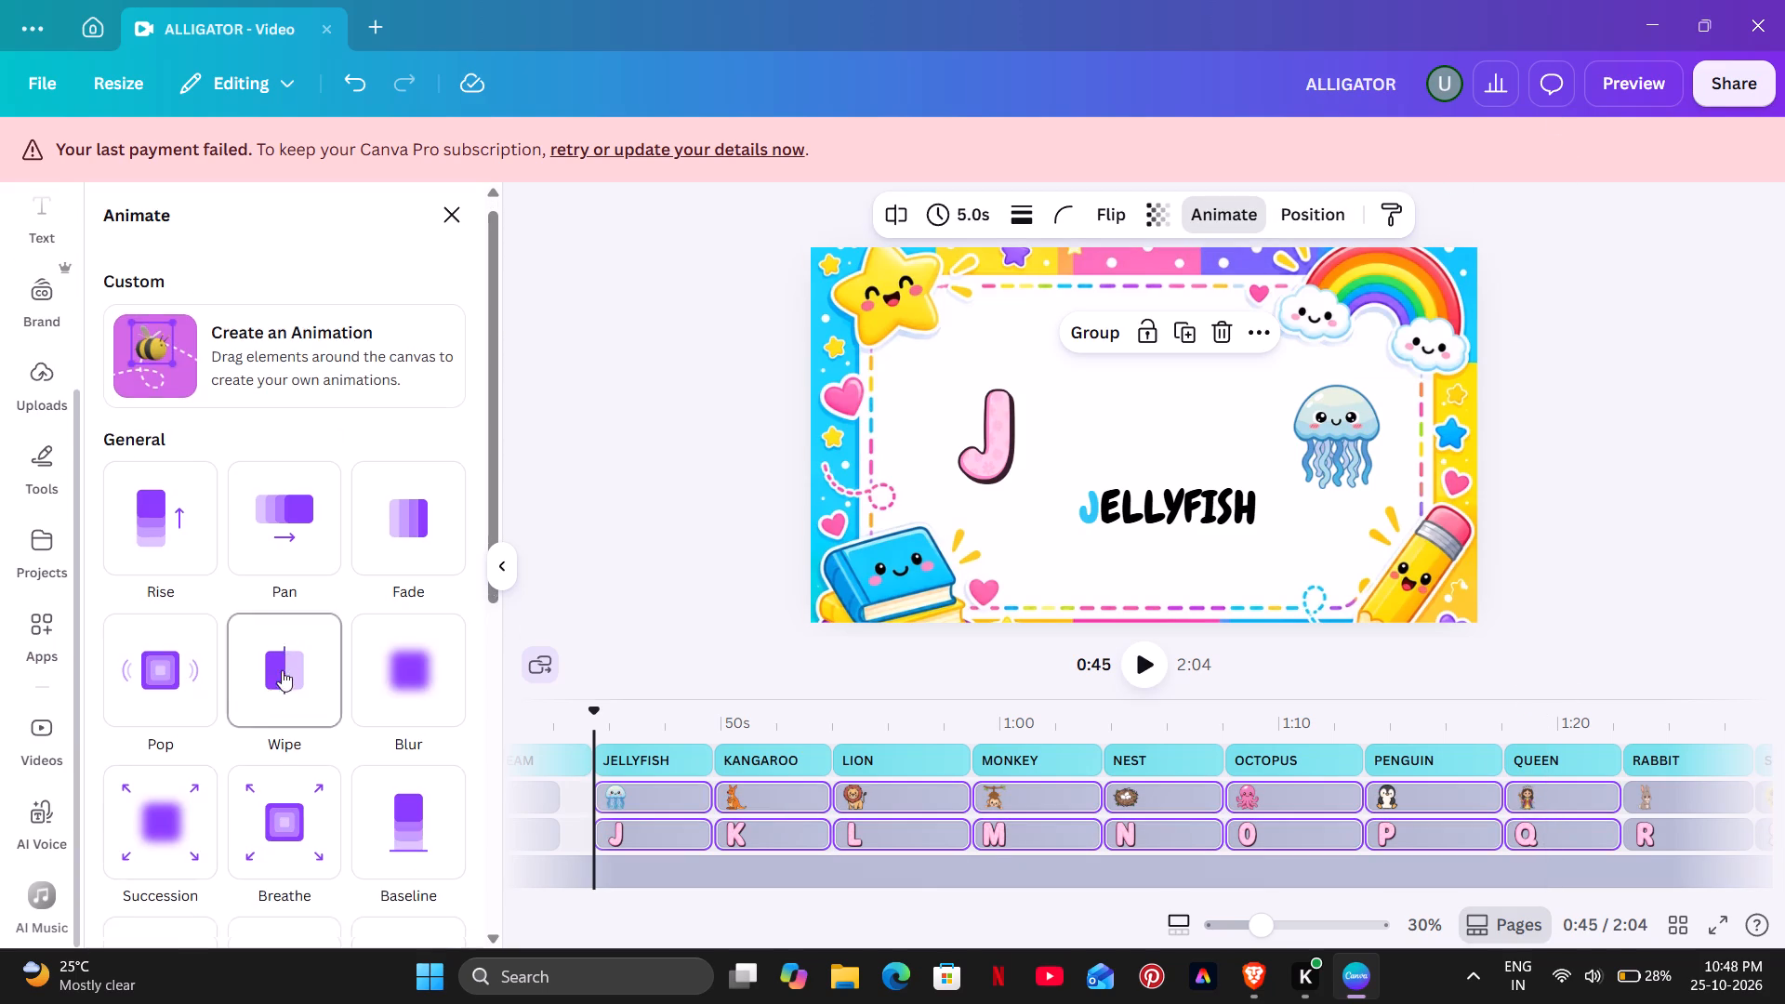
scroll(282, 670, down, 5)
click(390, 680)
scroll(390, 680, down, 3)
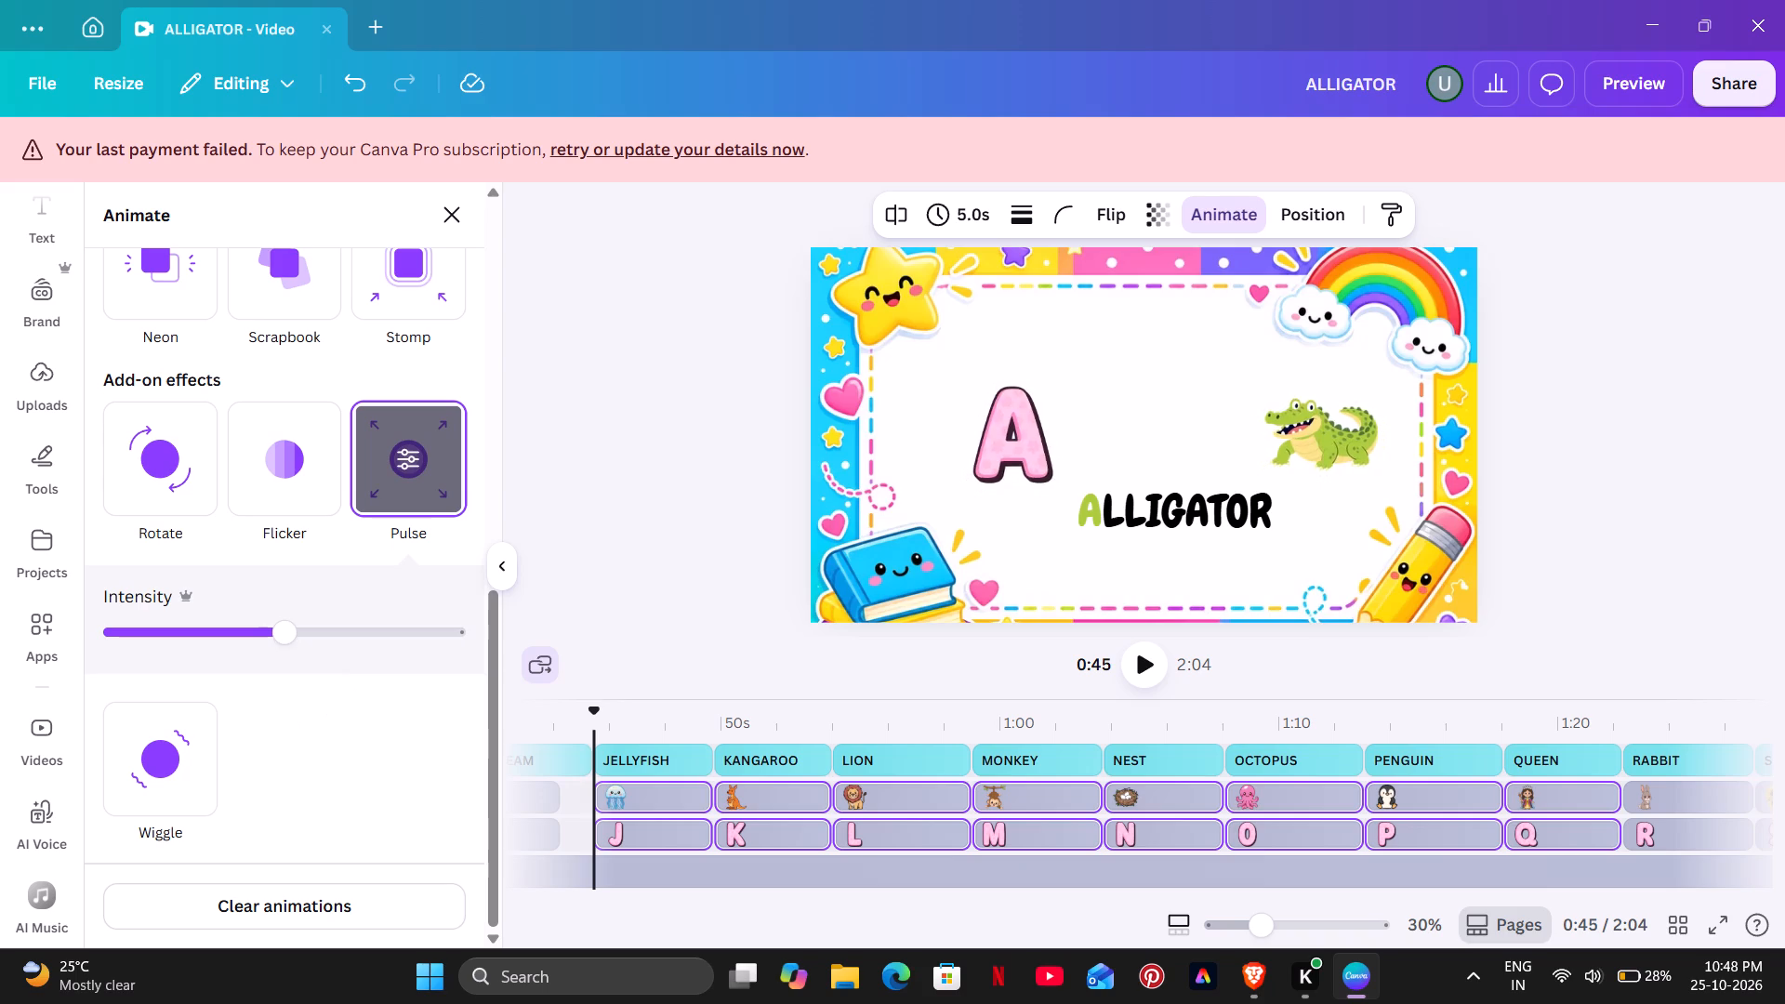
drag(274, 634, 192, 635)
drag(183, 635, 115, 641)
click(774, 379)
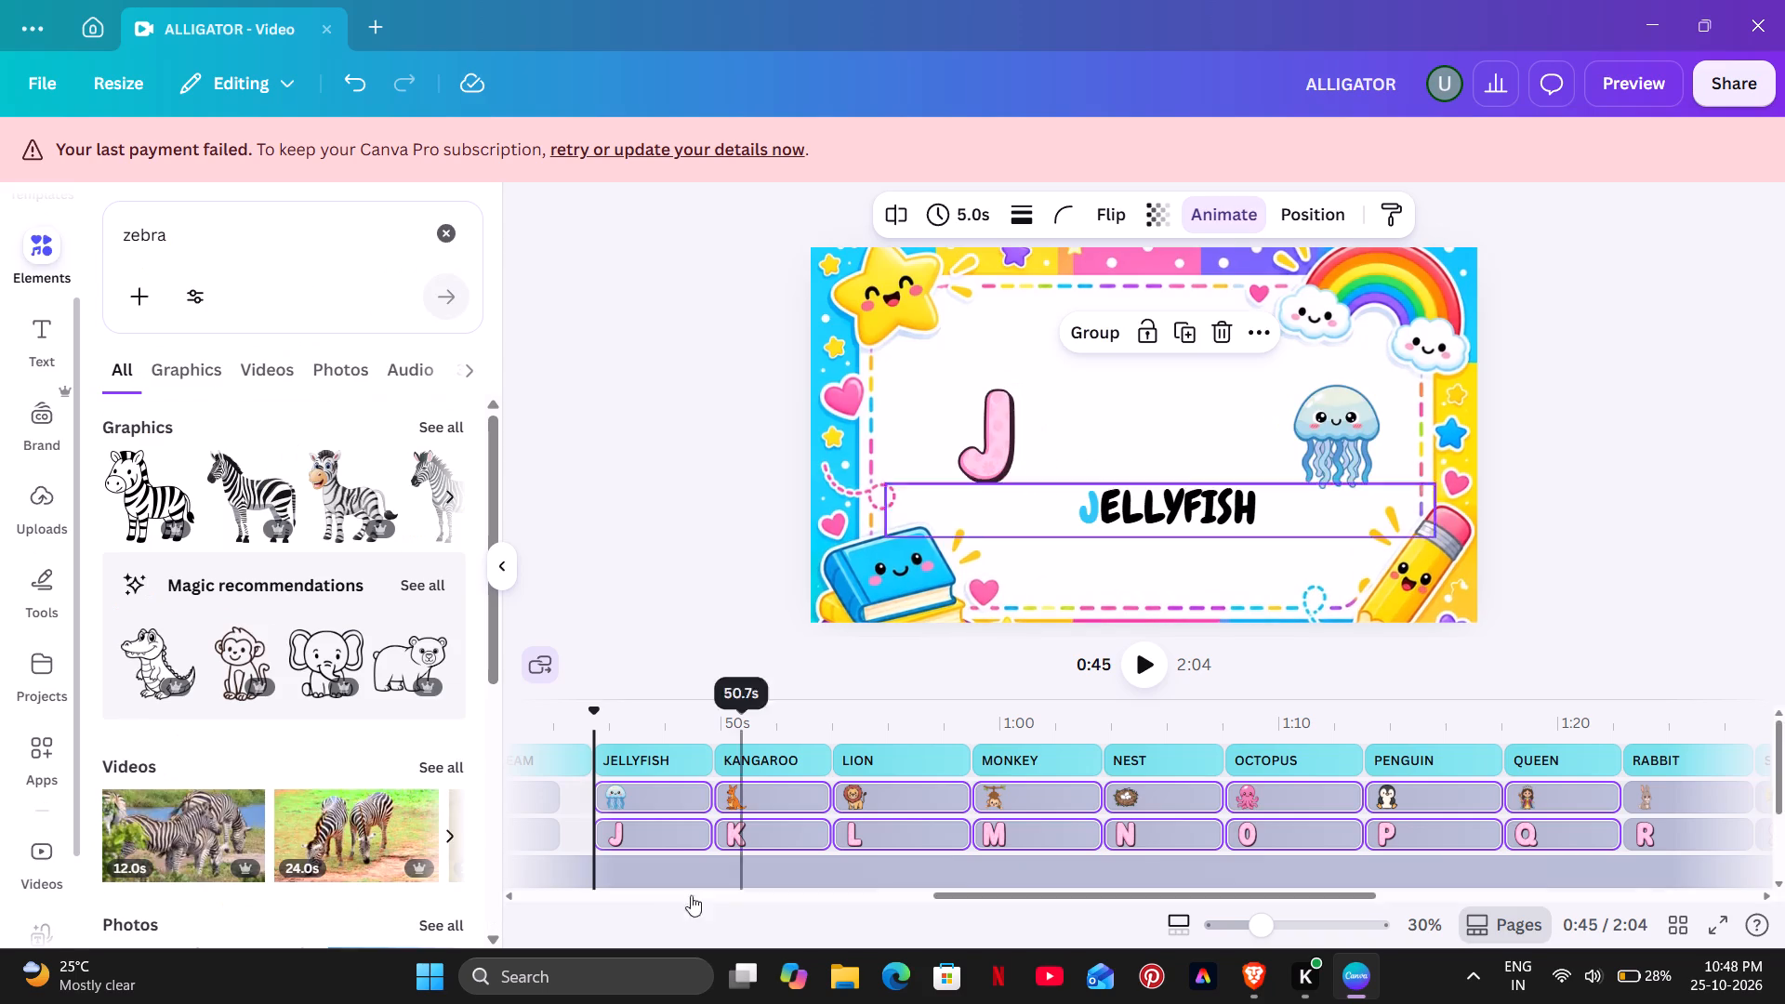
Extend the ice cream picture clip and the letter I clip to 5.0 s, closing the gap before the J segment.
click(1025, 892)
click(899, 915)
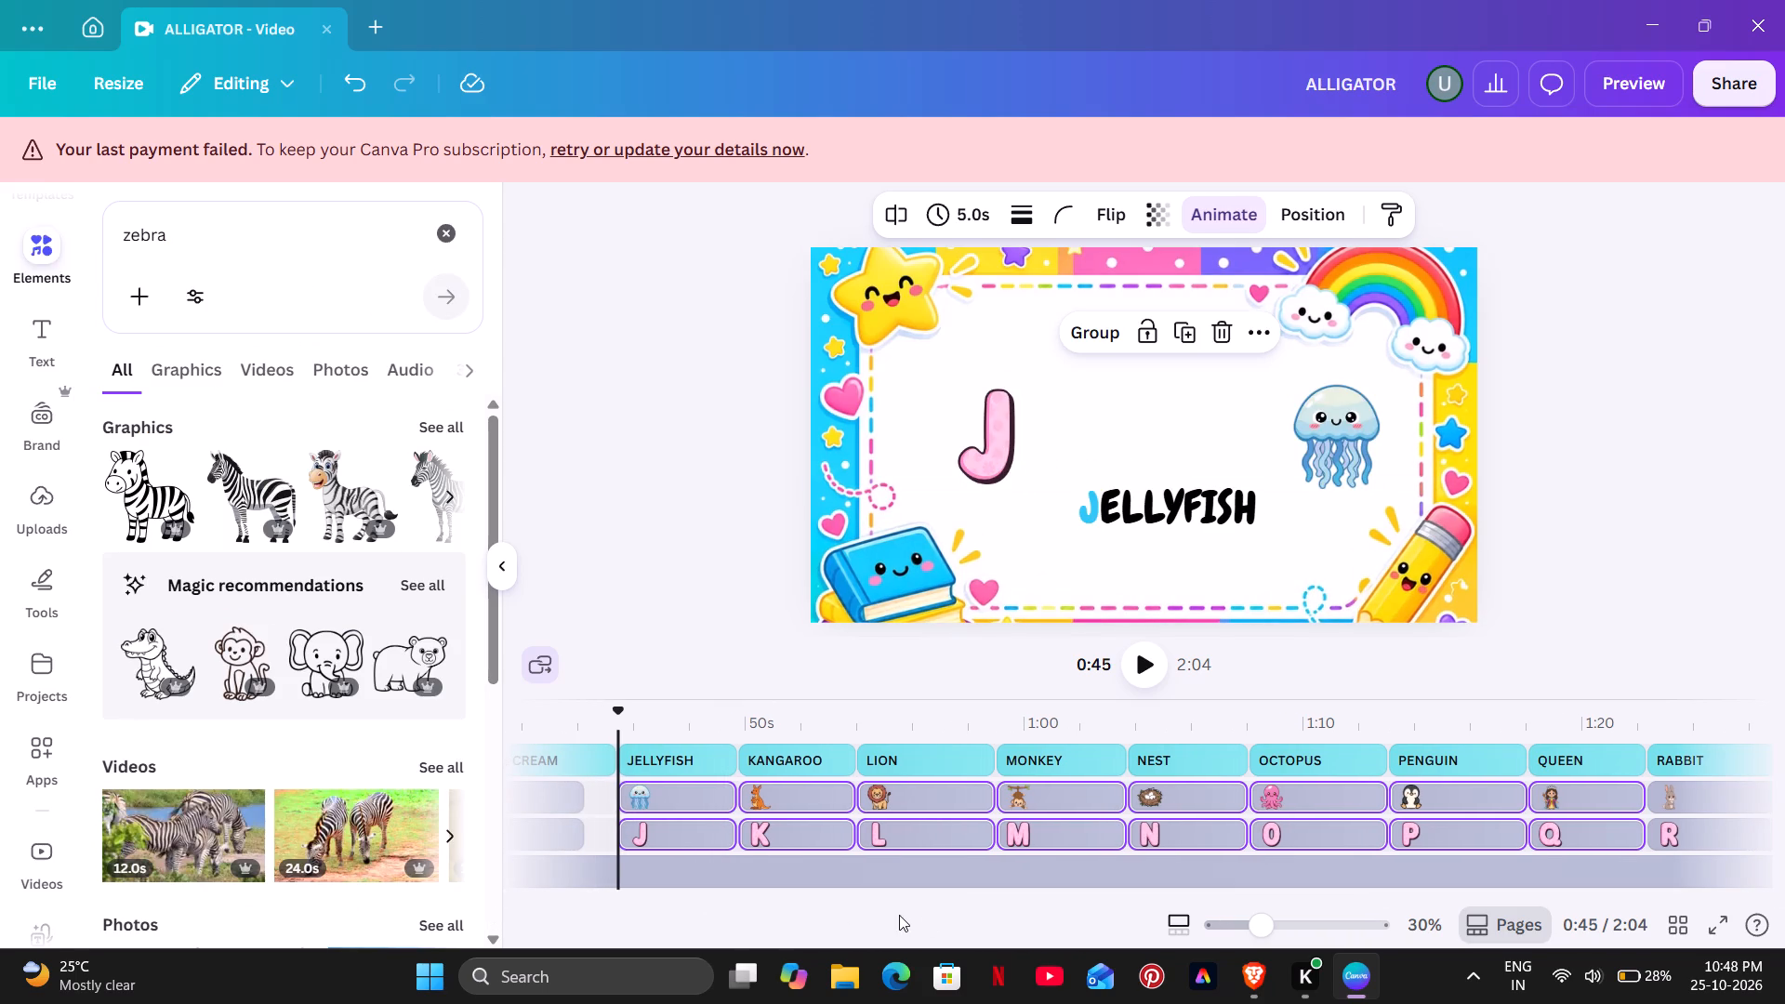
drag(1092, 892, 1022, 905)
click(995, 907)
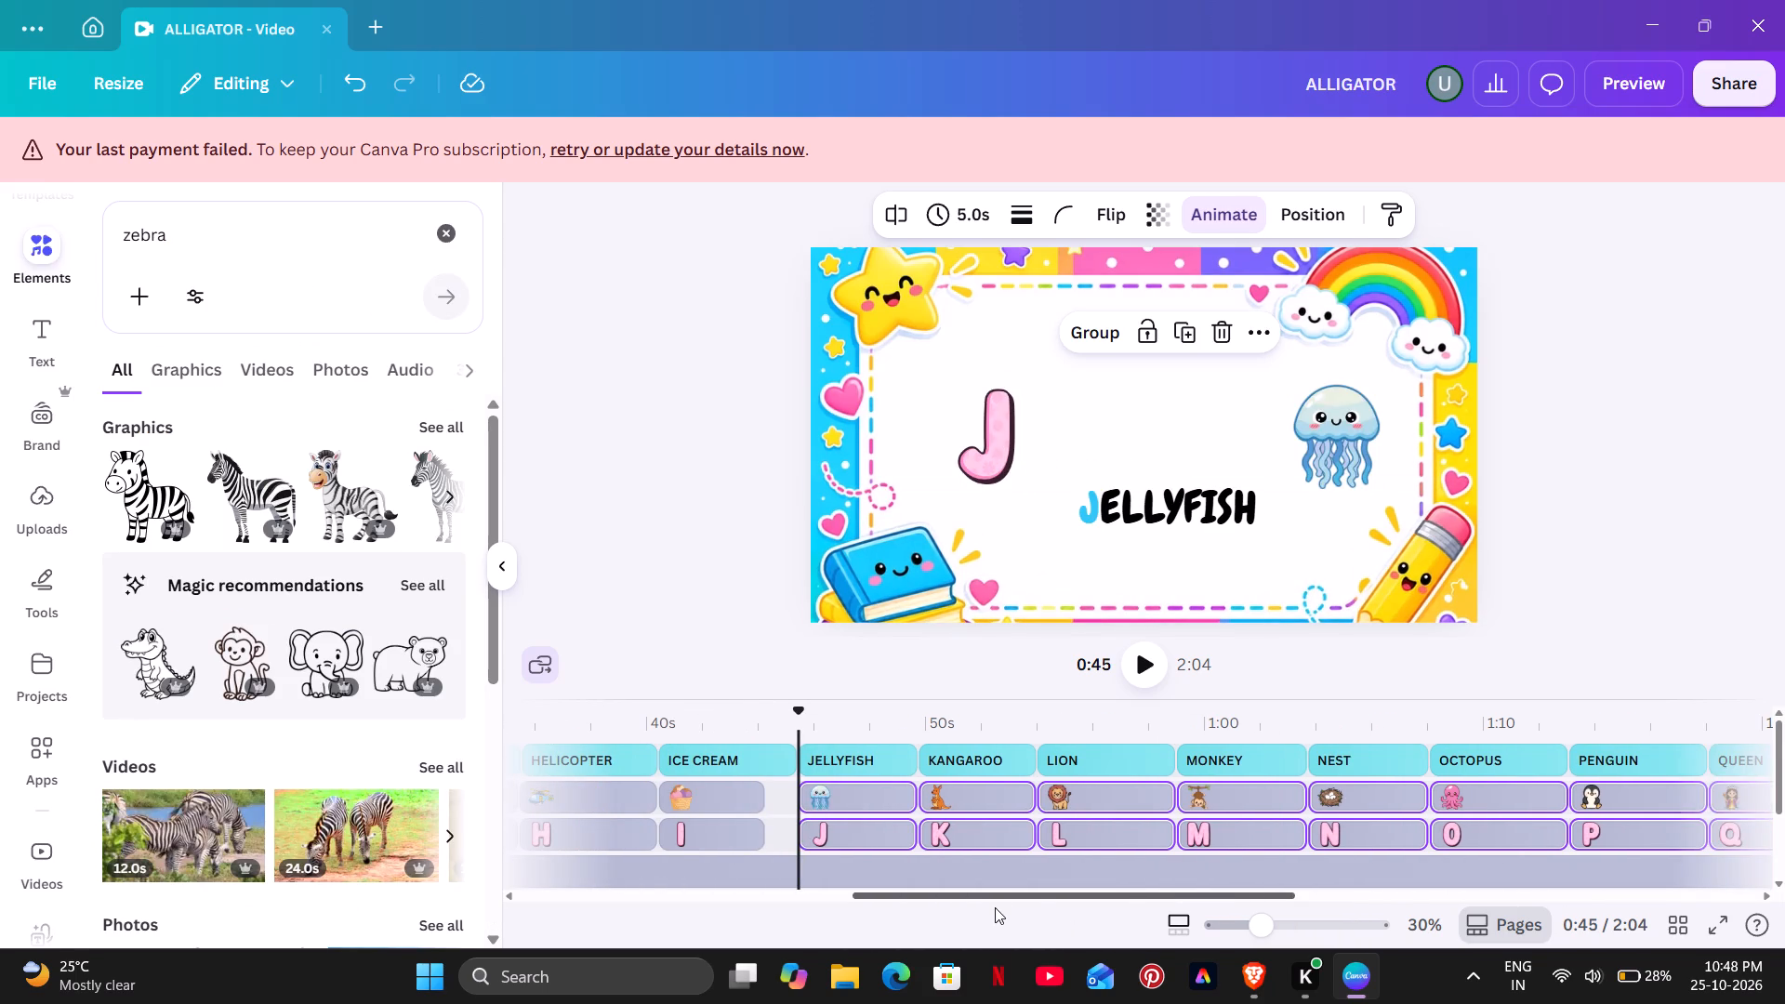
drag(1075, 894, 1045, 900)
click(873, 796)
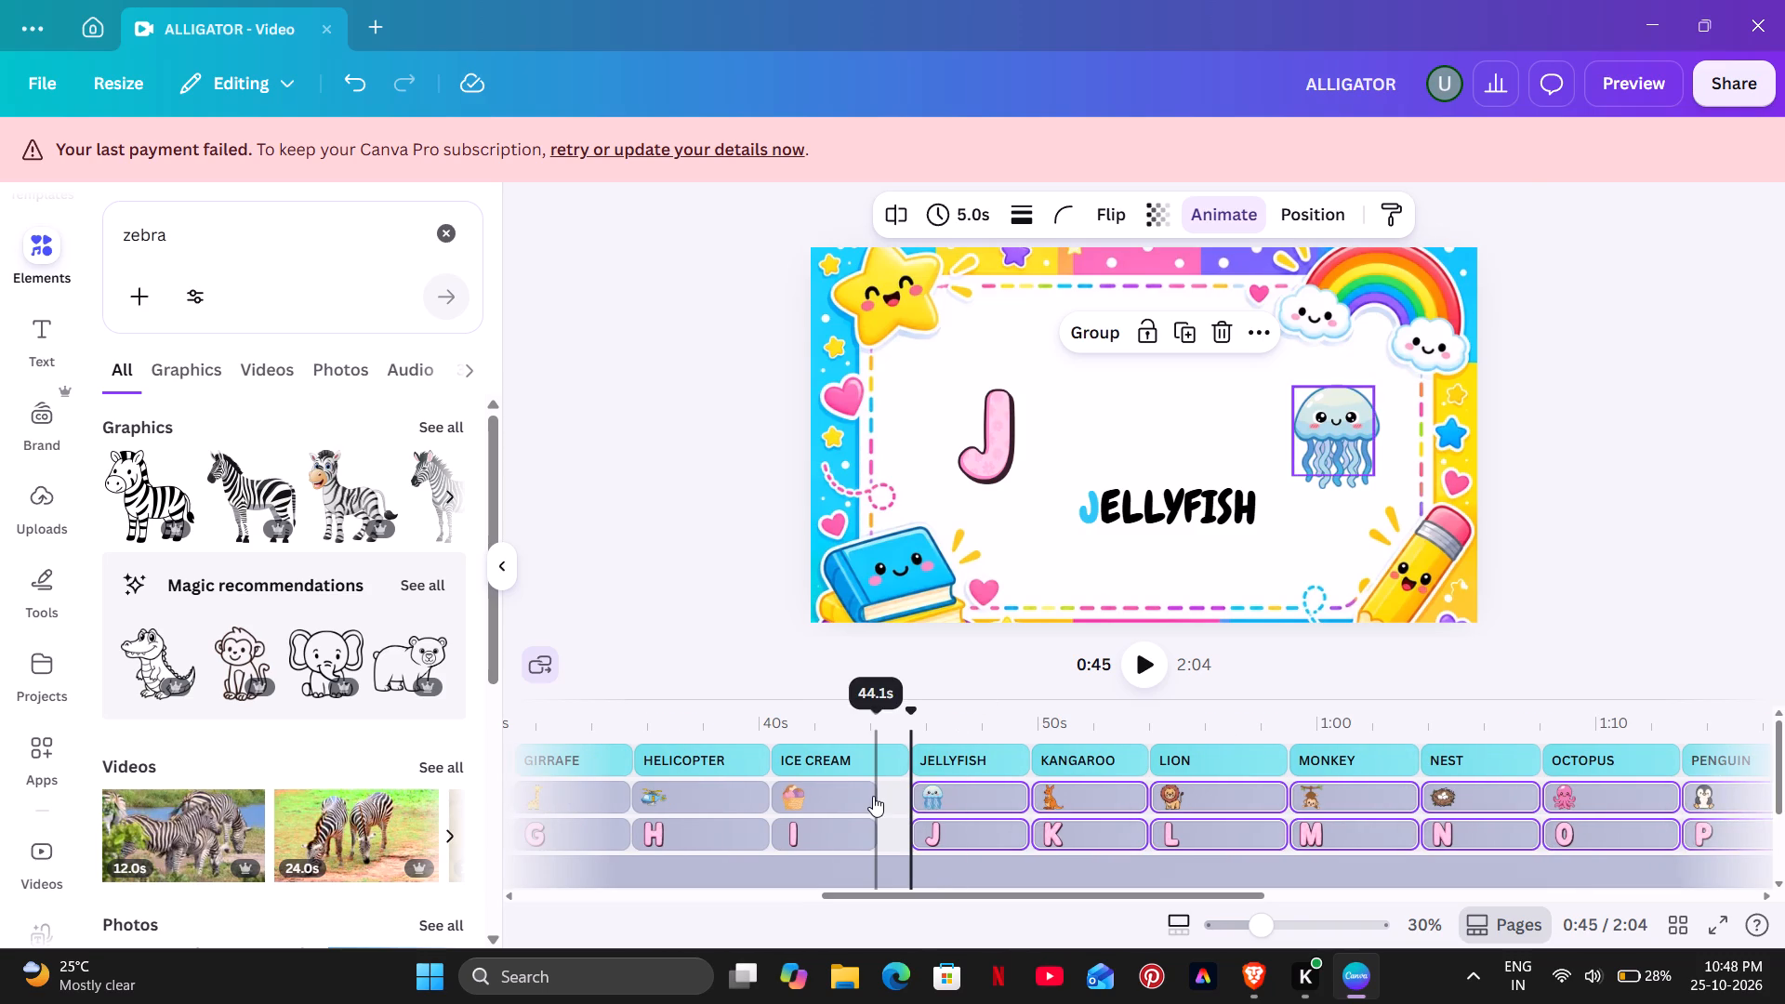
double_click(872, 797)
click(887, 796)
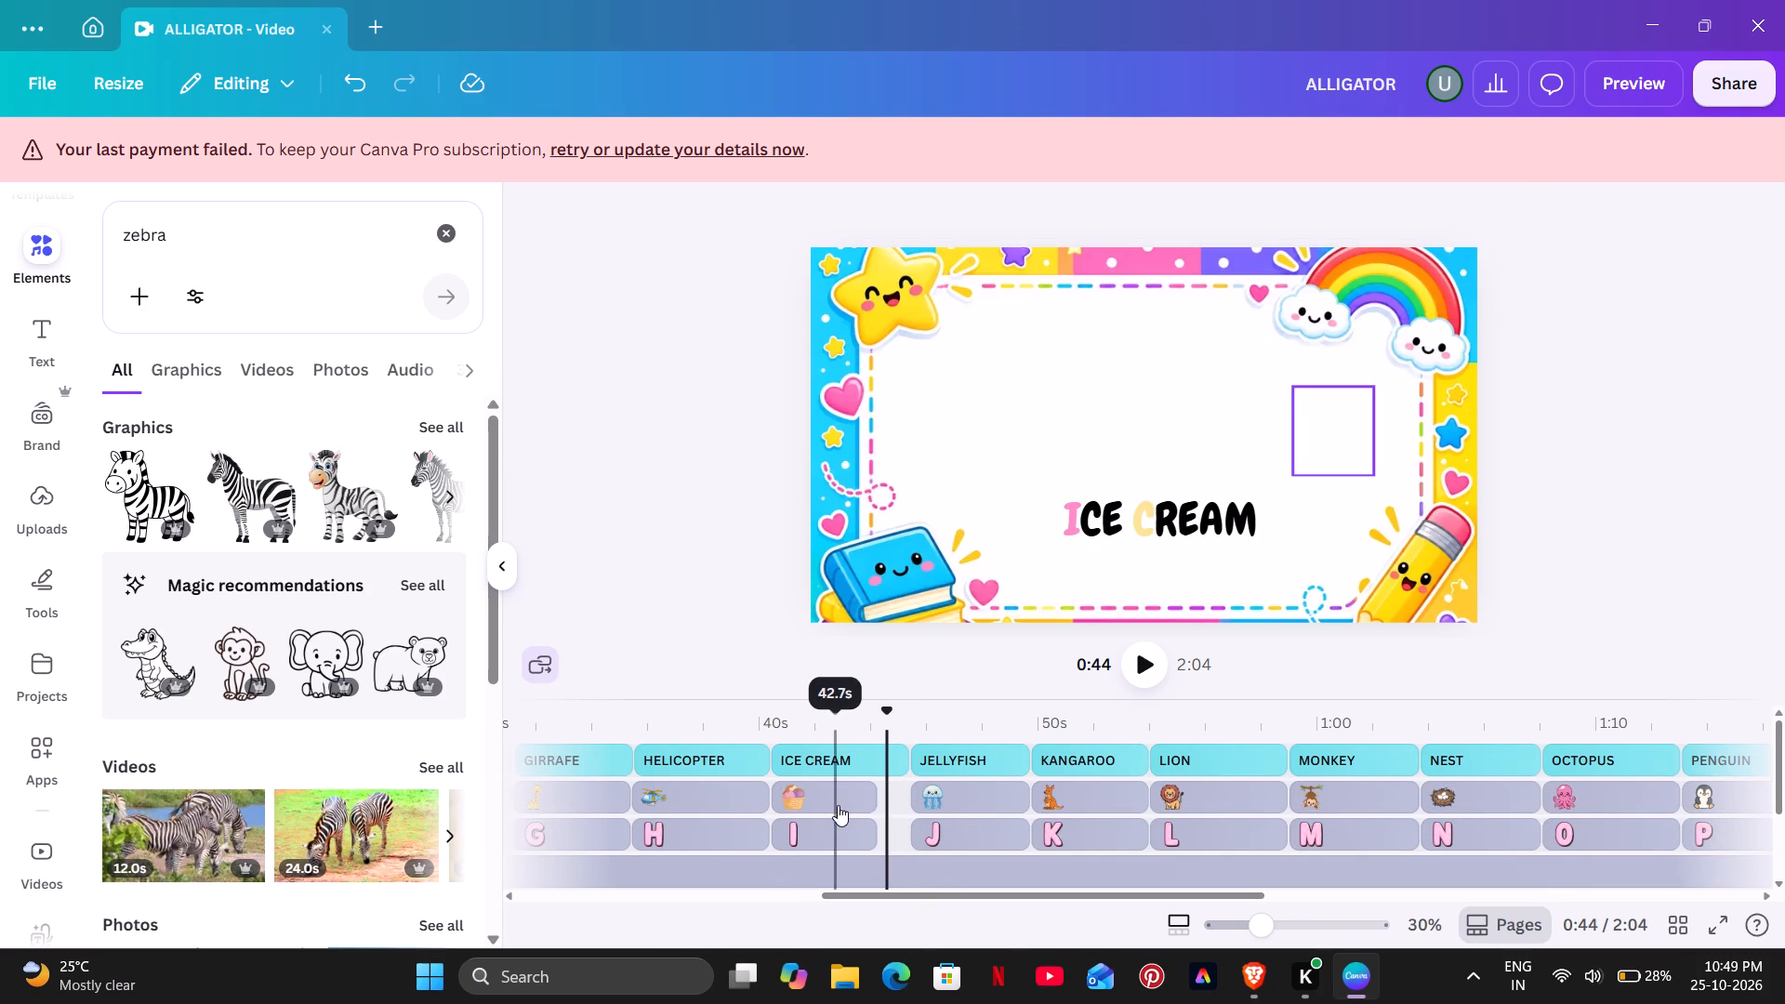
click(861, 798)
drag(873, 798, 898, 797)
click(865, 833)
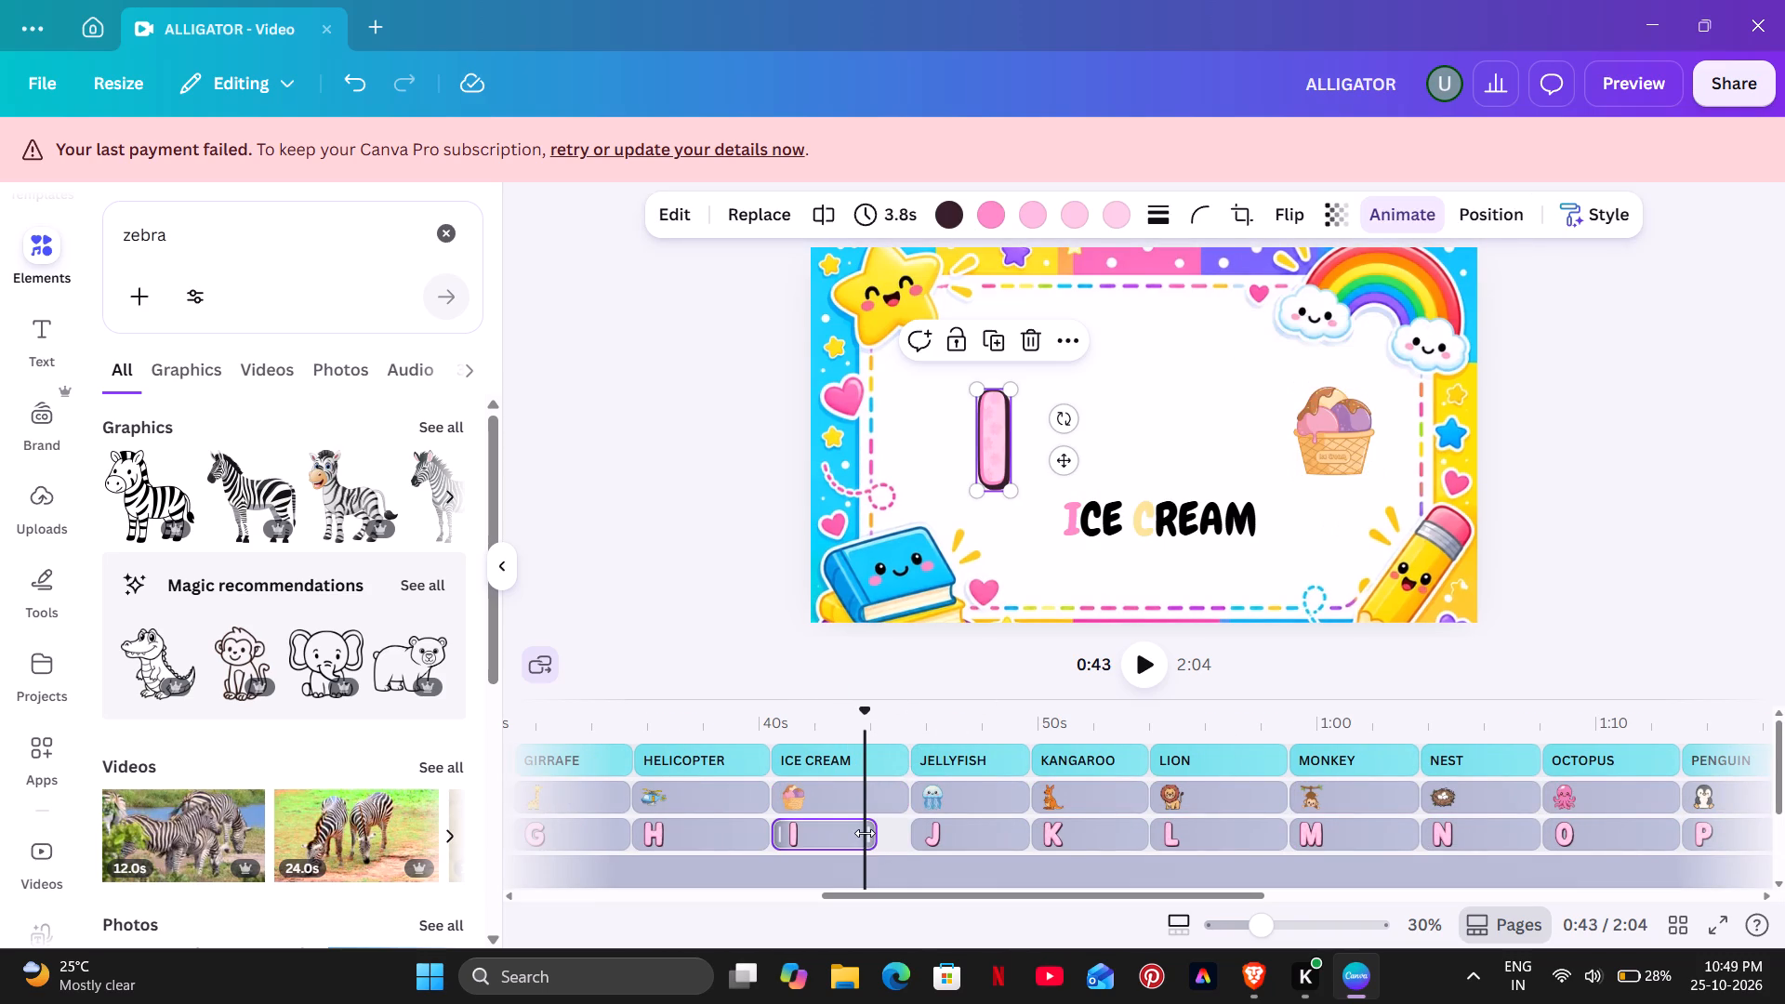
click(865, 833)
drag(873, 838, 899, 831)
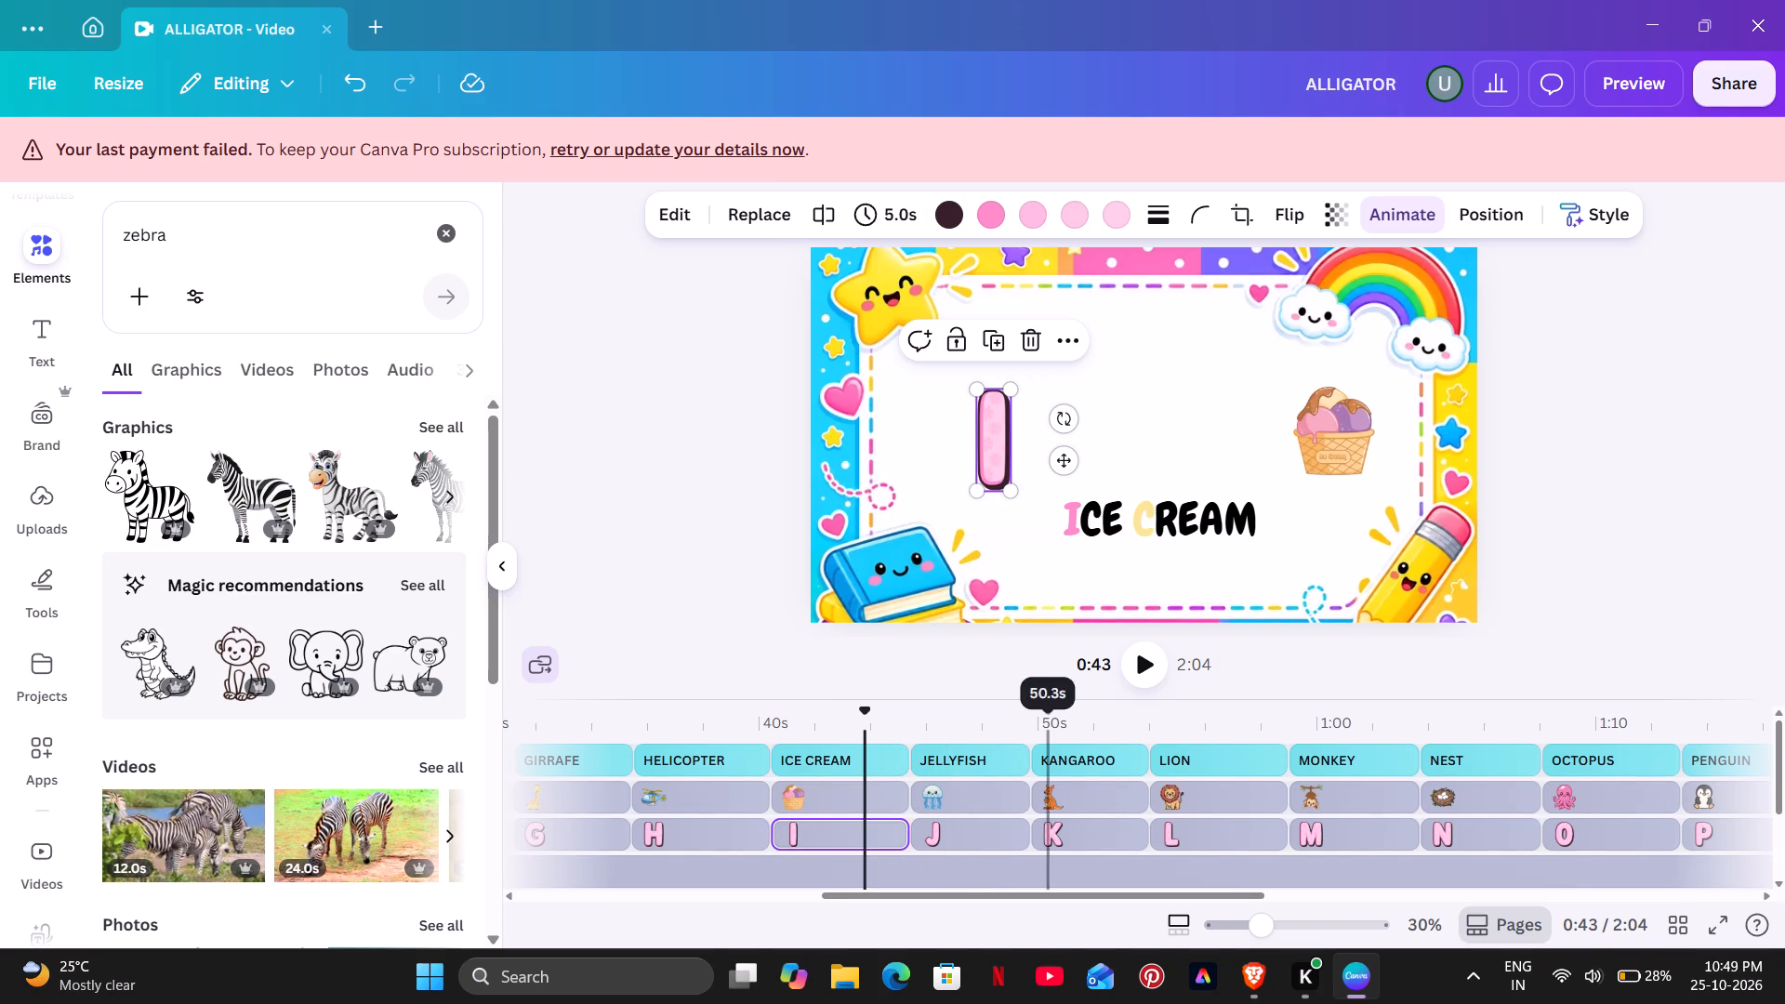
Play the video from the I segment through the M segment to check the letter and picture animations.
click(1129, 668)
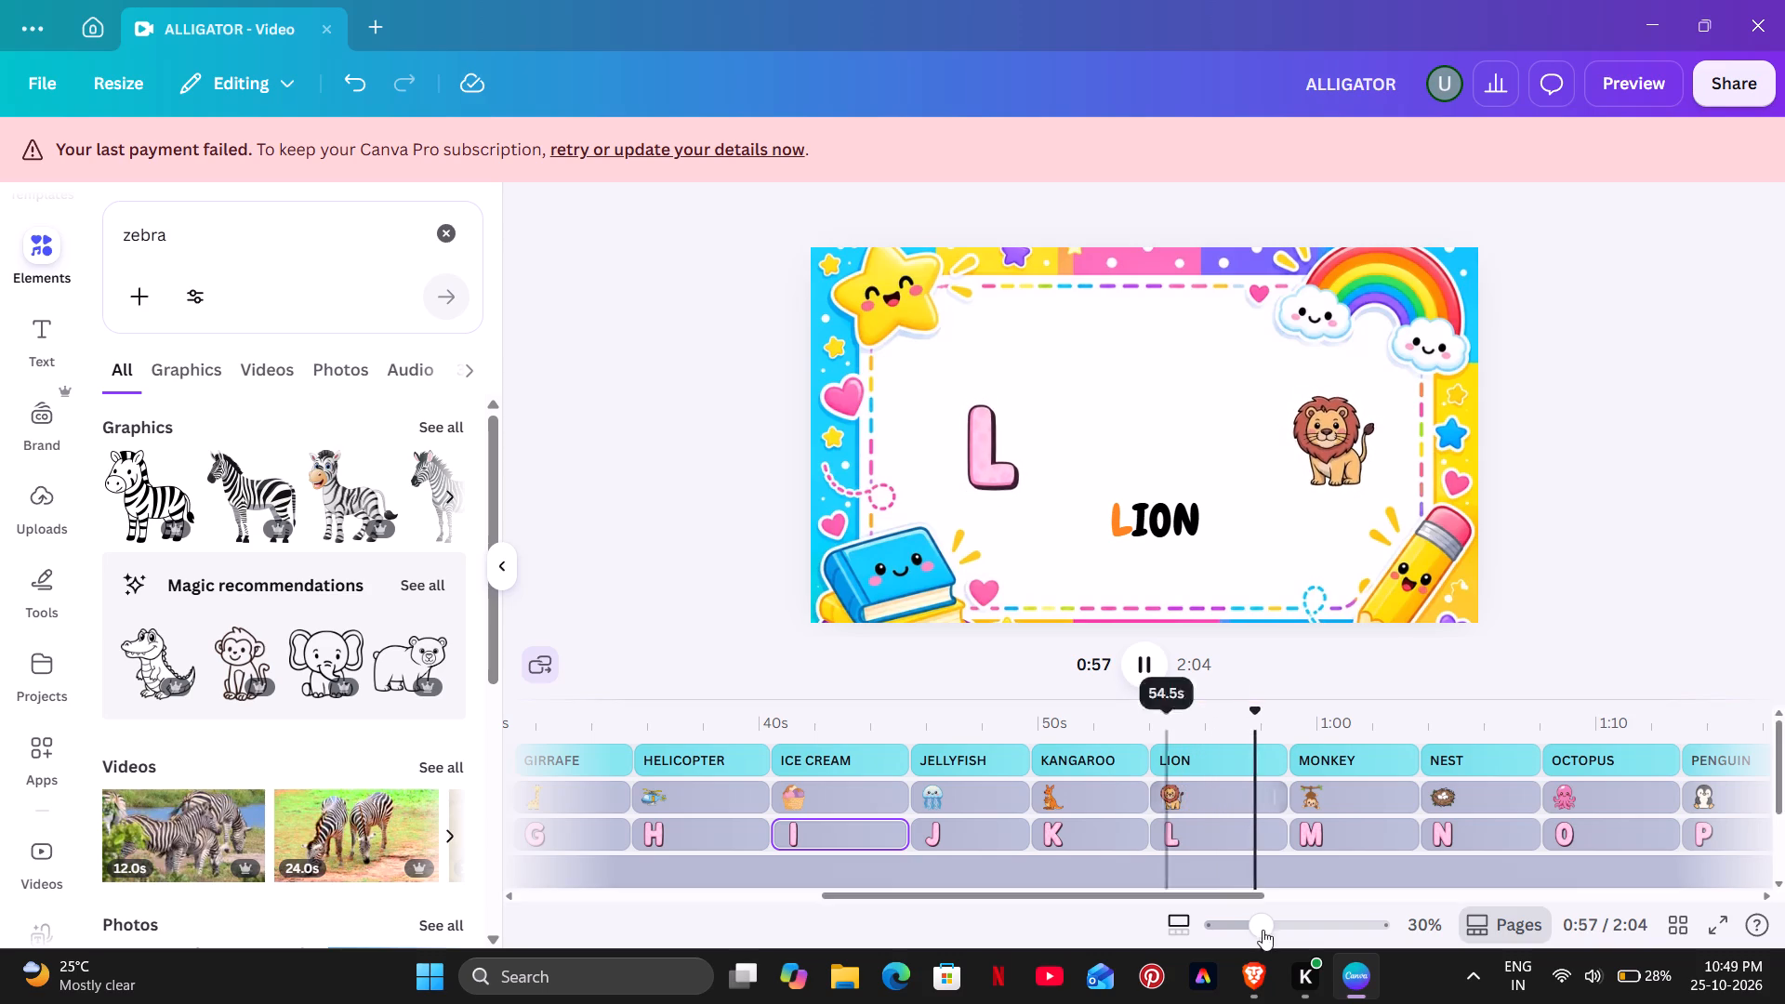
drag(1252, 892, 1574, 856)
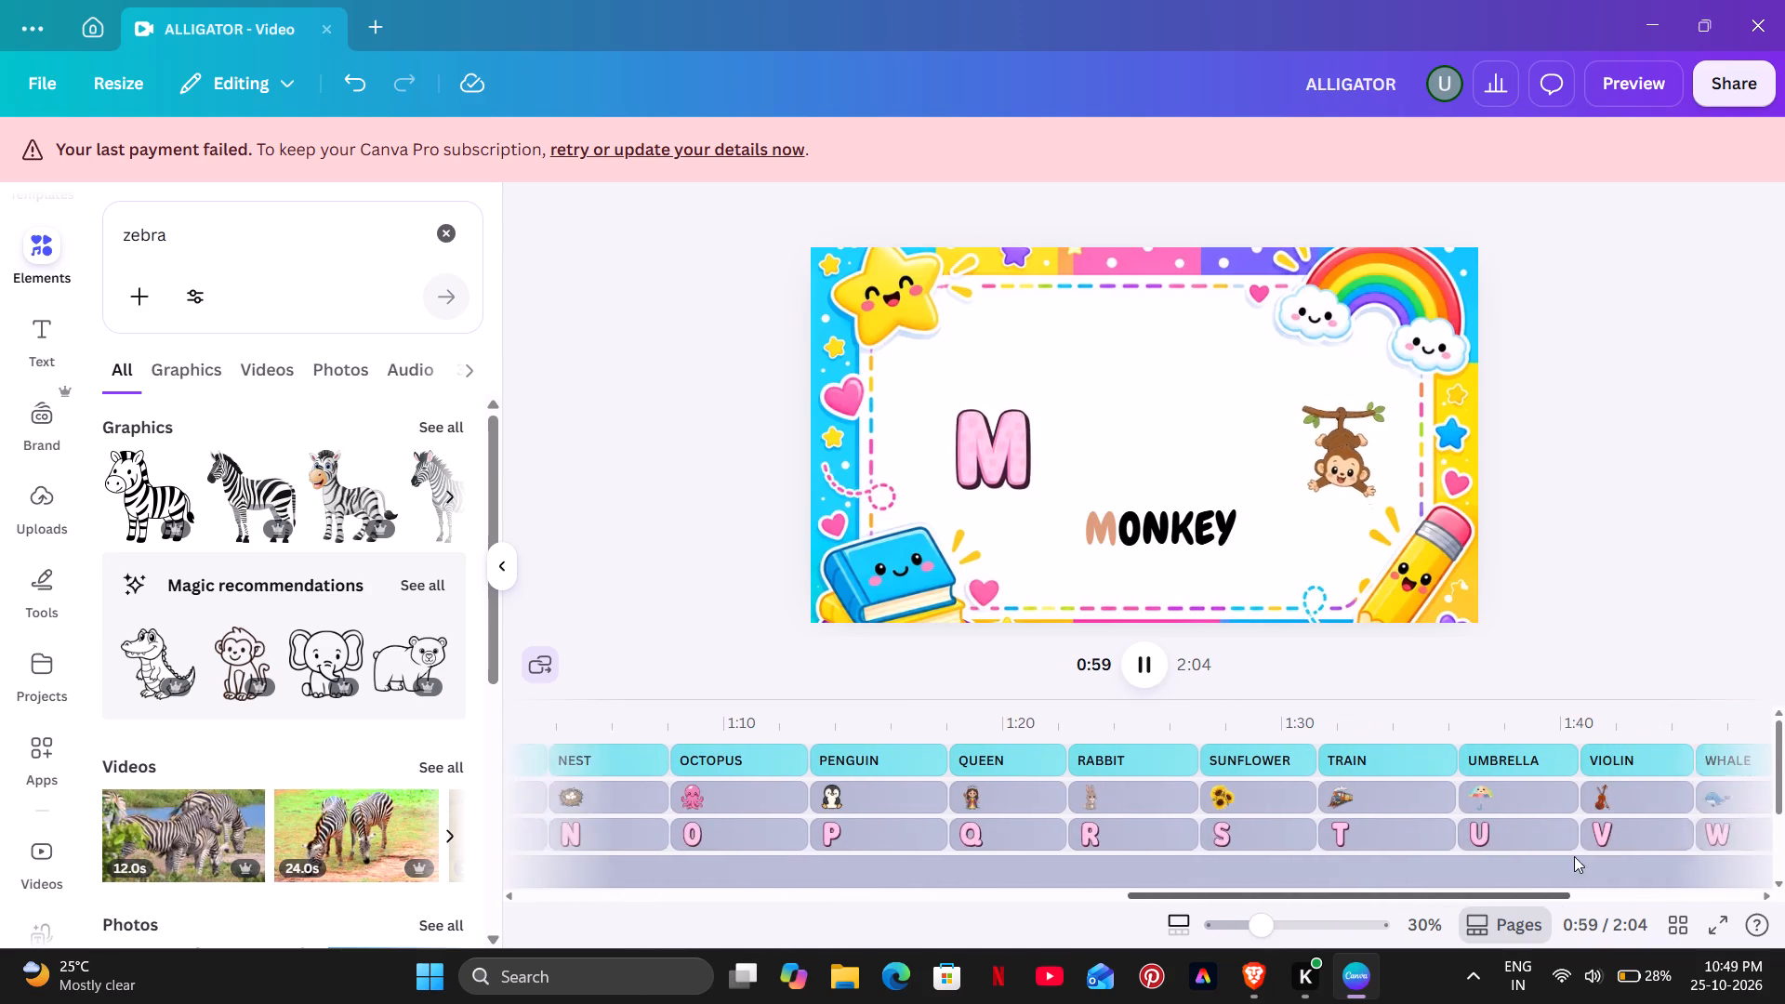
drag(1574, 856, 1772, 821)
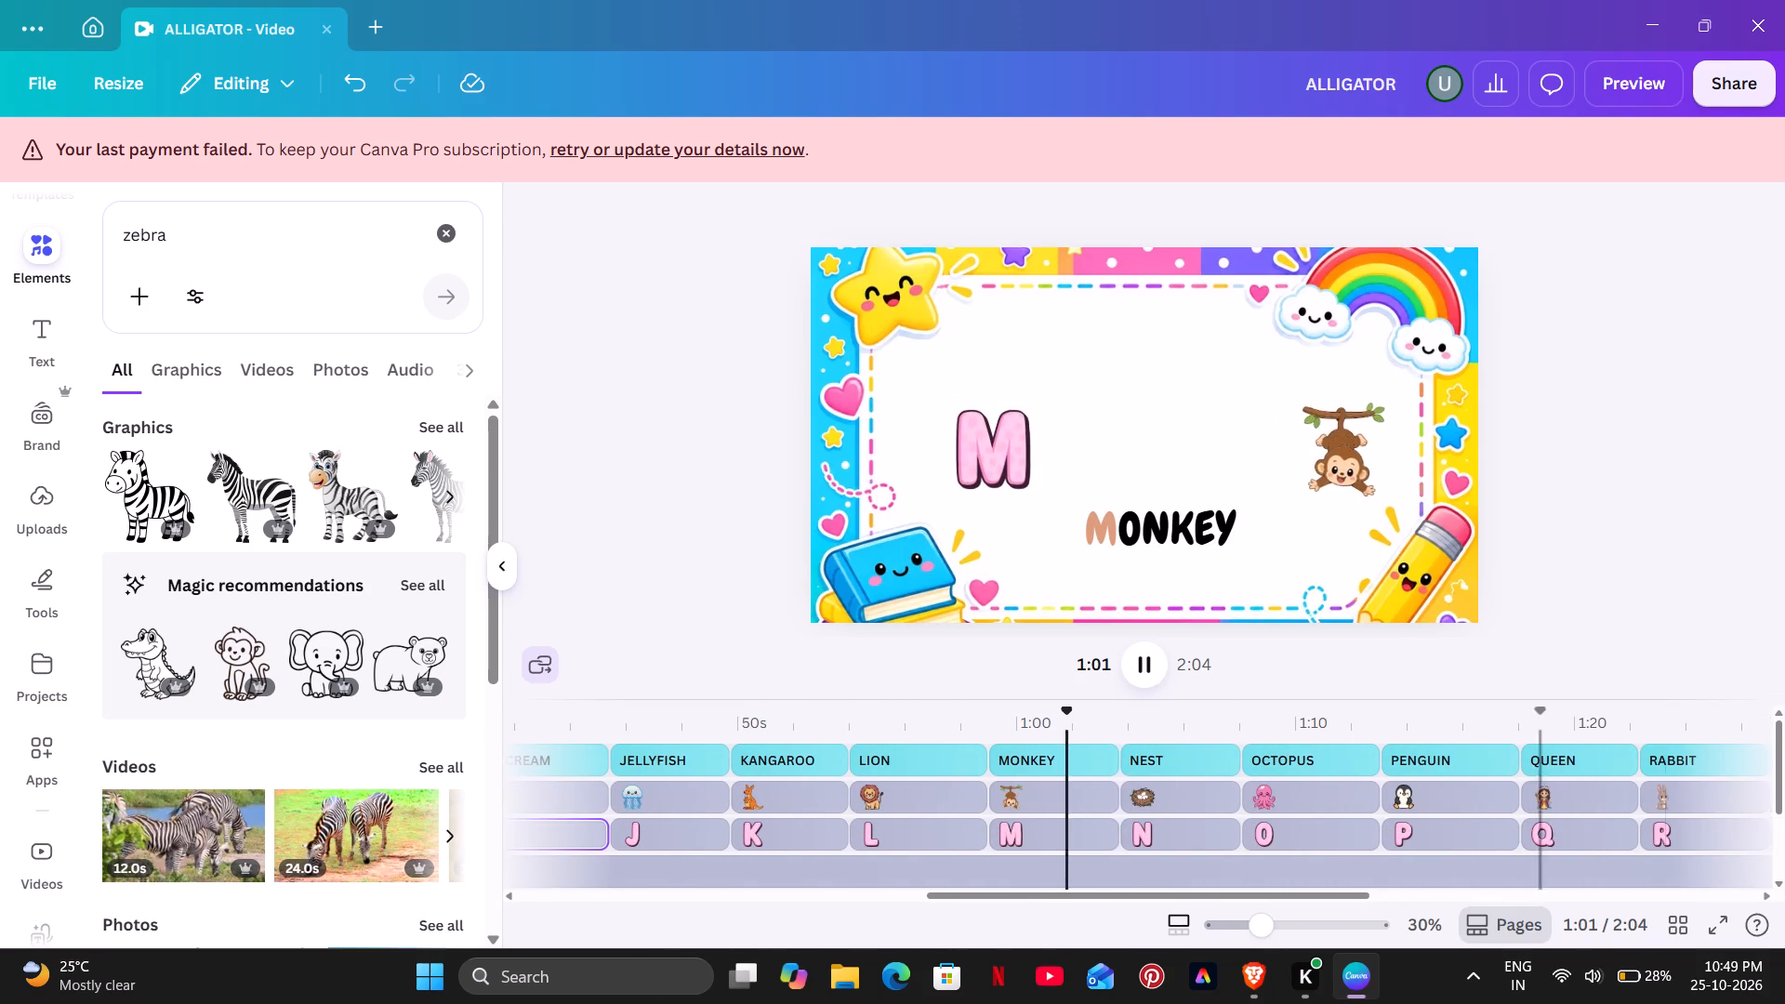
click(1151, 654)
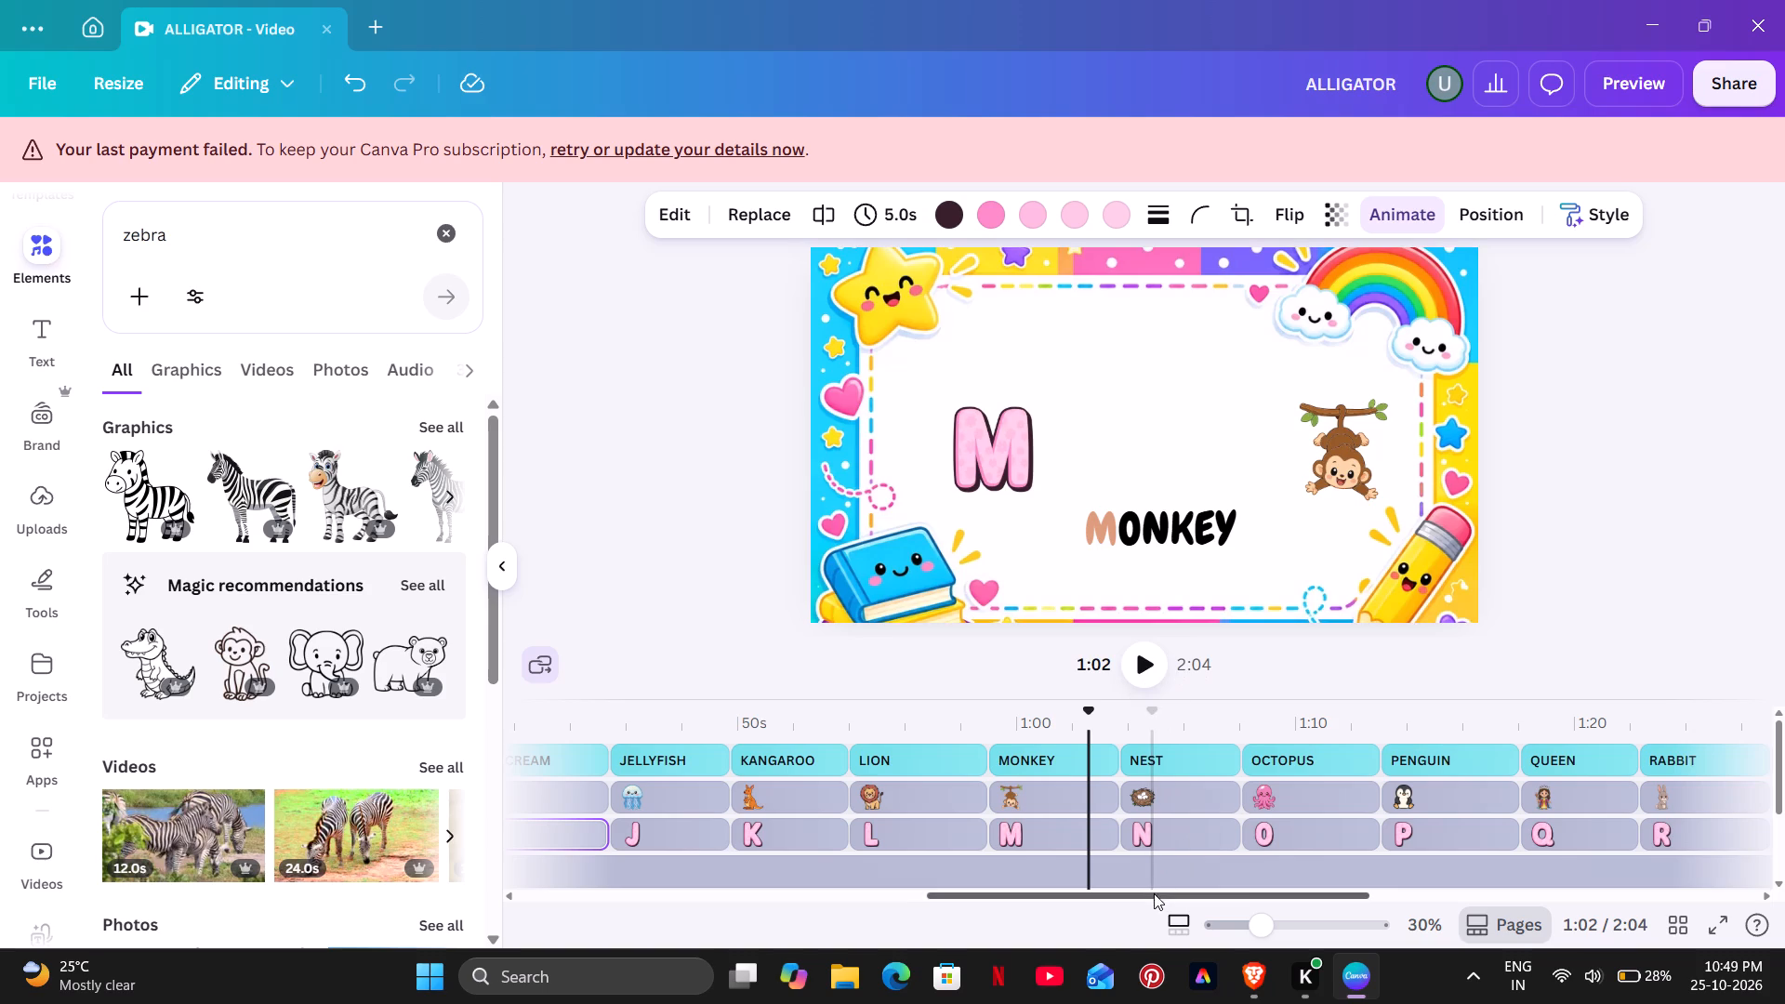
Apply the Burst text animation on both enter and exit, with increased intensity, to the captions from RABBIT through ZEBRA.
drag(1155, 893, 1557, 856)
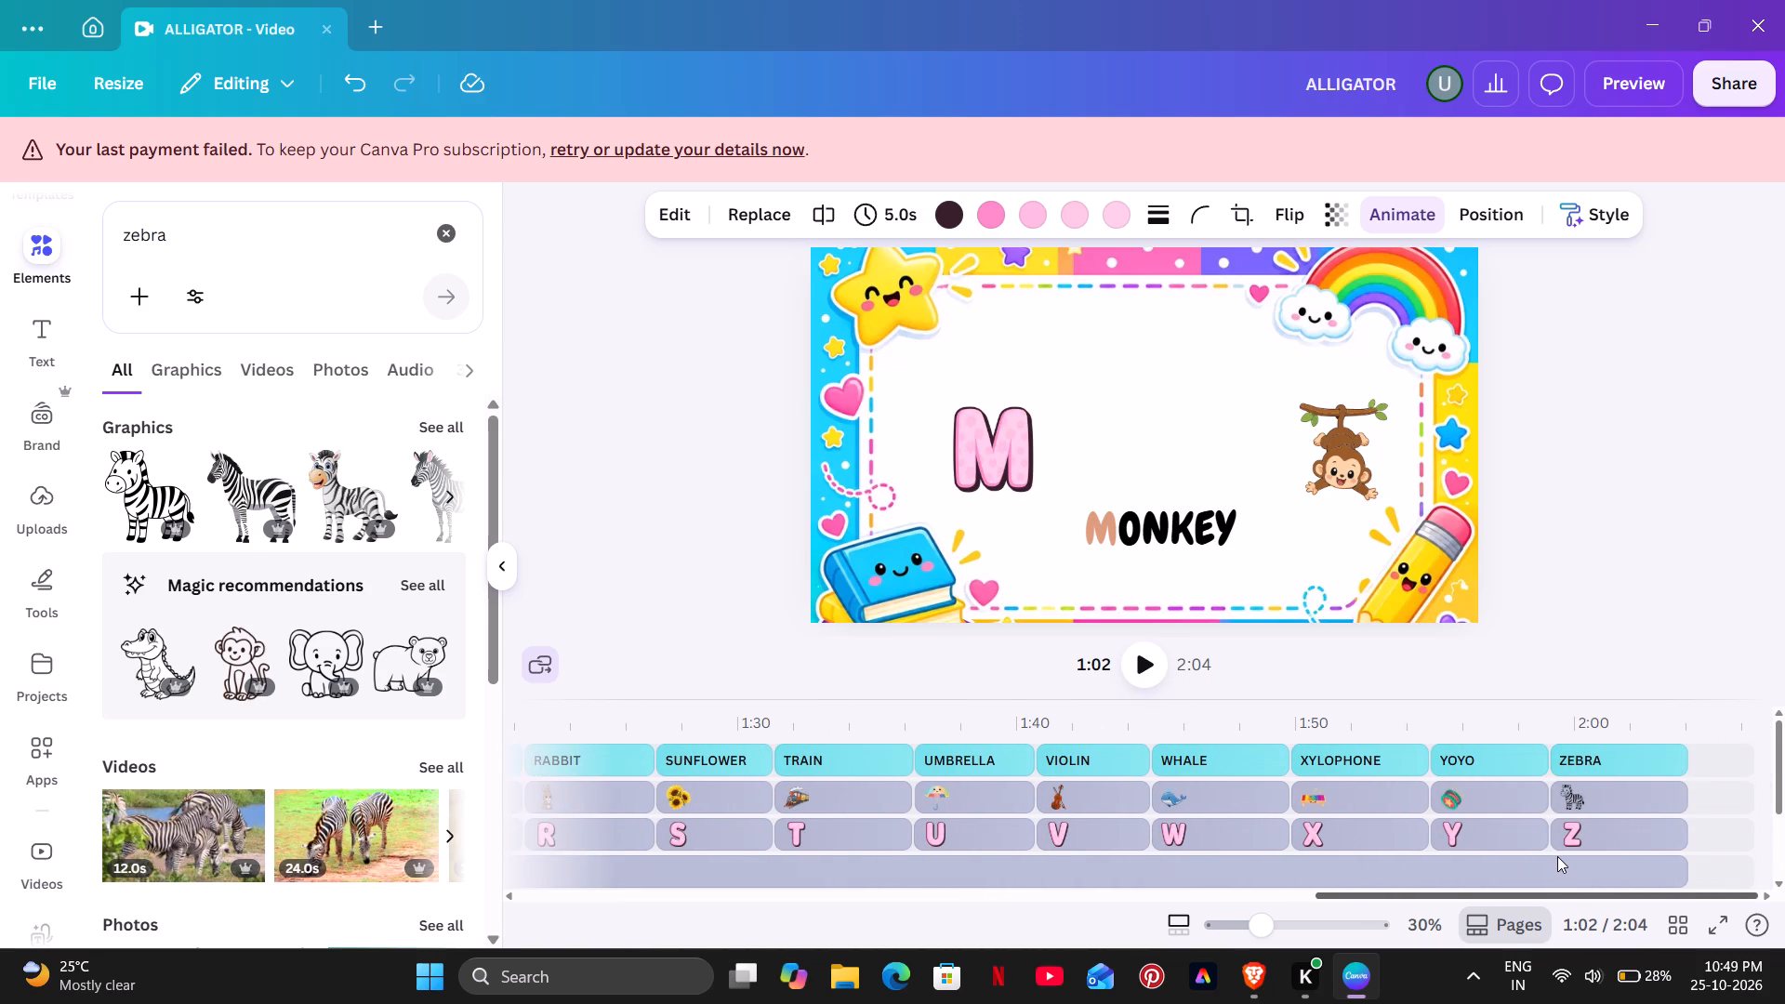
drag(1557, 856, 1539, 865)
drag(1725, 756, 904, 759)
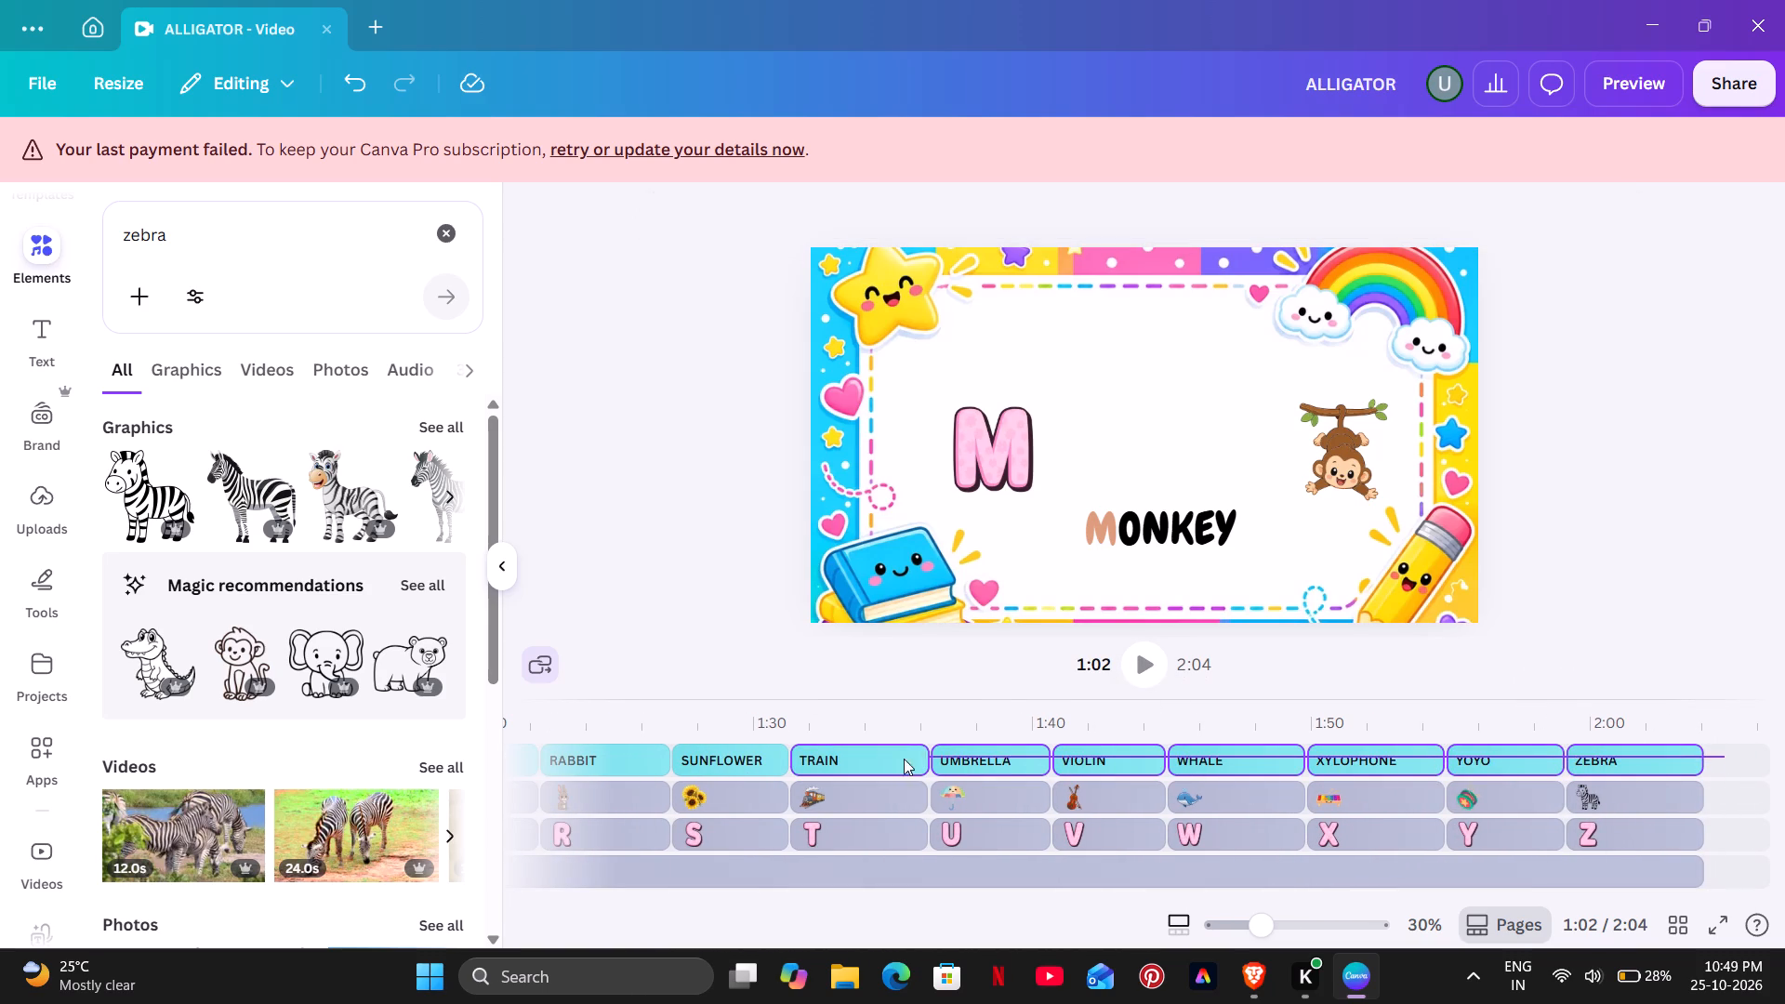
drag(904, 759, 611, 759)
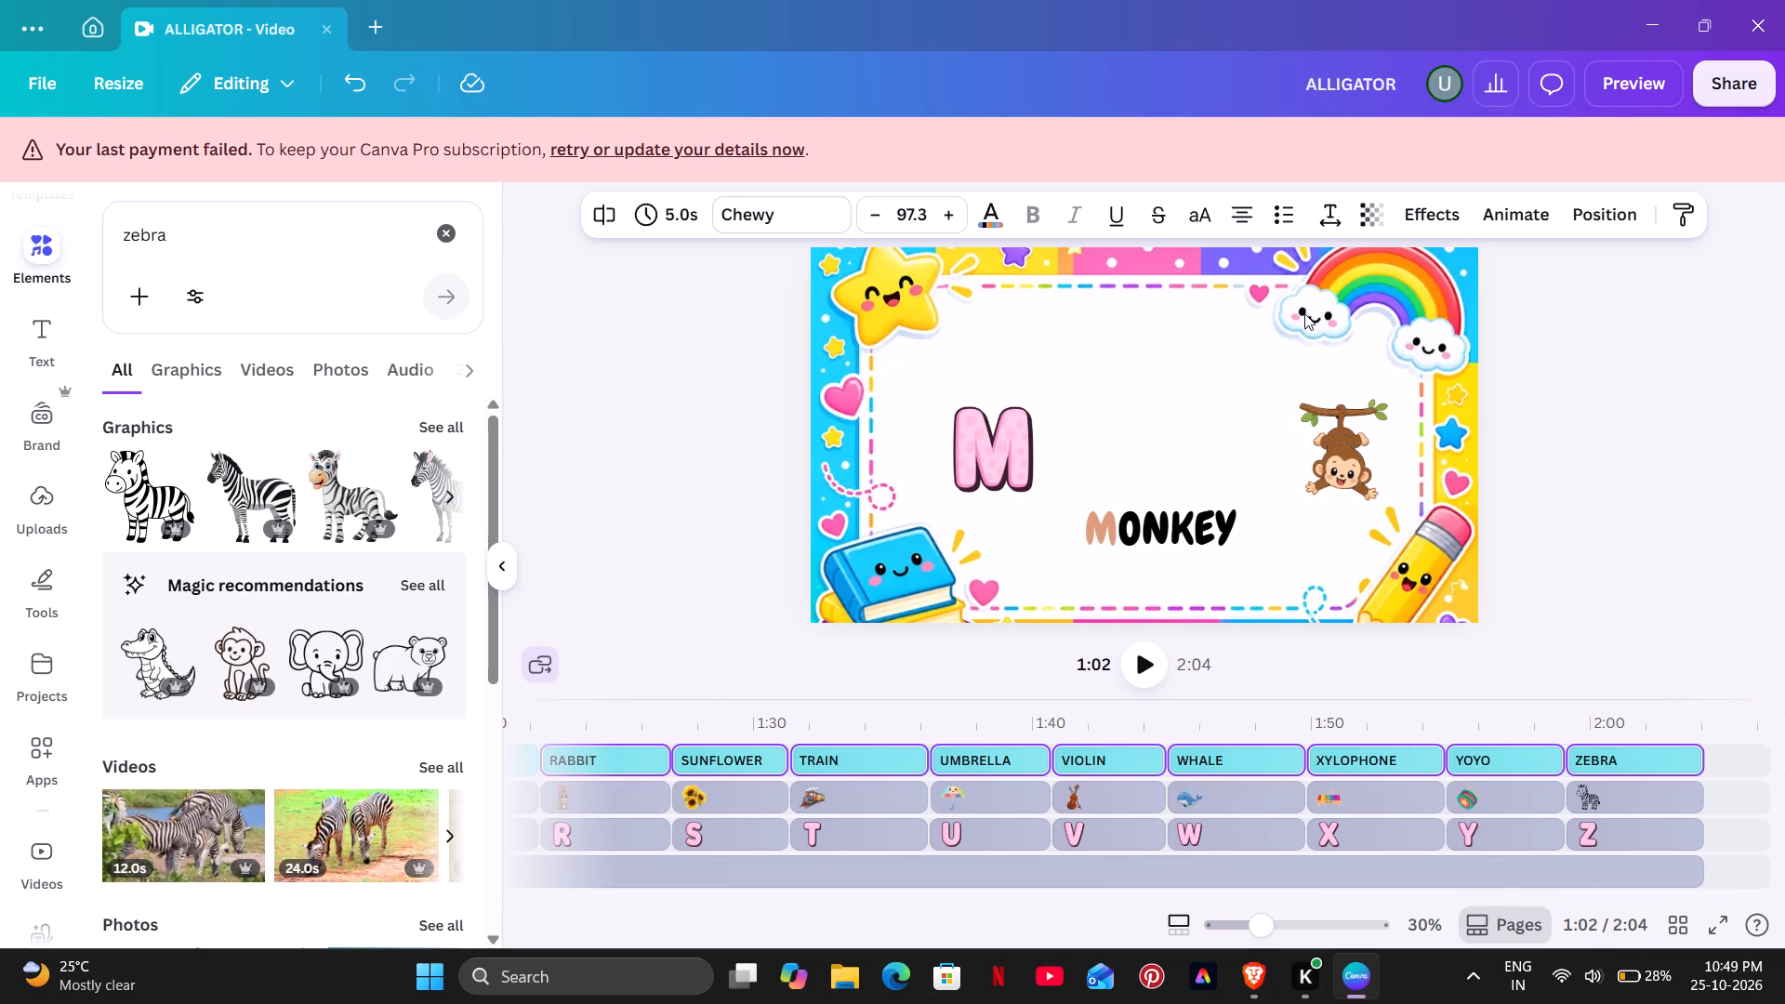
click(1497, 213)
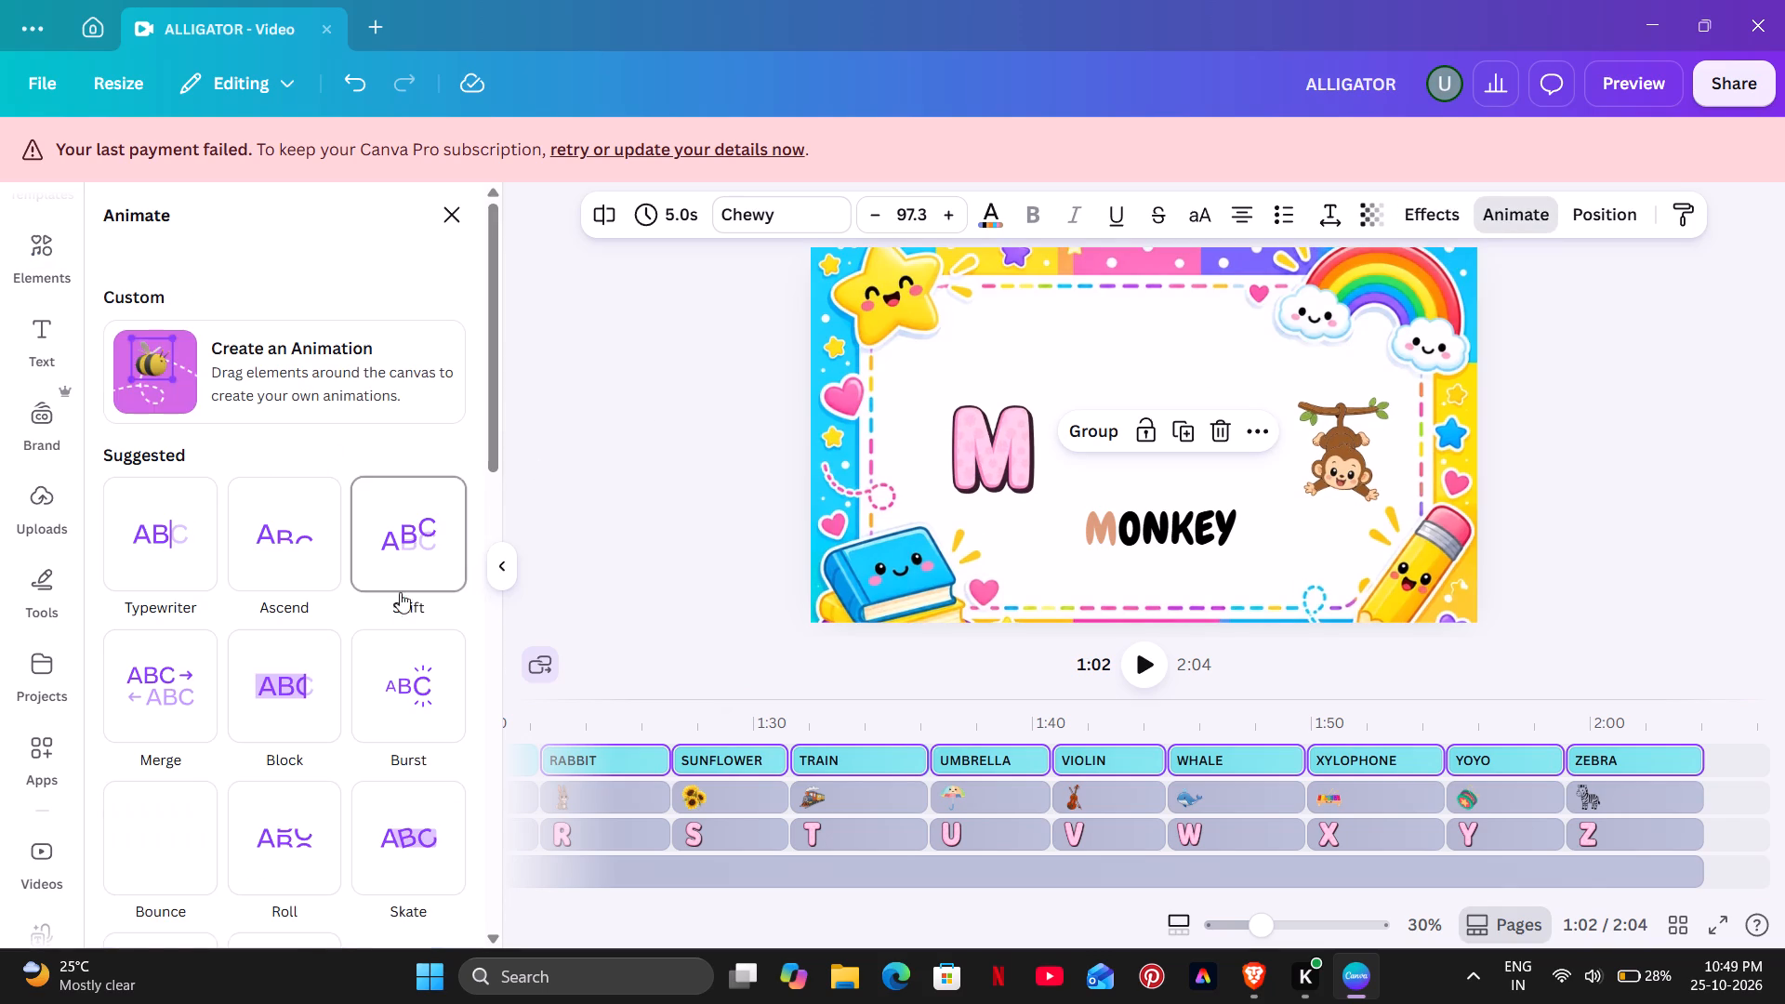
scroll(400, 606, down, 4)
scroll(401, 623, up, 4)
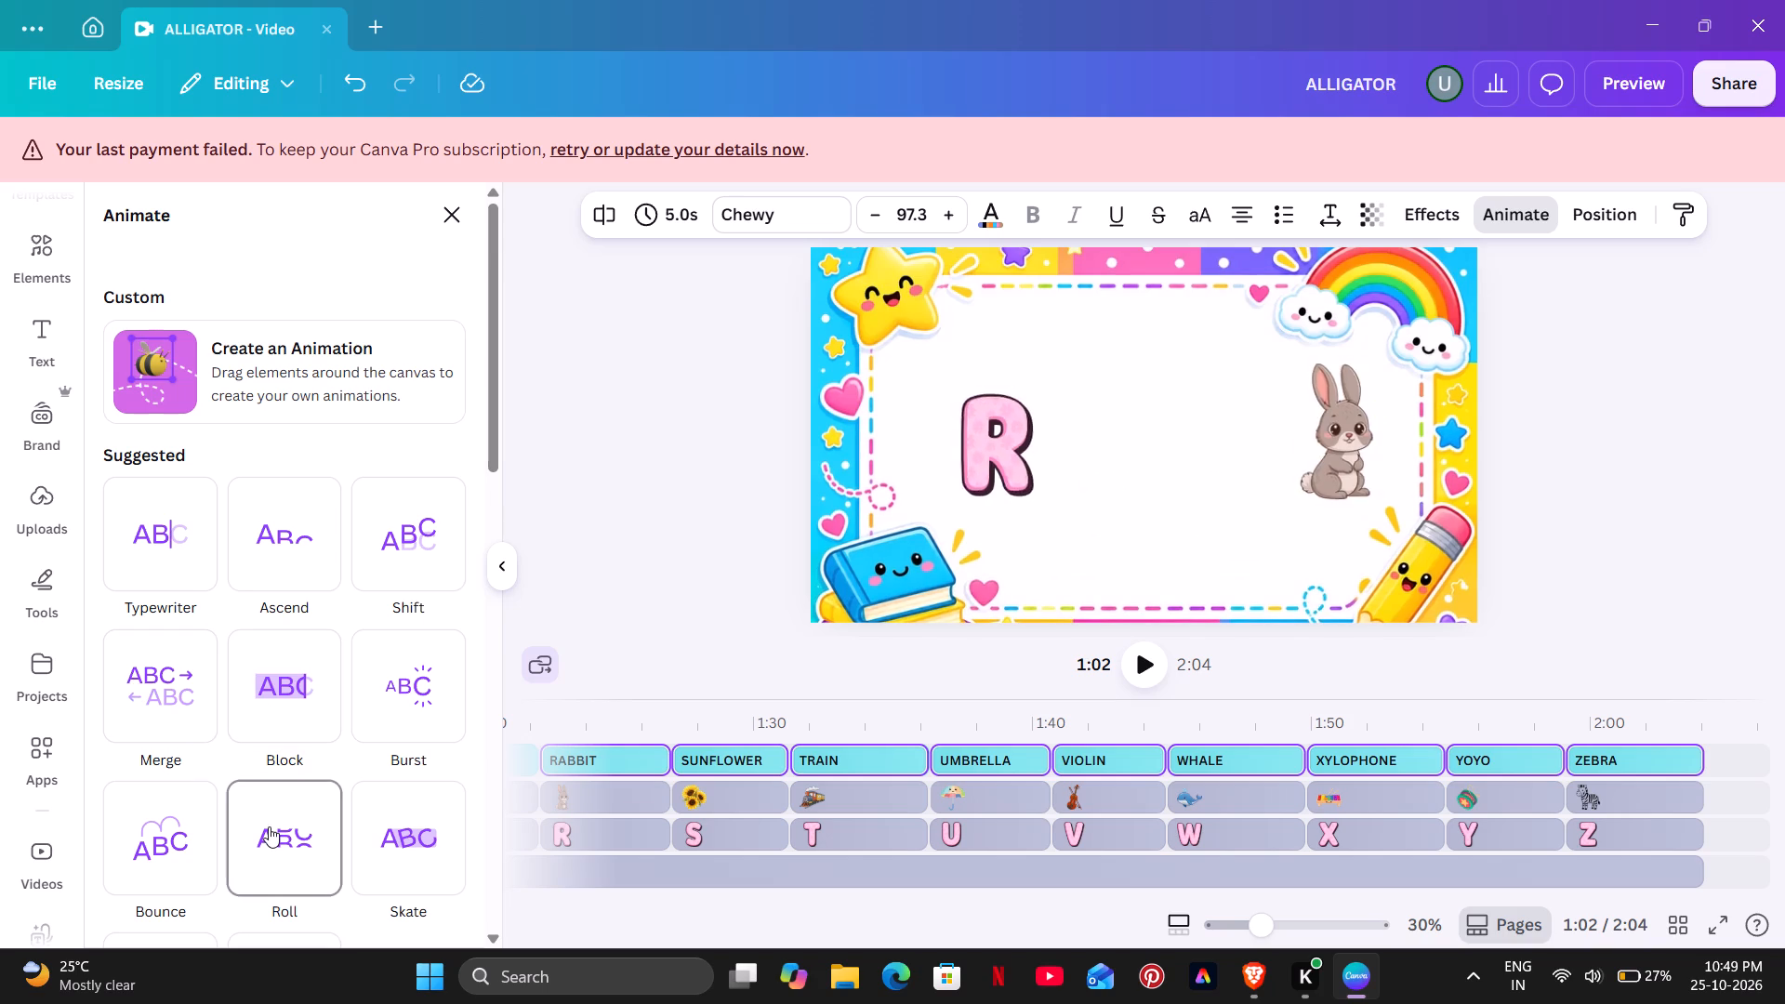
scroll(269, 826, down, 2)
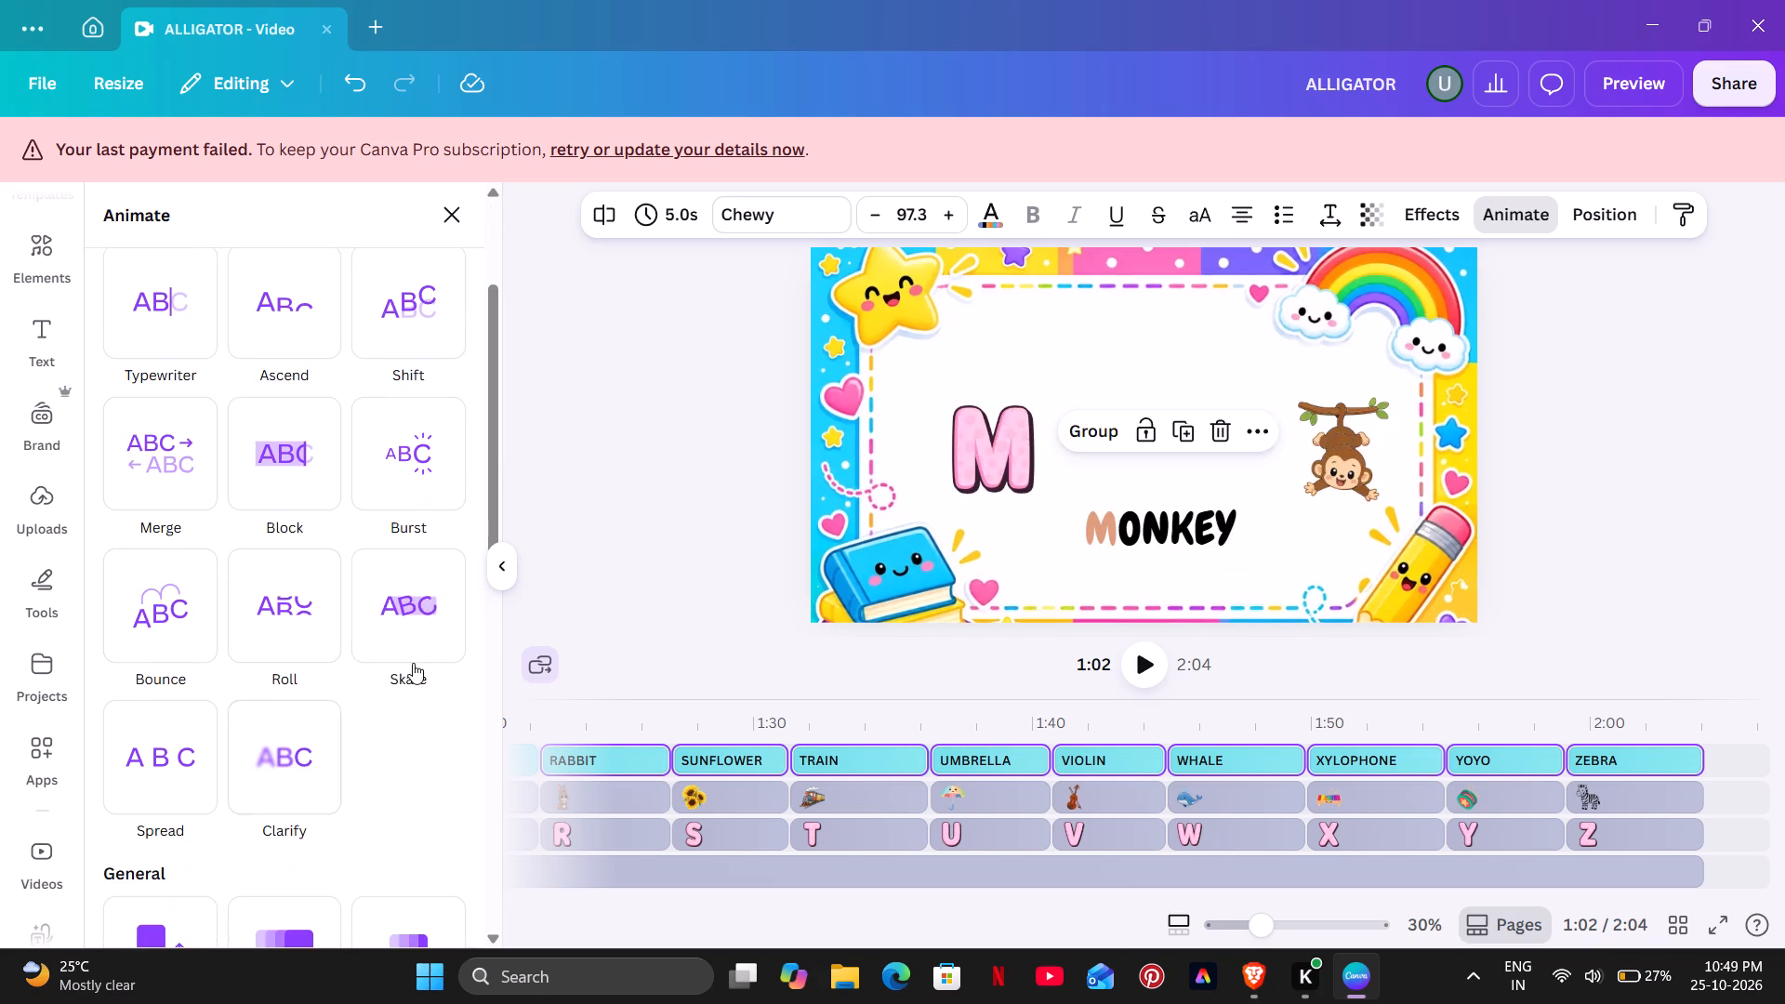
scroll(408, 641, down, 2)
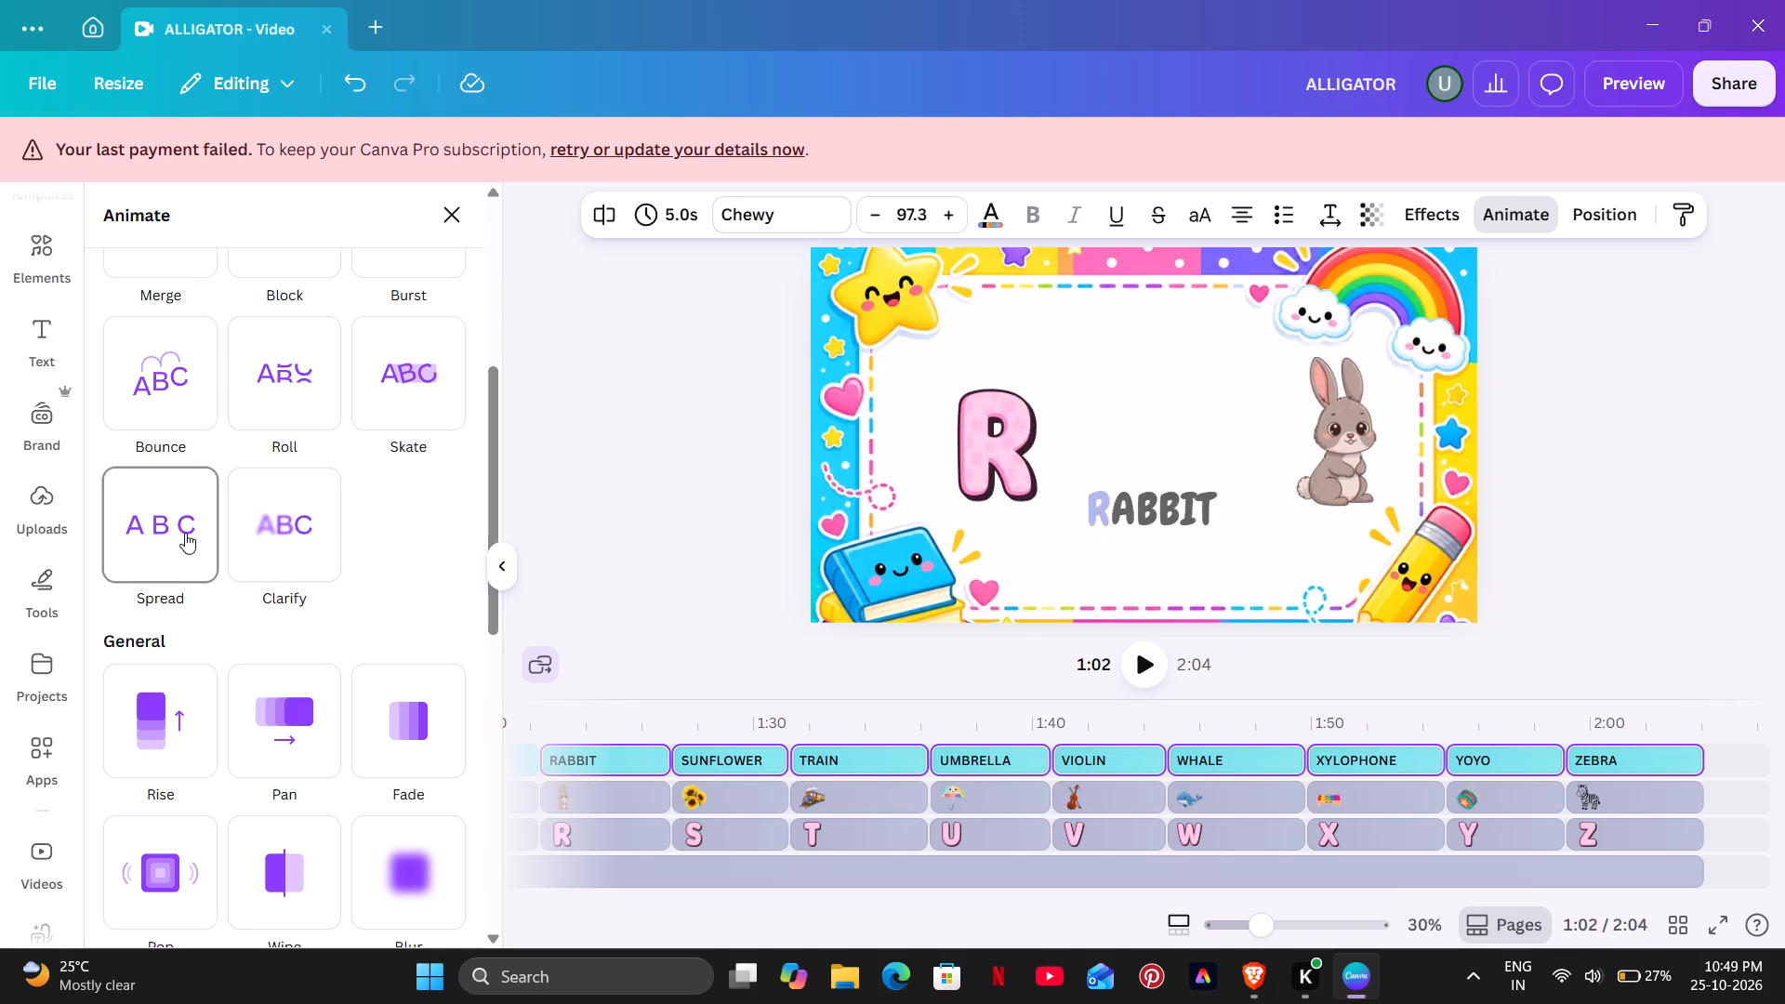
scroll(200, 533, up, 3)
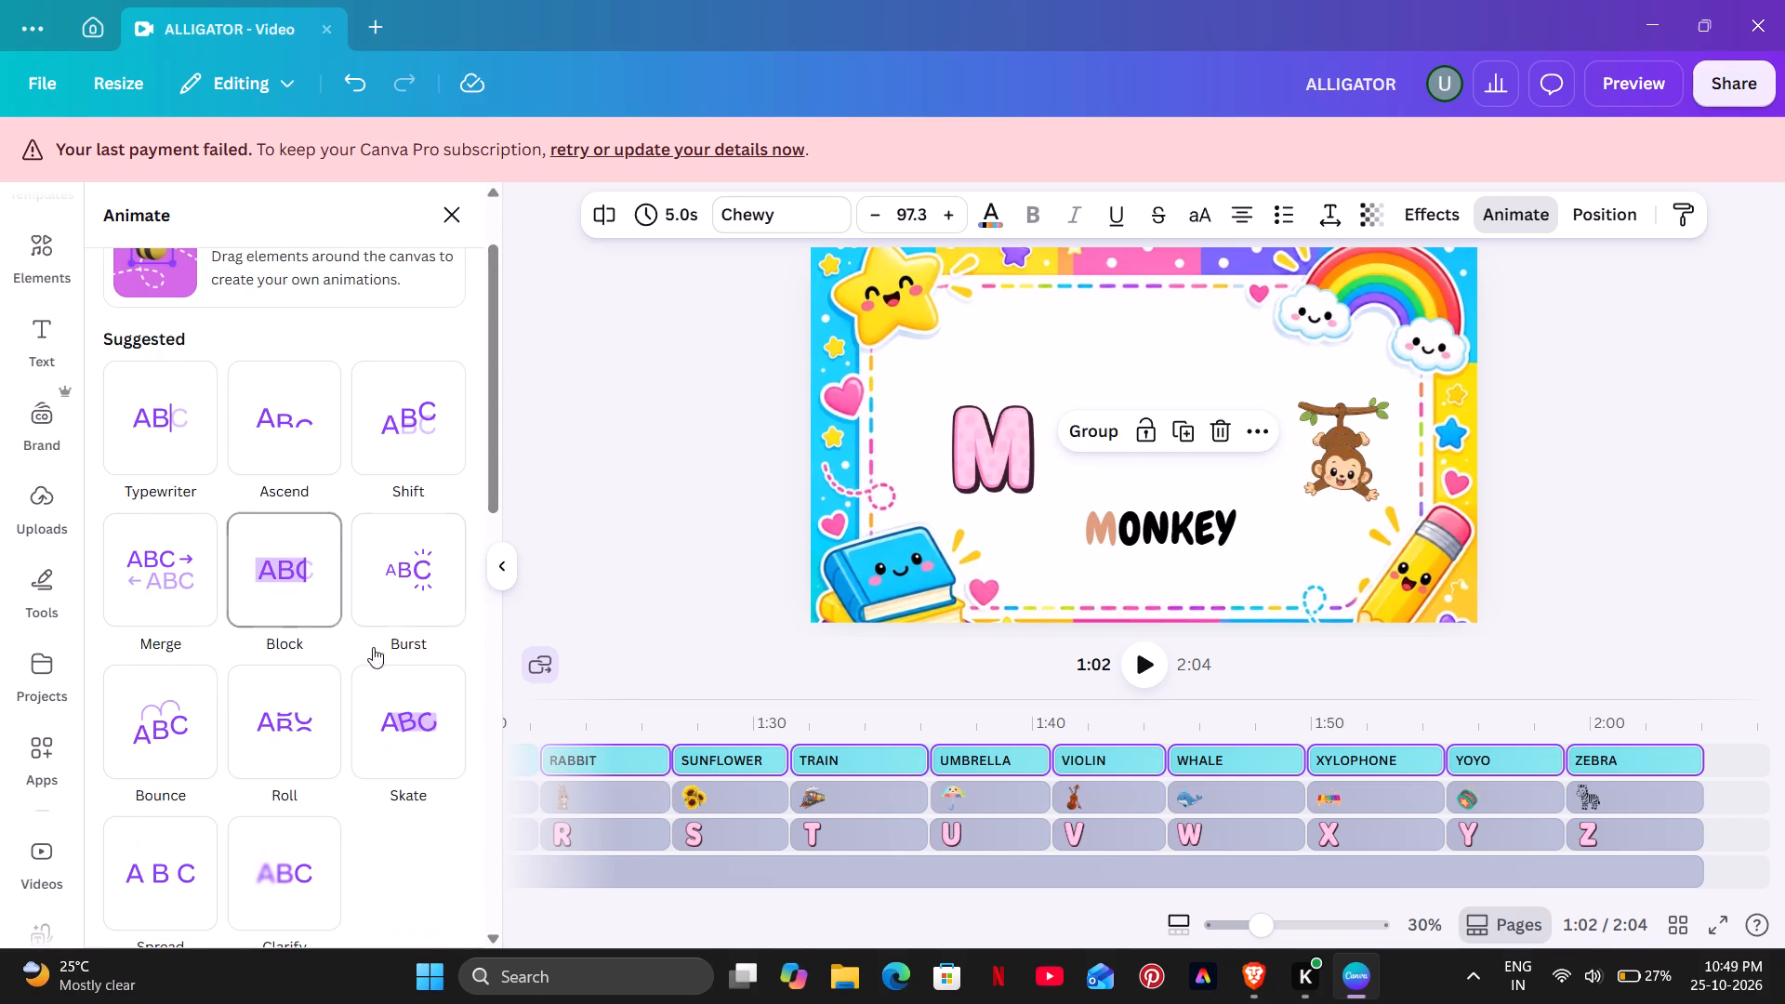
click(416, 605)
scroll(416, 605, down, 2)
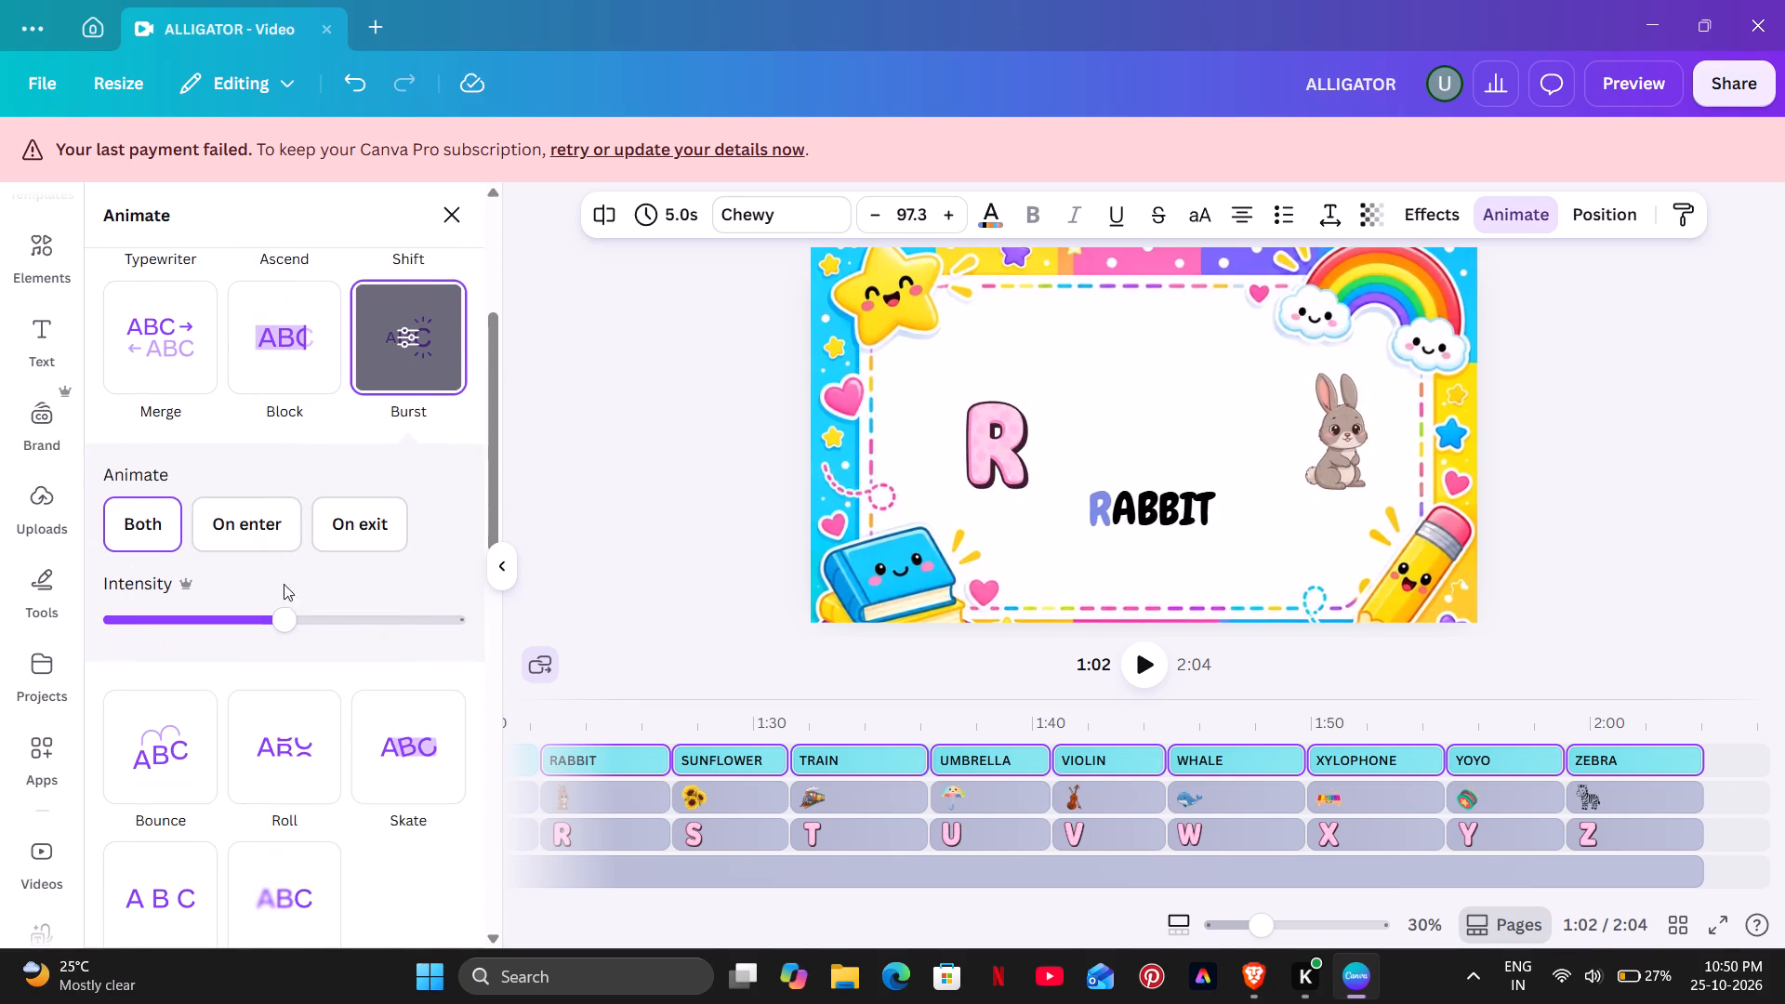
drag(282, 619, 357, 620)
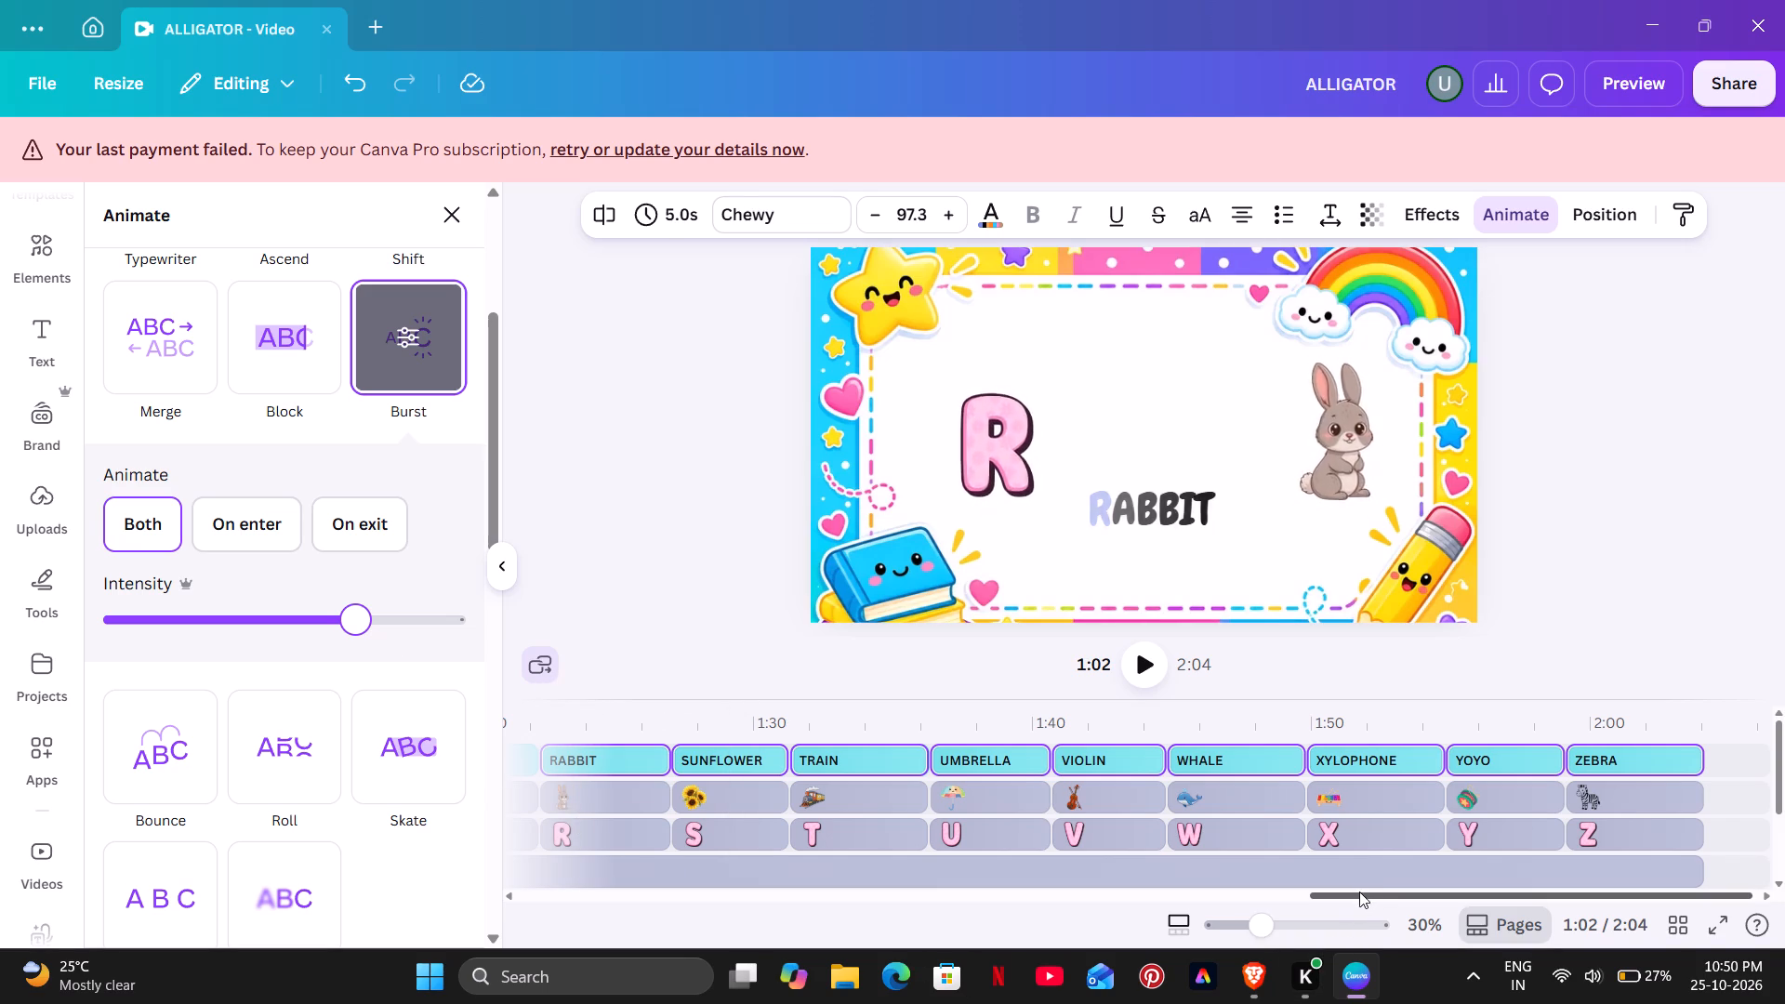
Play the video from the PENGUIN segment into the RABBIT segment to check the caption animations.
drag(1357, 892, 1099, 889)
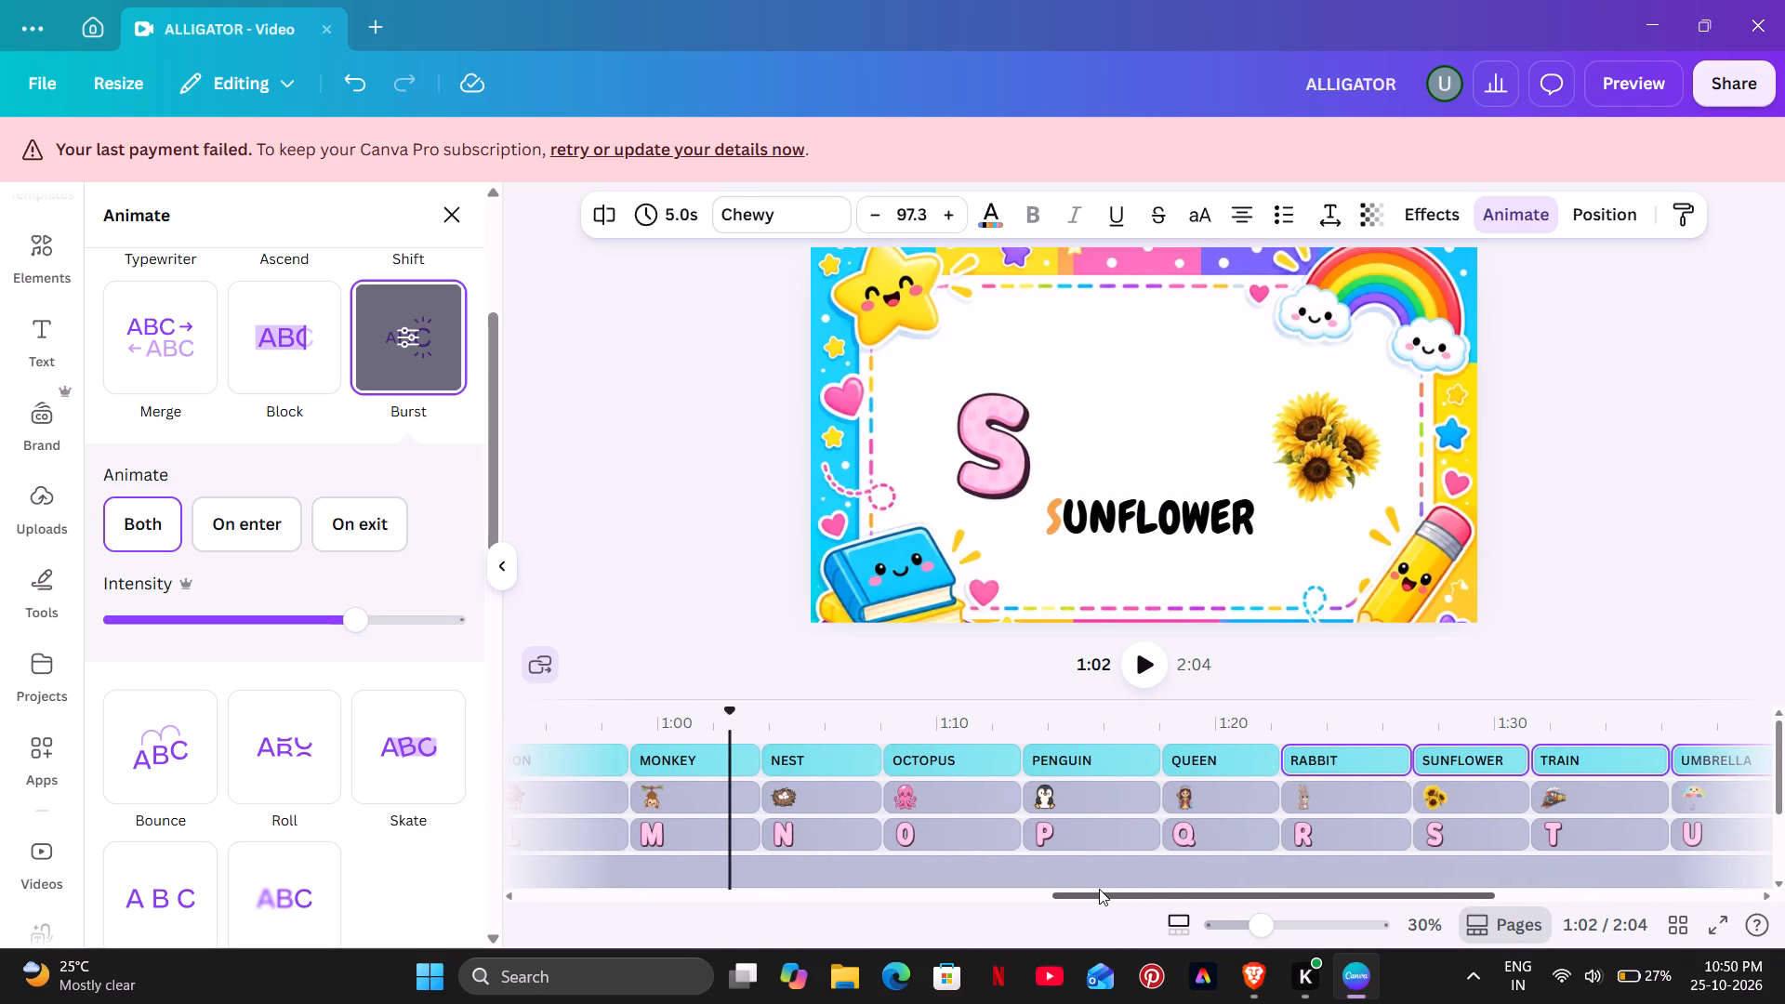
drag(1099, 889, 939, 878)
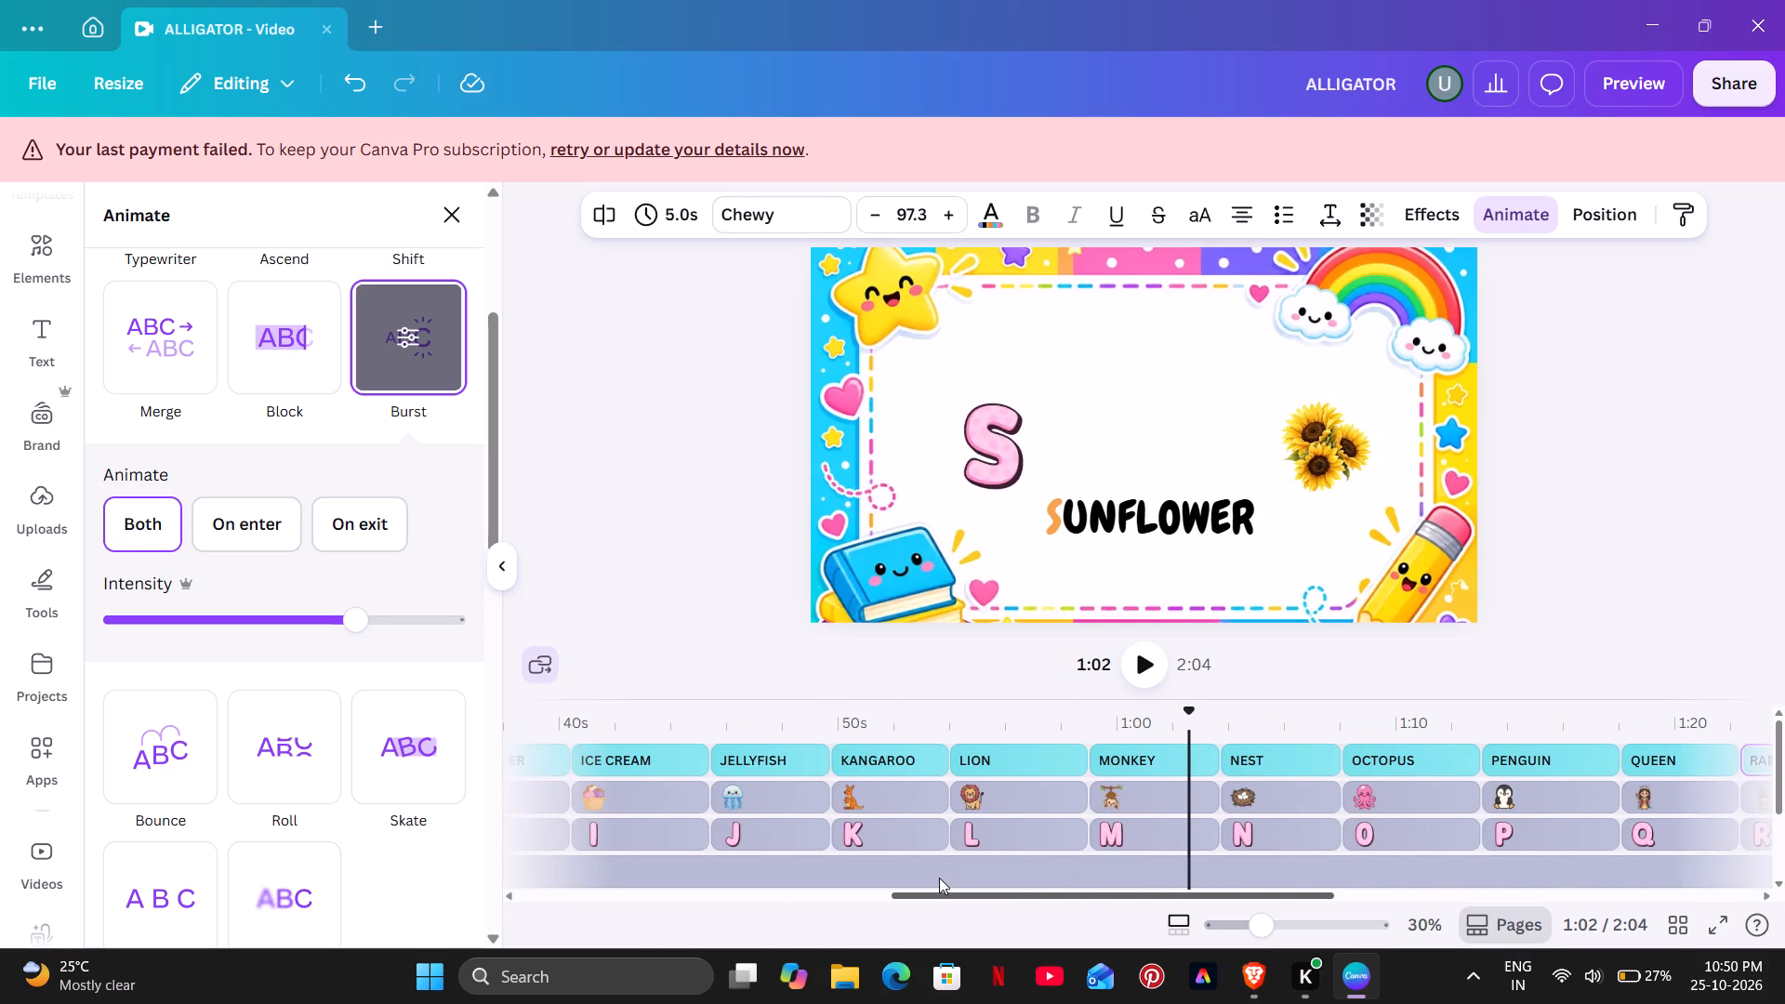
drag(939, 878, 866, 875)
click(864, 875)
drag(811, 865, 790, 865)
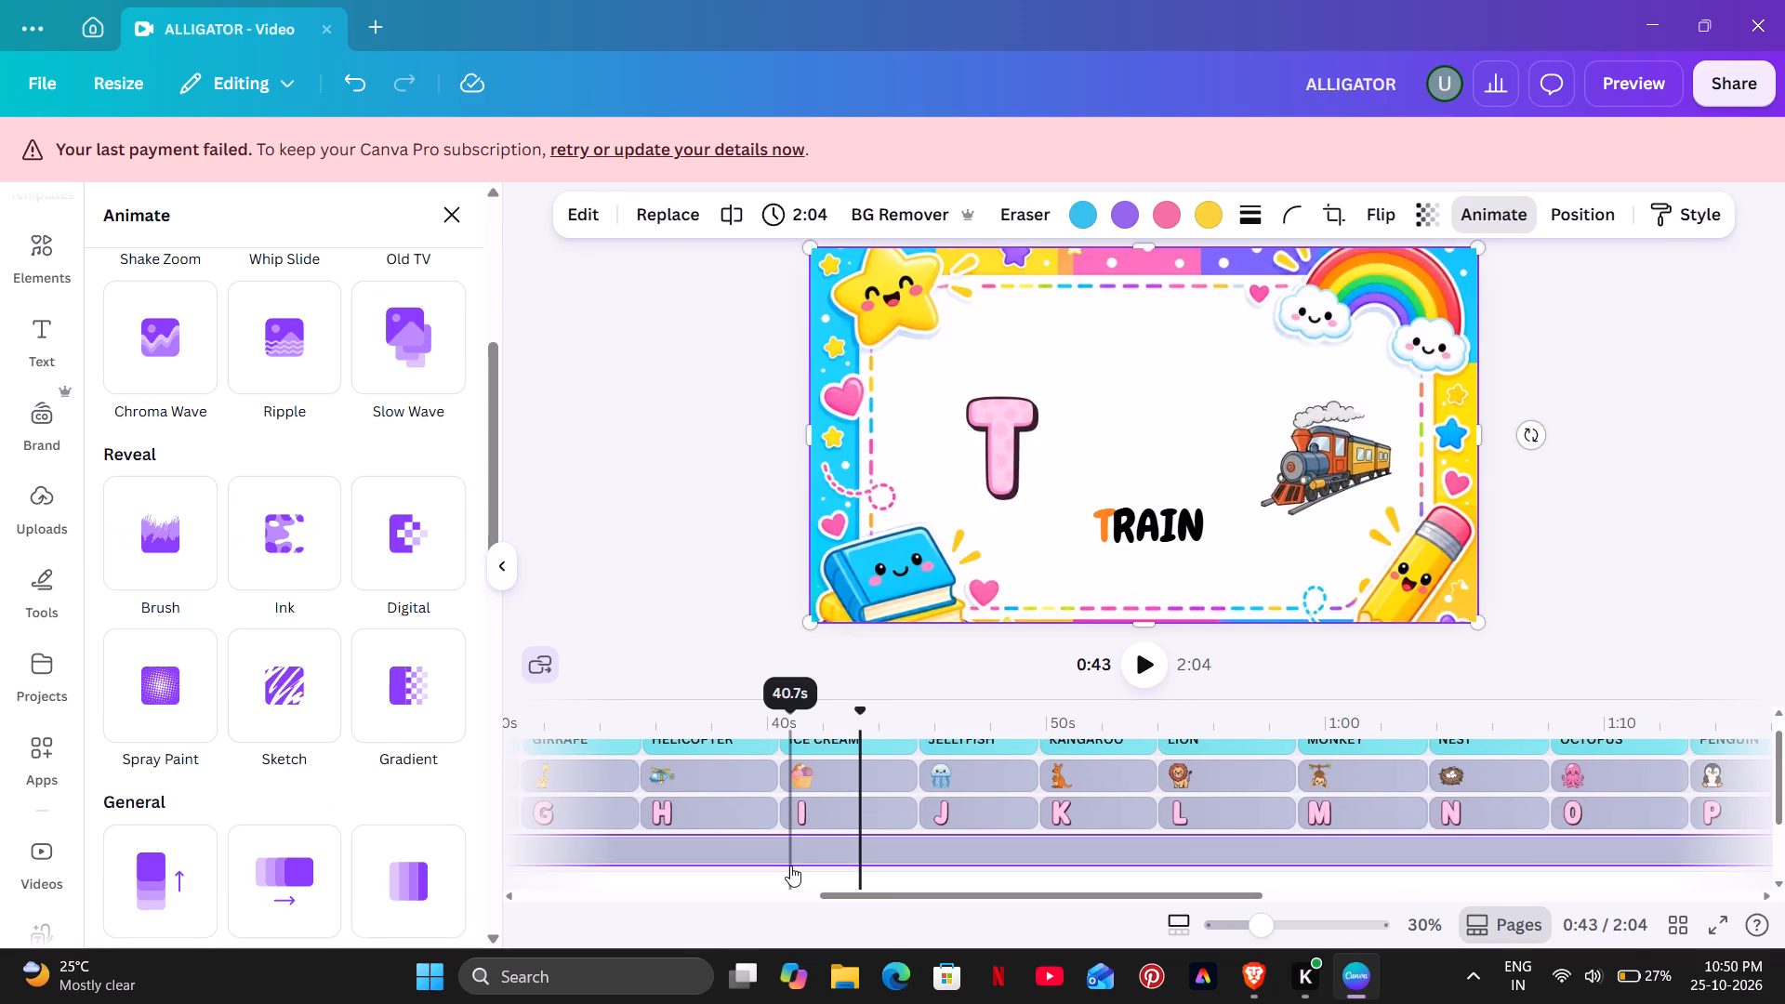
click(440, 210)
click(572, 321)
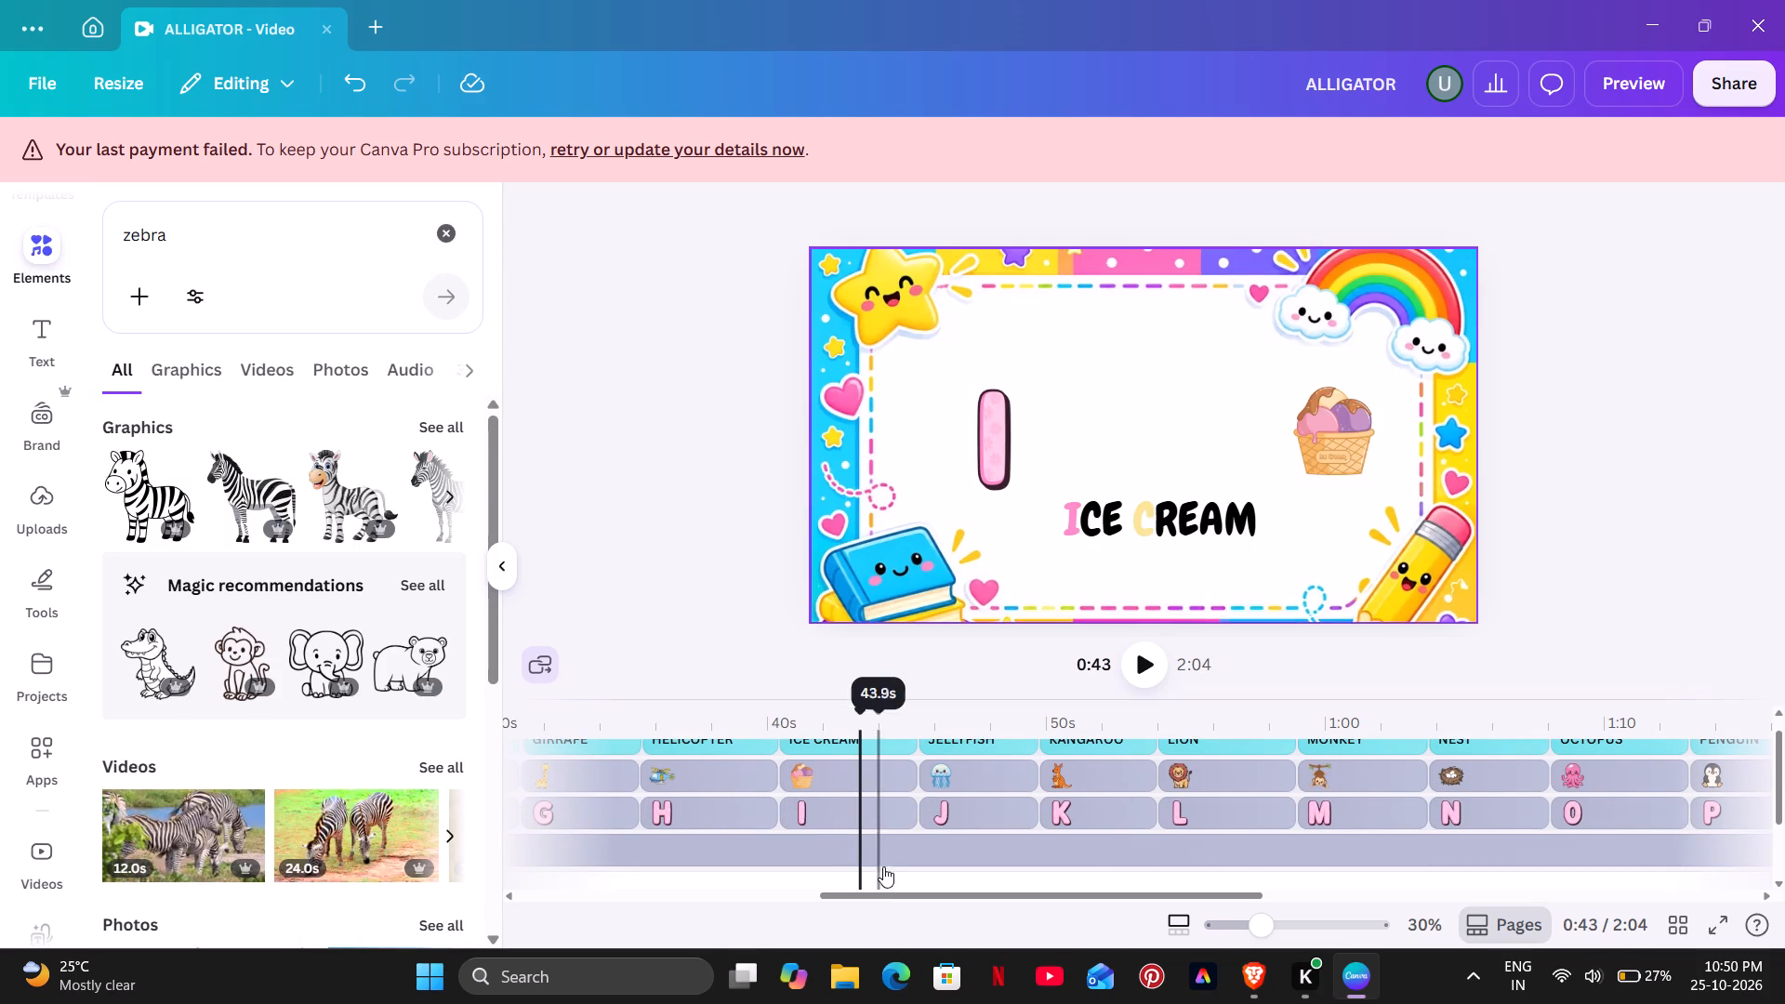
scroll(912, 881, up, 1)
drag(953, 893, 1201, 913)
double_click(1201, 913)
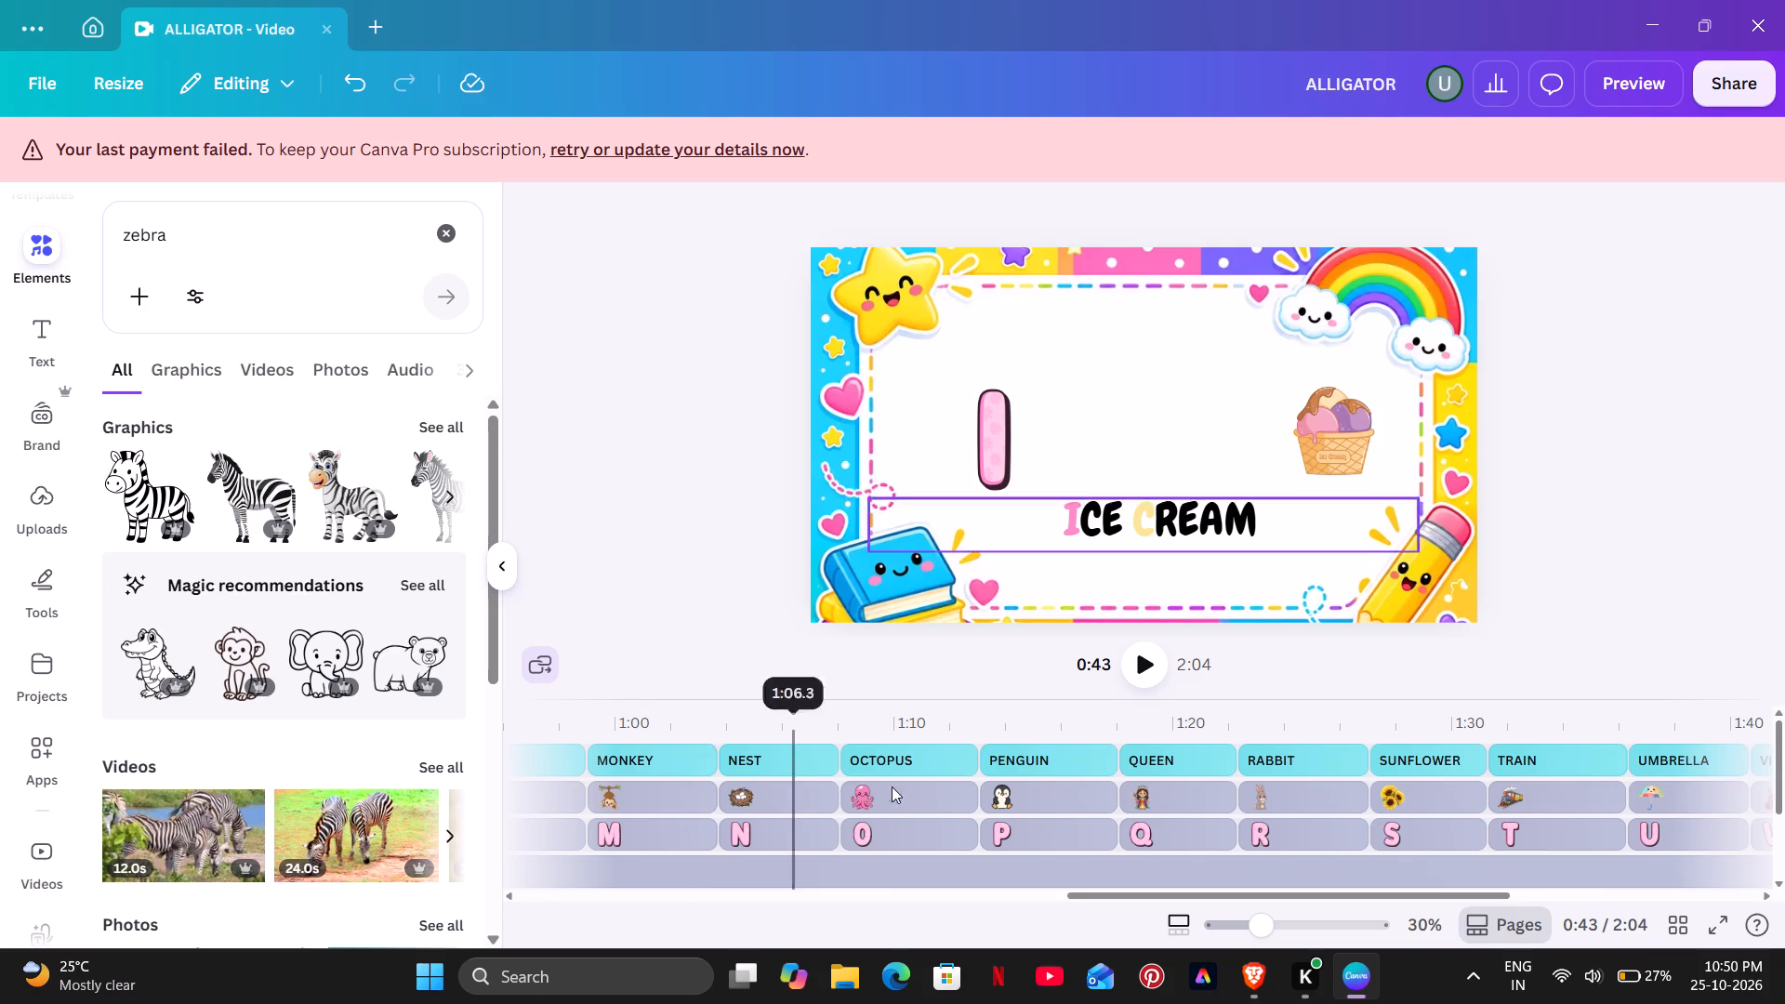
click(1328, 884)
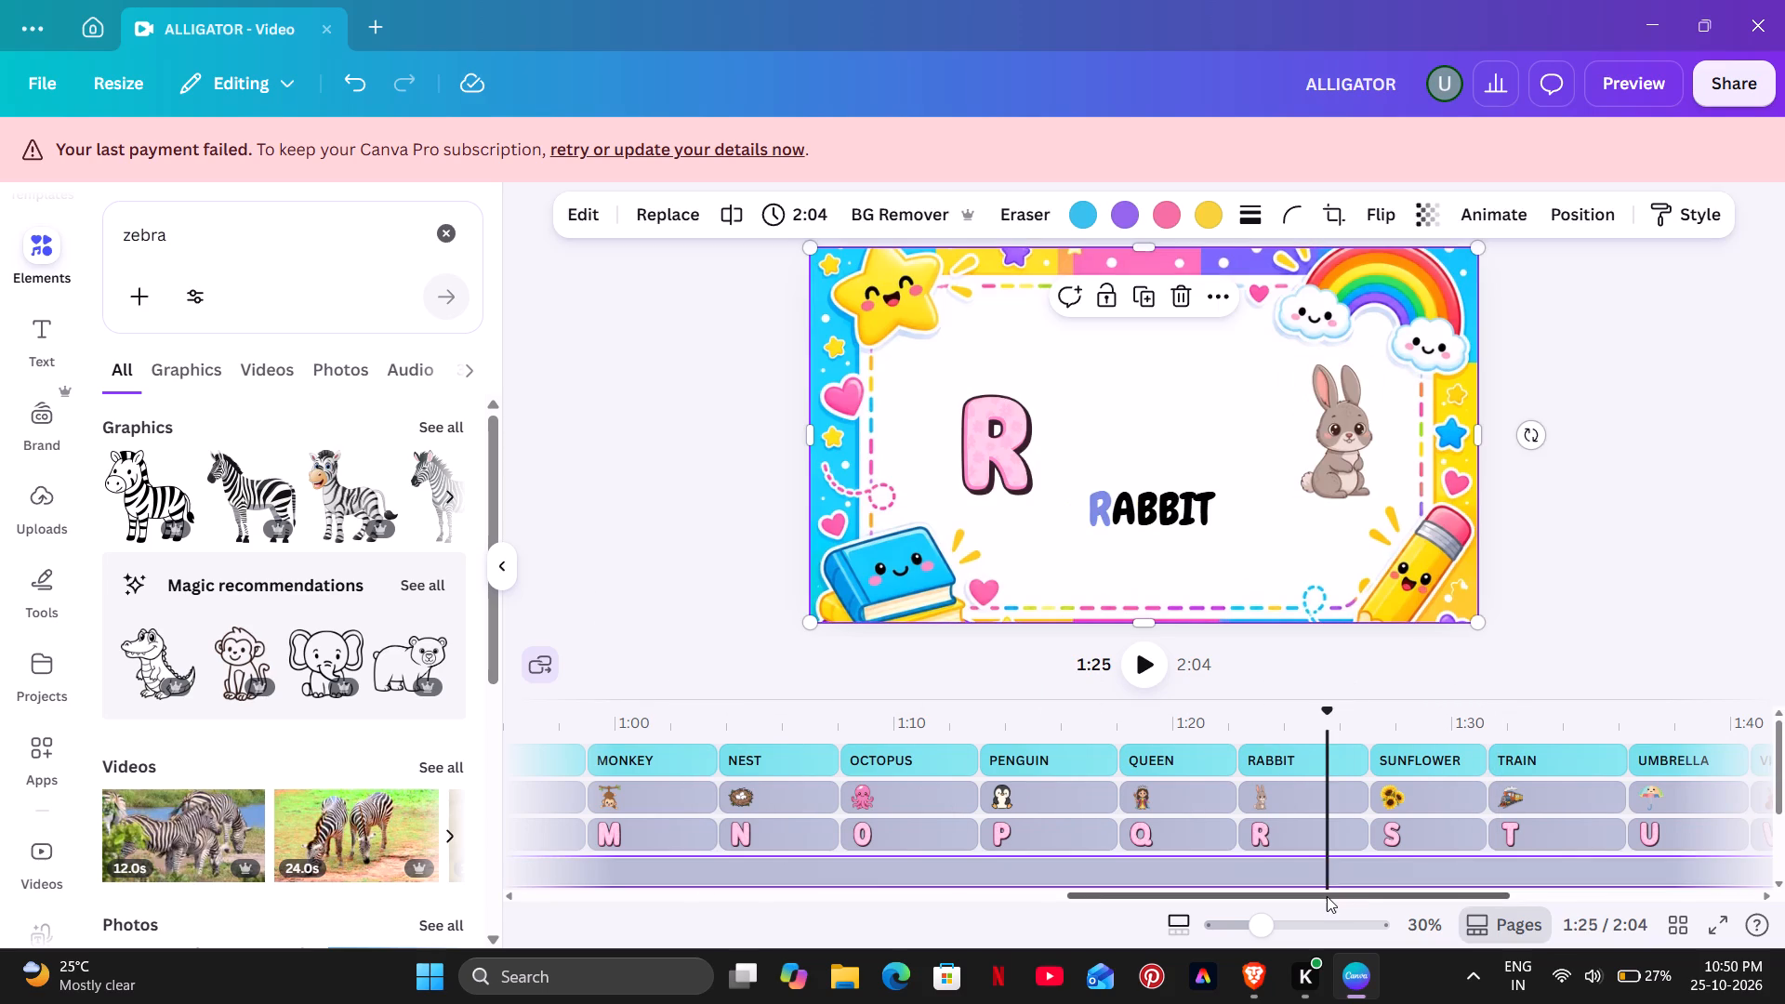
drag(1327, 896, 1461, 895)
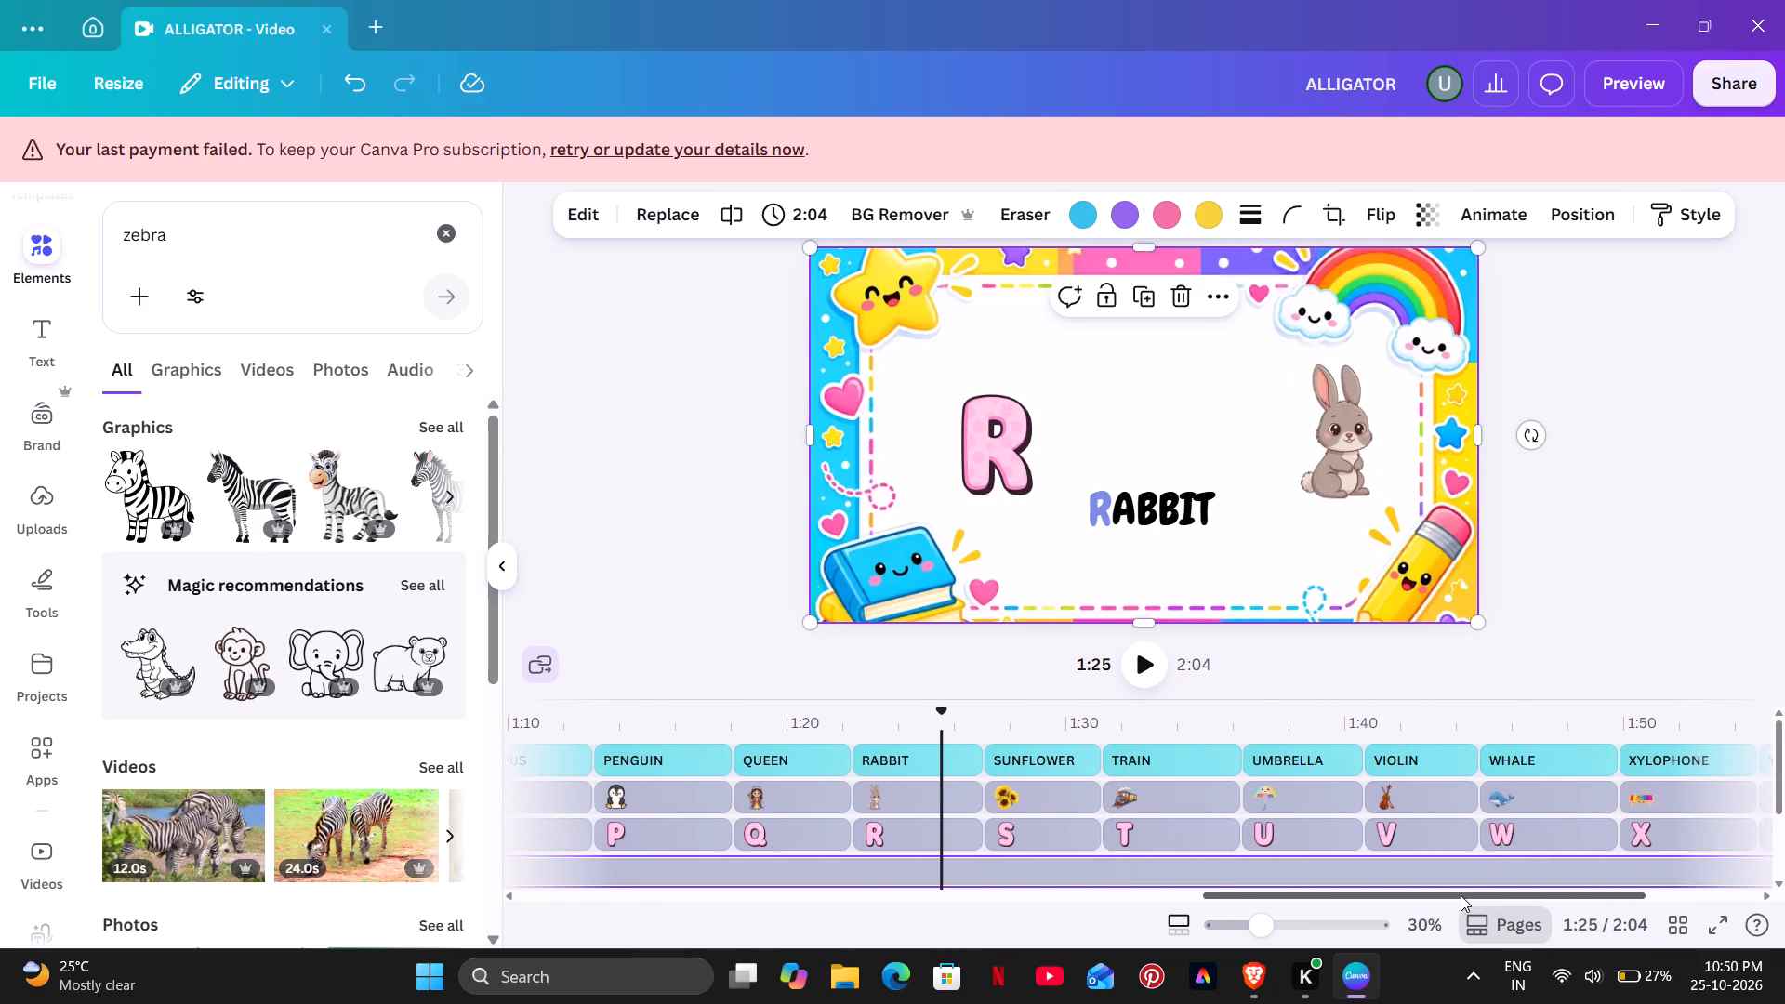
drag(1461, 895, 1323, 885)
click(1231, 726)
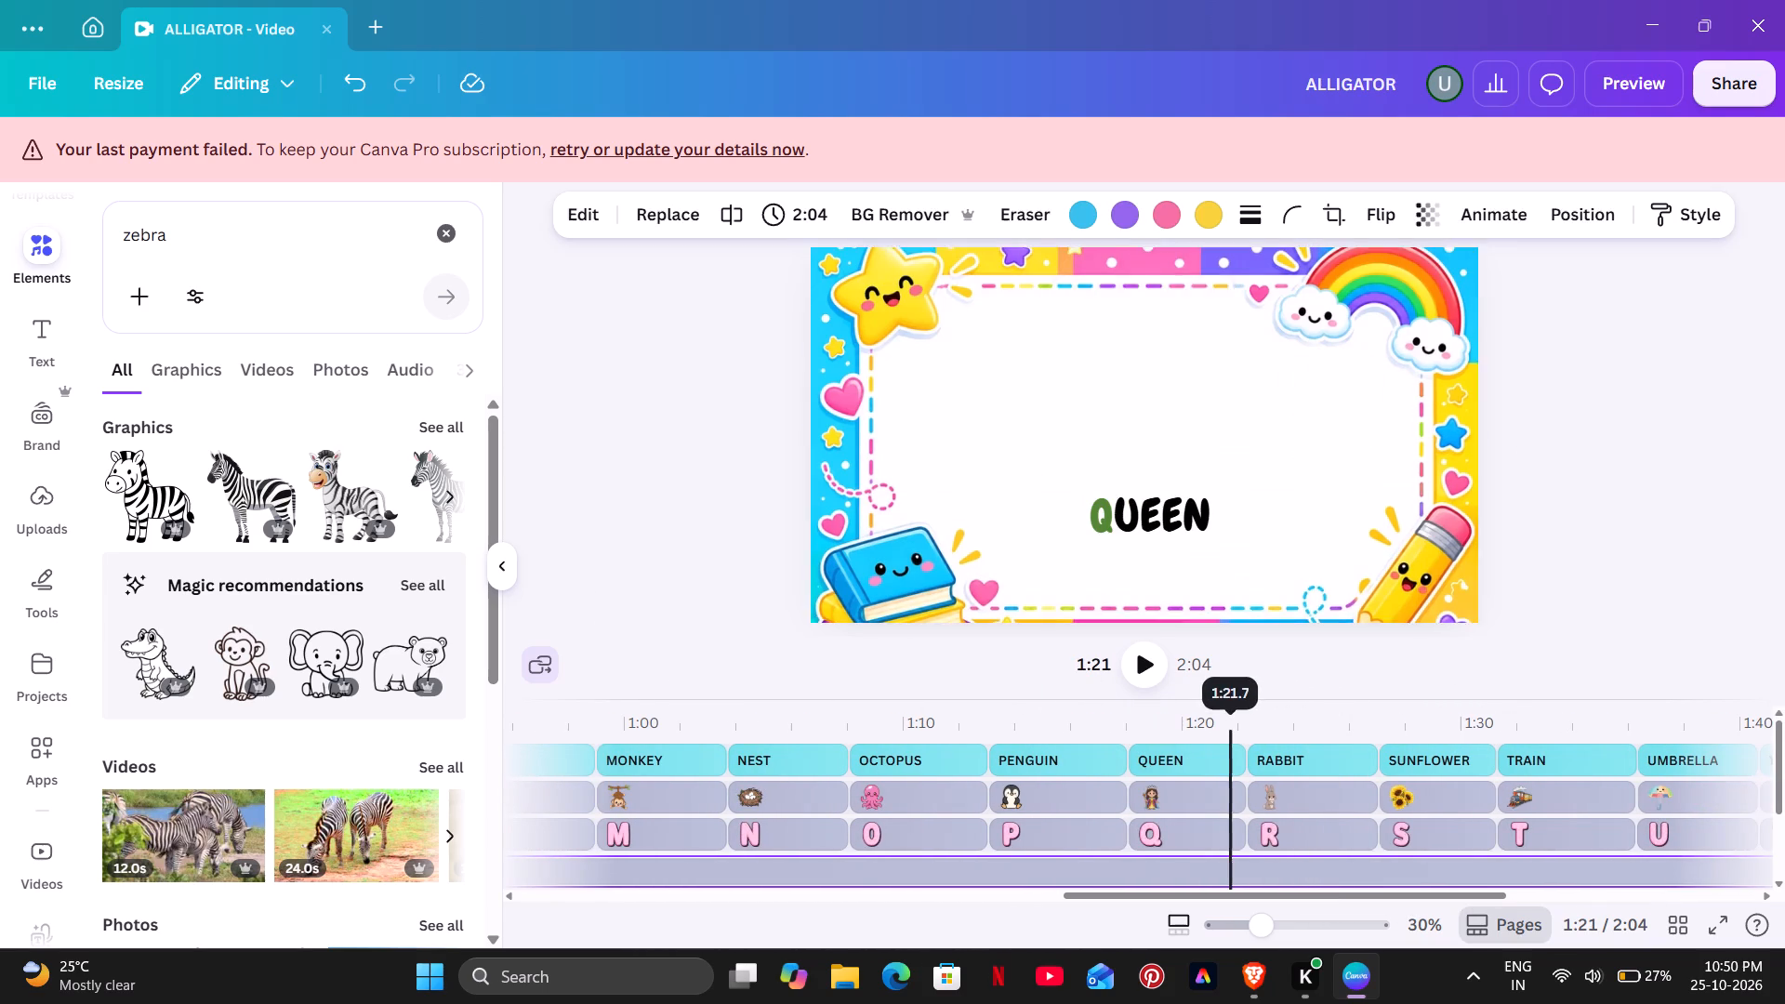
click(1098, 712)
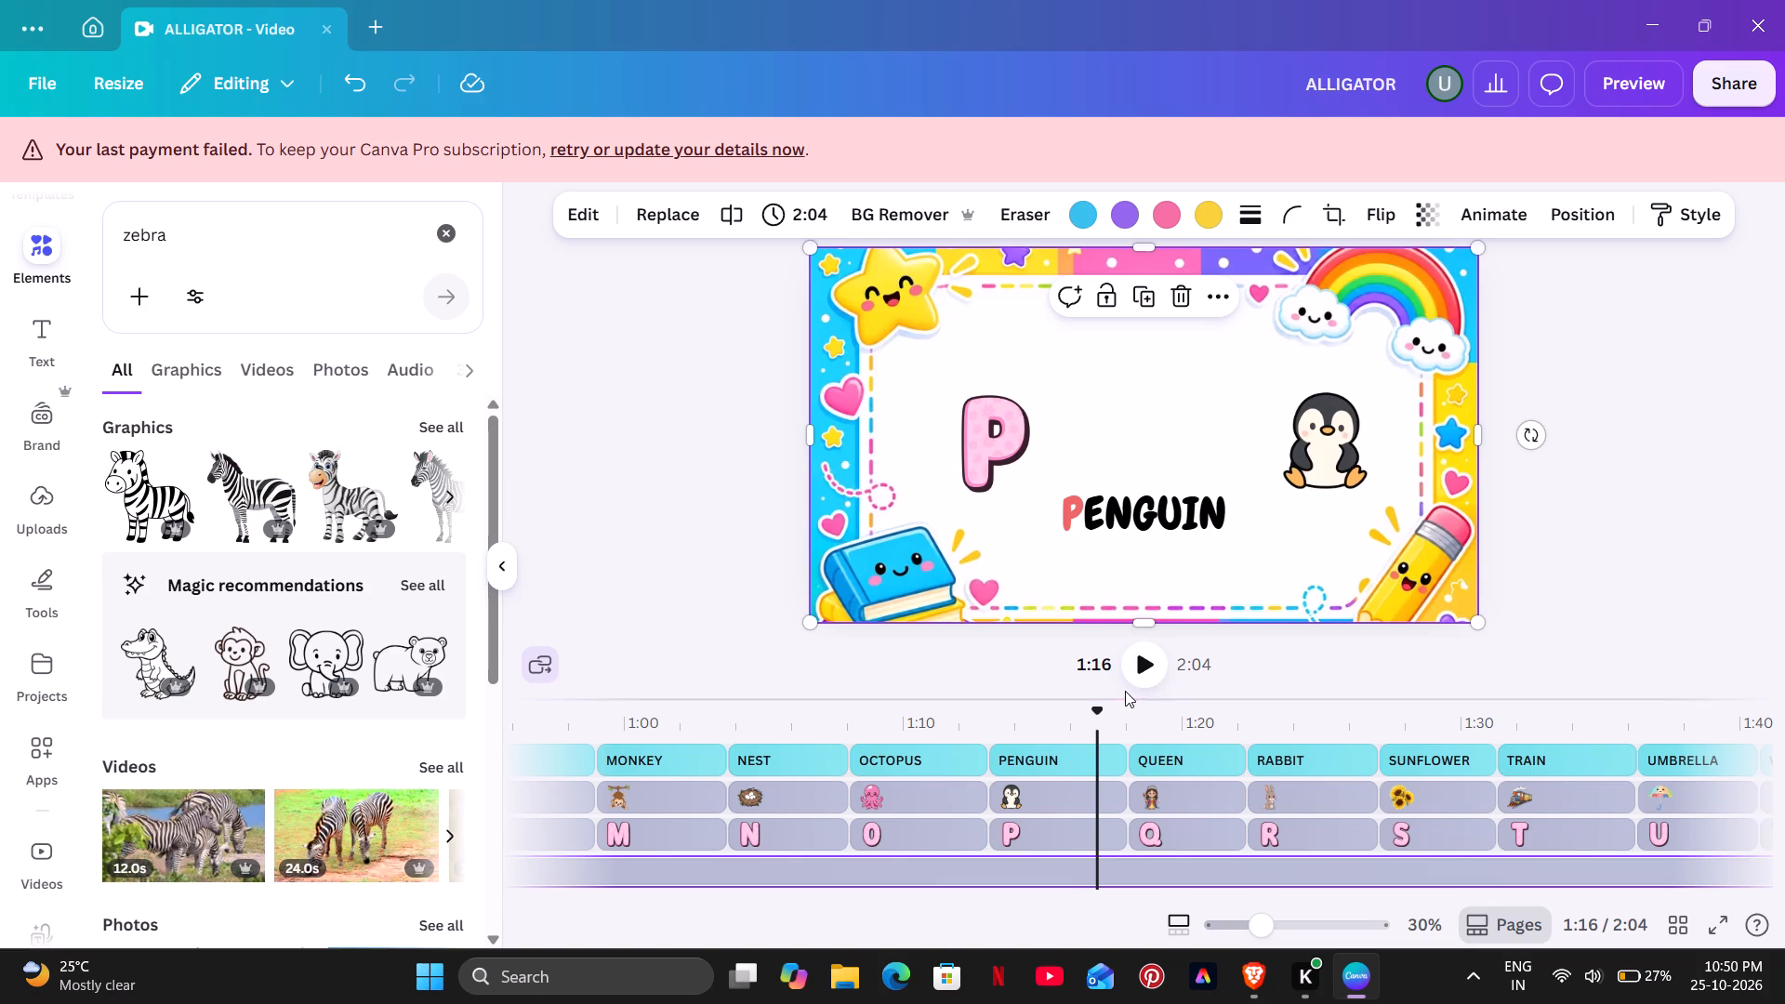
click(1139, 671)
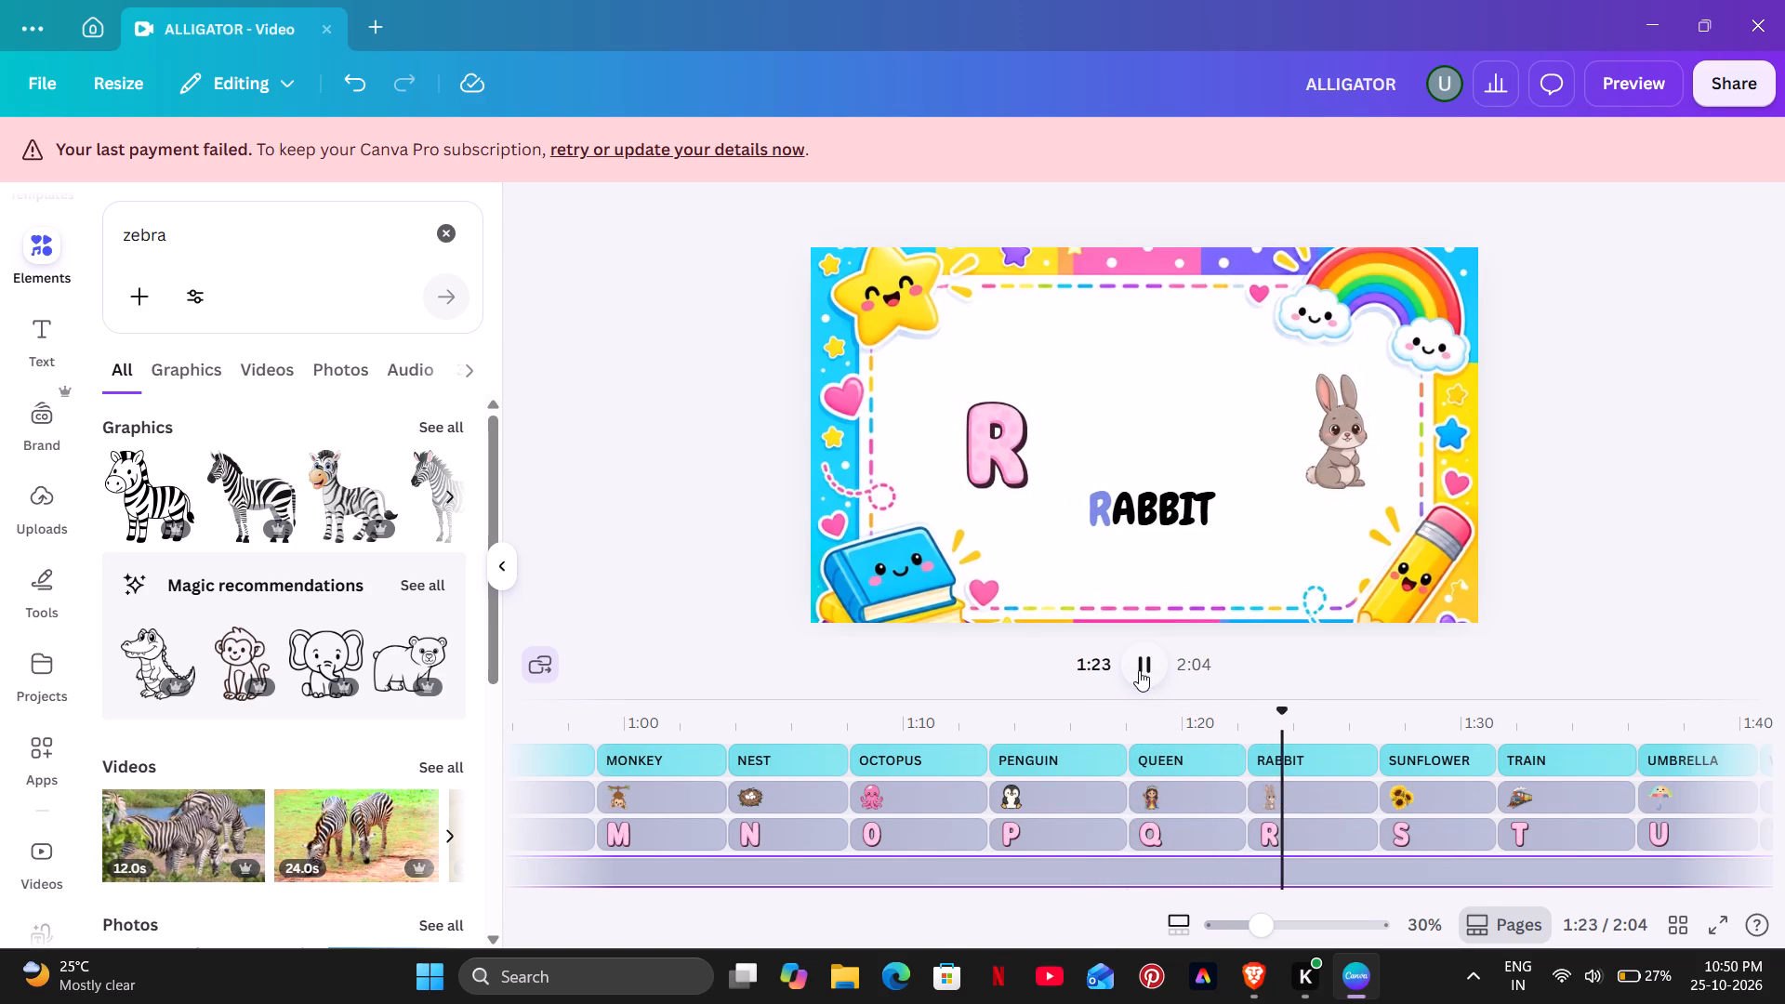
Shift the RABBIT caption slightly to the right on the canvas, between the letter R and the rabbit.
click(1148, 523)
drag(1148, 519, 1172, 519)
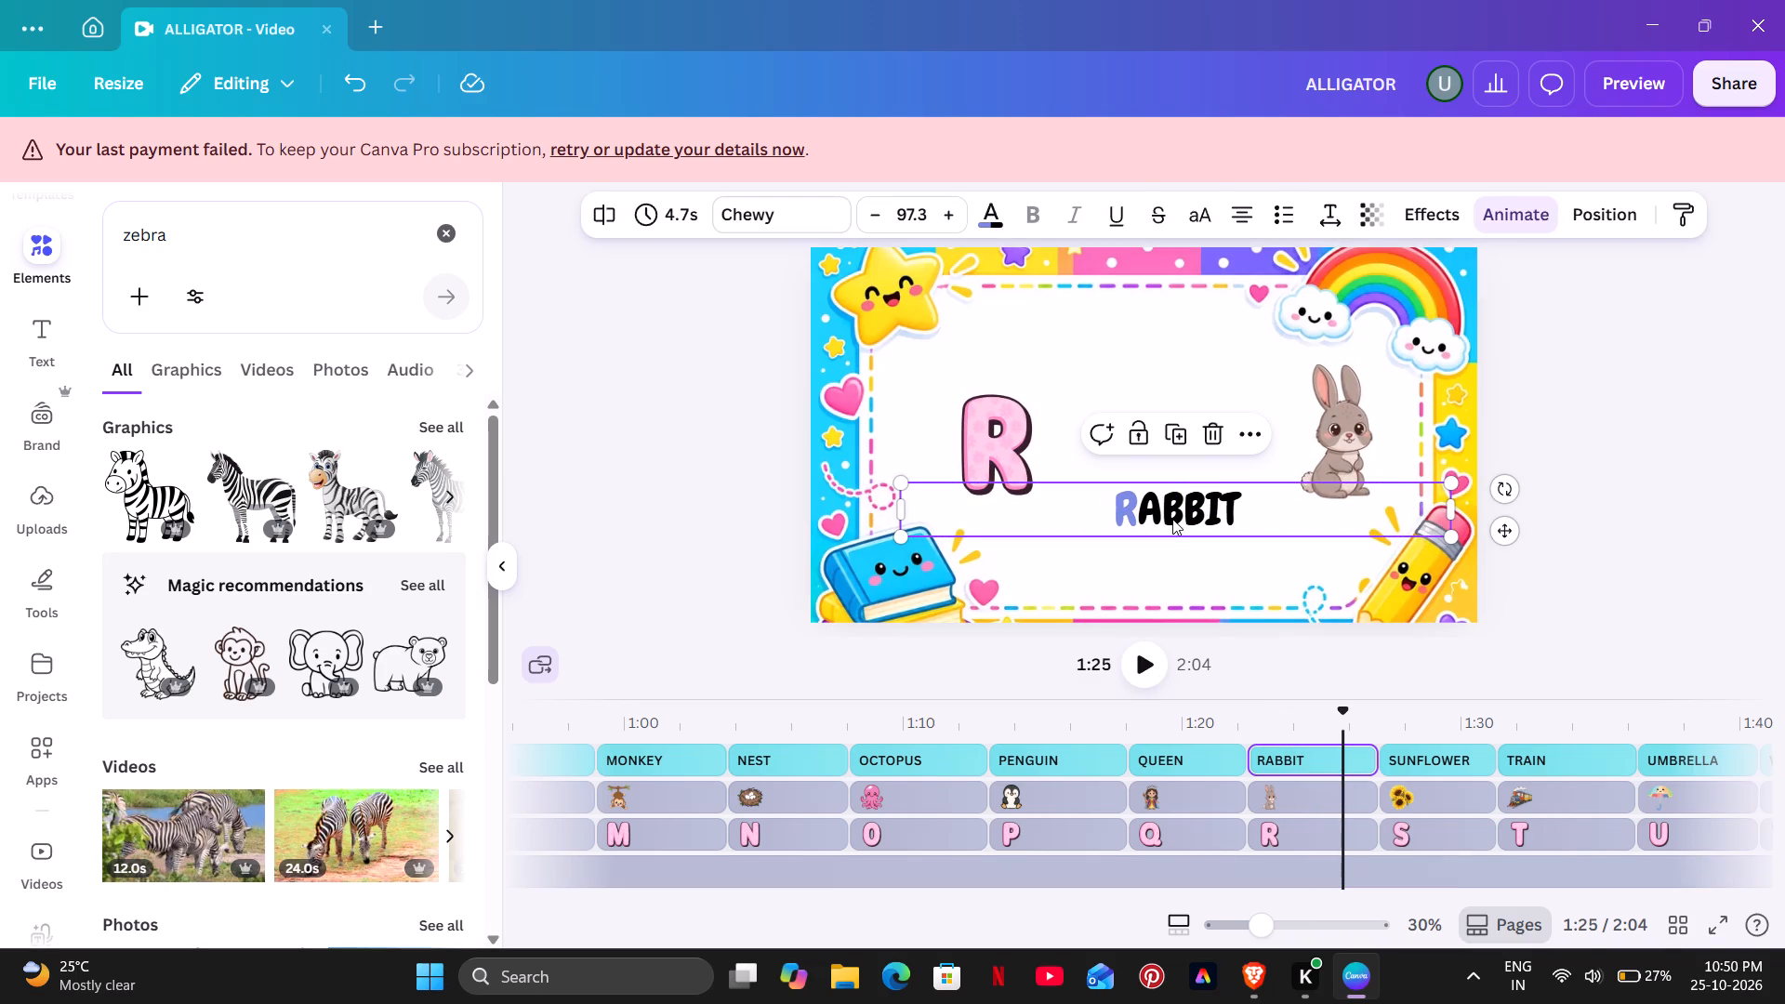
Play on to the SUNFLOWER segment and shift its caption slightly to the right on the canvas.
click(1157, 666)
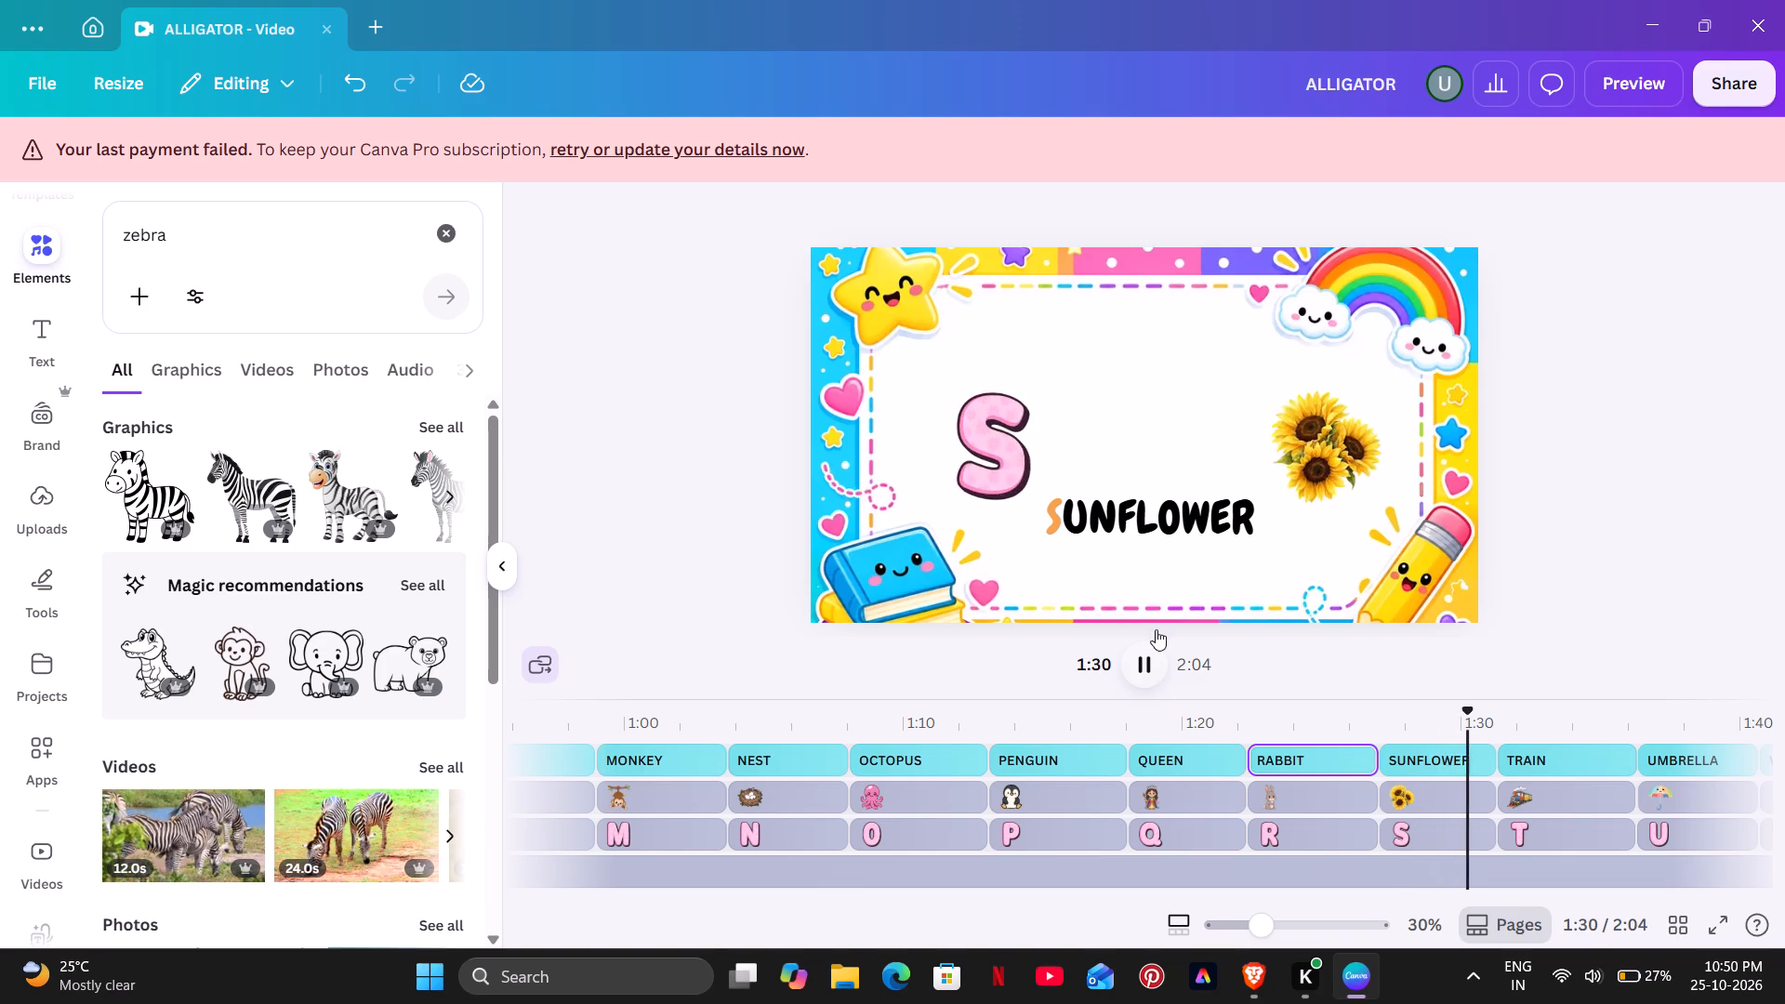
click(1152, 518)
drag(1137, 523, 1156, 523)
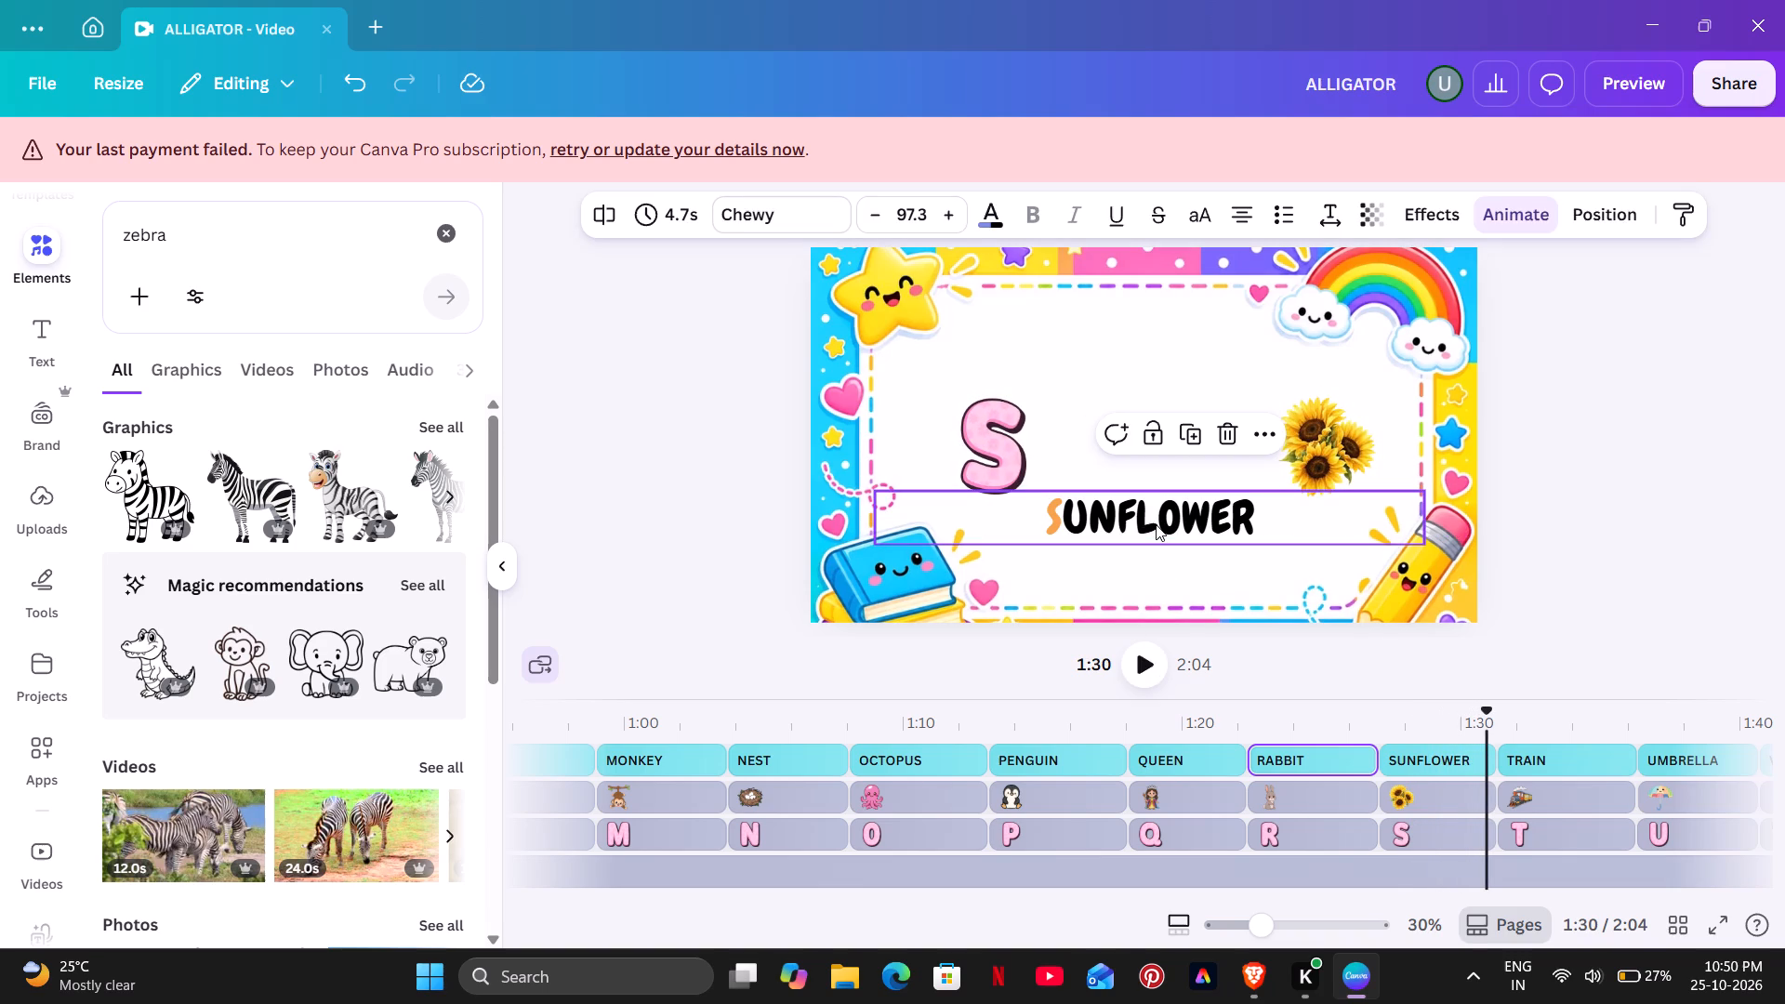
drag(1149, 525, 1160, 525)
click(1139, 550)
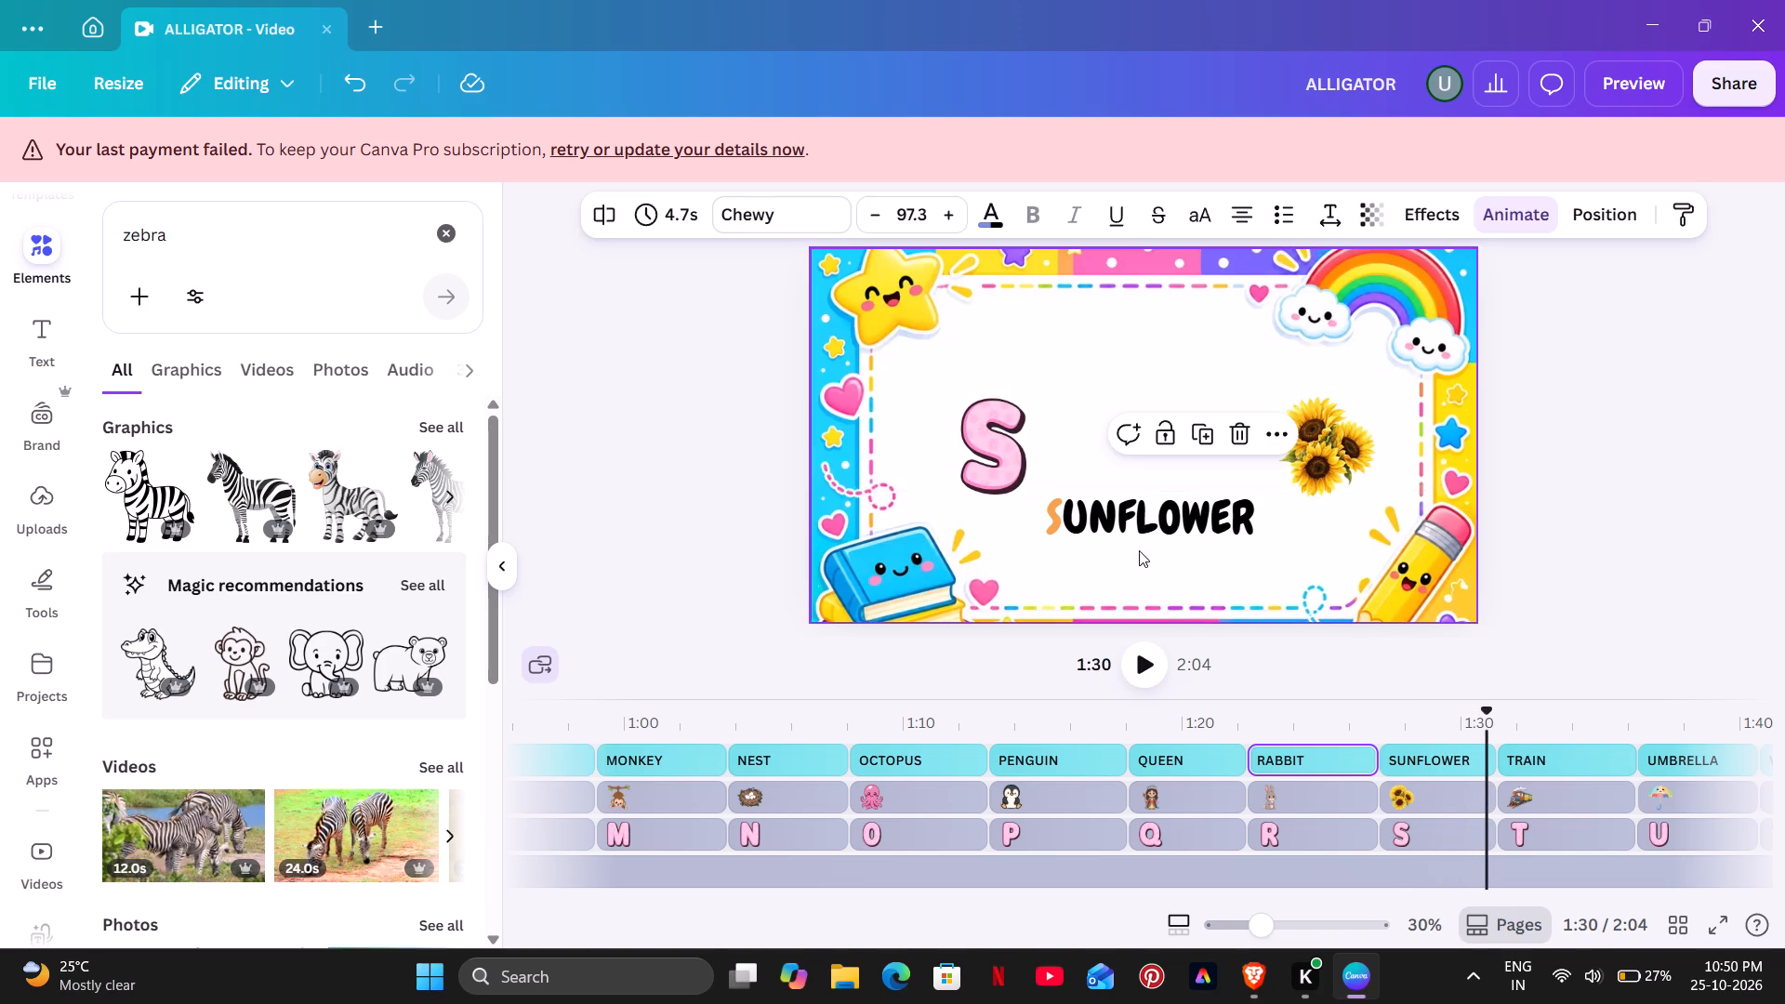
click(1139, 514)
drag(1139, 514, 1156, 514)
click(1141, 599)
Play the video from the SUNFLOWER segment through TRAIN into UMBRELLA to check the captions.
click(1136, 666)
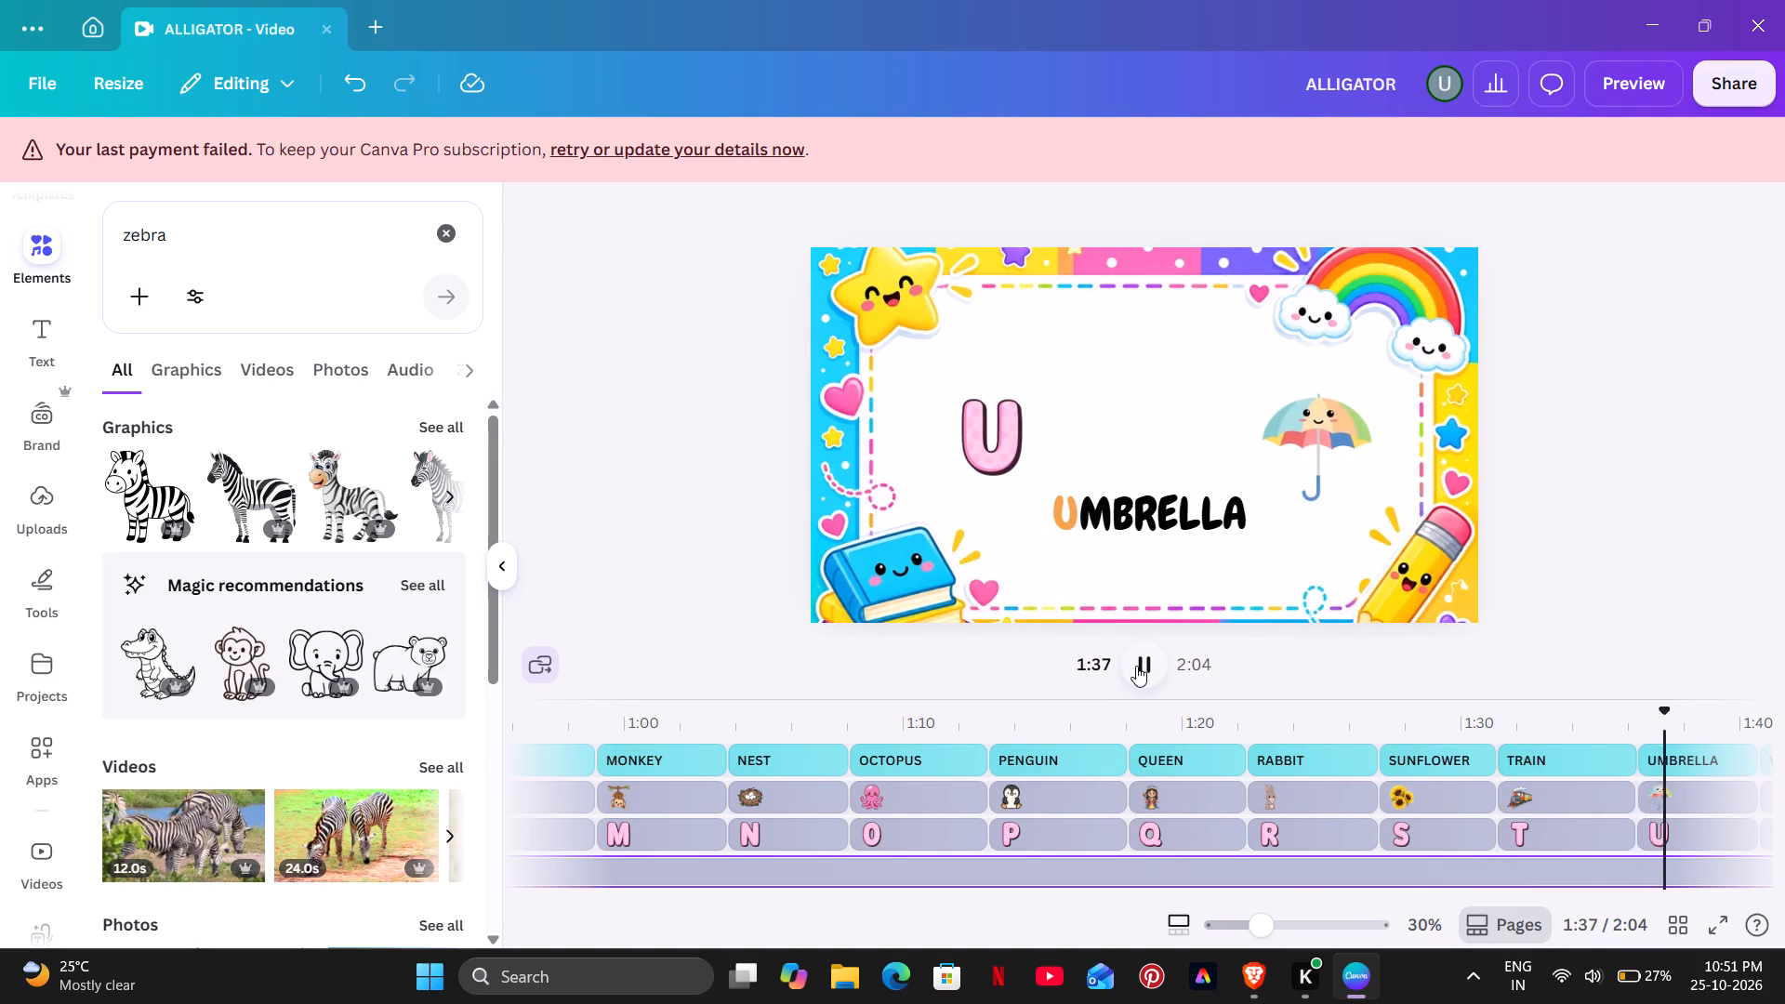
click(1136, 666)
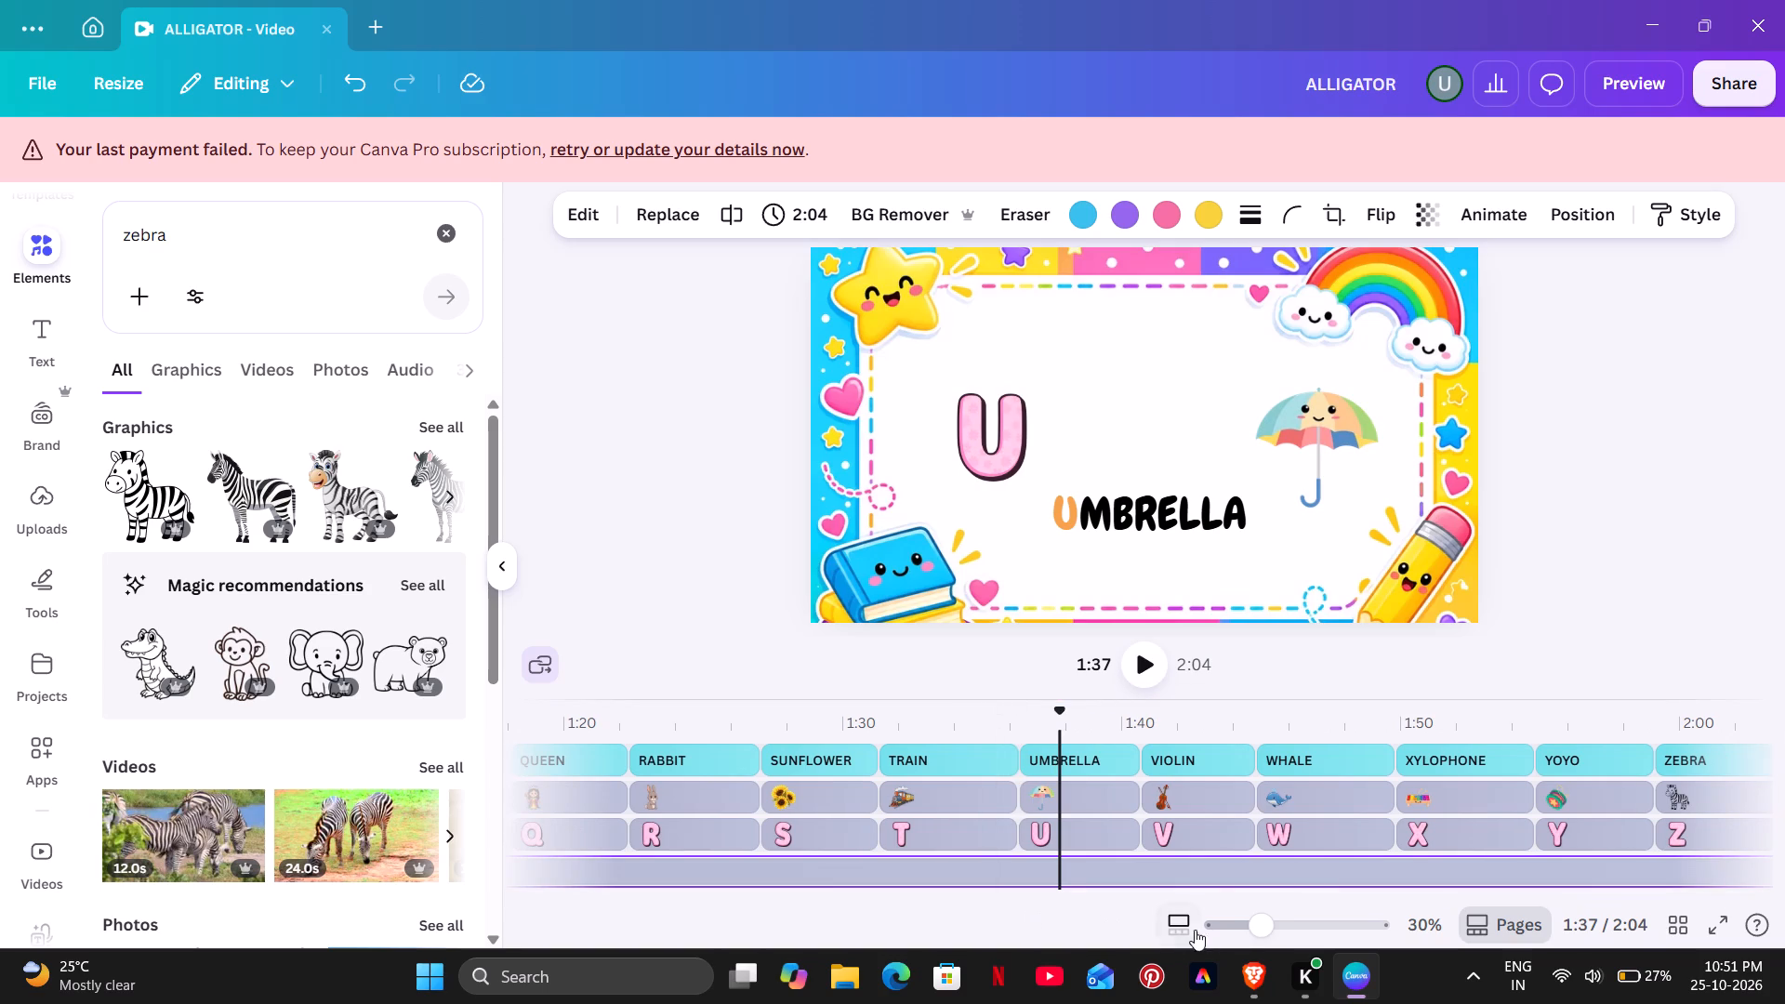
Apply the Burst text animation on both enter and exit, with increased intensity, to the captions from ALLIGATOR through HELICOPTER.
drag(1276, 892, 1130, 892)
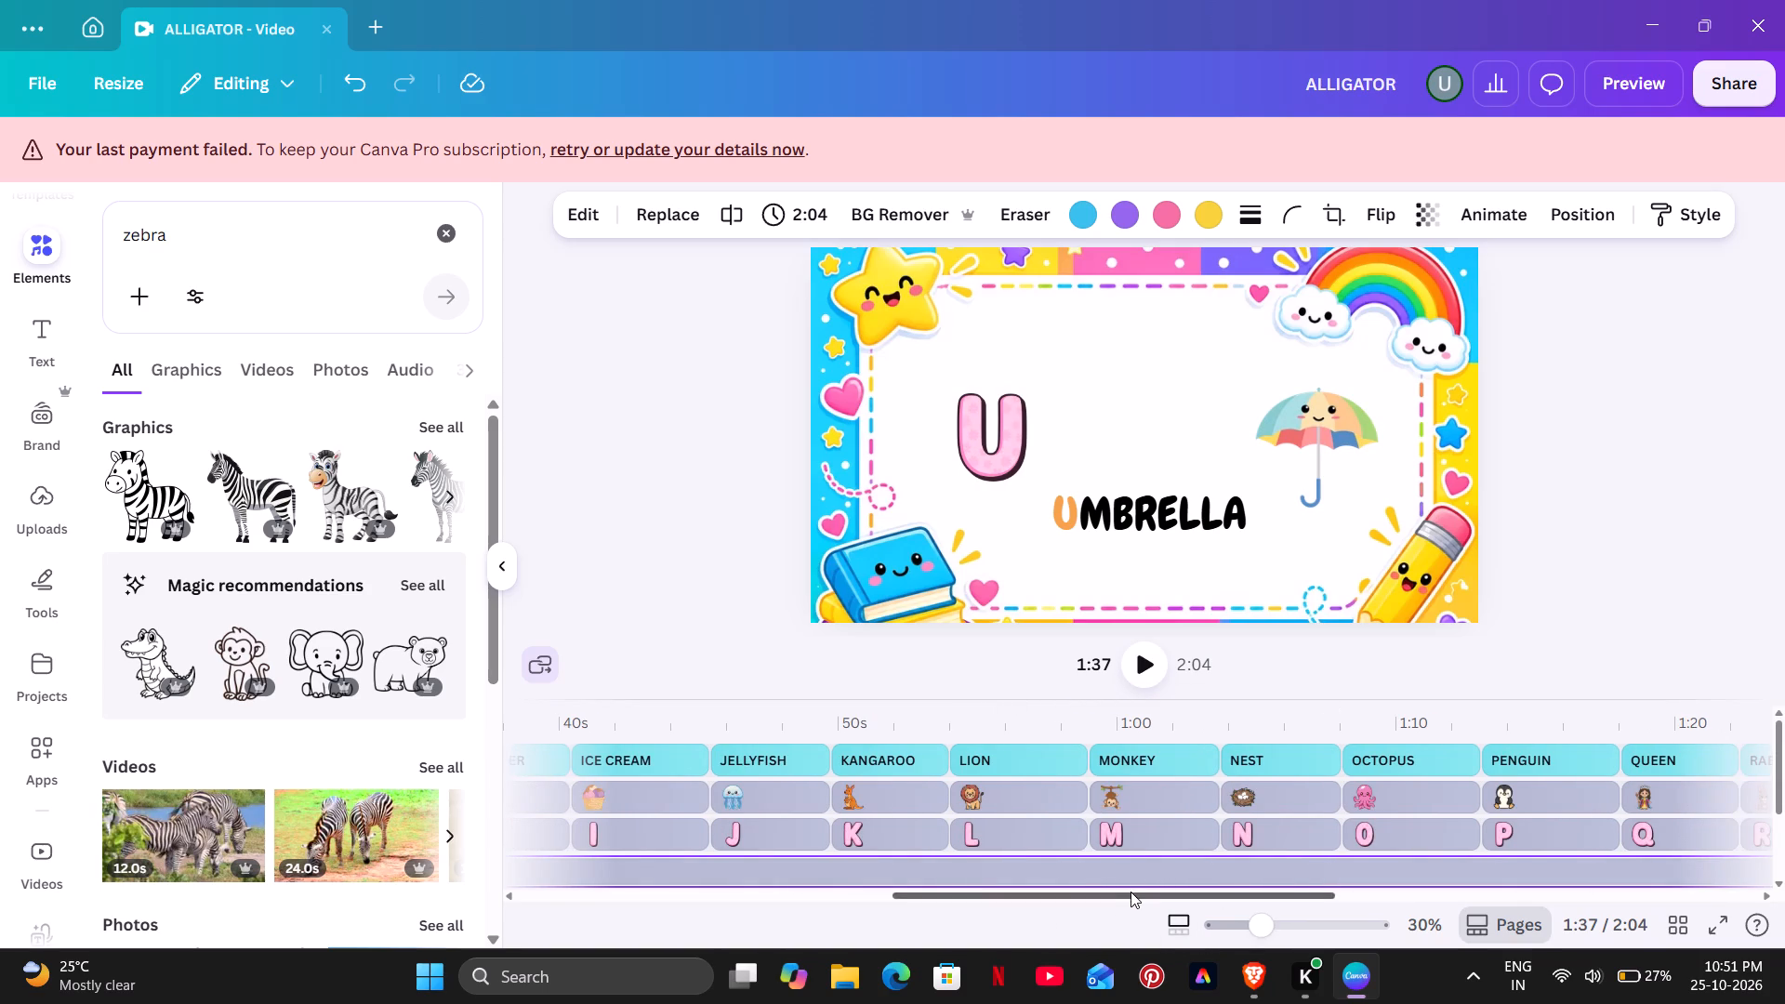
drag(1154, 893, 1066, 889)
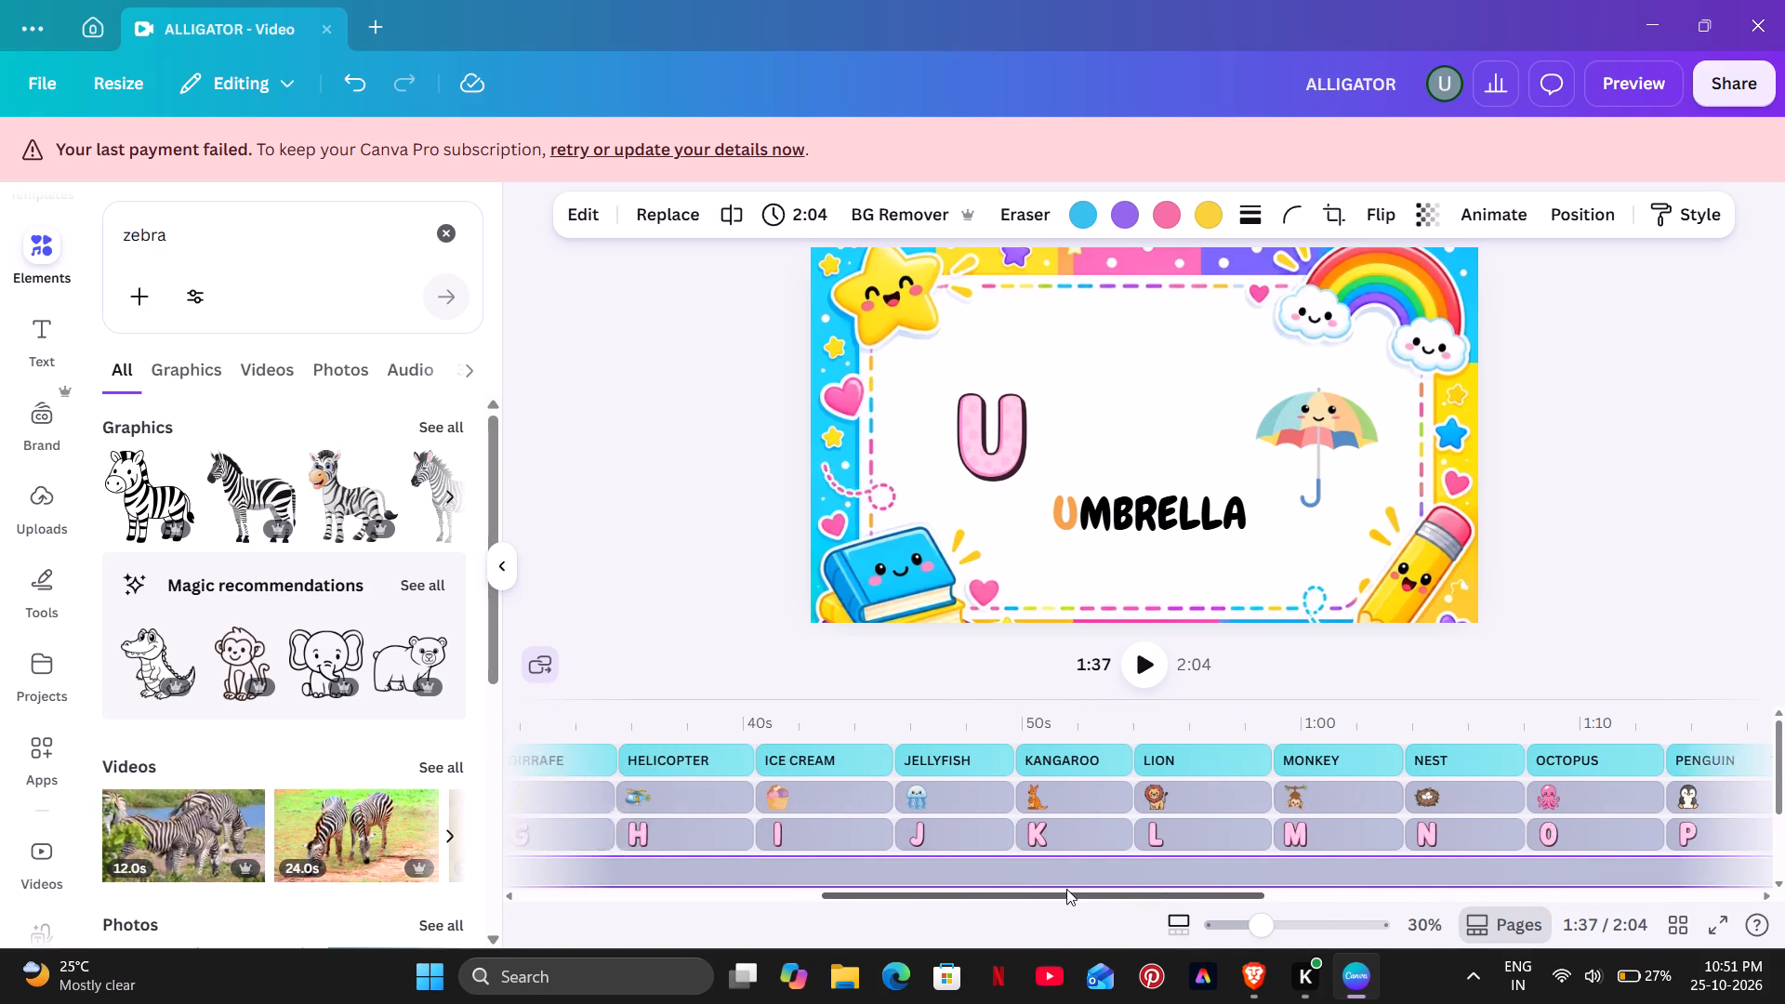
drag(1066, 889, 954, 874)
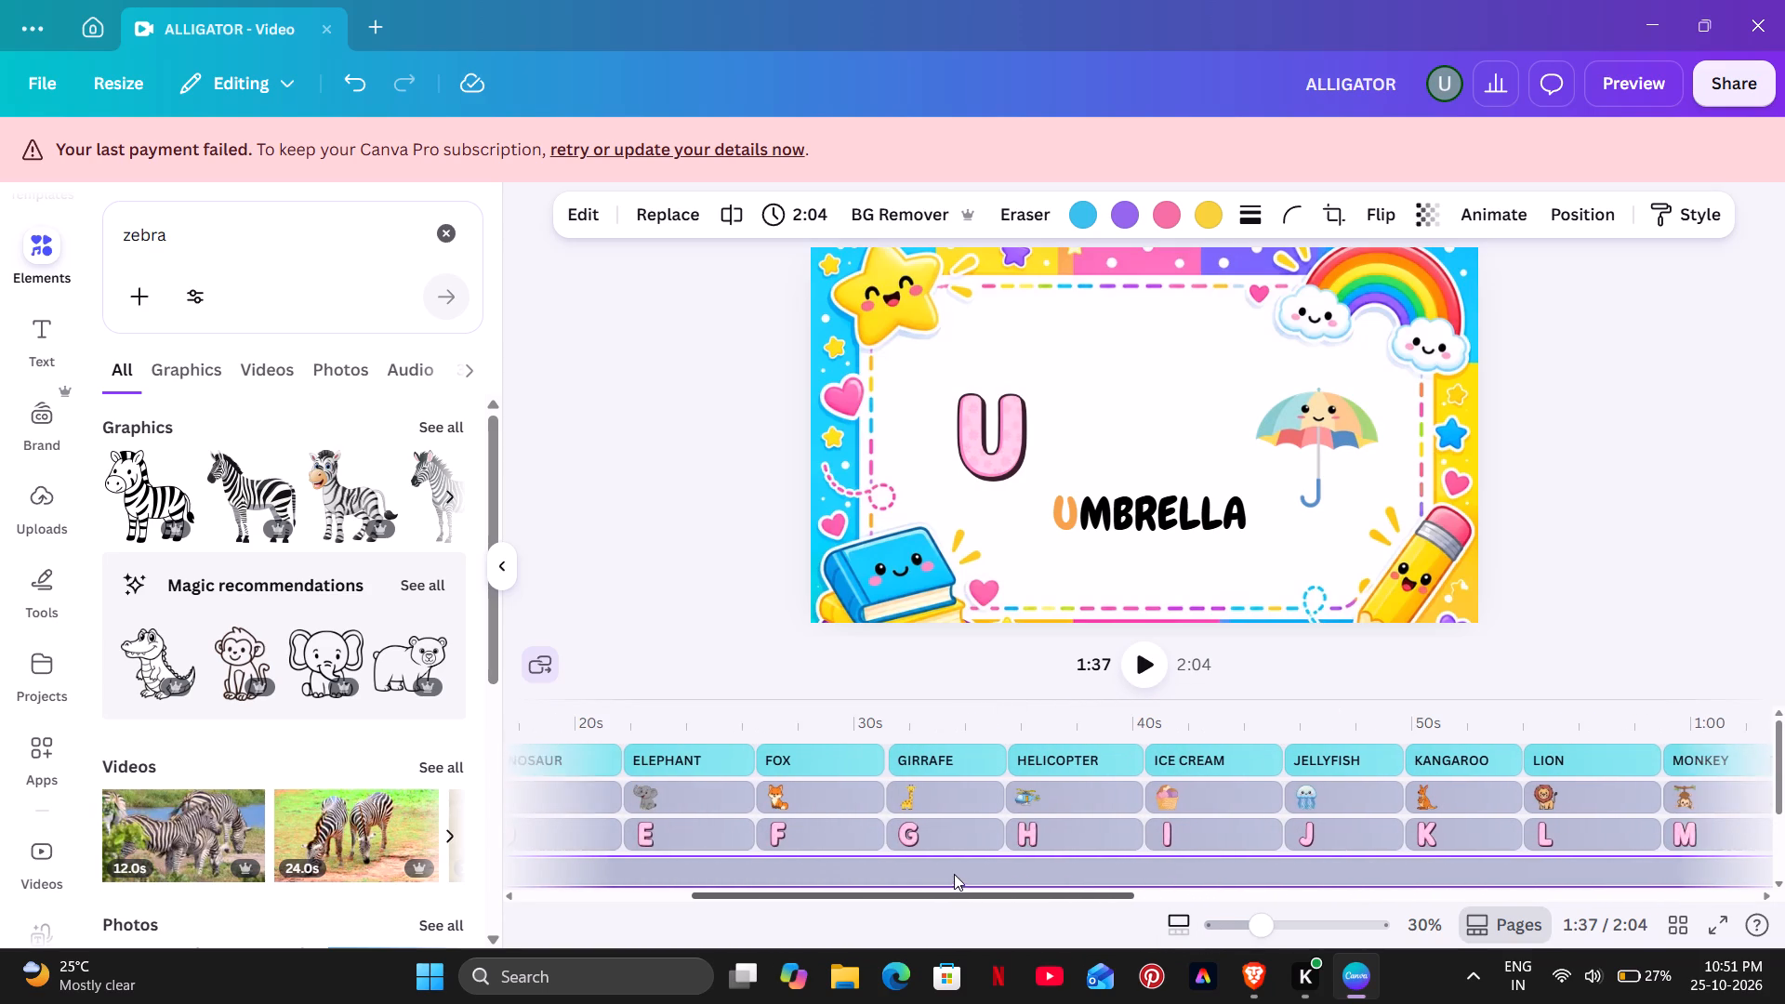
drag(954, 874, 659, 899)
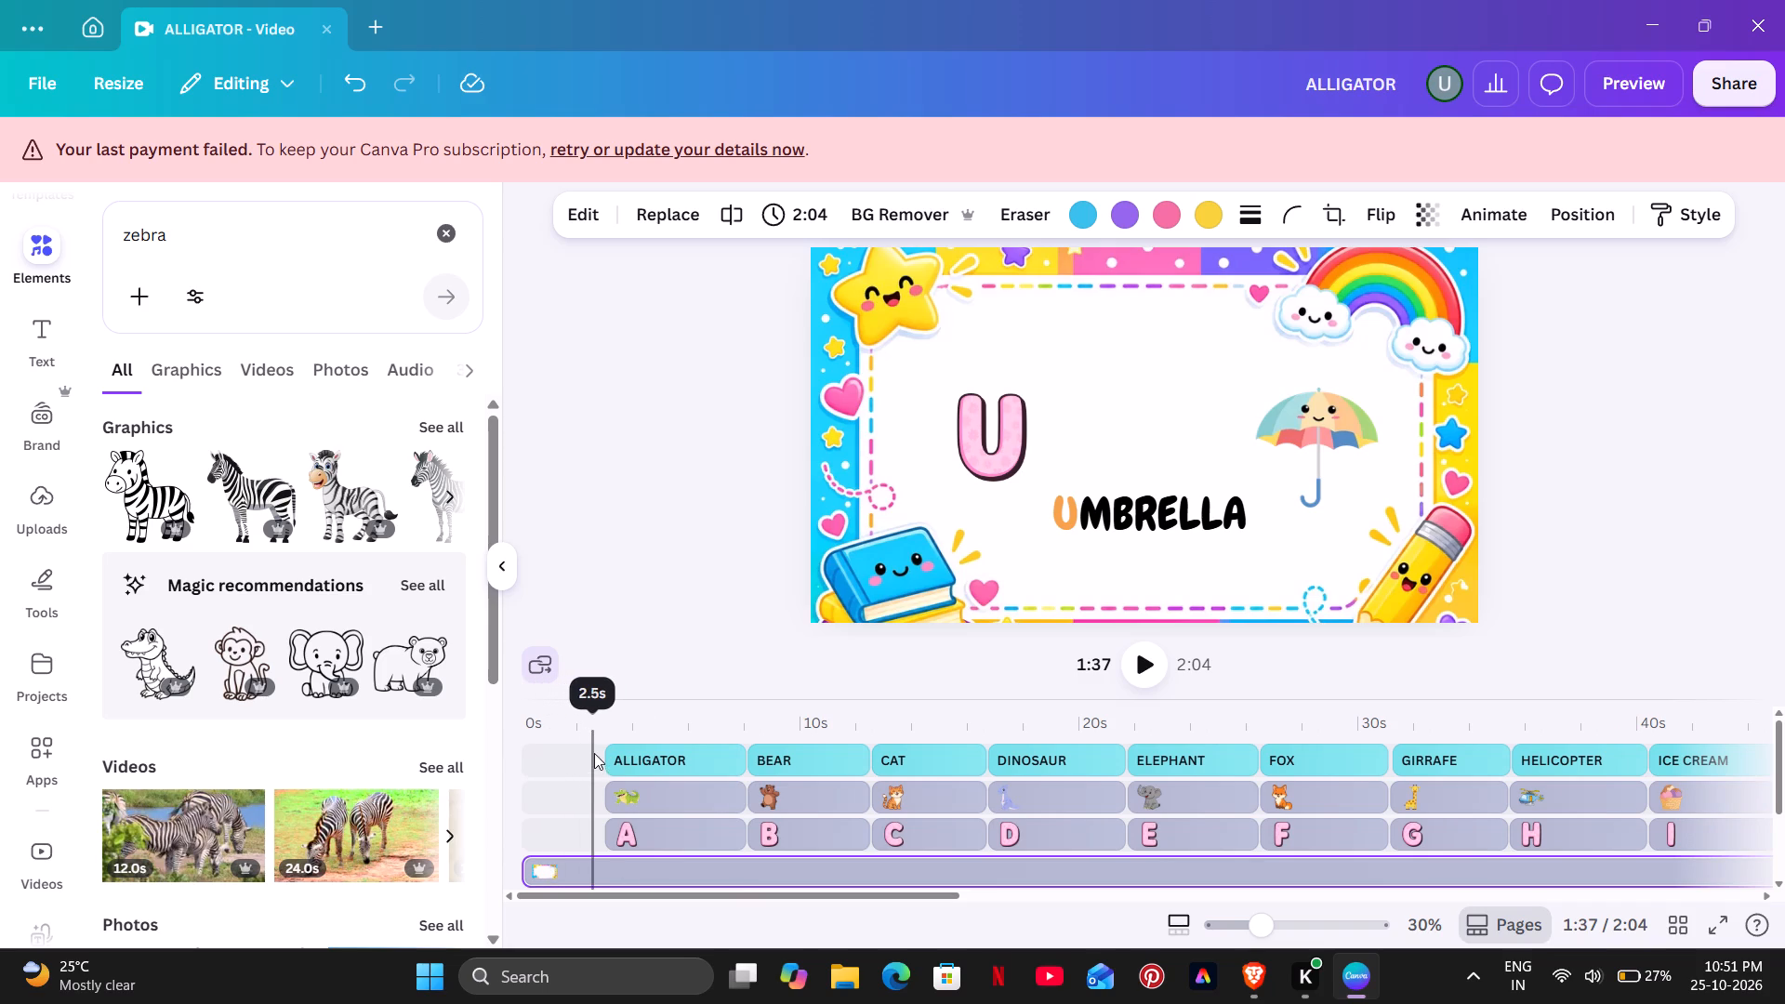
drag(594, 753, 1470, 772)
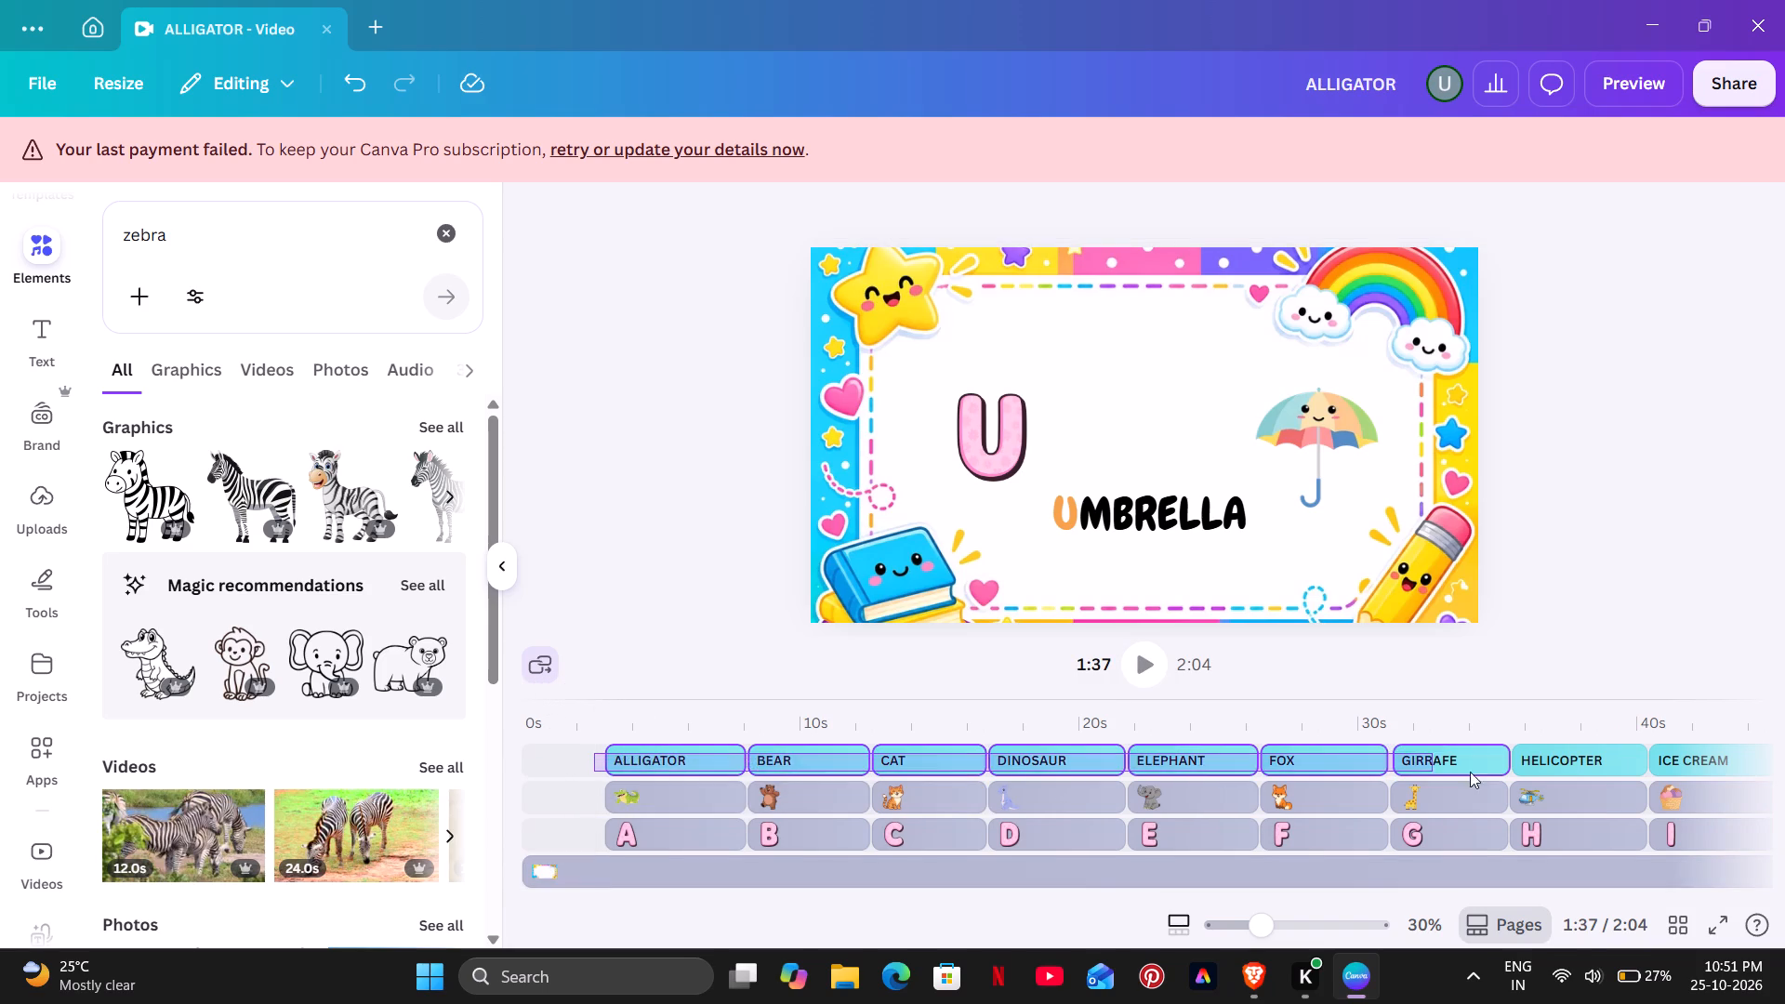
drag(1470, 772, 1529, 775)
drag(1551, 775, 1579, 746)
drag(1525, 744, 1399, 746)
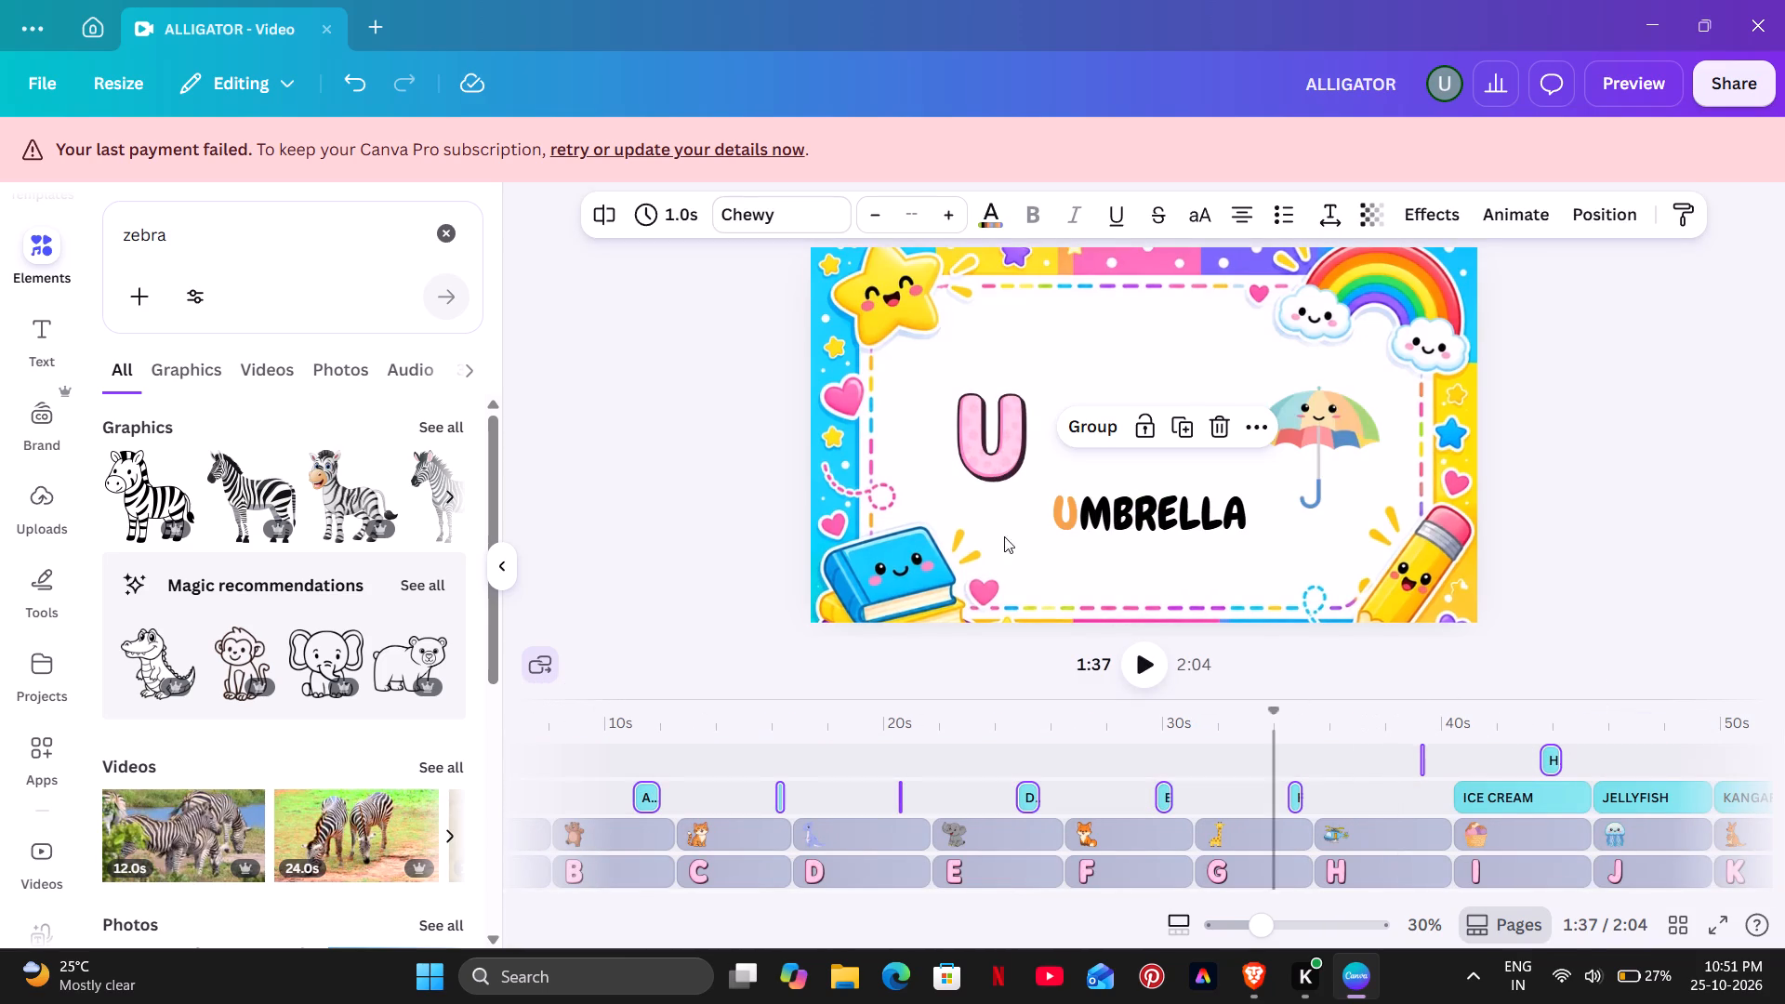
click(346, 89)
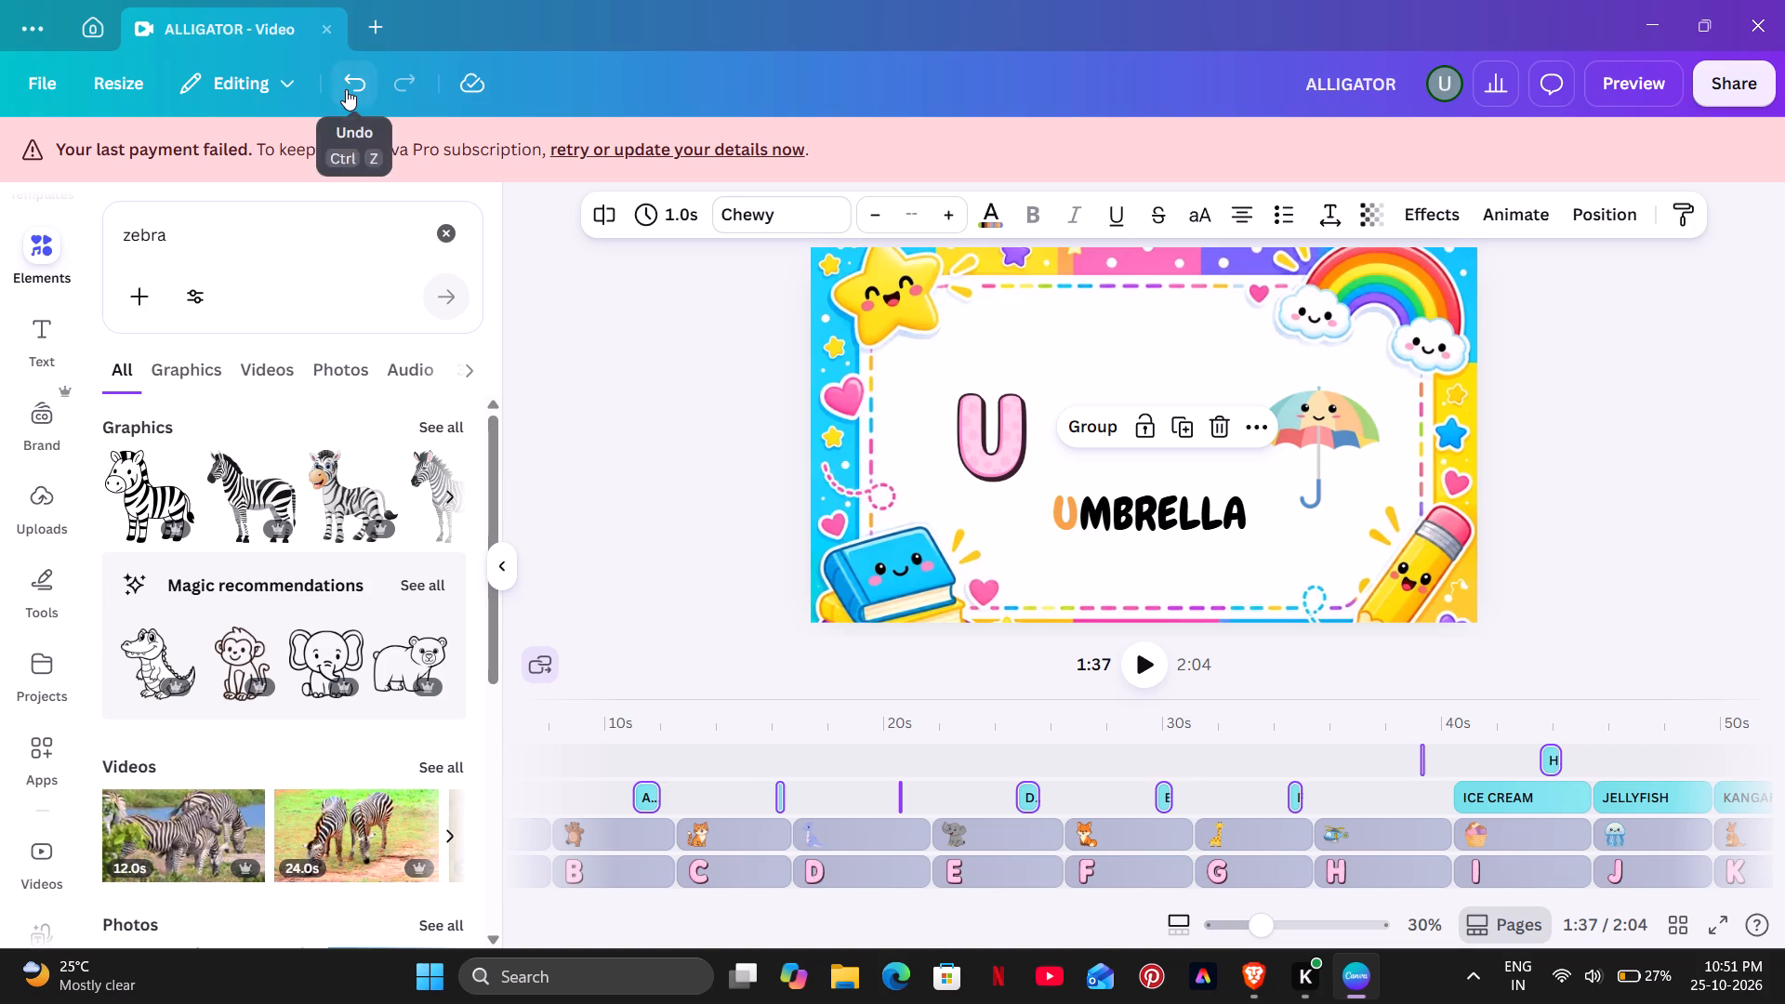
click(346, 89)
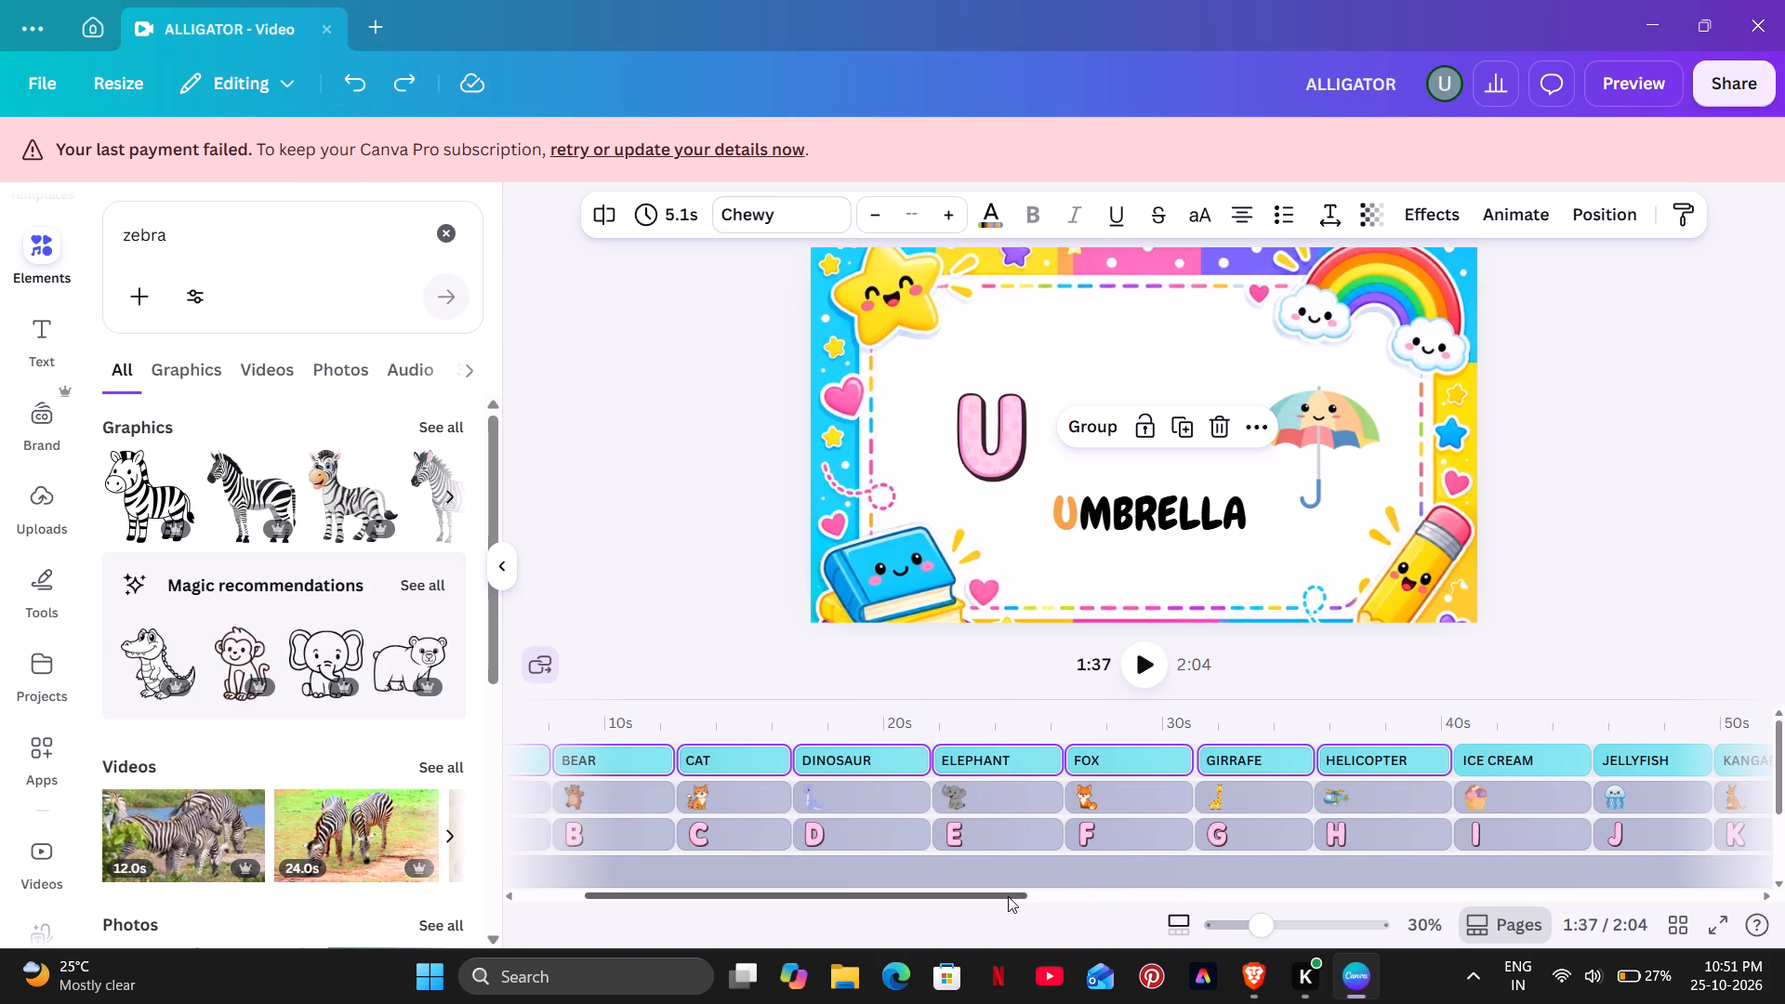
drag(1000, 901, 861, 887)
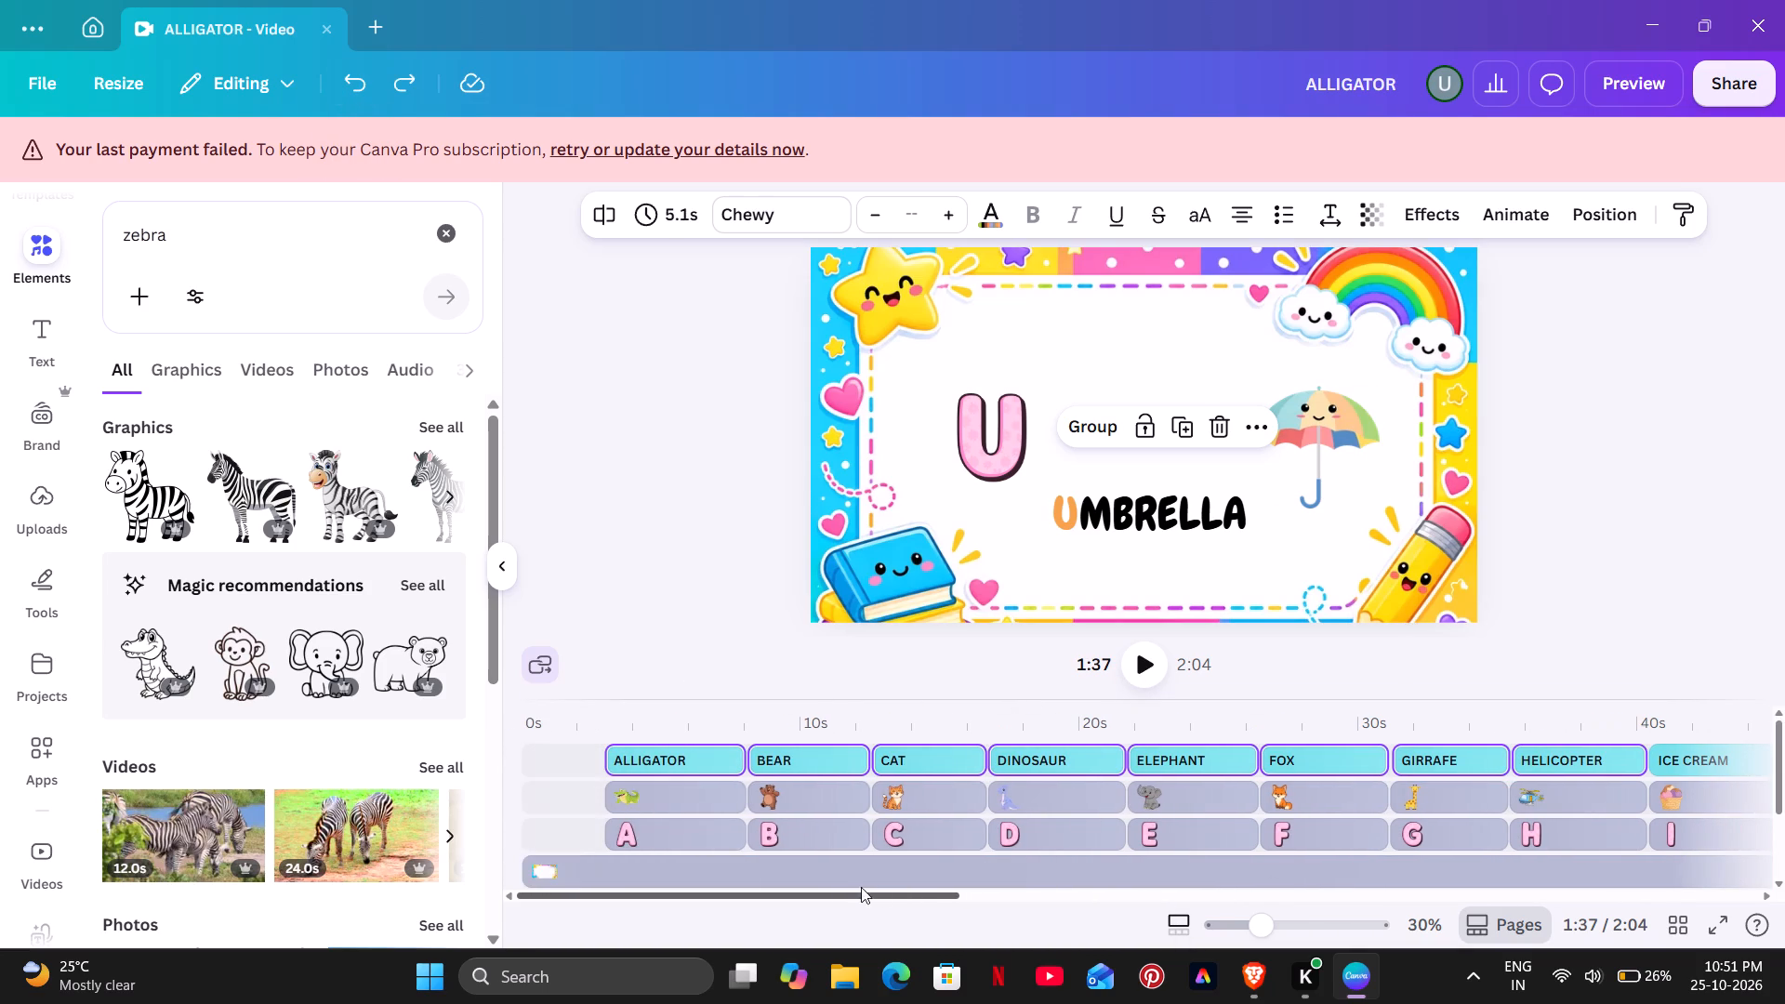
drag(861, 887, 931, 889)
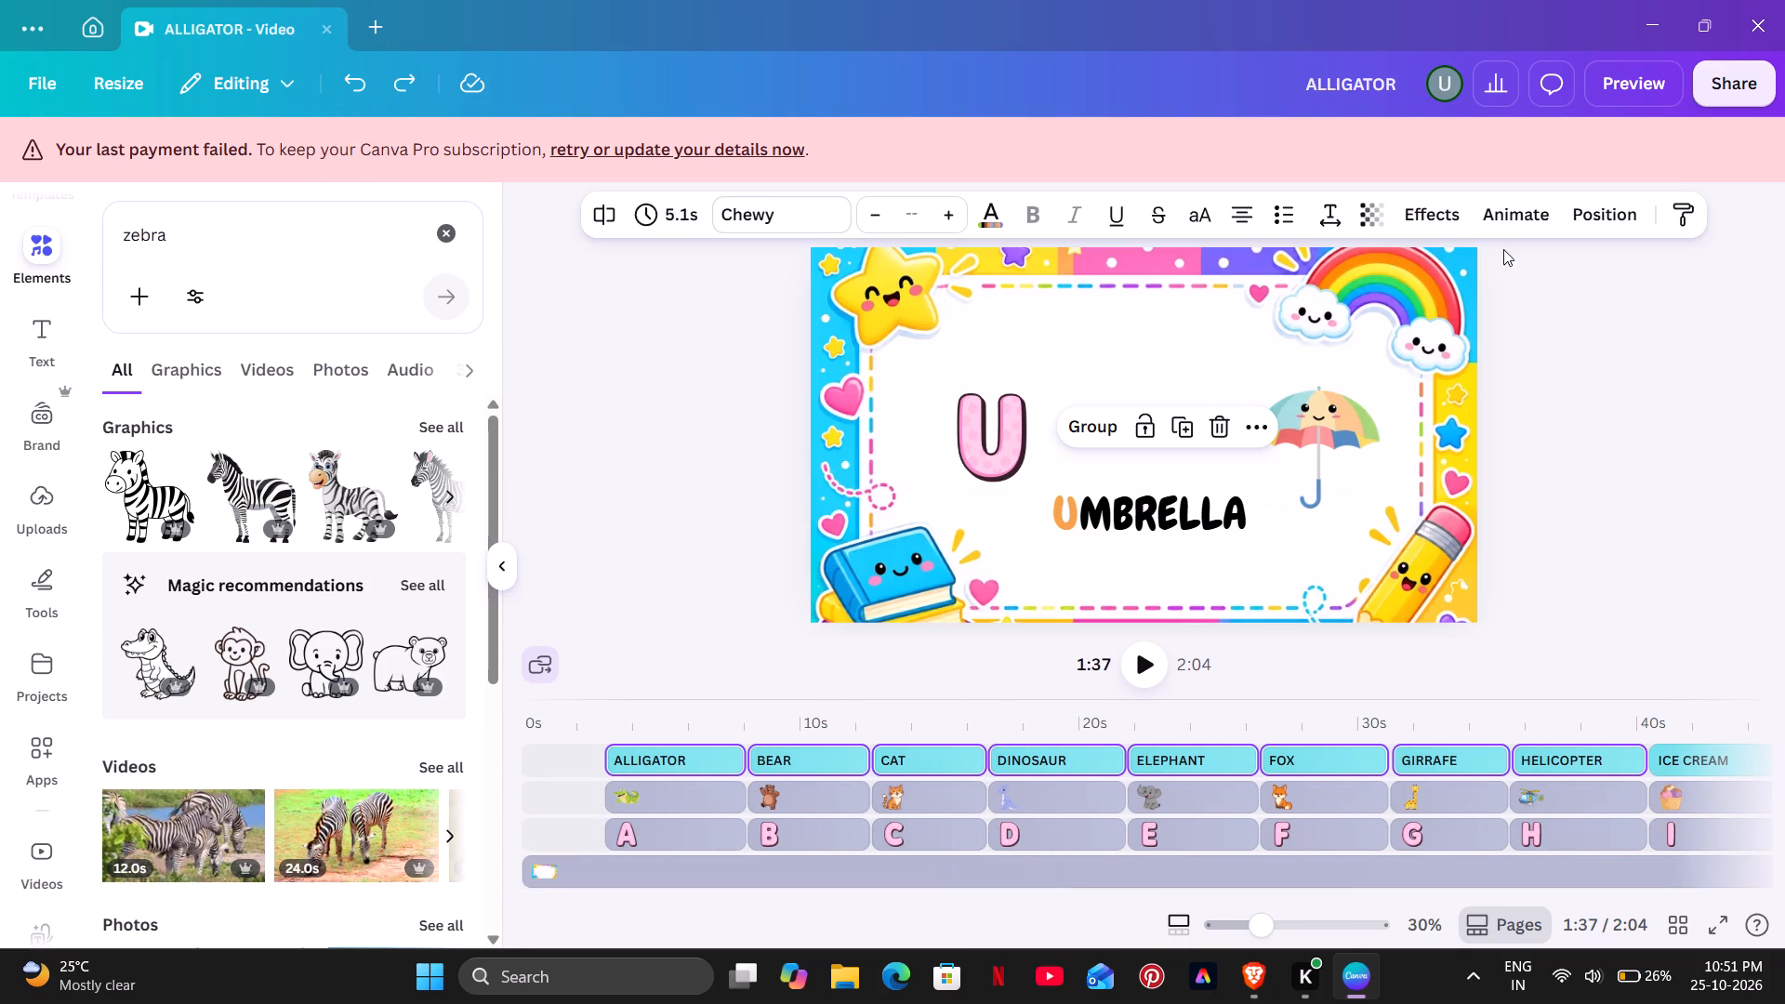
click(1507, 210)
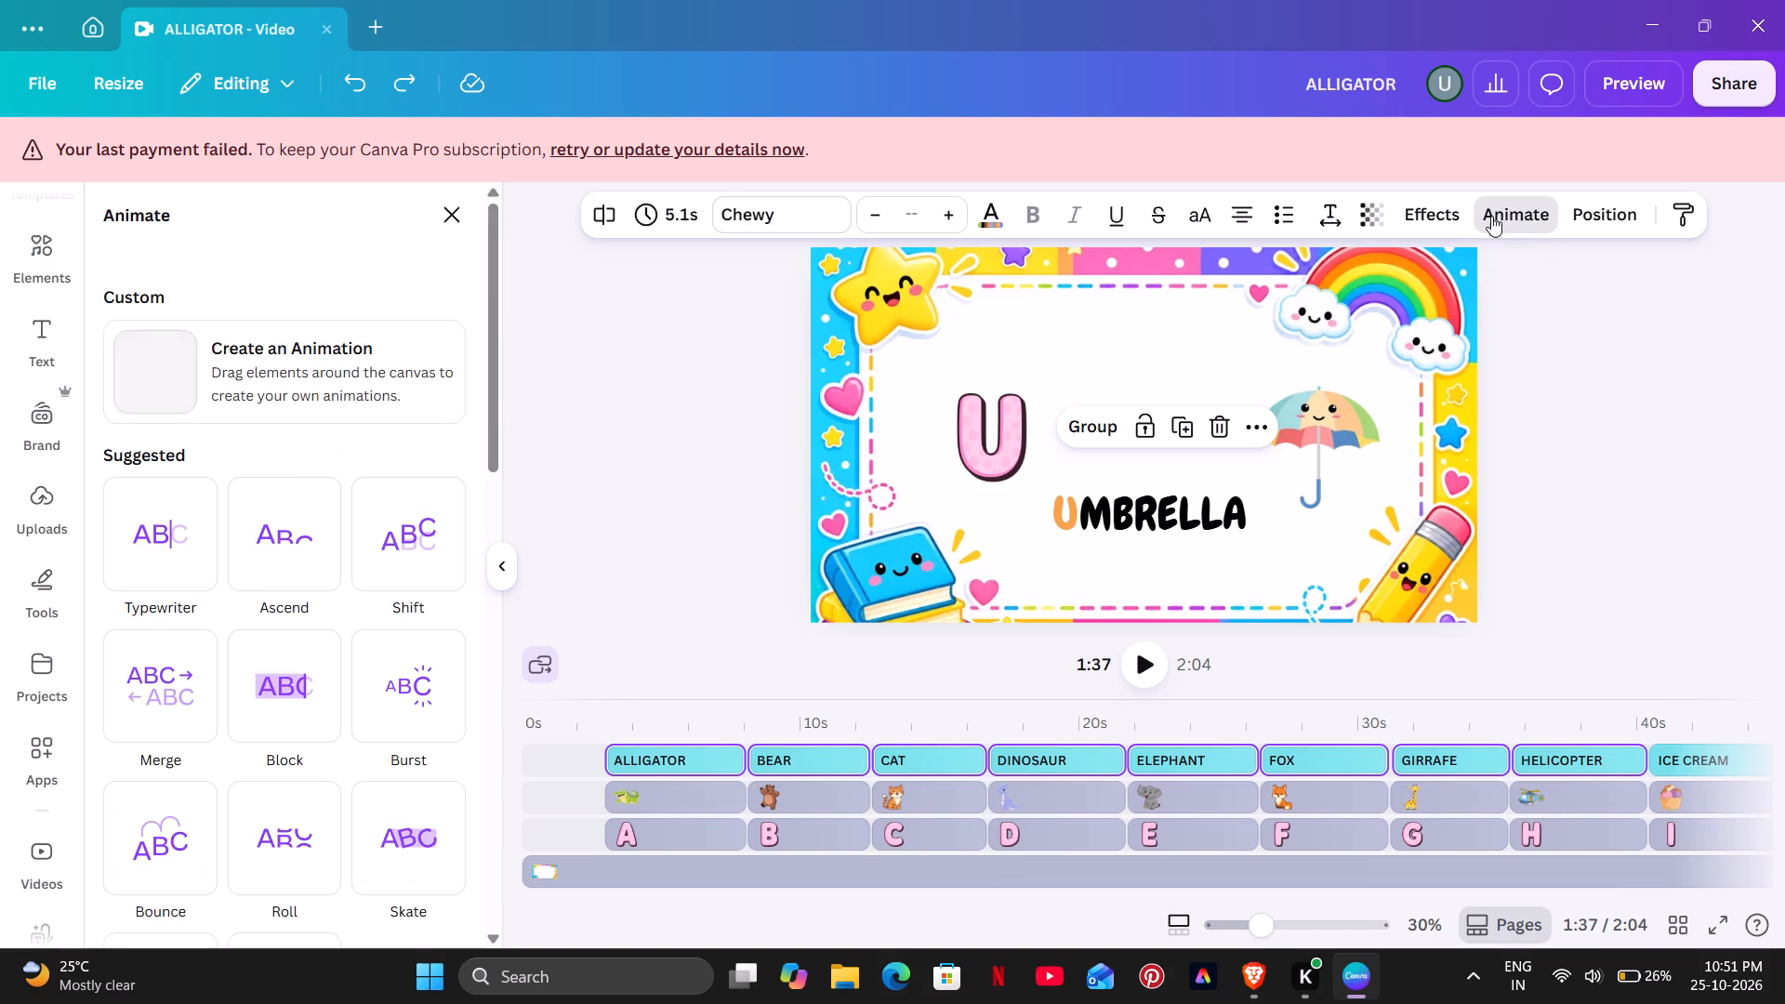
click(425, 657)
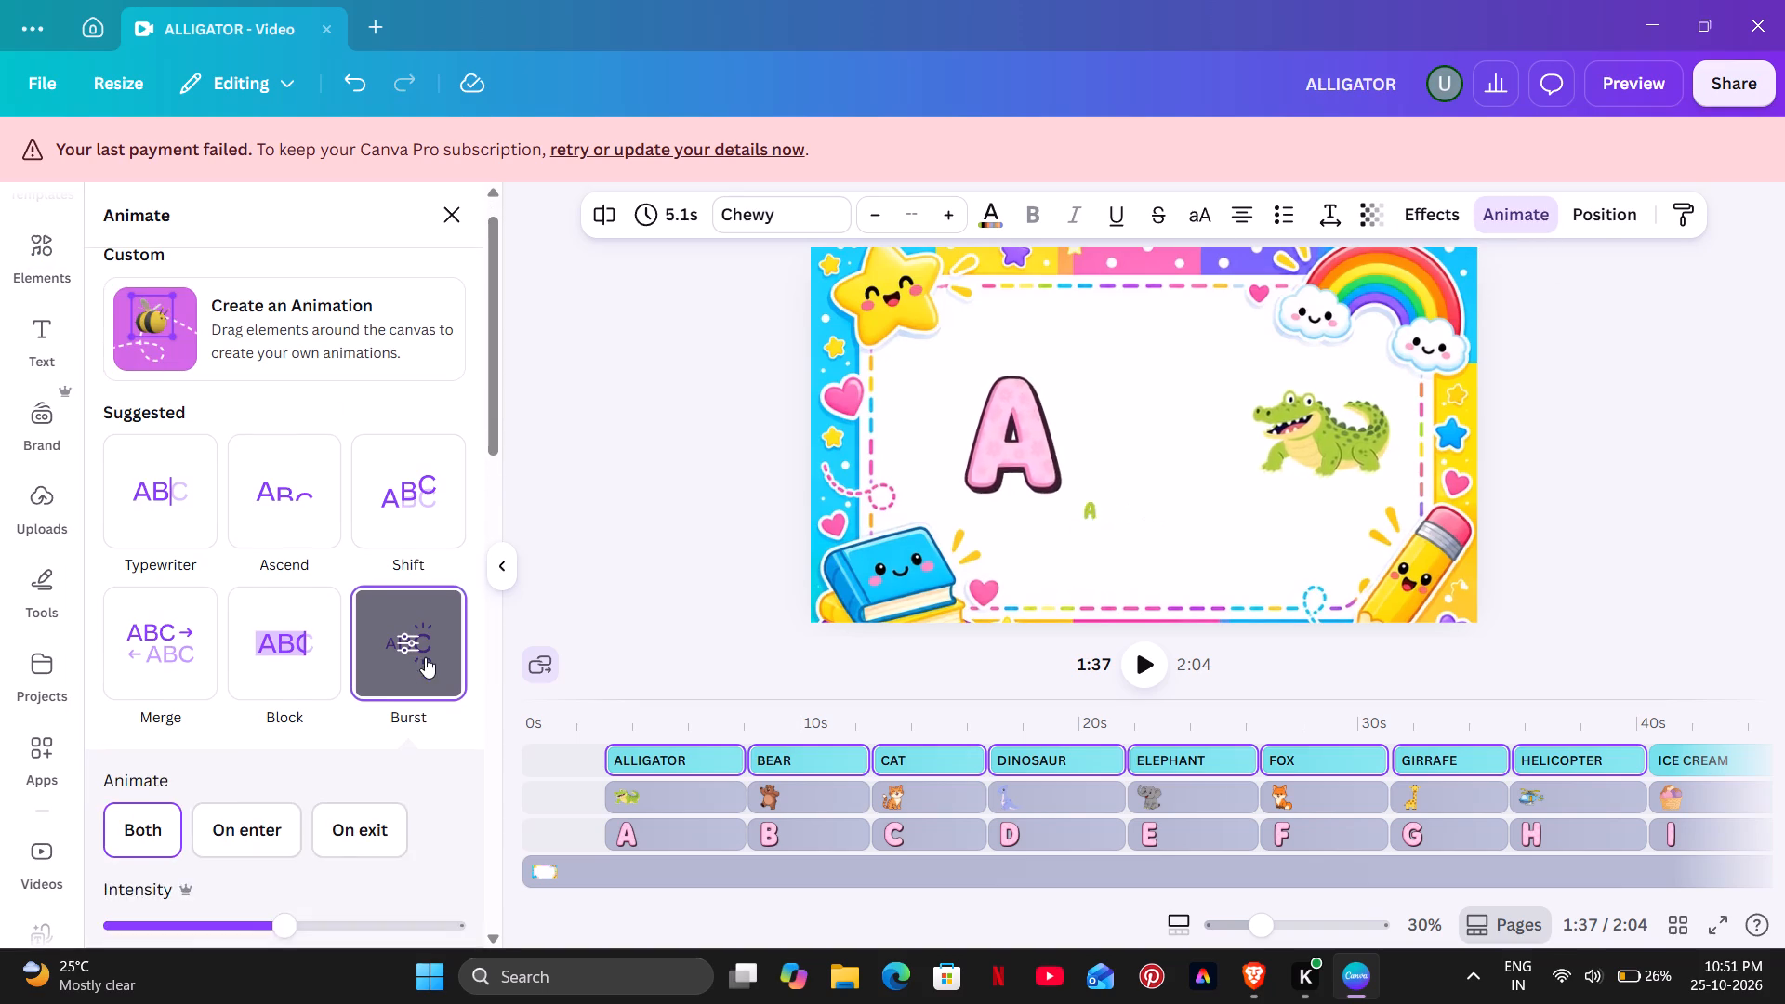
scroll(425, 657, down, 1)
drag(291, 808, 332, 812)
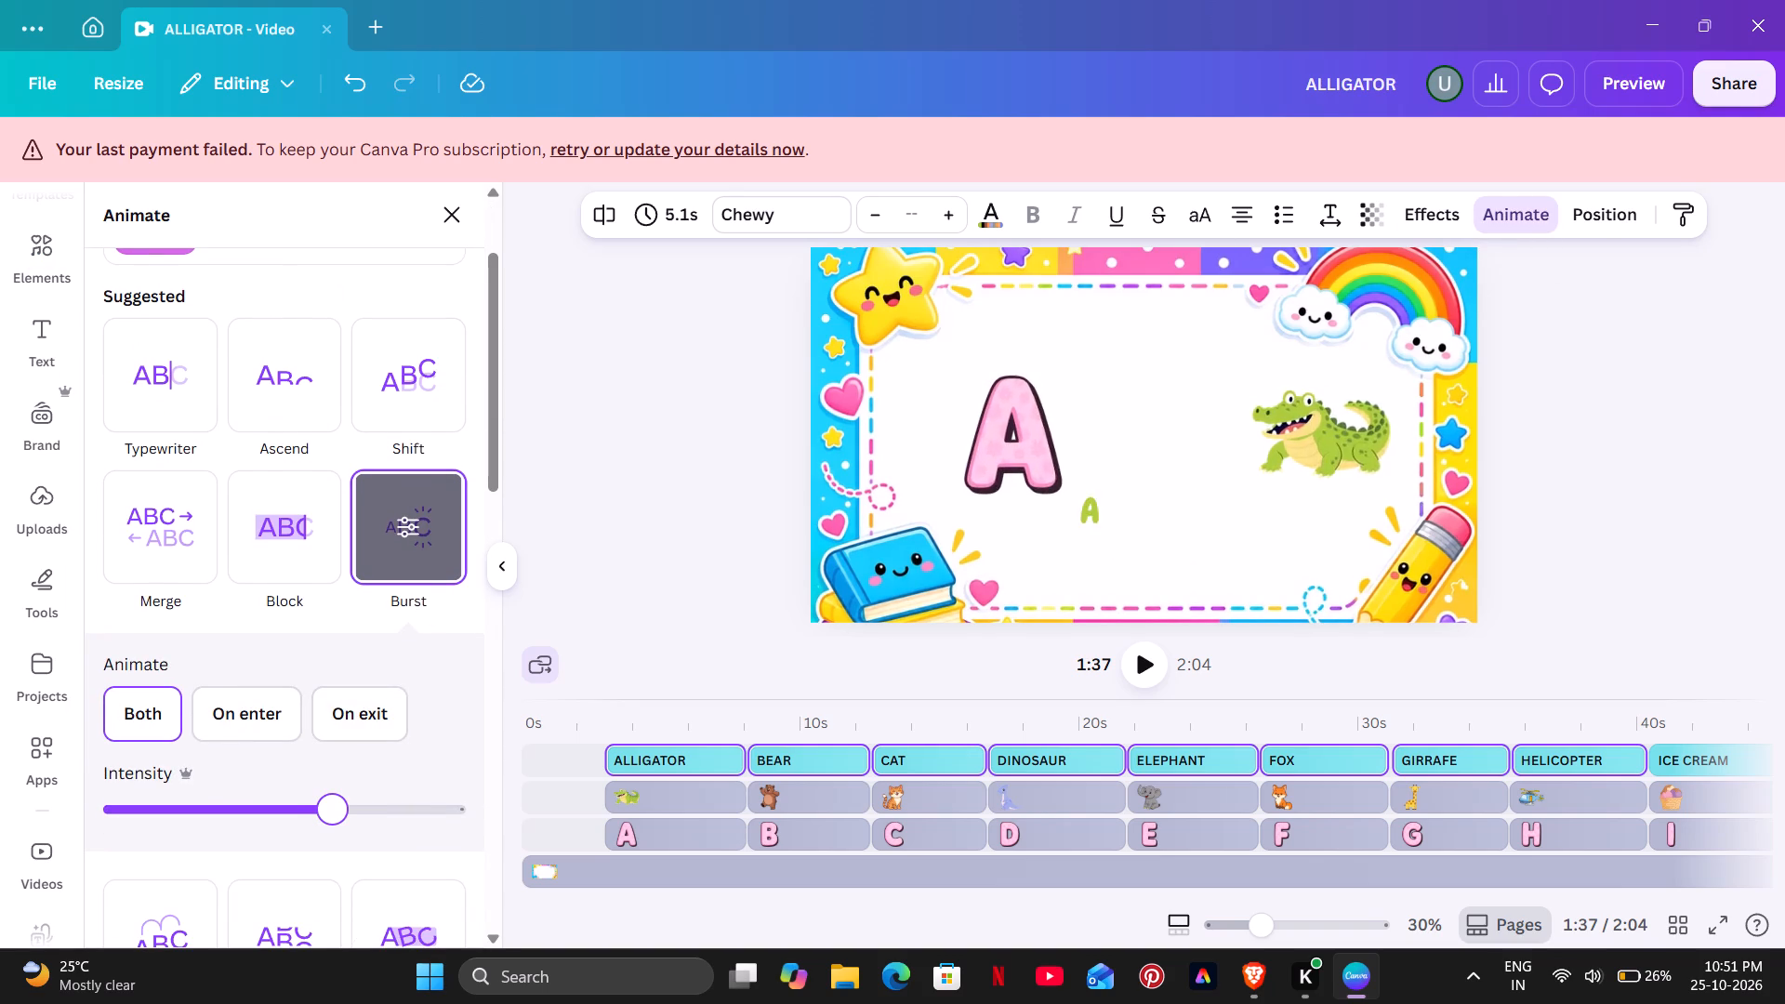
drag(332, 812, 342, 812)
click(556, 406)
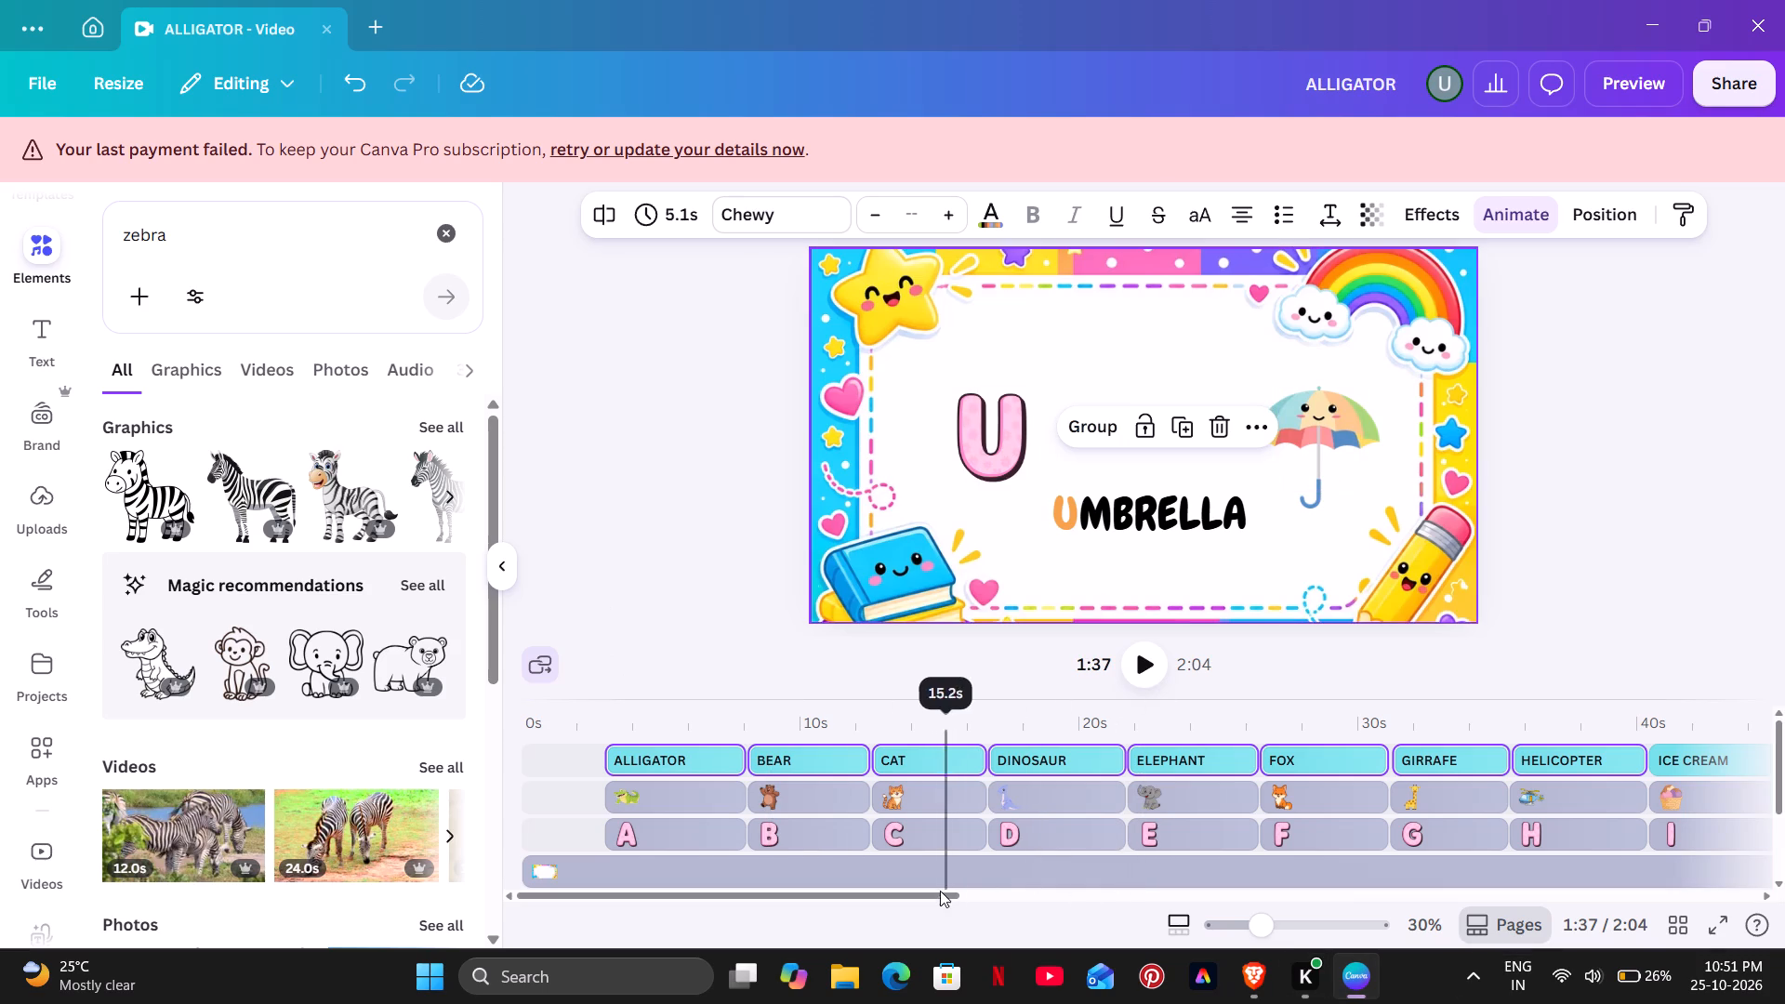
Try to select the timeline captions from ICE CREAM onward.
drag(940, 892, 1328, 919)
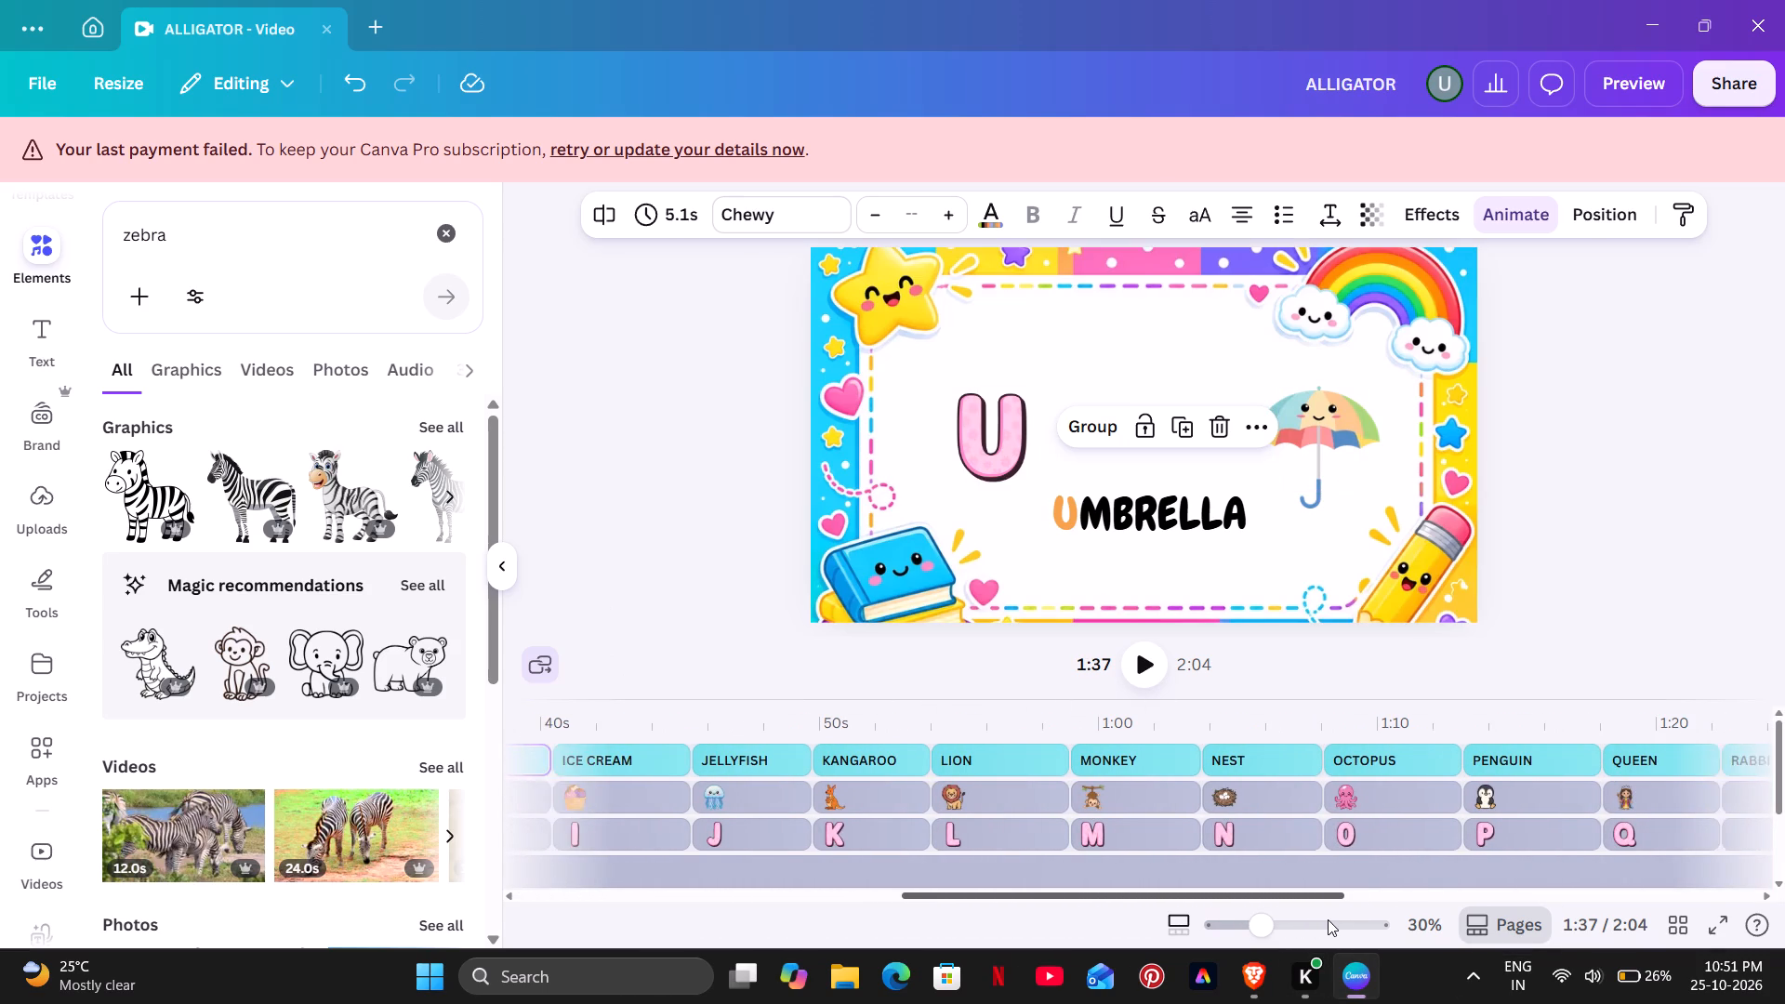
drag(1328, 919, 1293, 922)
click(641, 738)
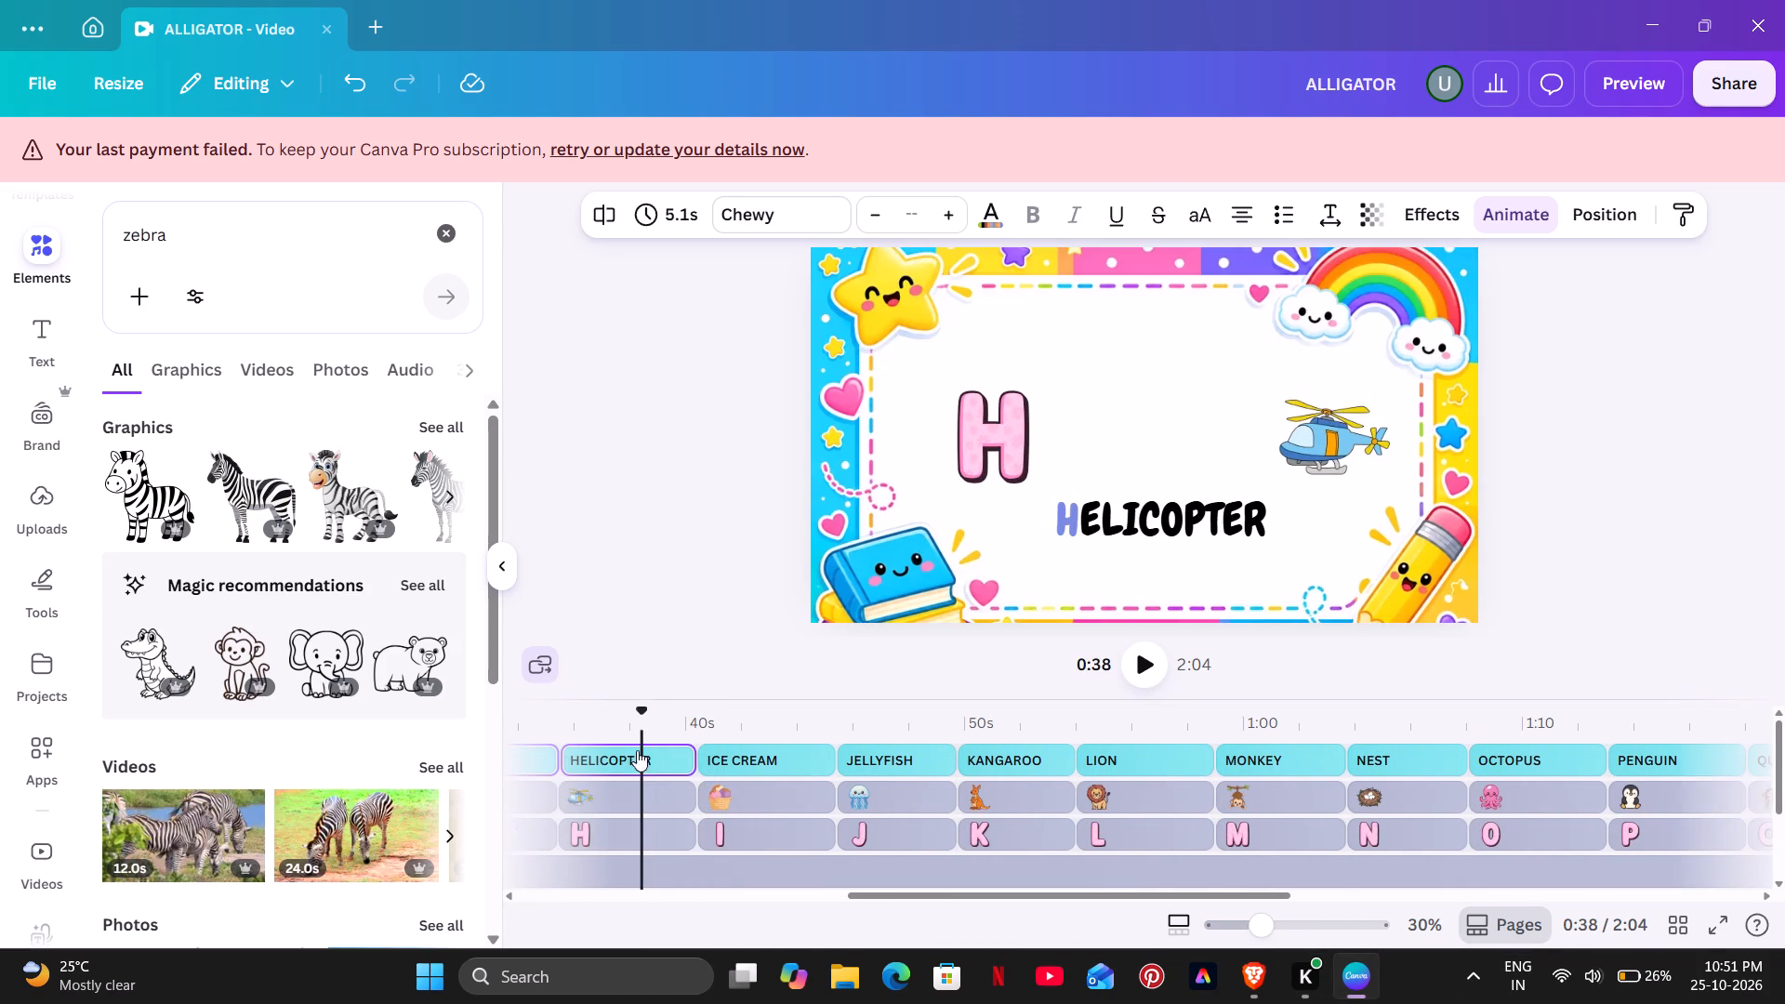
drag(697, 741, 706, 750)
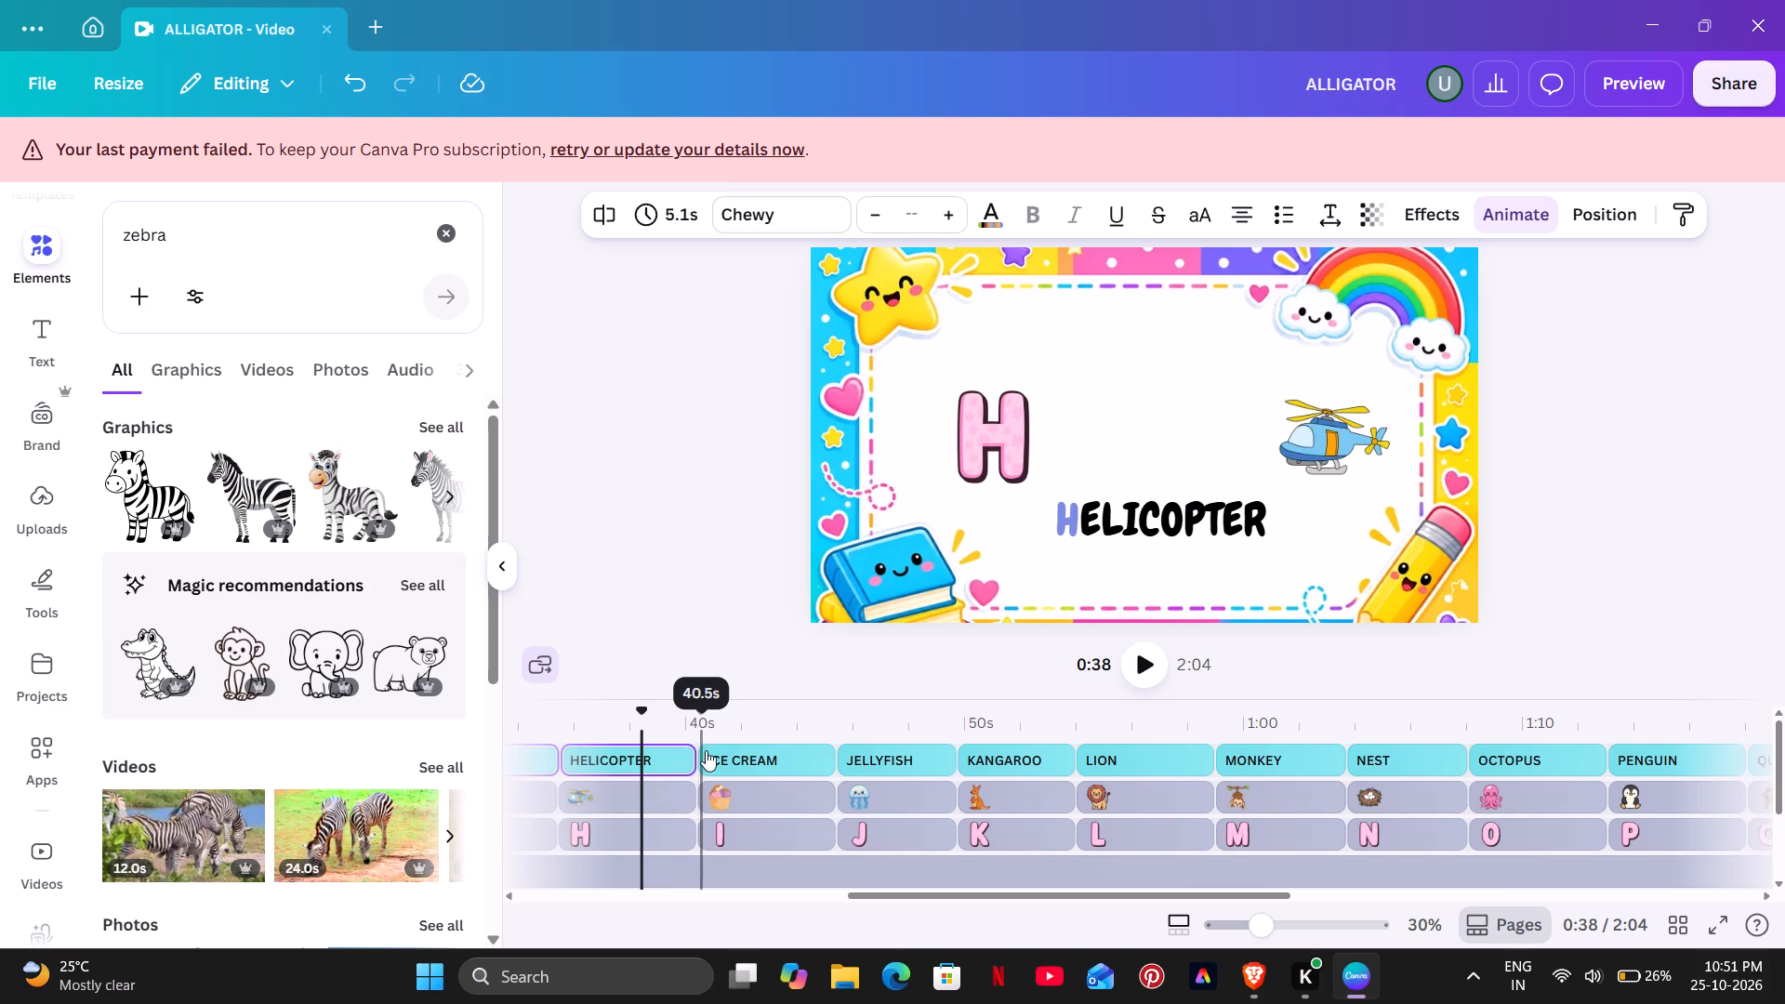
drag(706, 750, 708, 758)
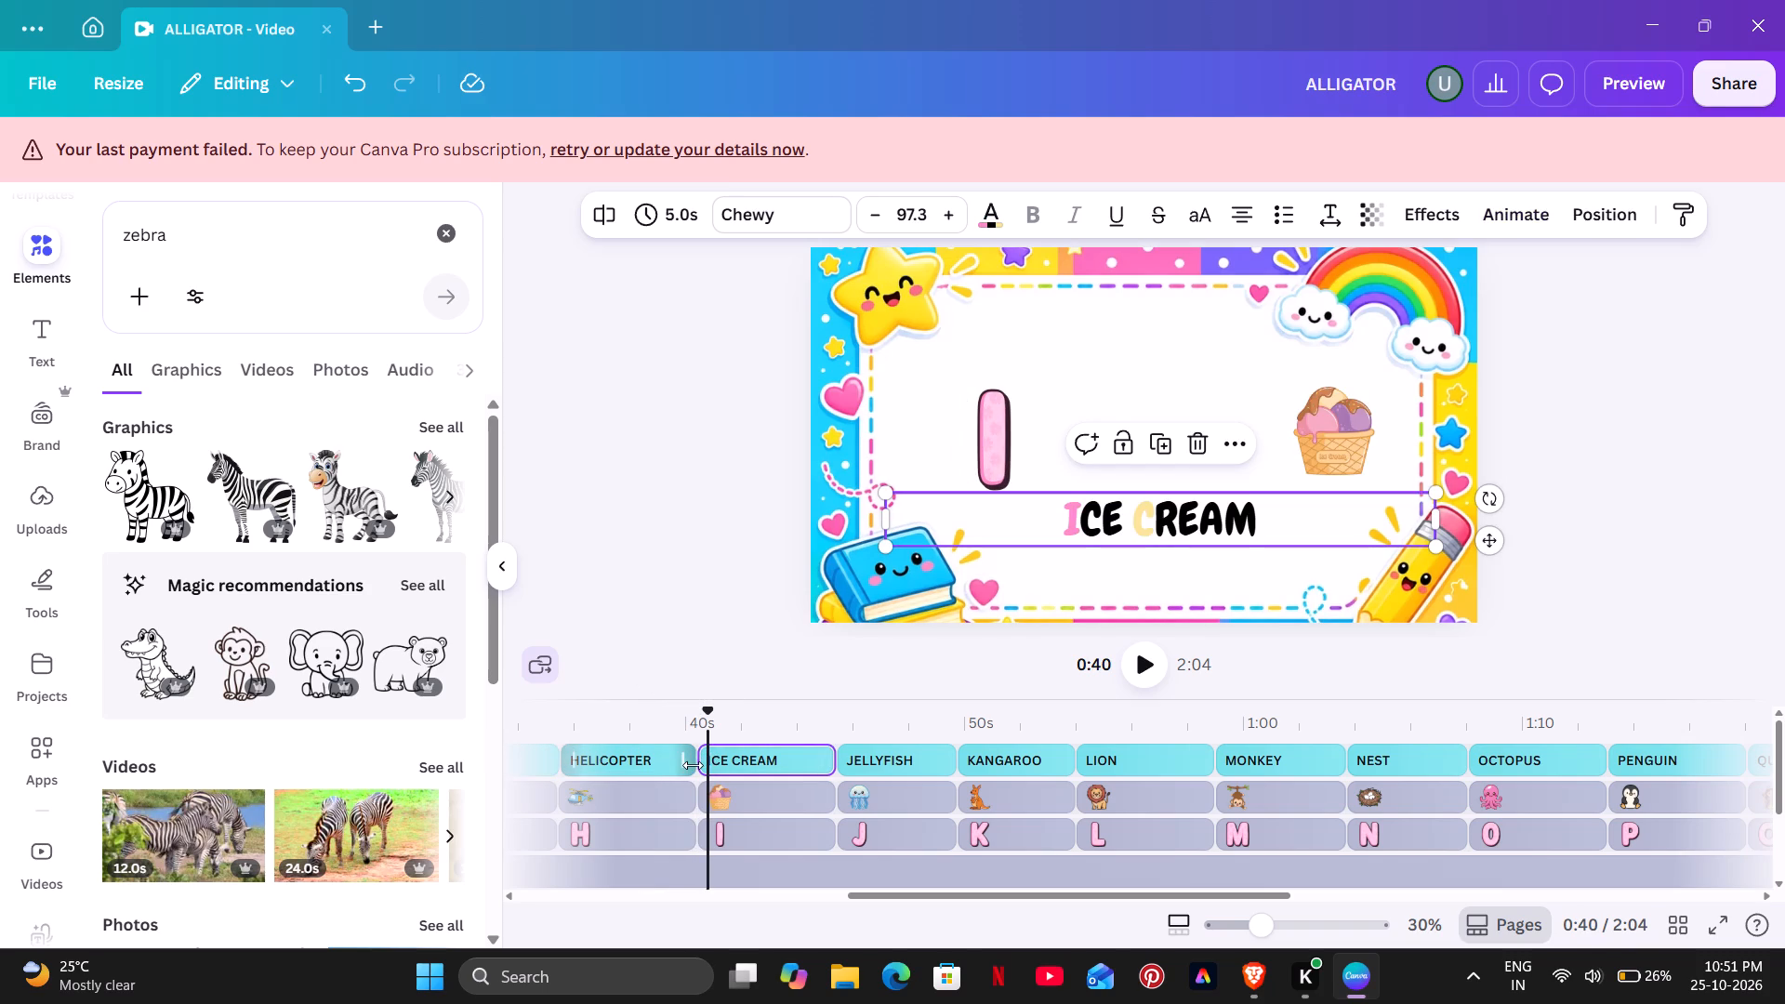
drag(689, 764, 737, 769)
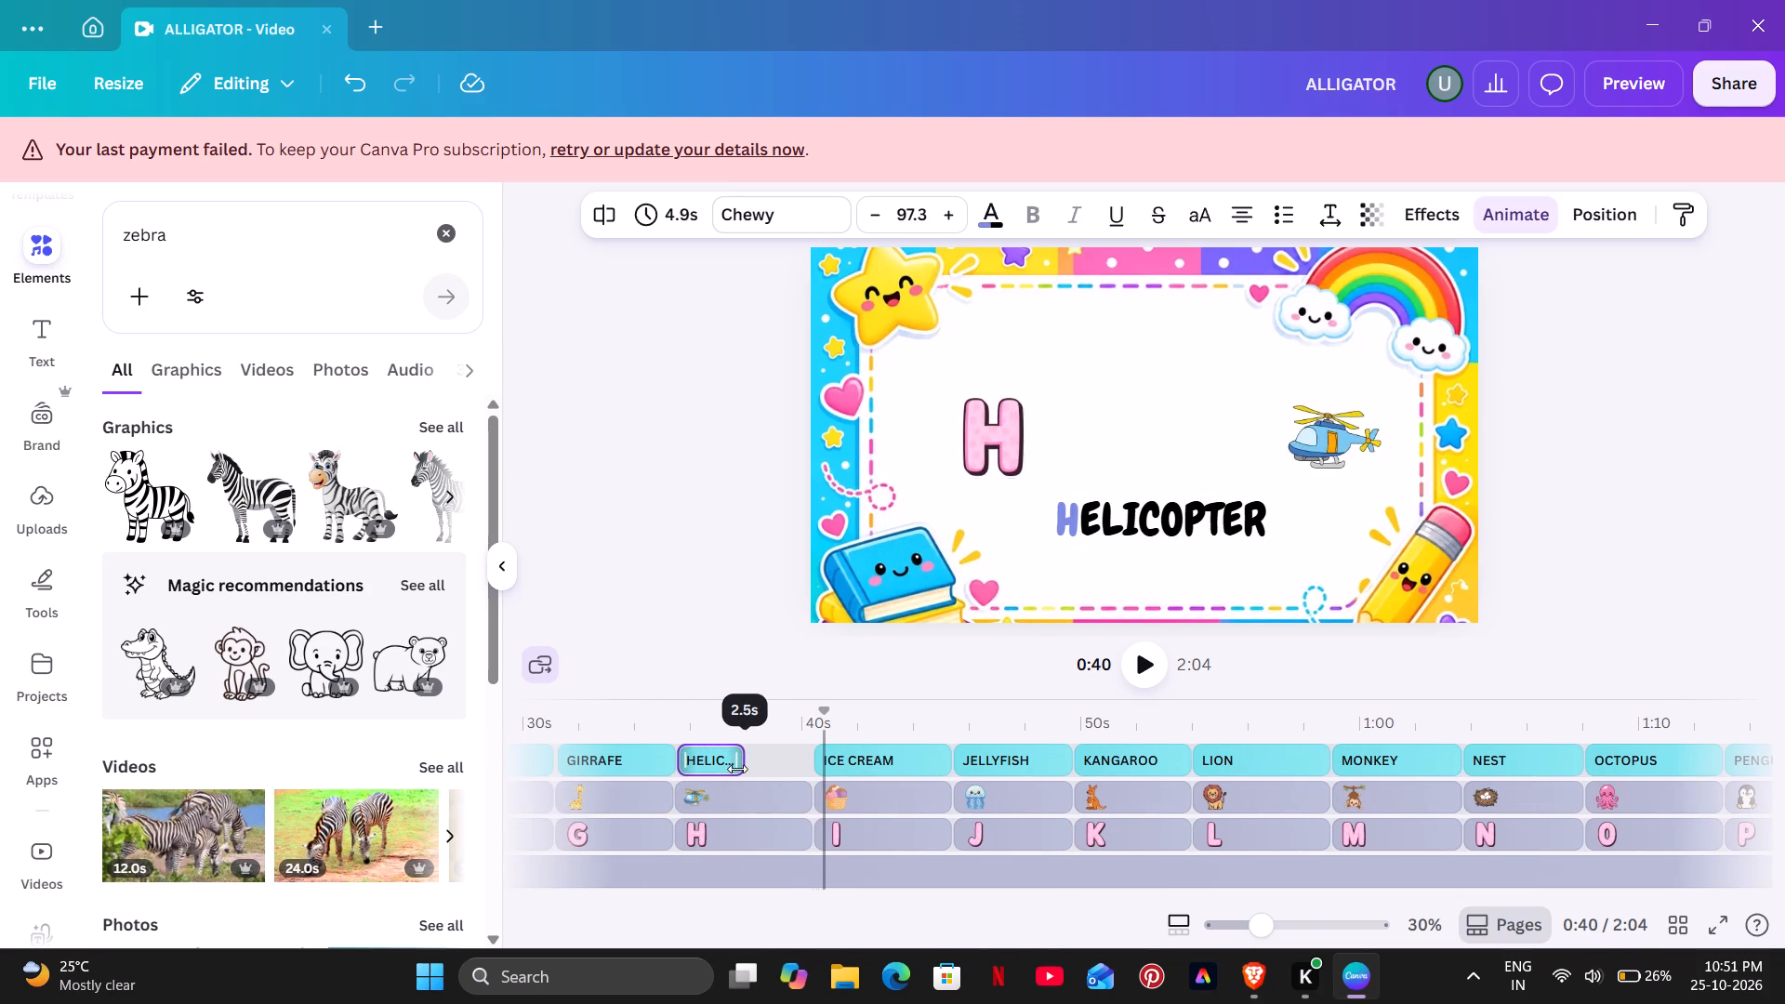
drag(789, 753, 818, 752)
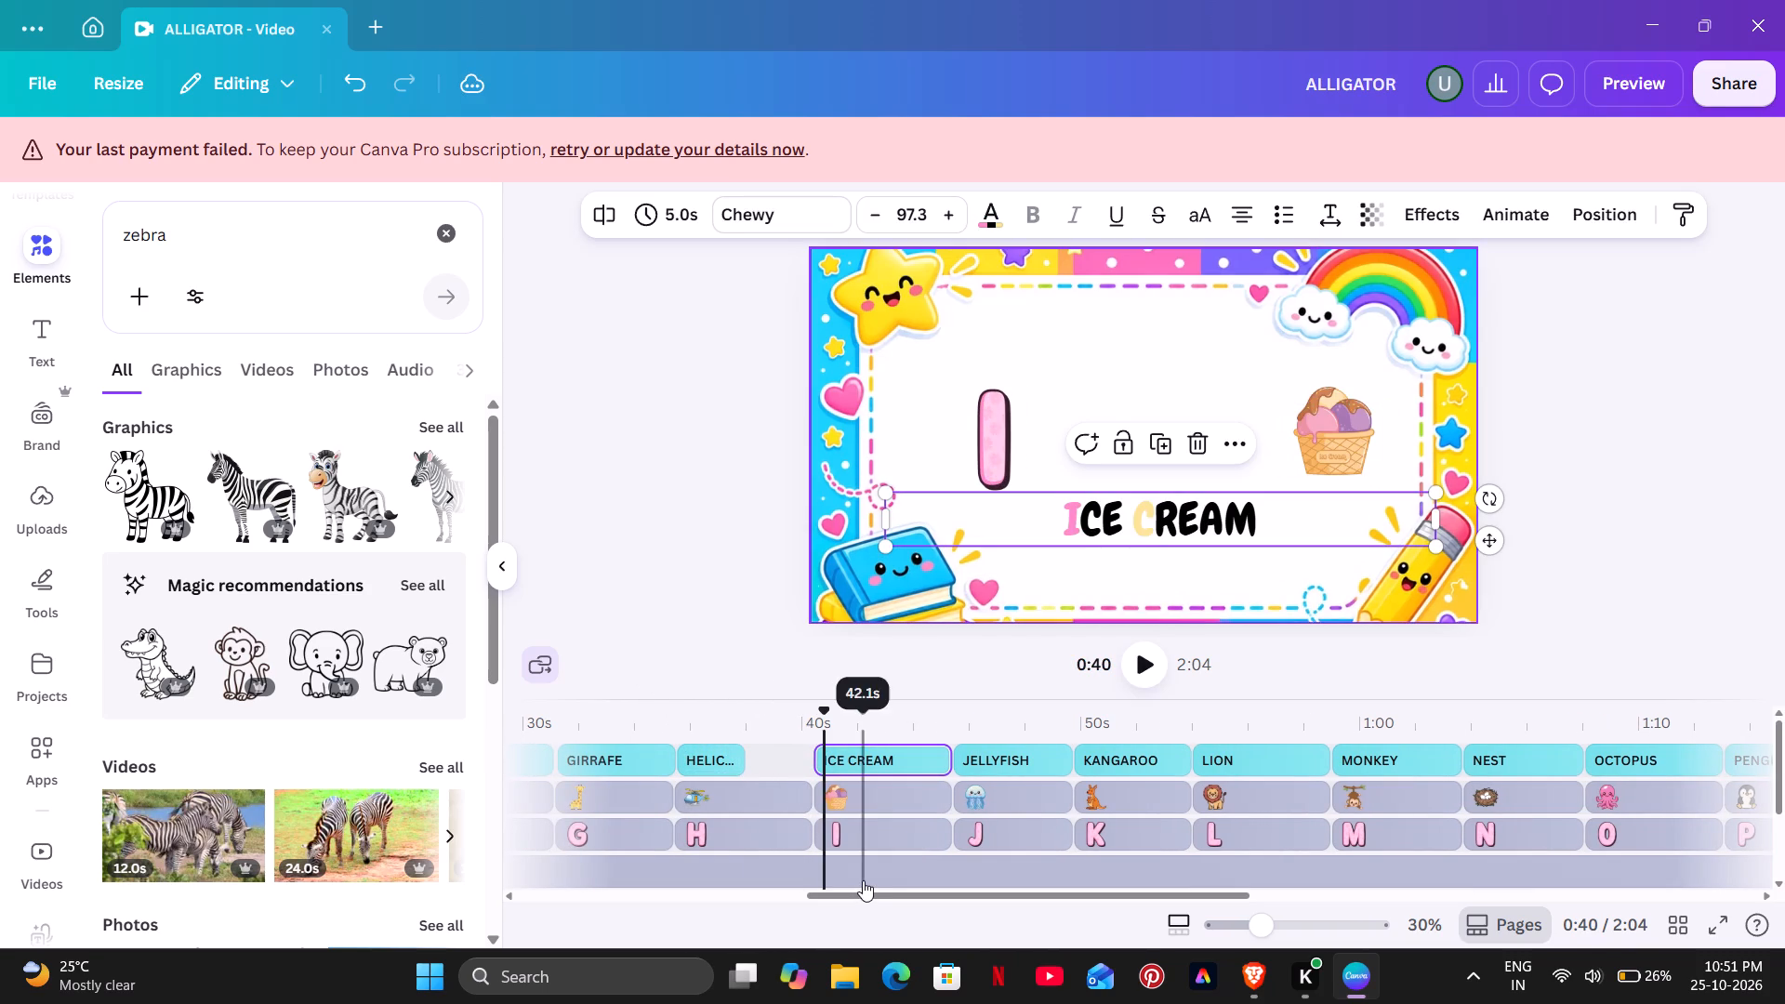
Apply the Burst text animation on both enter and exit, with slightly increased intensity, to the captions from ICE CREAM through QUEEN.
drag(855, 892, 919, 901)
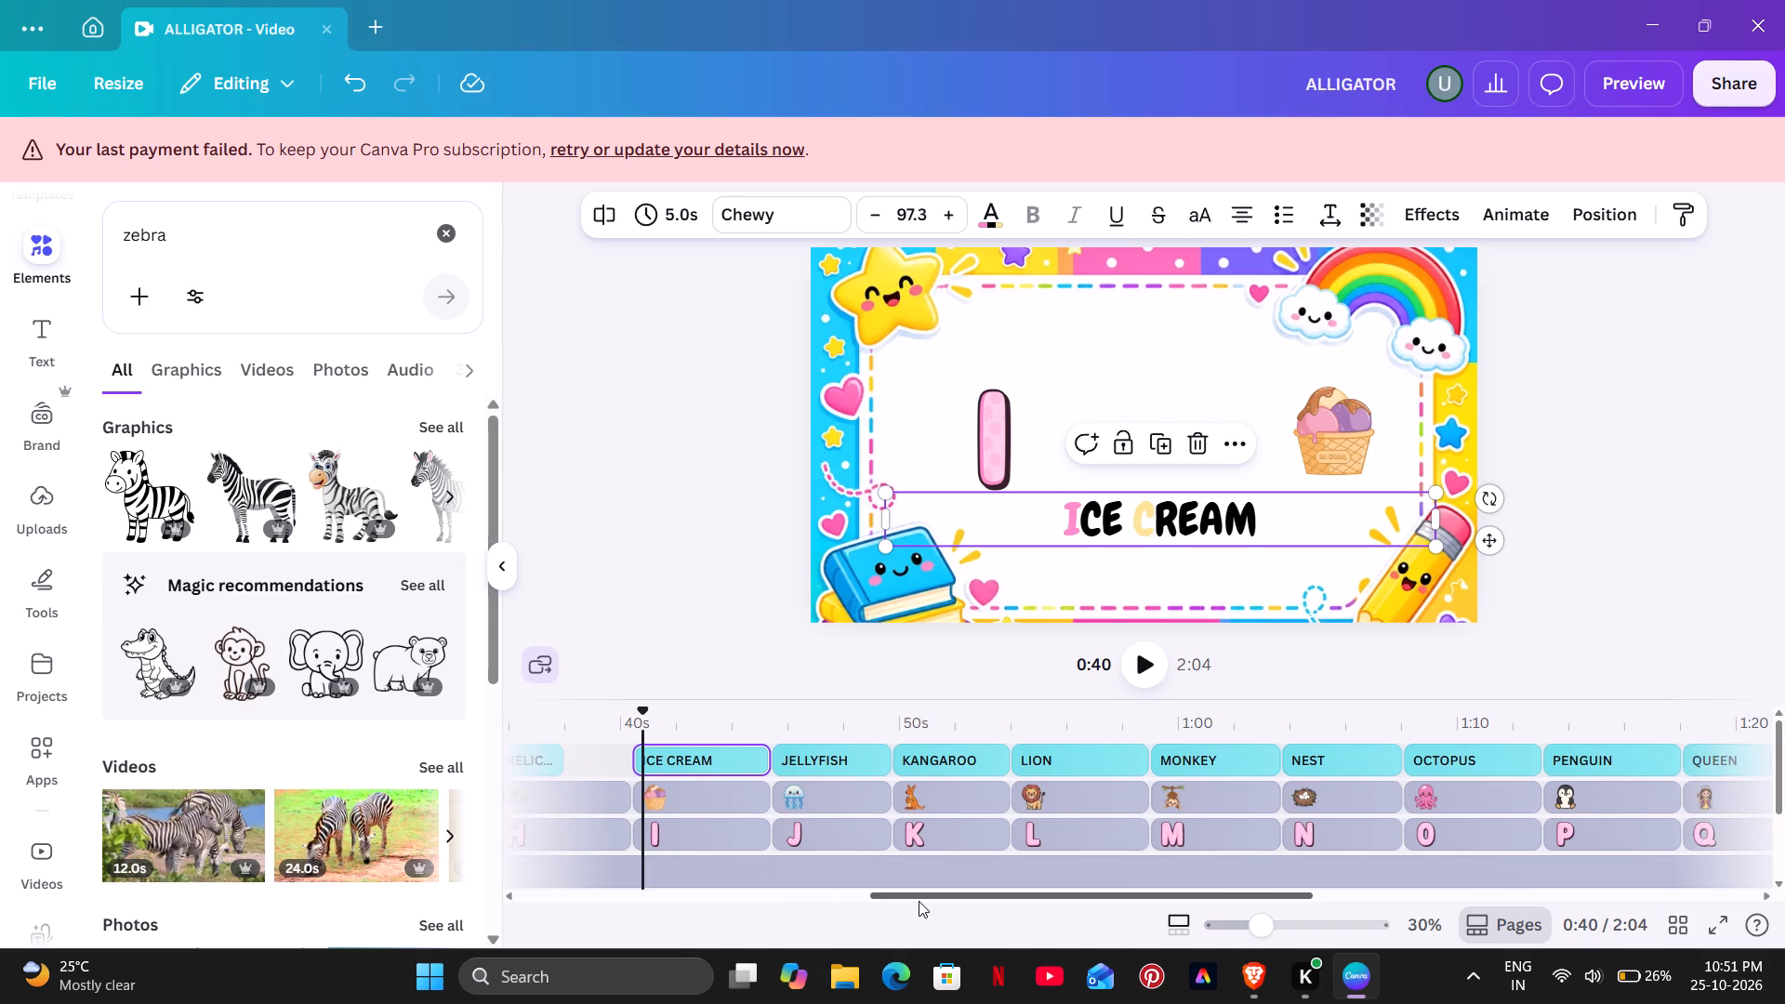
drag(919, 901, 931, 898)
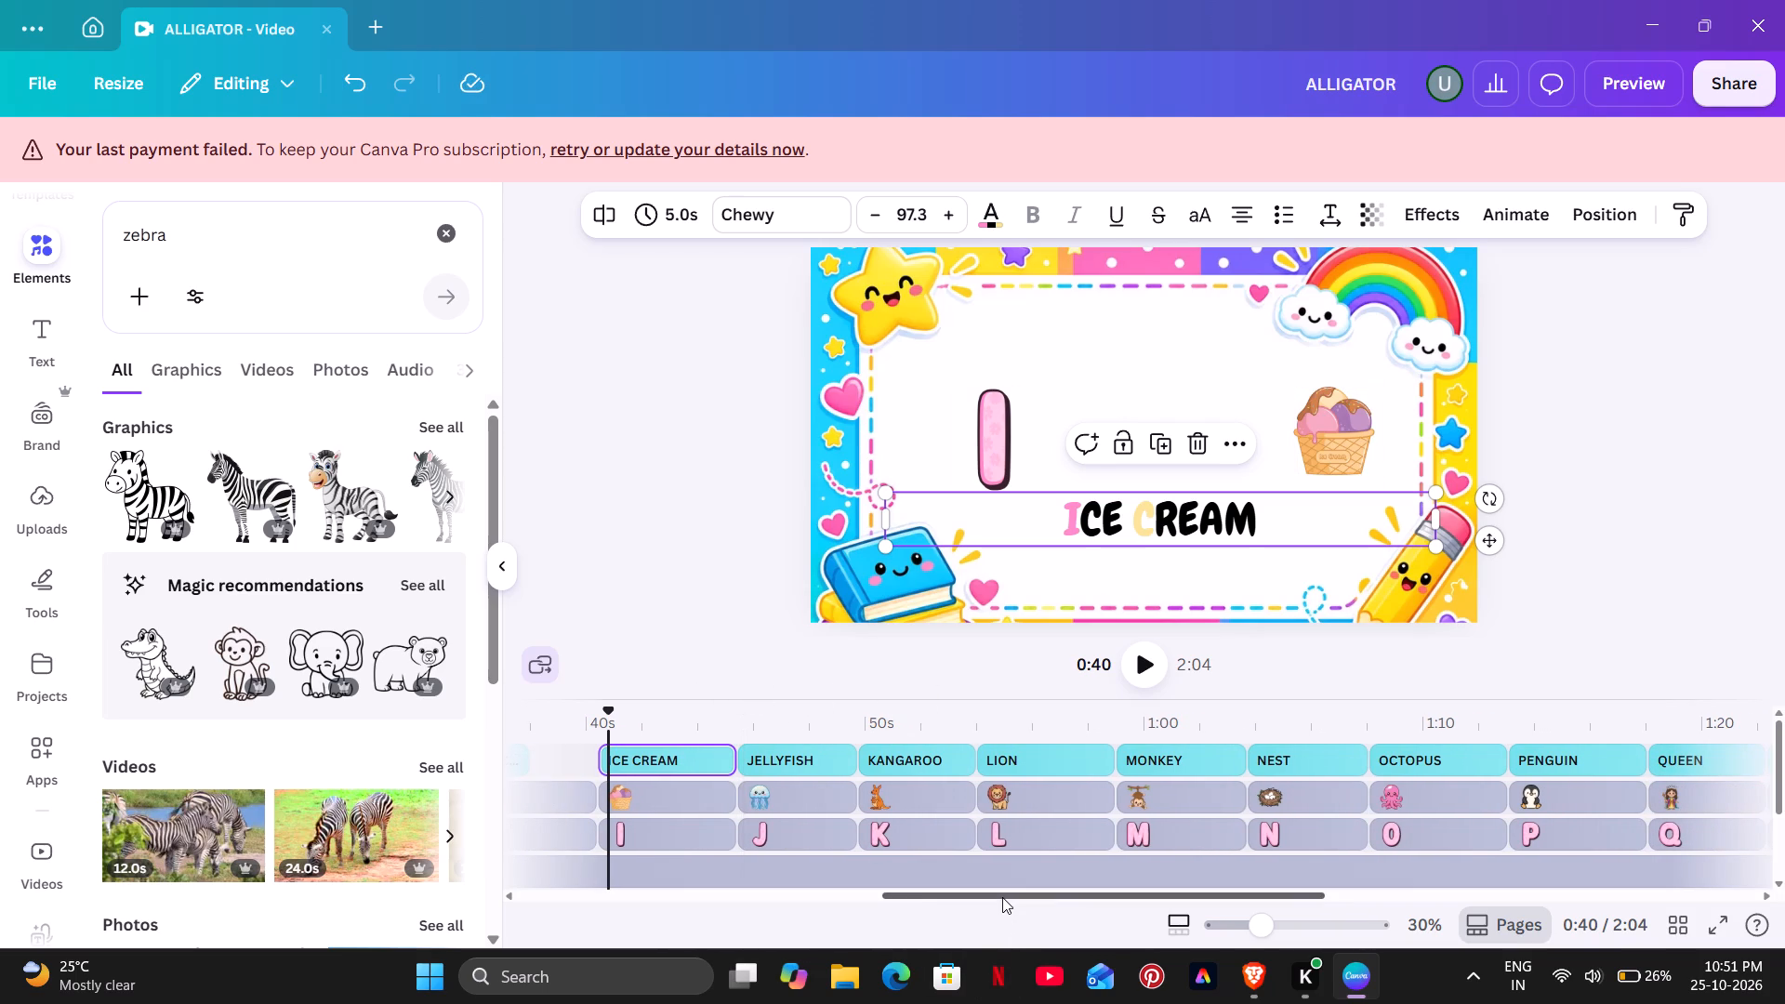
drag(1002, 897, 1028, 905)
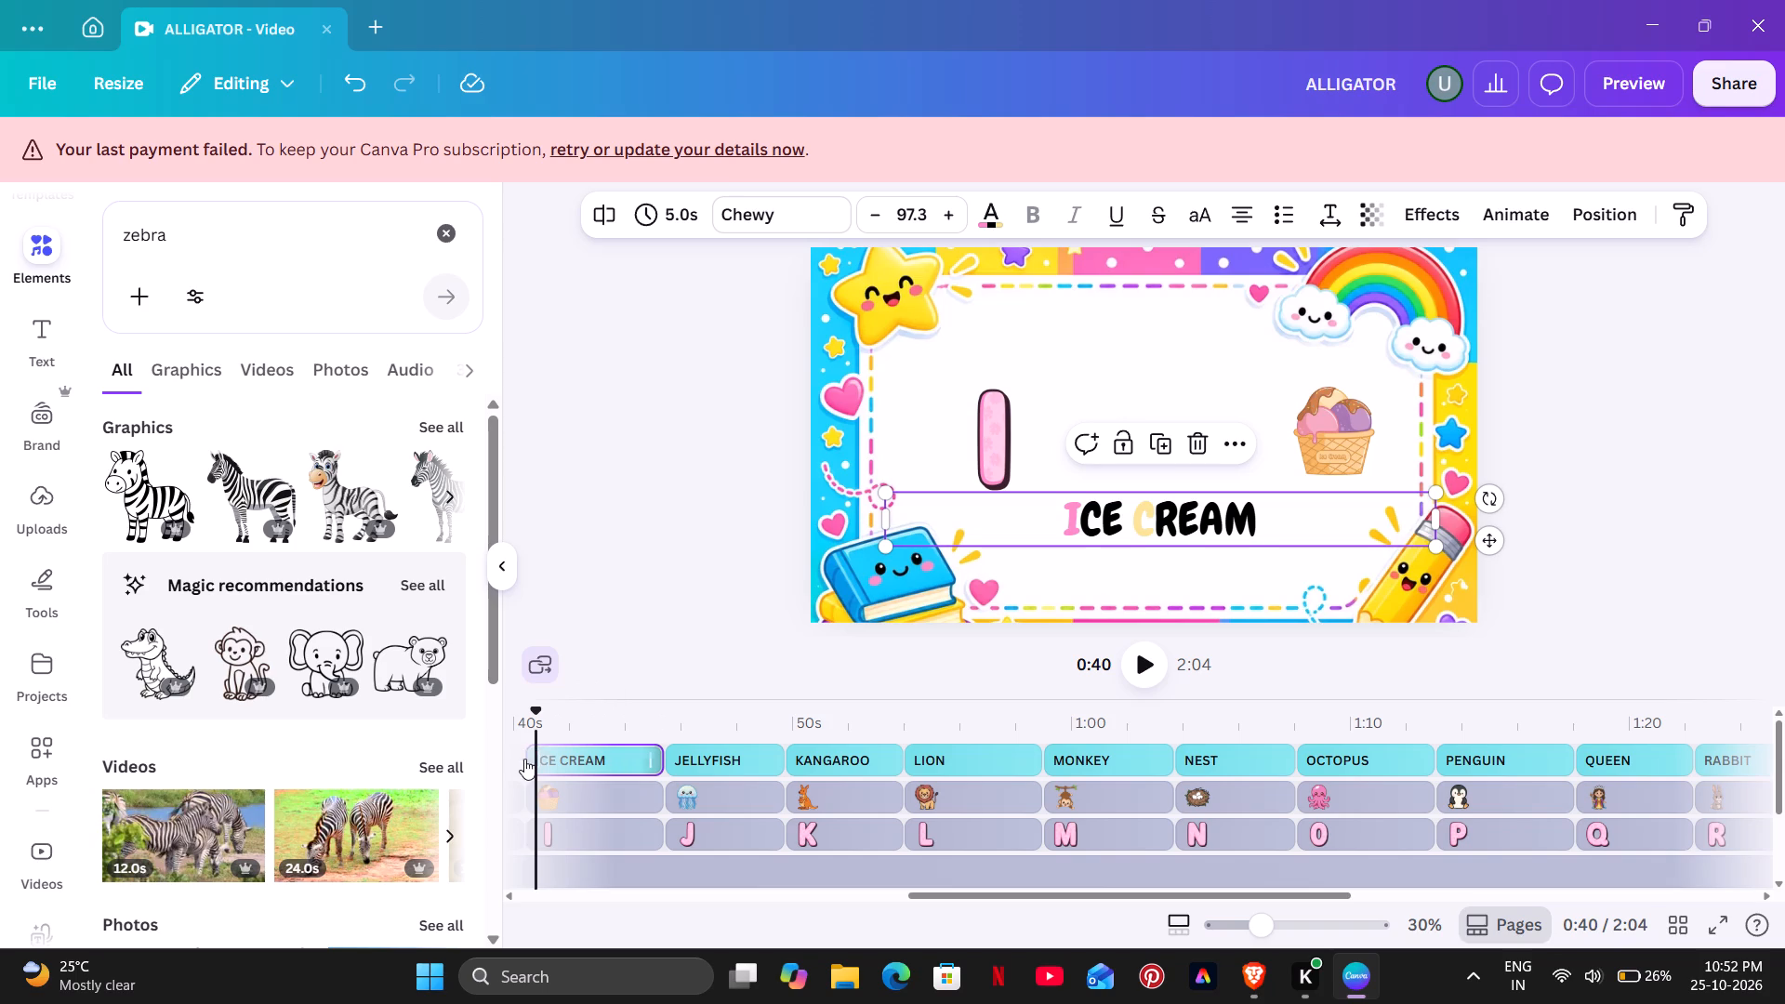
drag(514, 761, 616, 764)
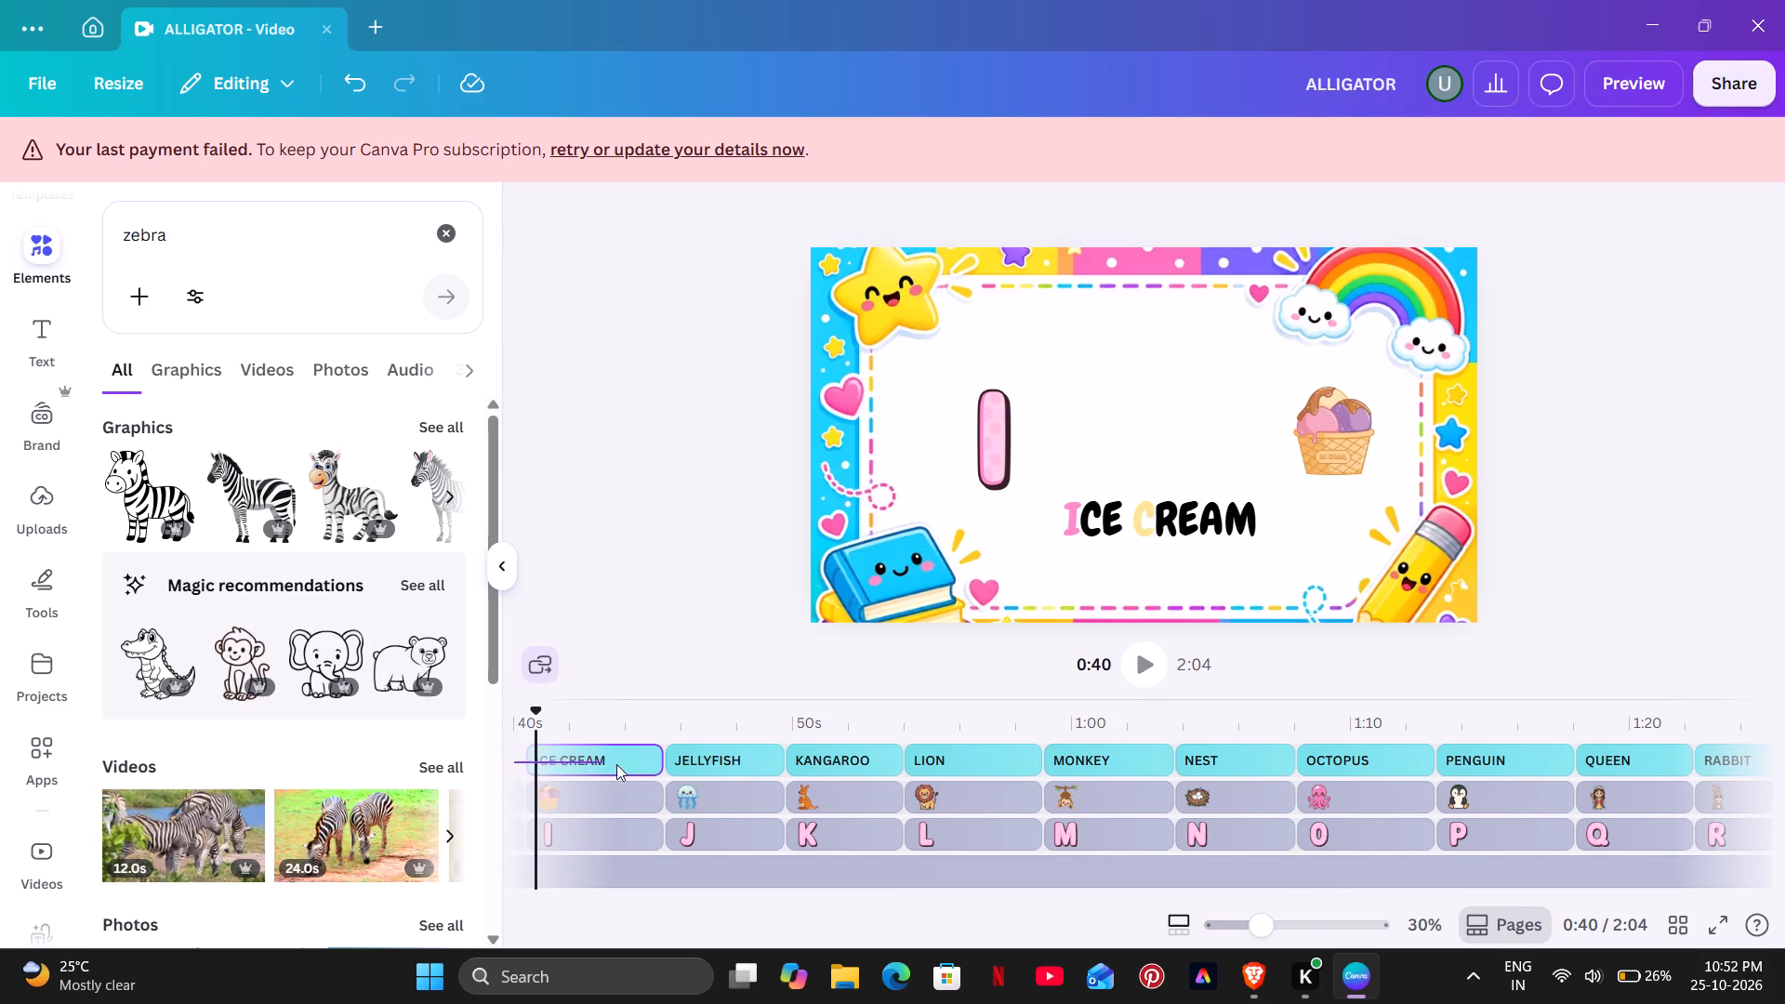
drag(616, 764, 1492, 753)
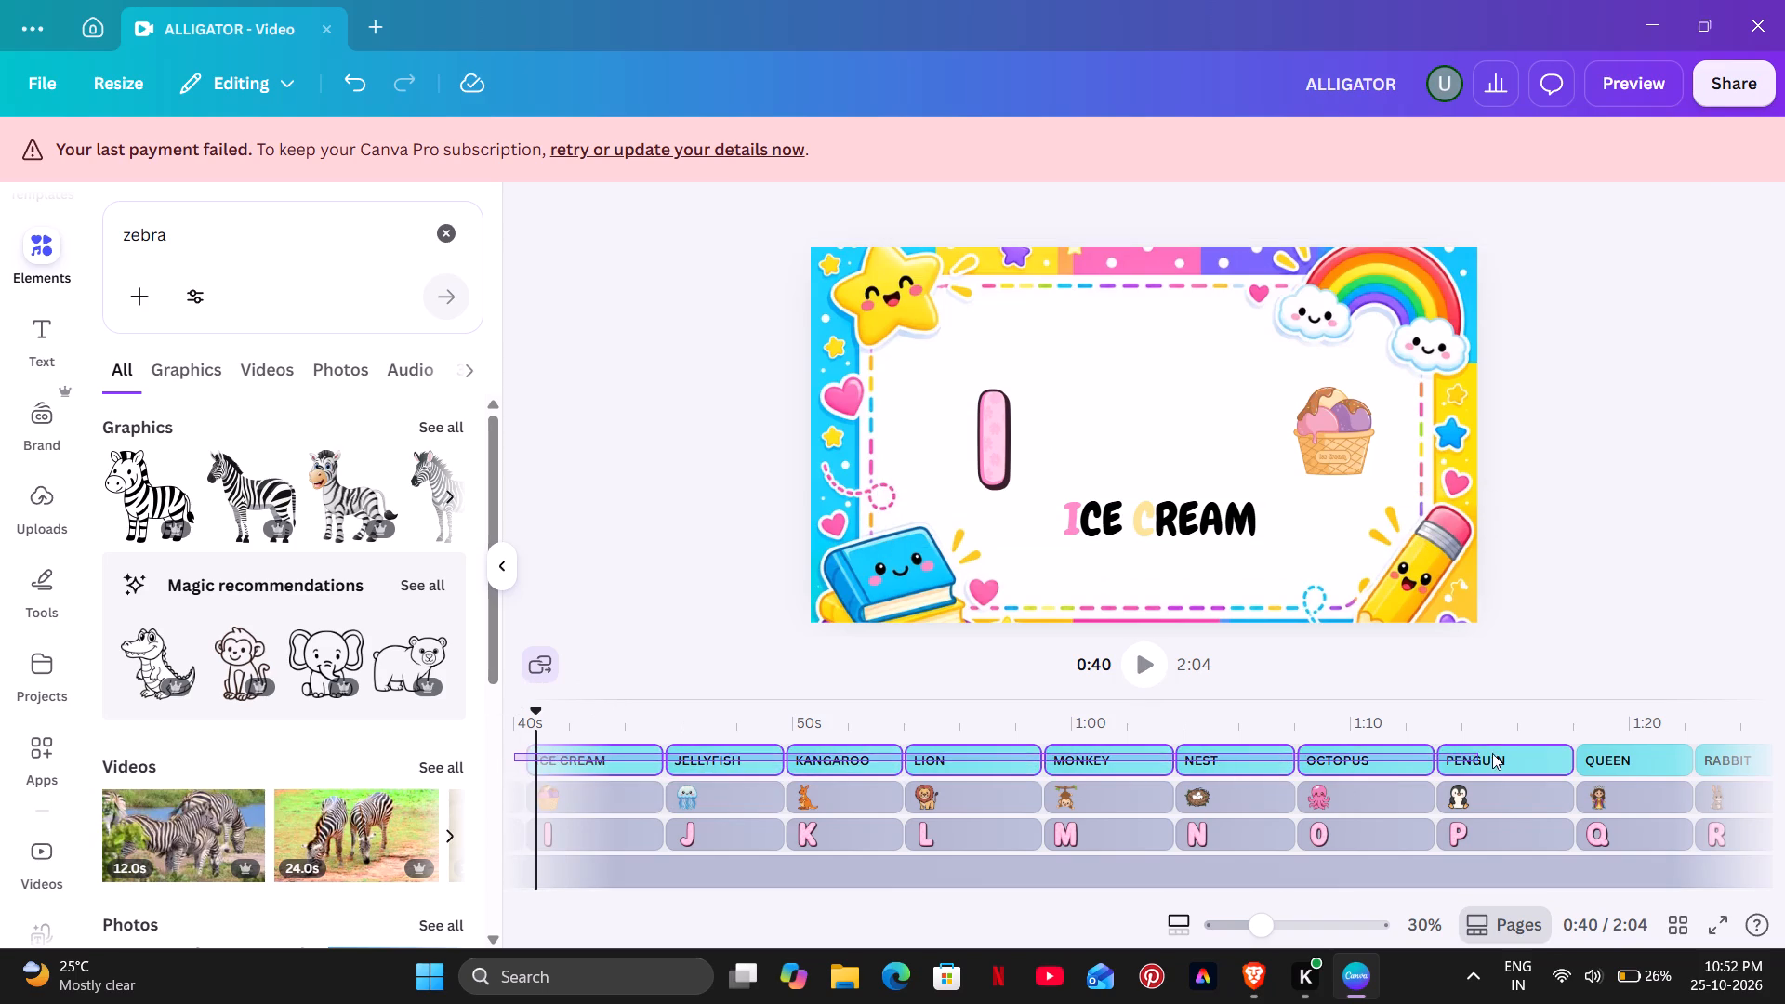
drag(1492, 753, 1593, 755)
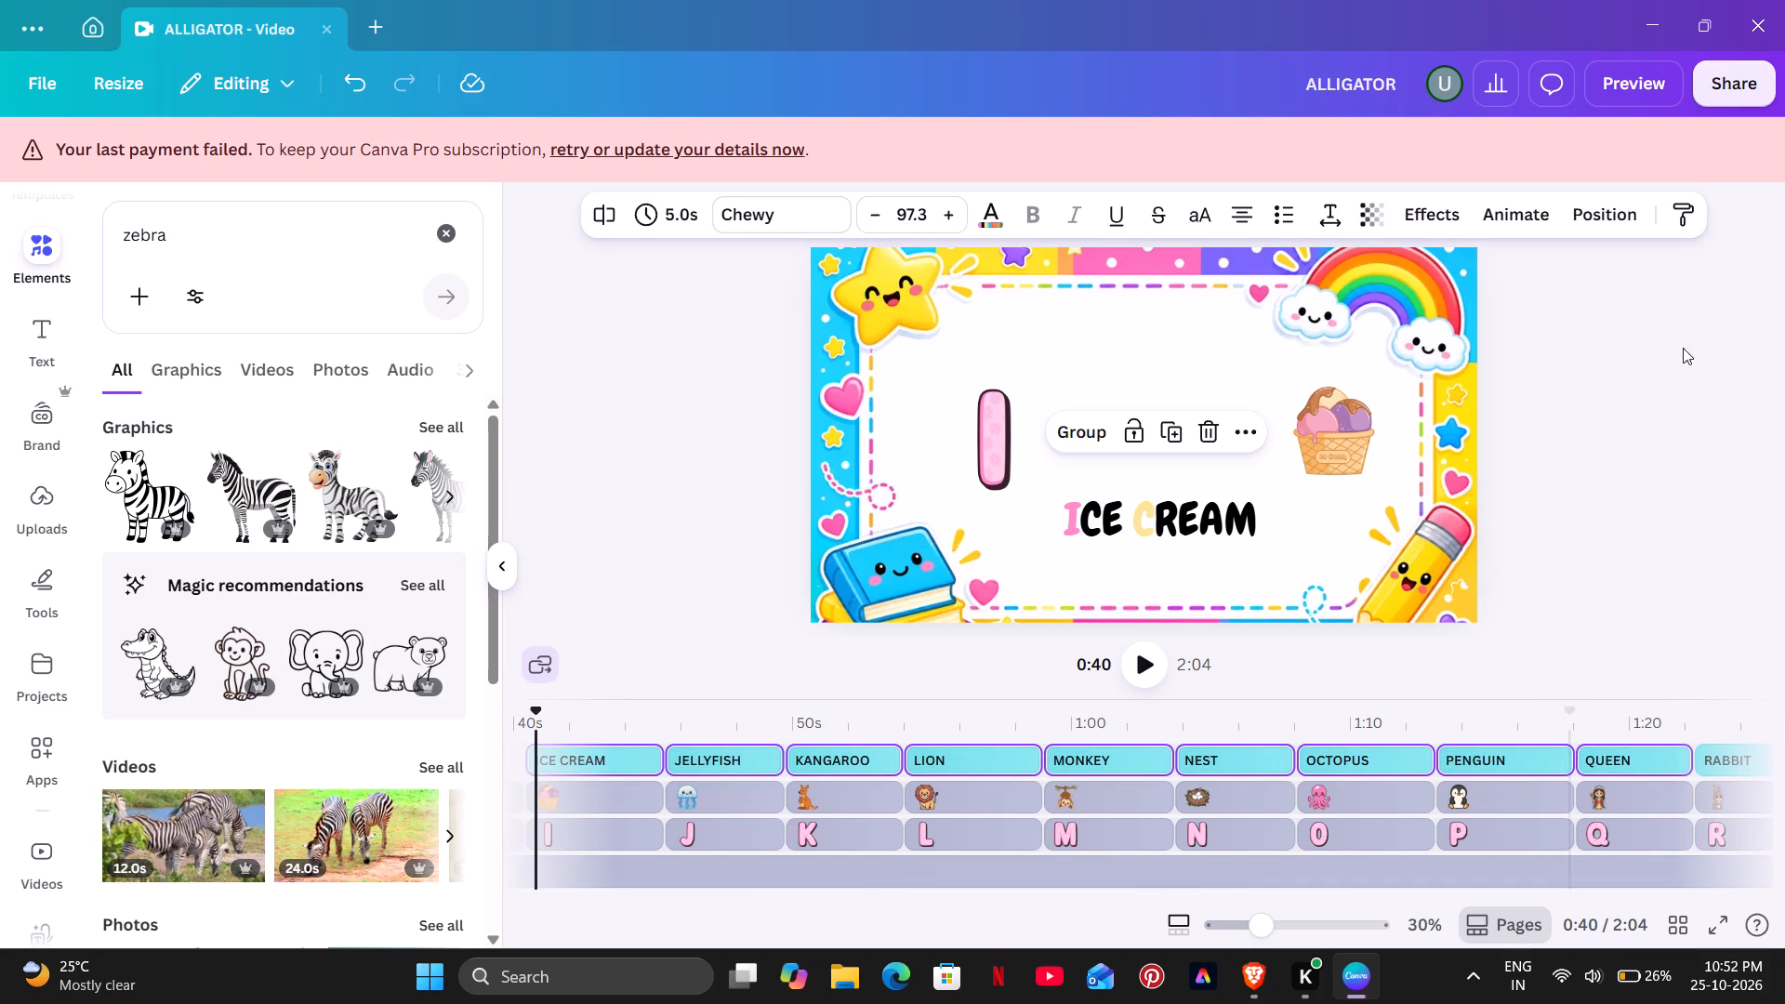
click(1543, 222)
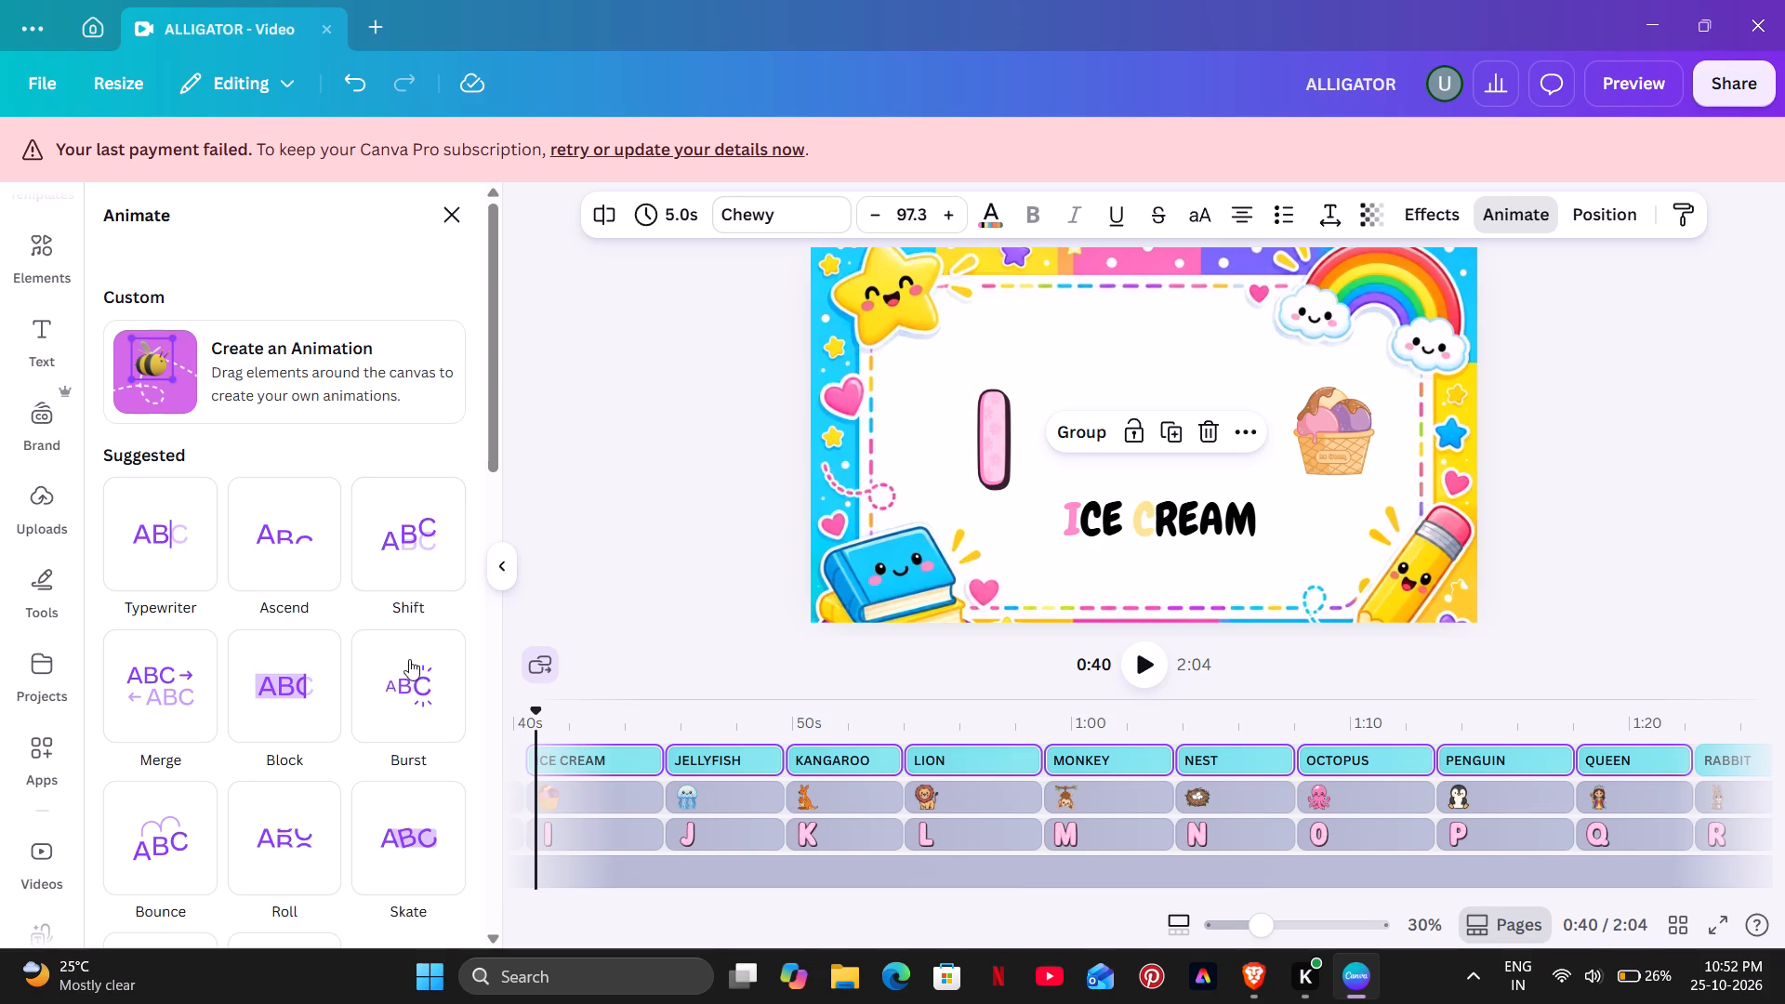
click(416, 690)
scroll(415, 689, down, 4)
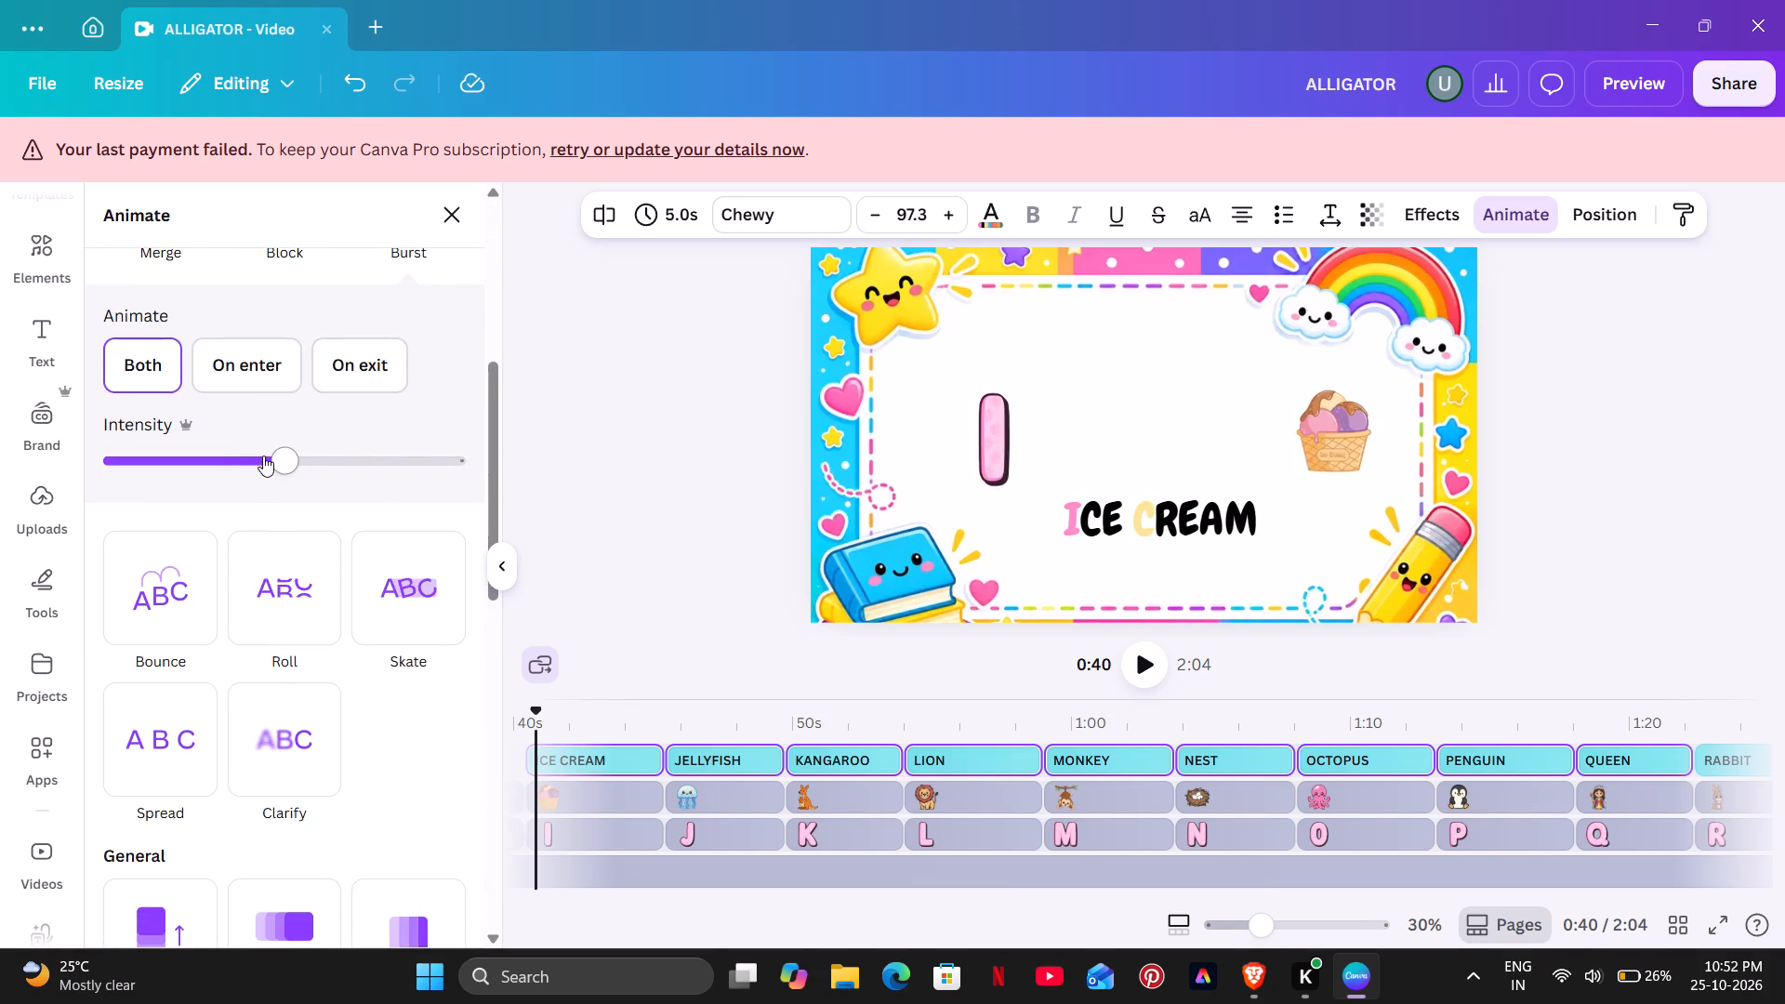
drag(290, 470, 344, 464)
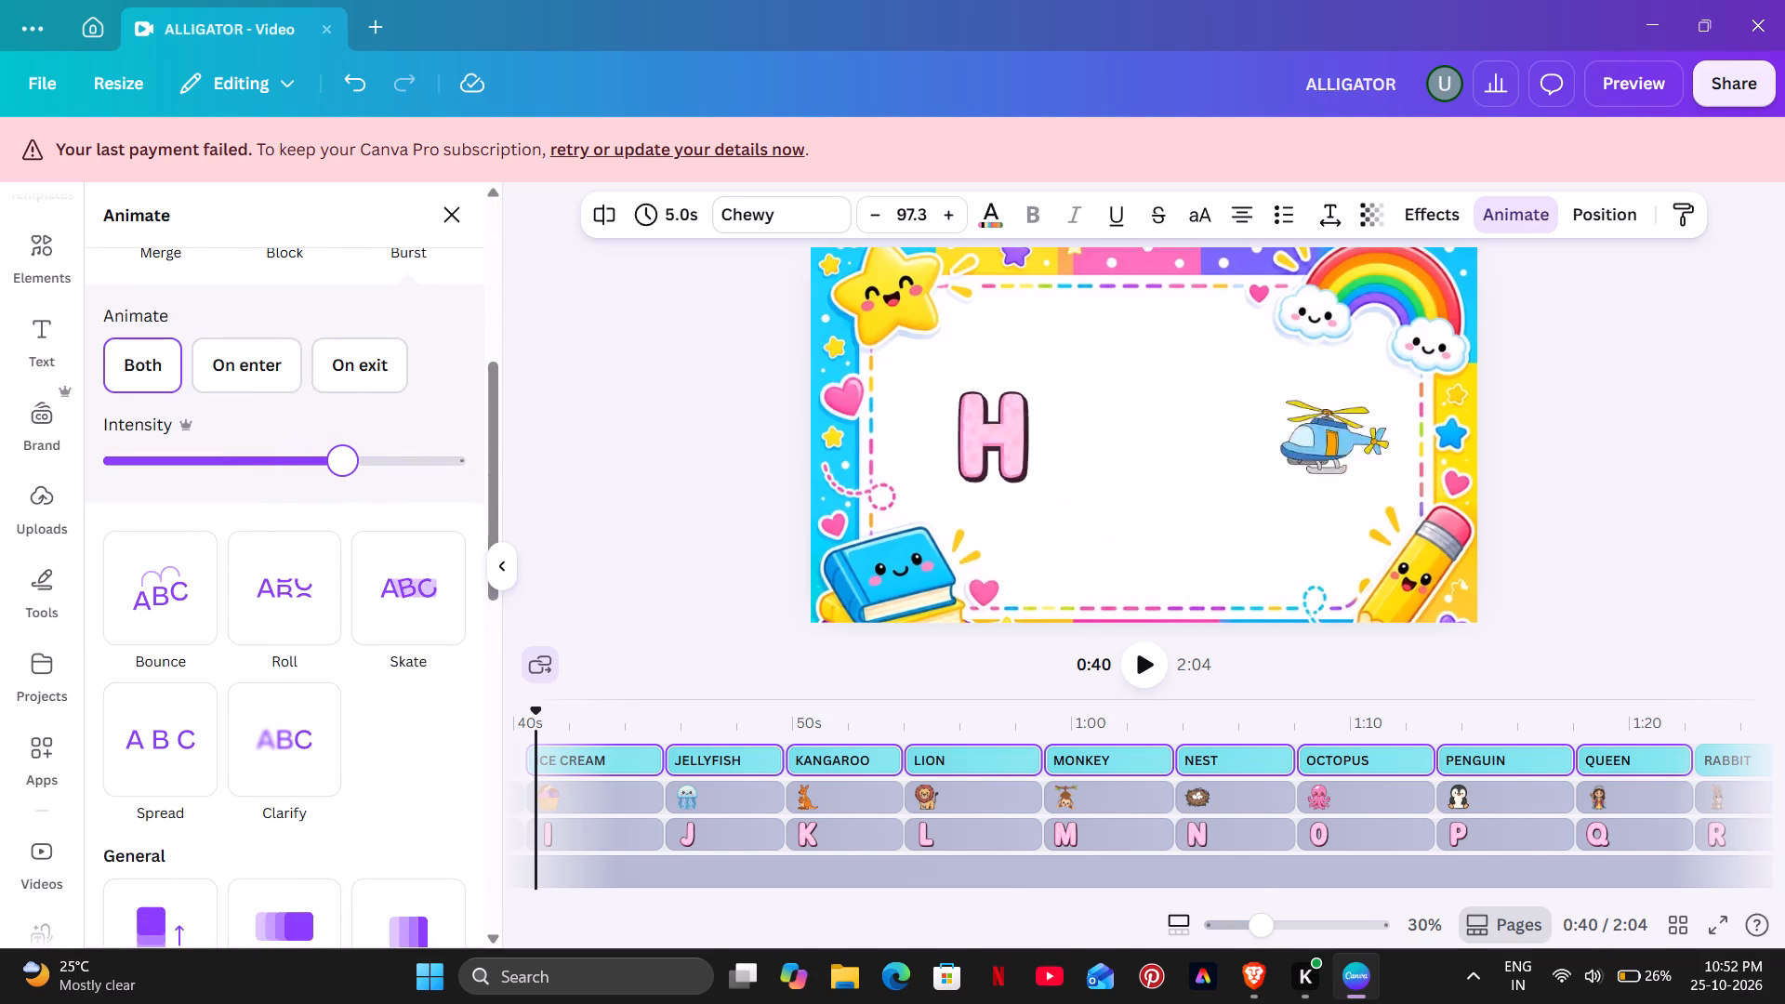
drag(344, 464, 324, 470)
click(651, 364)
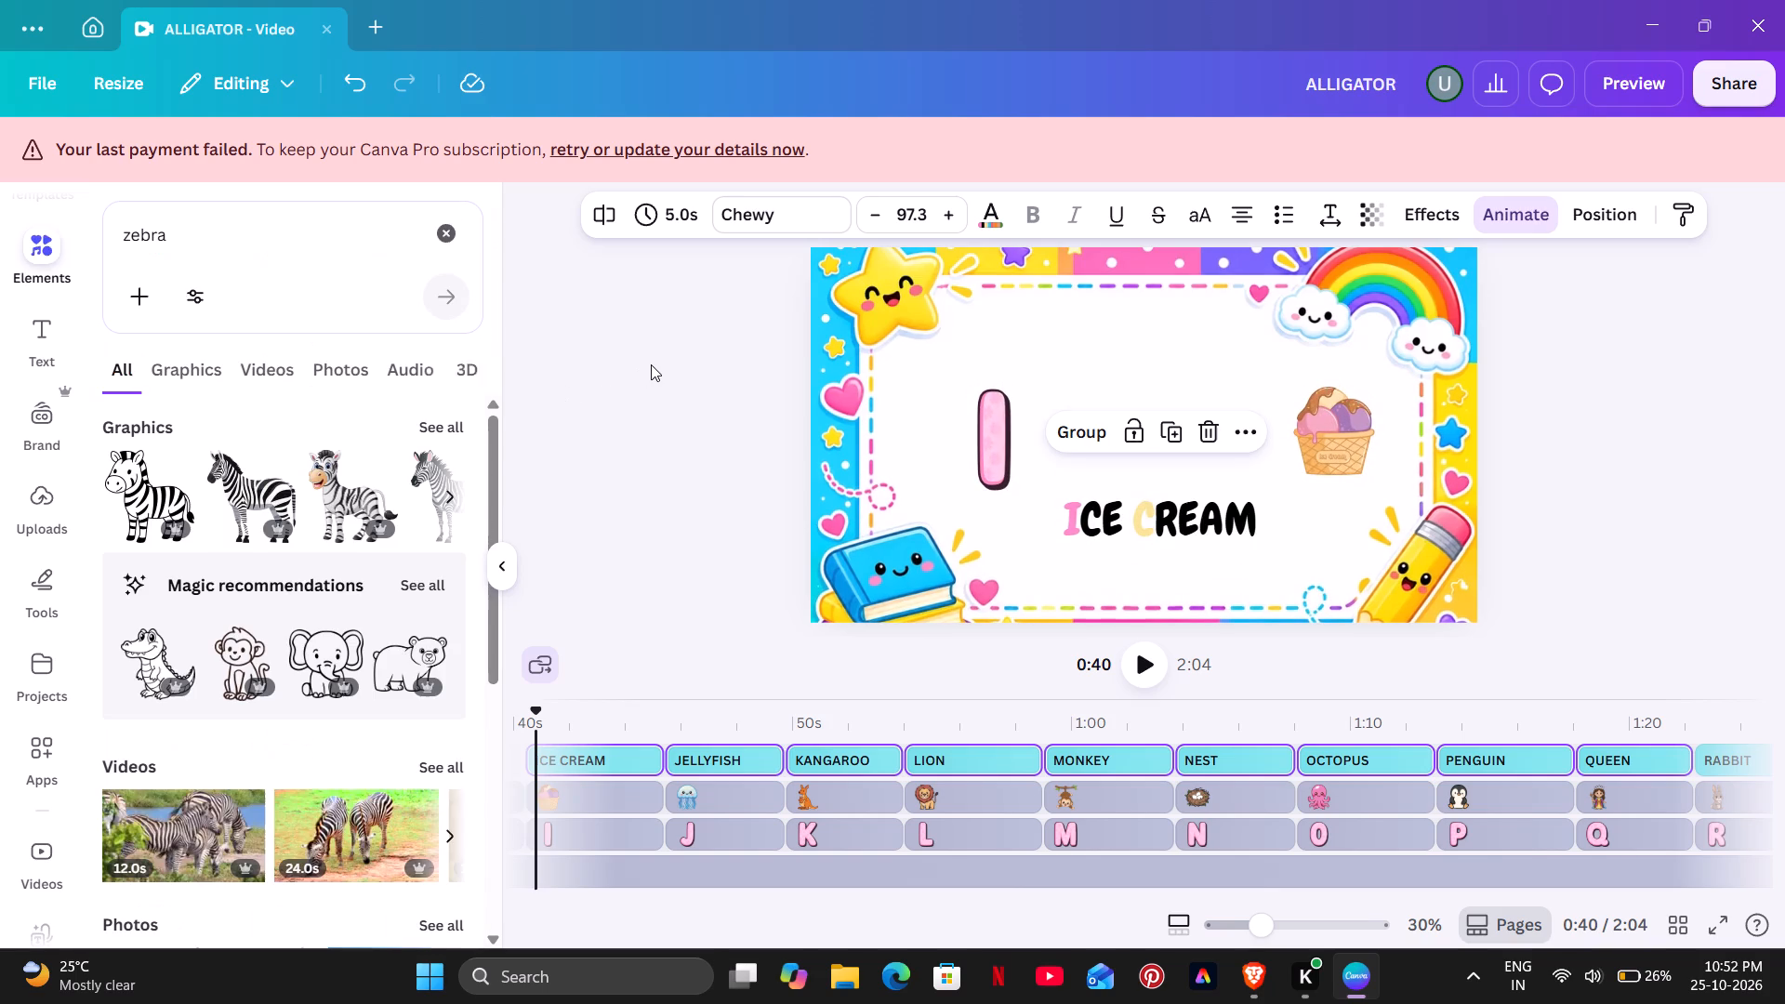
Extend the end of the HELICOPTER caption to meet the start of ICE CREAM, for a 4.9 s duration.
drag(1051, 894, 897, 903)
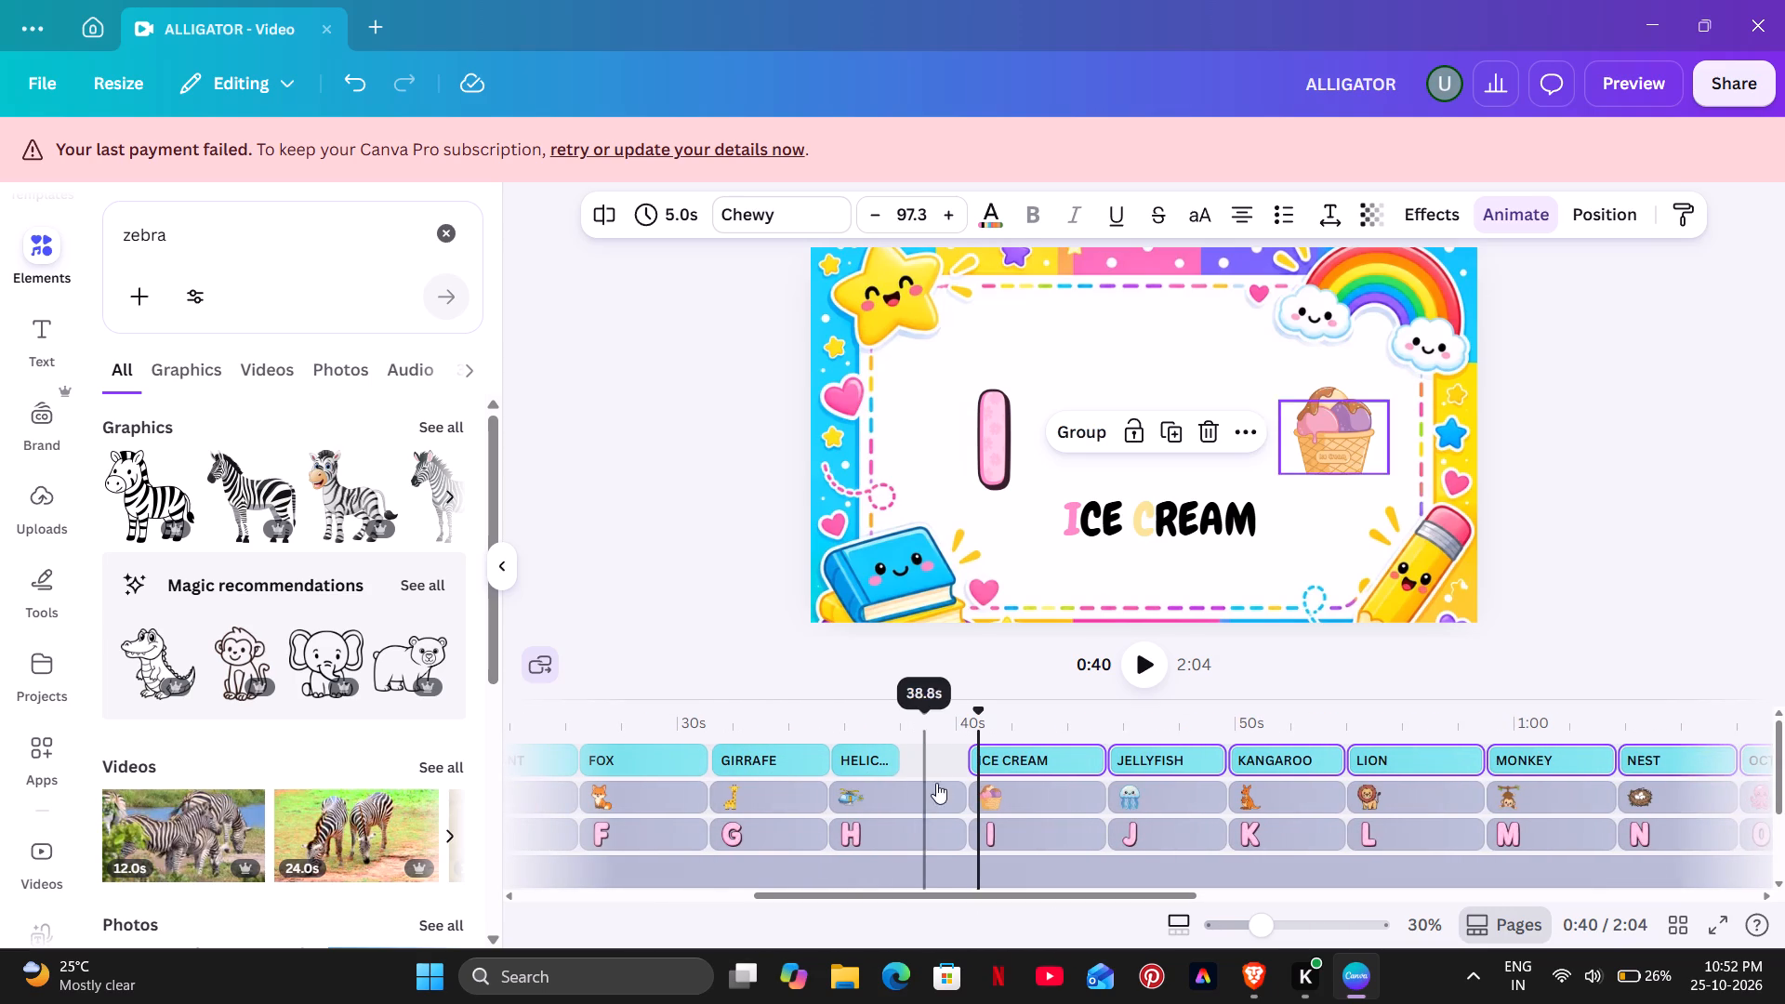
click(888, 765)
drag(892, 762, 894, 762)
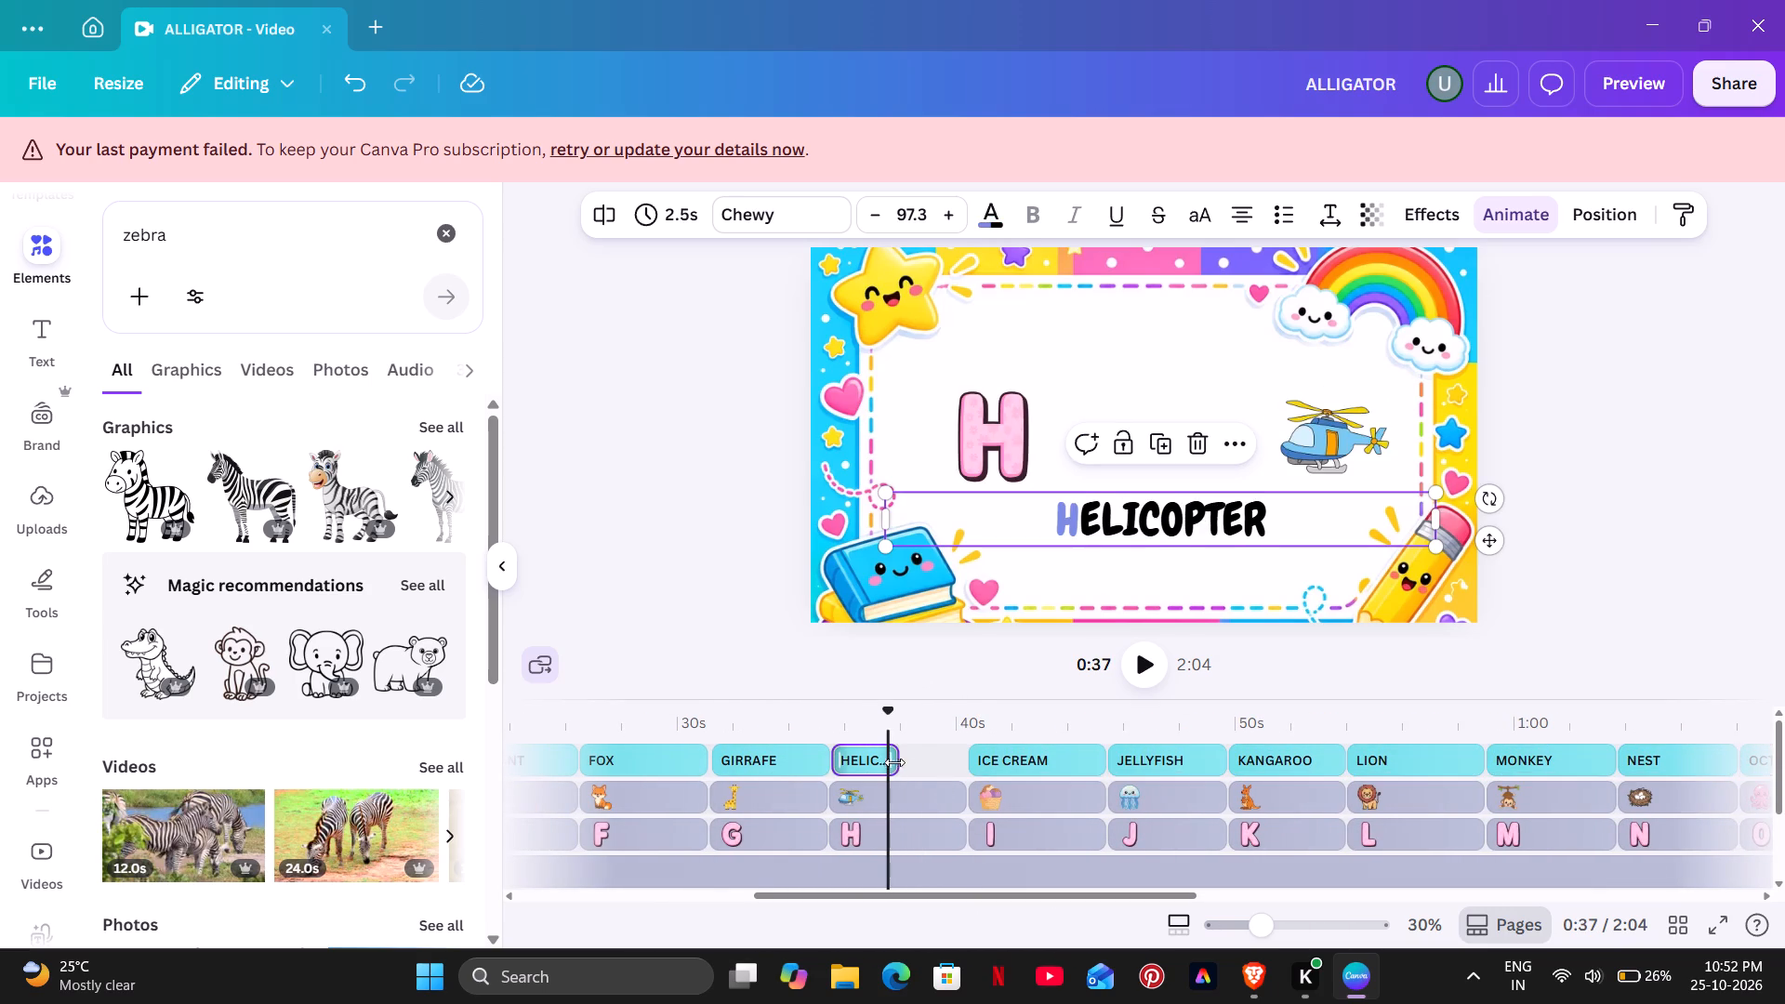
drag(894, 762, 955, 760)
Play back the sections from ELEPHANT through HELICOPTER to check the caption animations and timing.
click(773, 728)
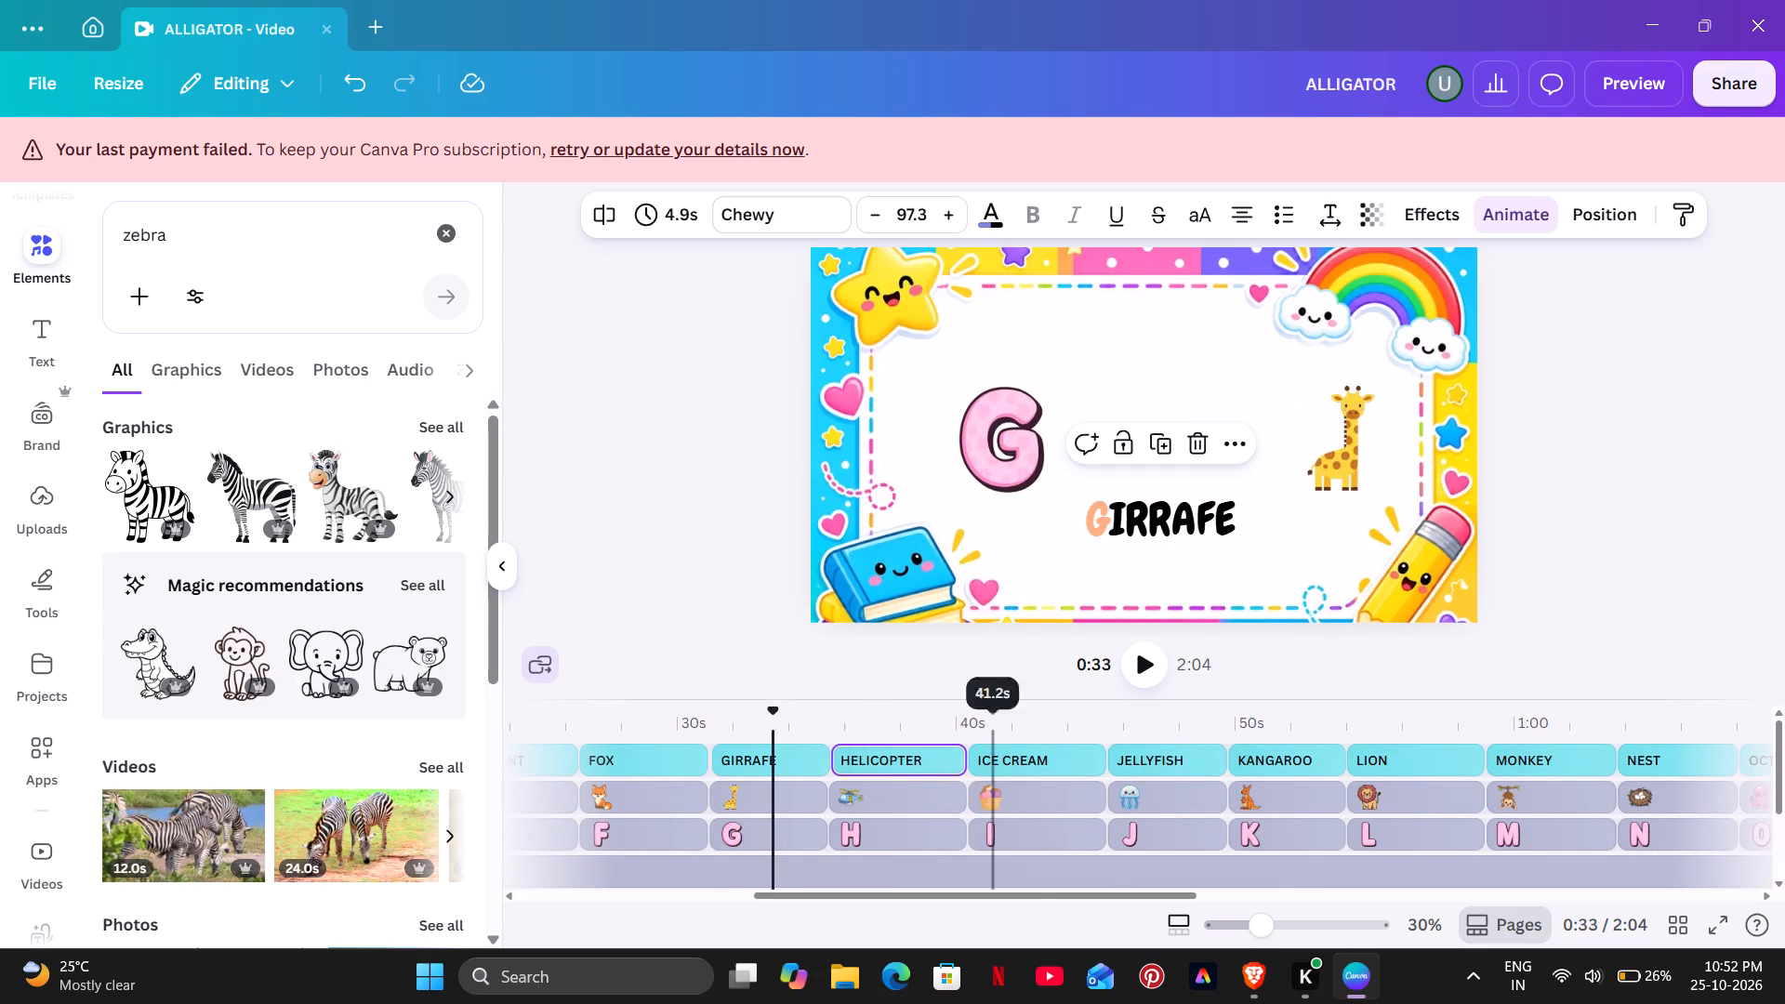
click(1158, 669)
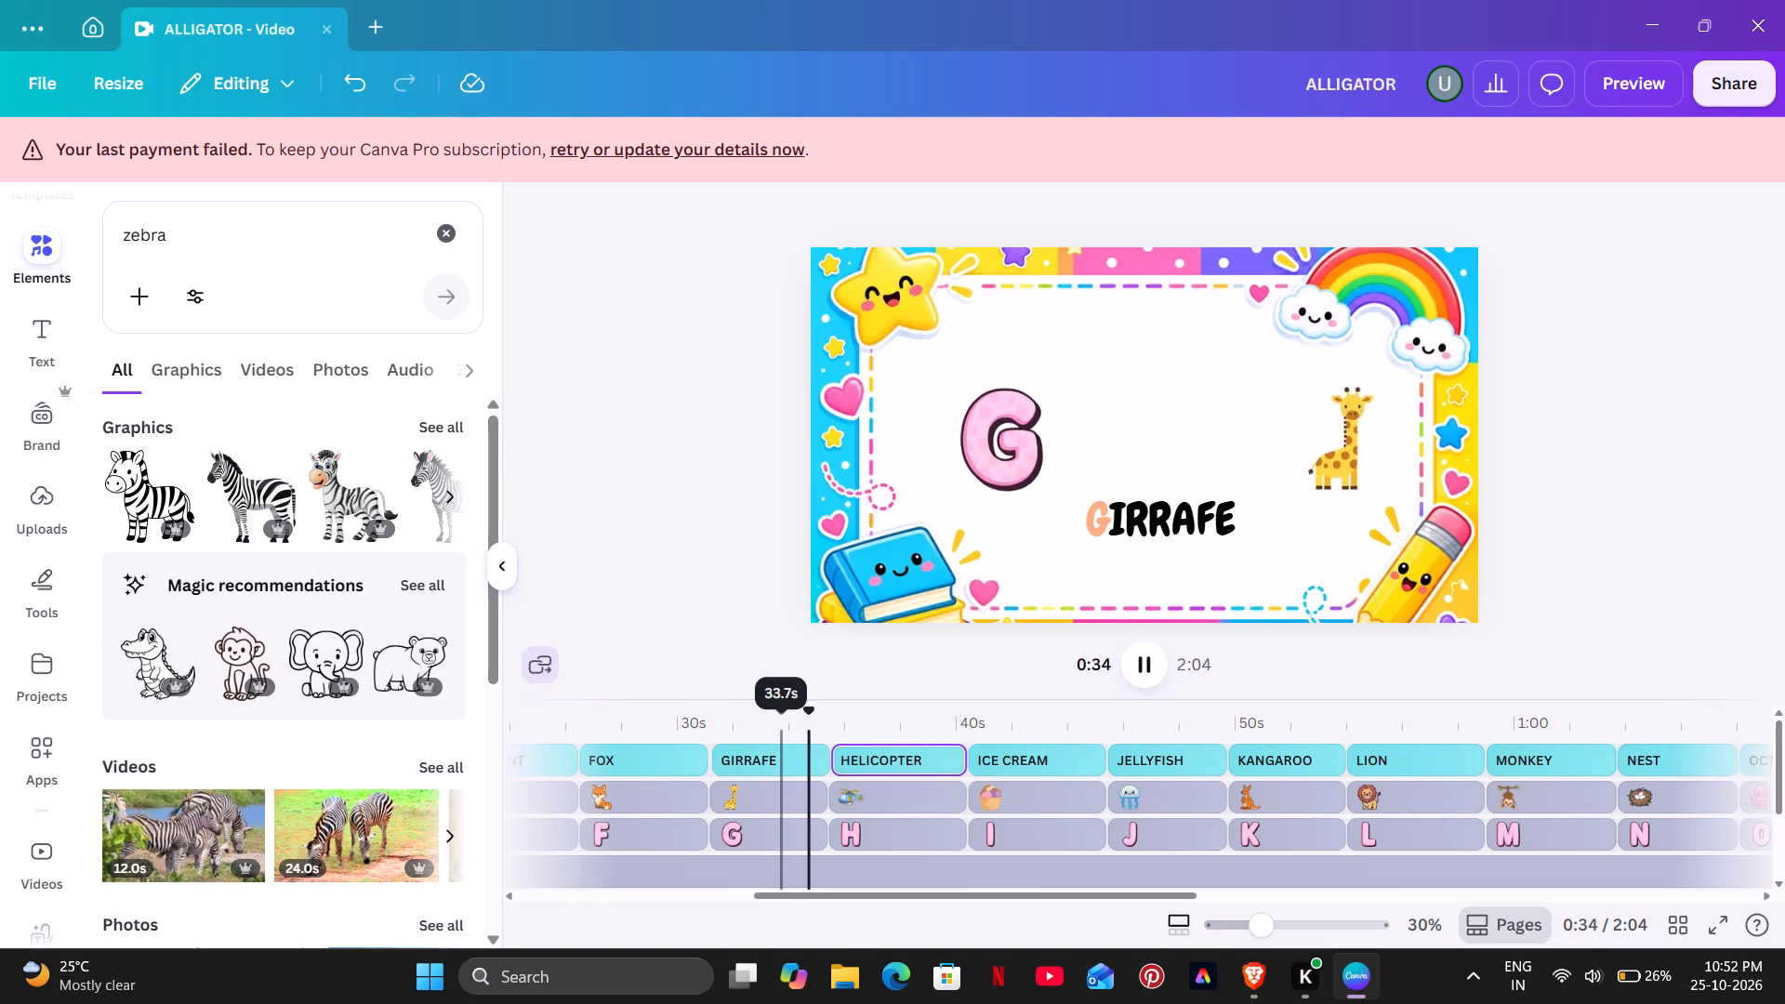
click(658, 741)
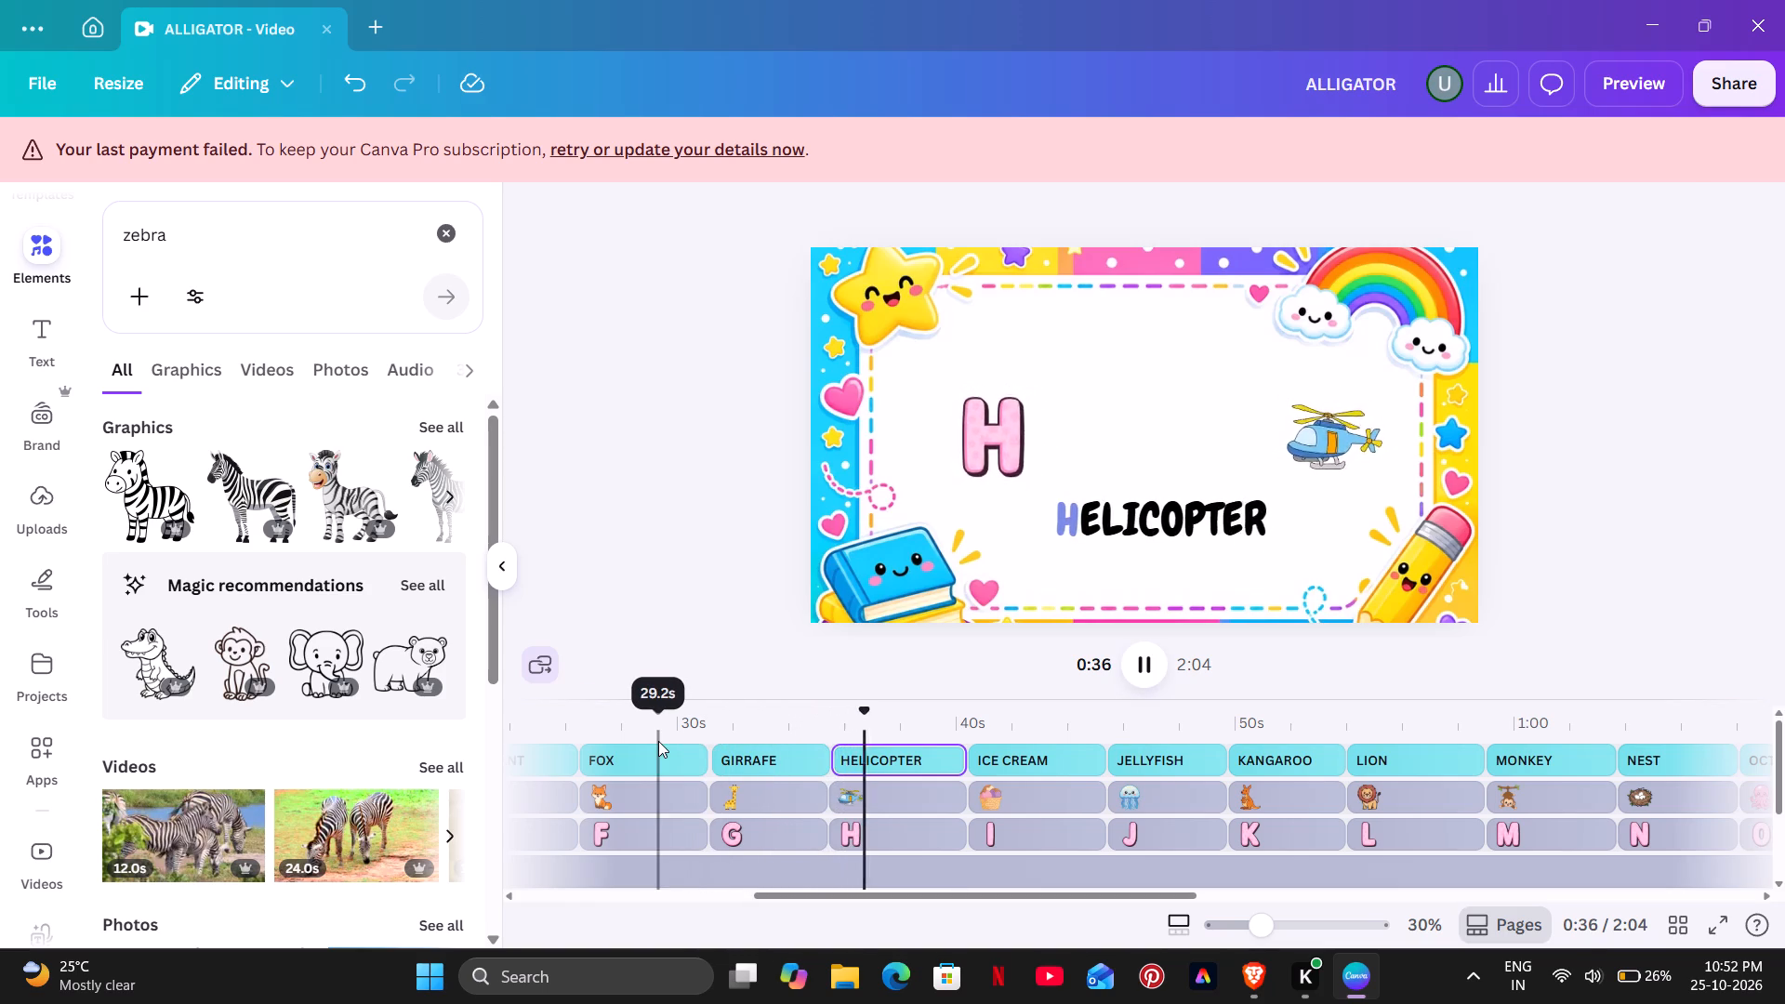
click(573, 733)
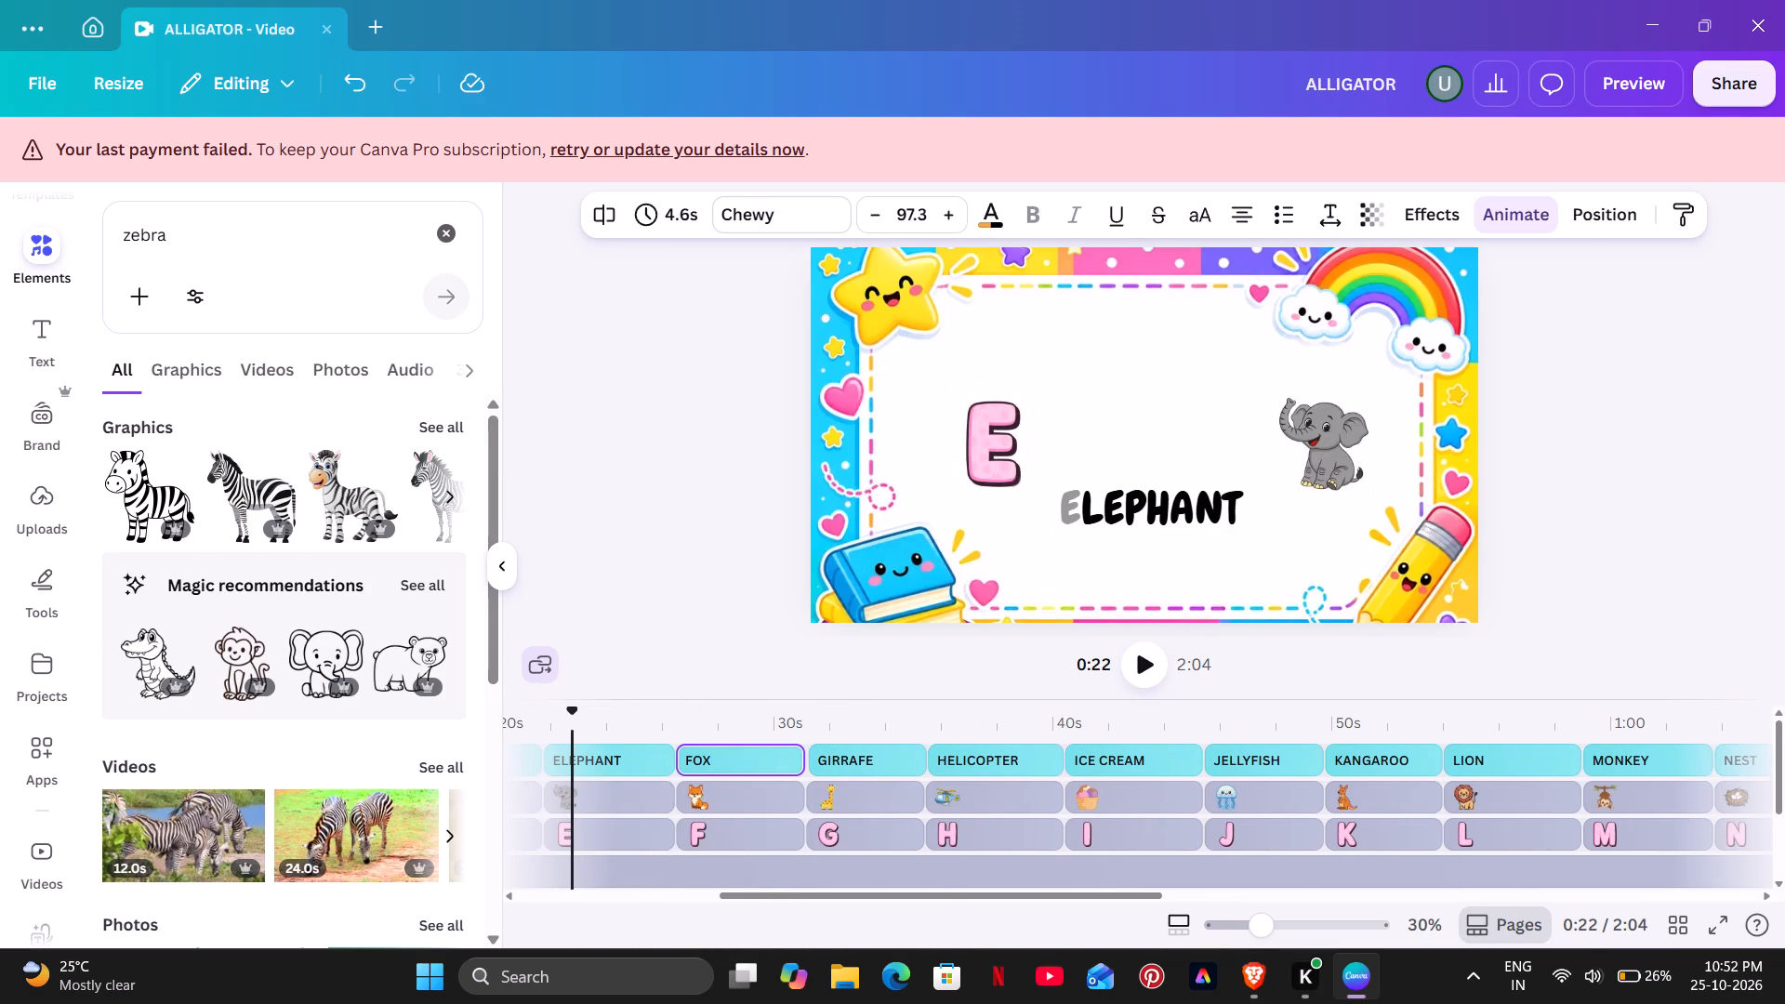
click(1134, 668)
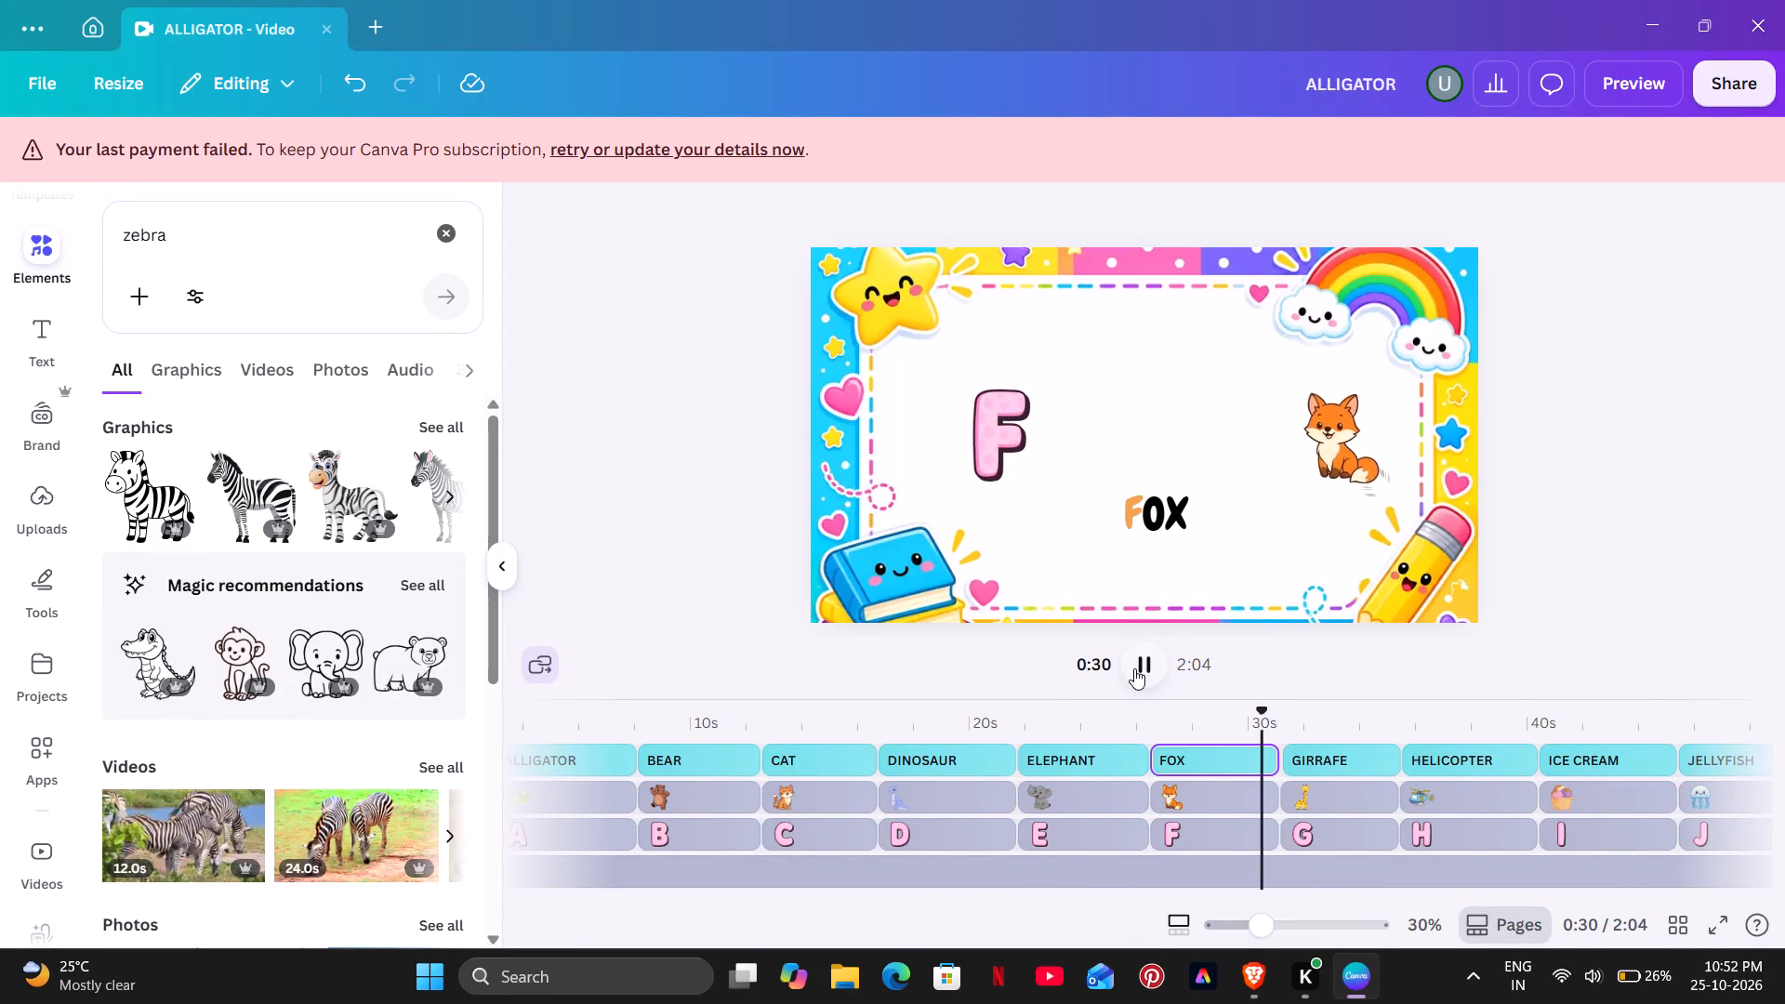
click(1134, 668)
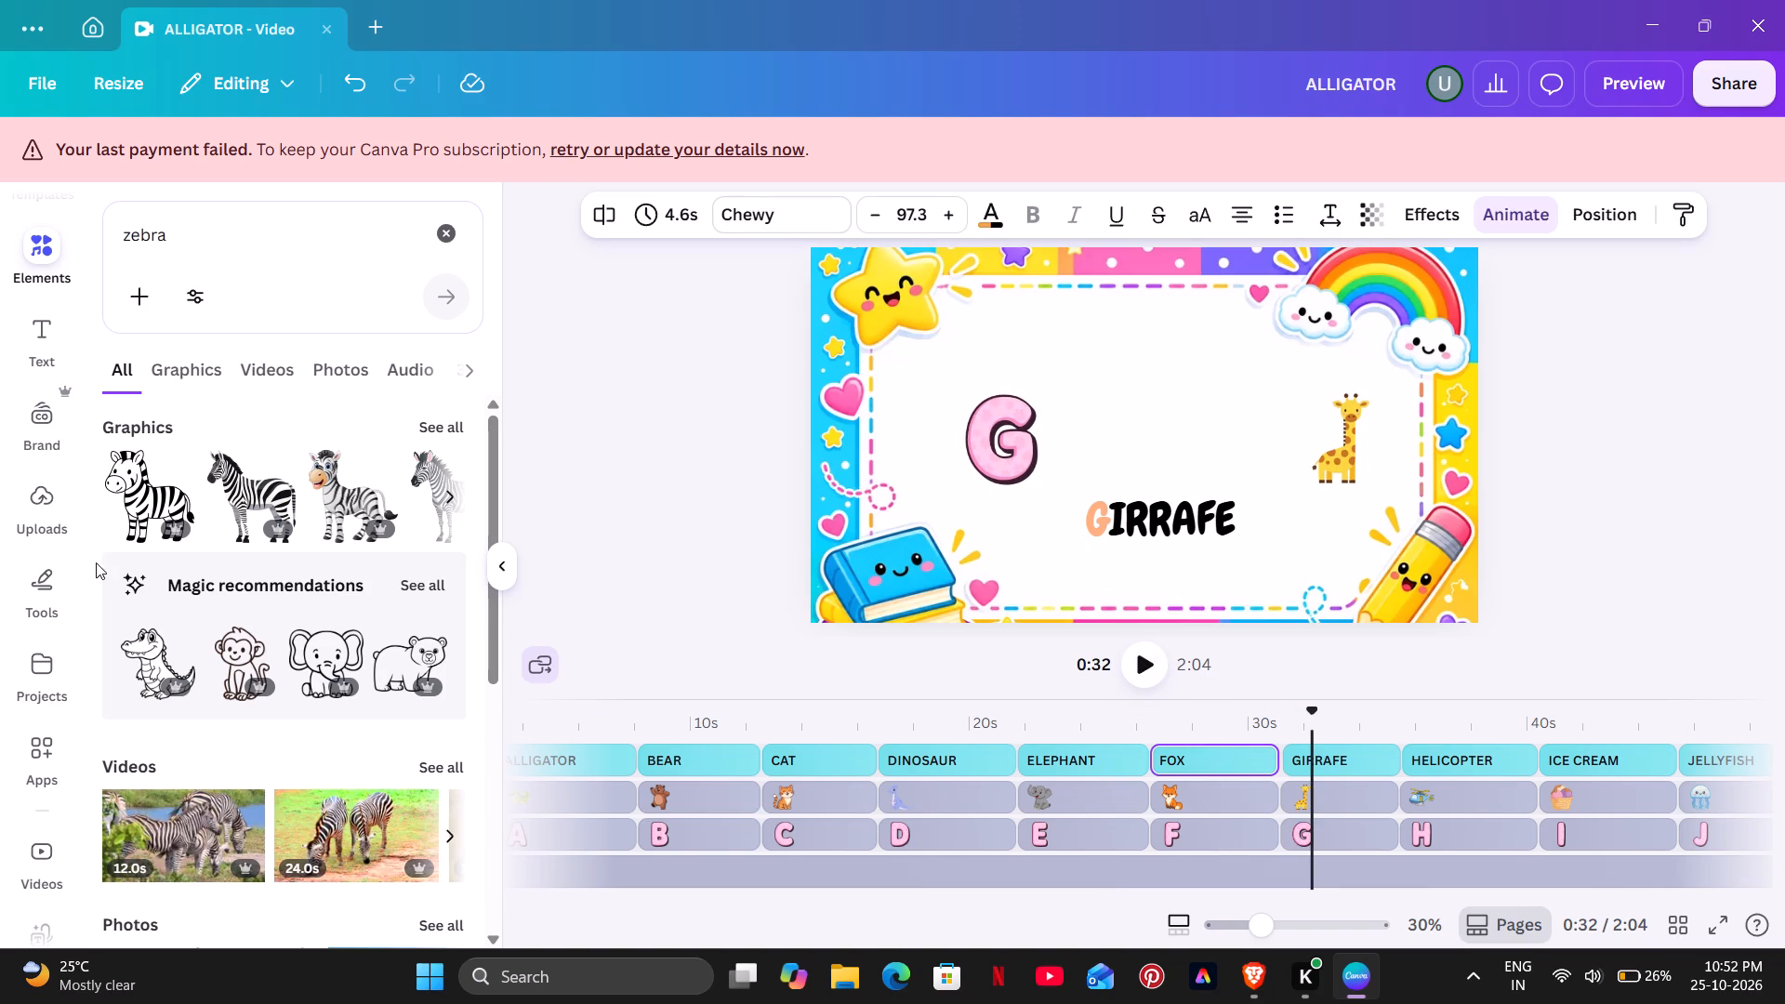
Add the uploaded Sparkle ABC Land title image with the pink cloudy-sky background to the video.
click(33, 503)
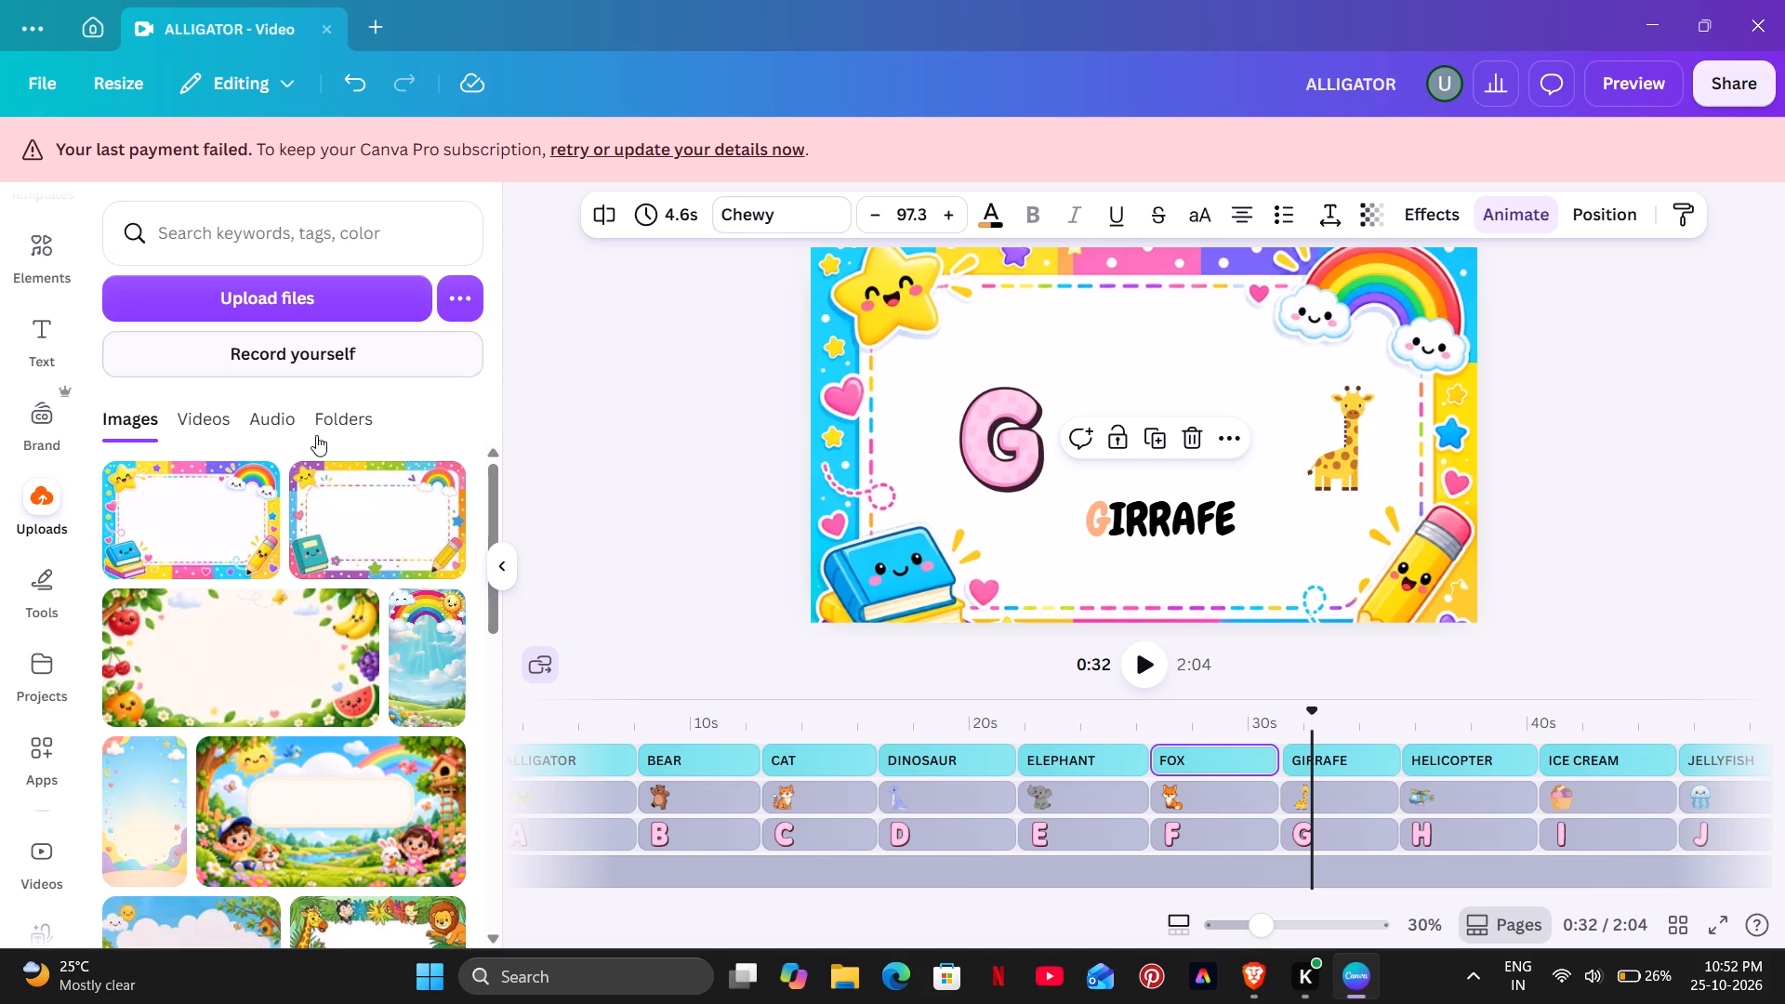
scroll(290, 563, down, 9)
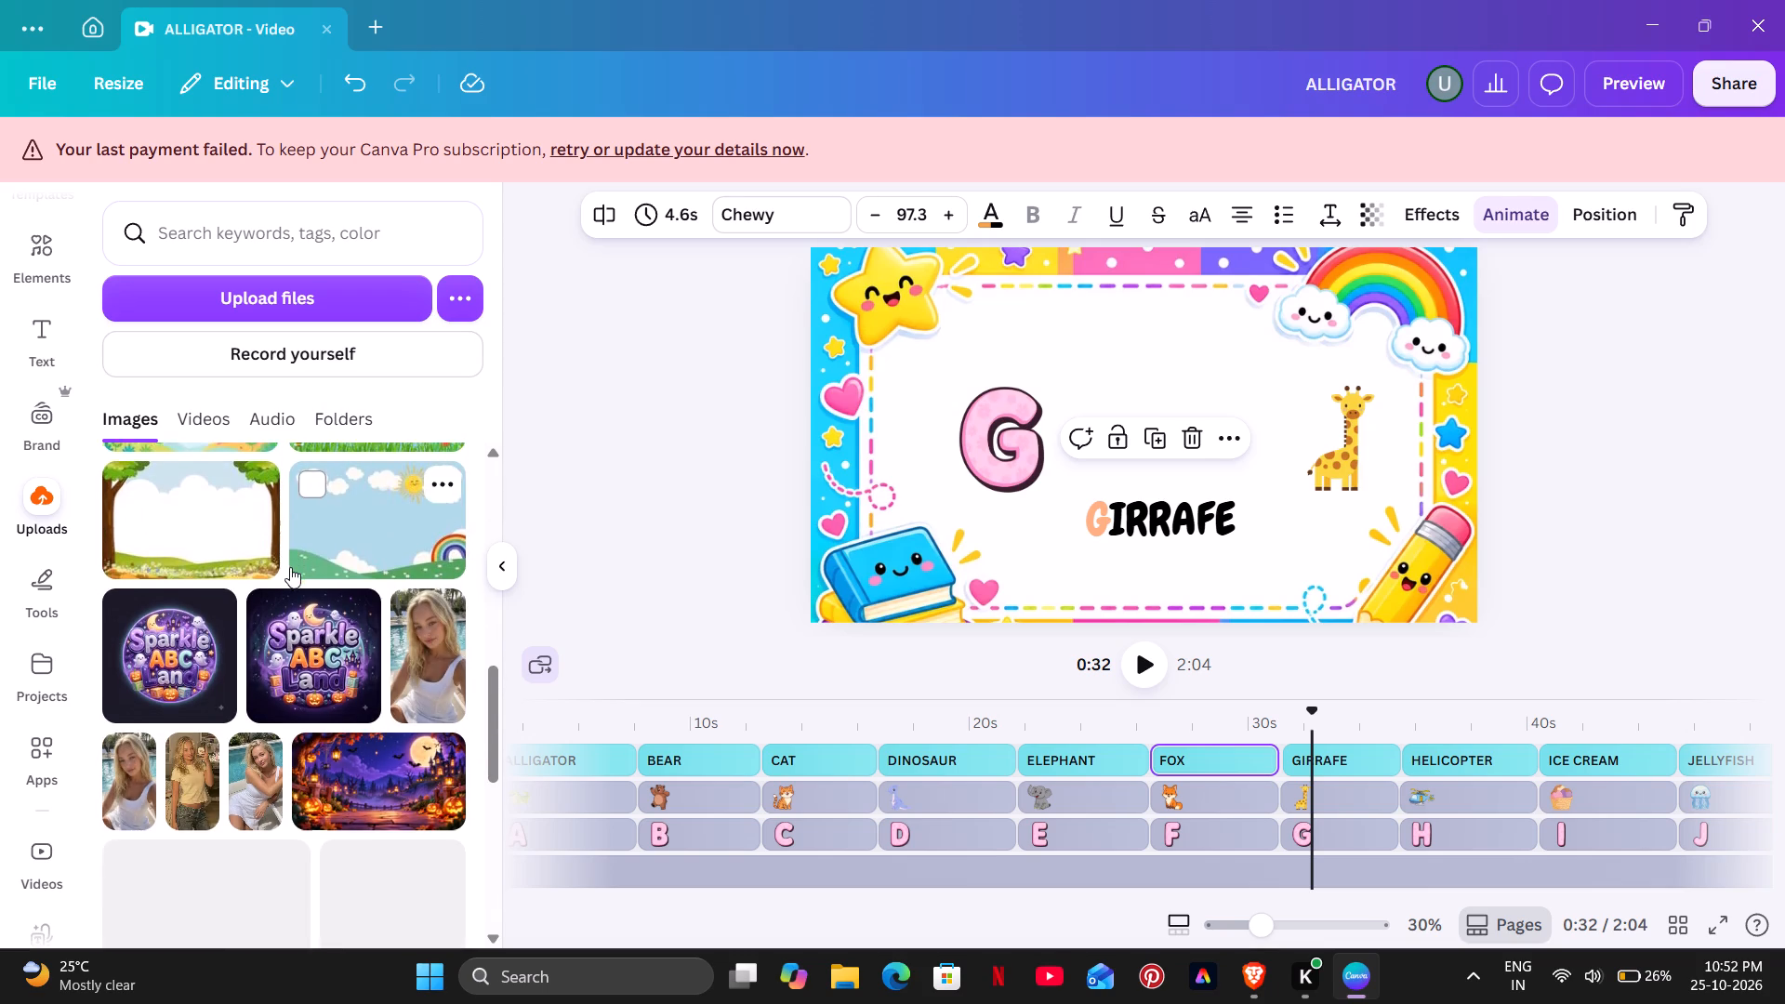
scroll(290, 567, down, 2)
scroll(290, 567, up, 3)
scroll(290, 563, down, 5)
scroll(290, 563, up, 5)
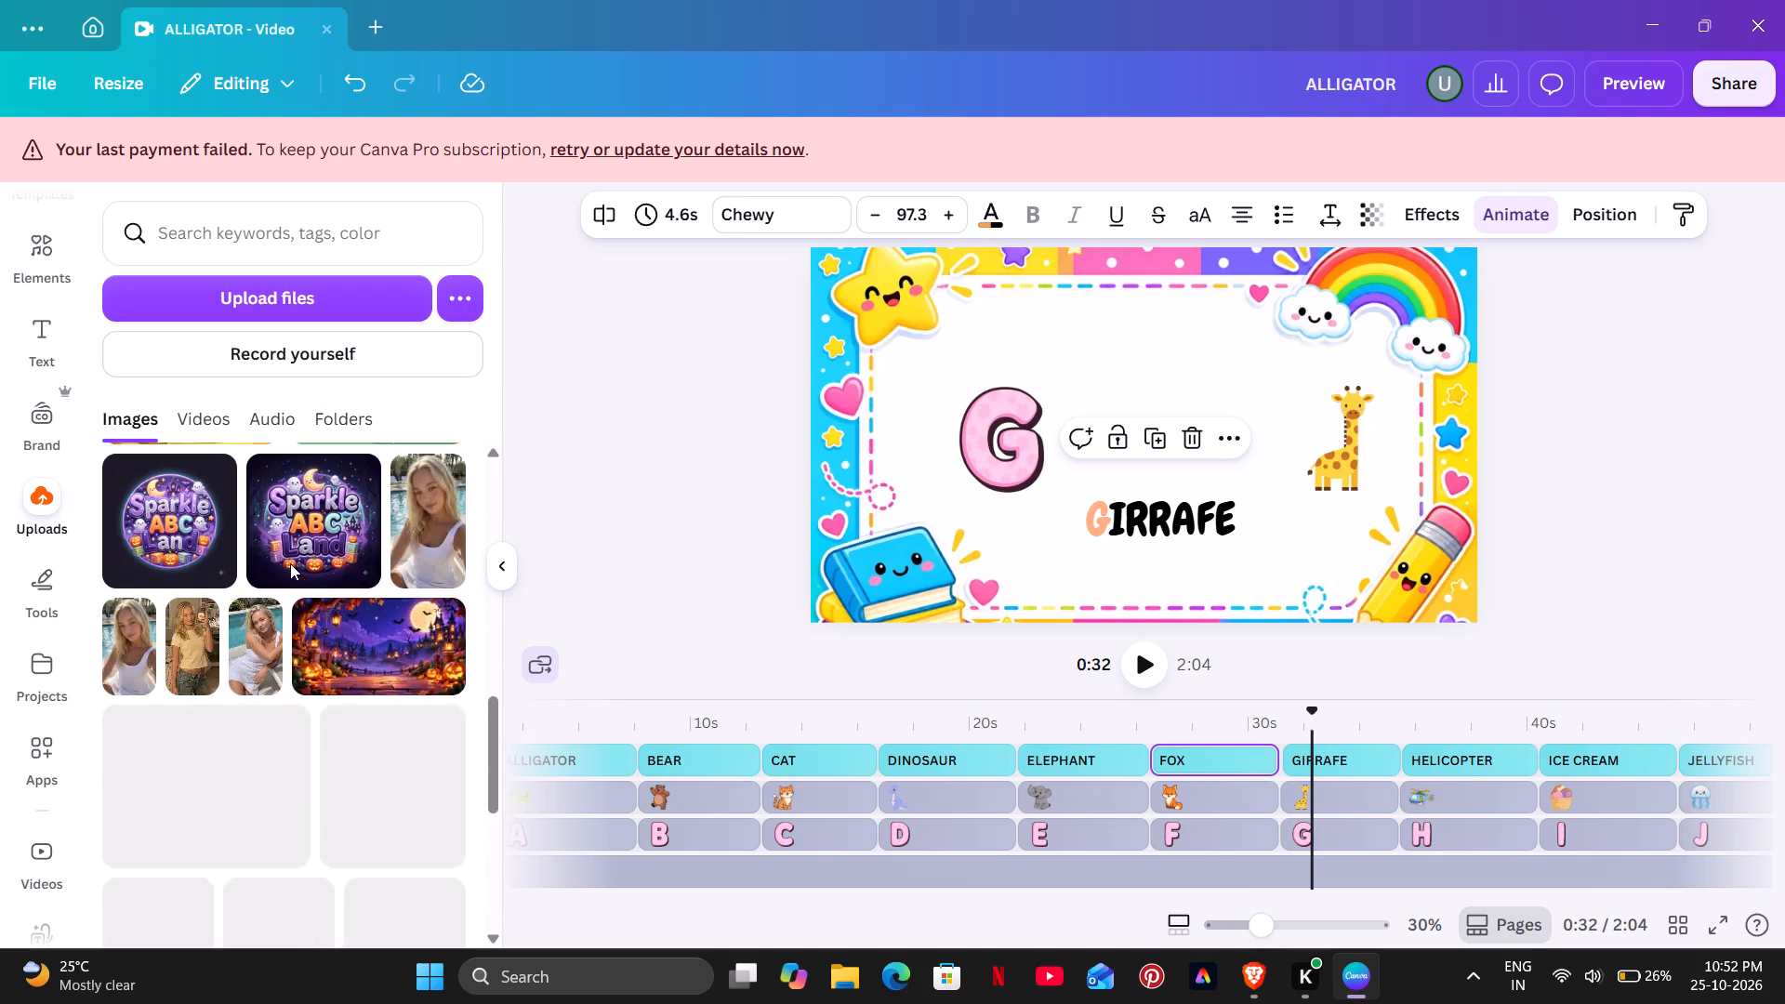
scroll(290, 563, down, 1)
scroll(290, 563, up, 4)
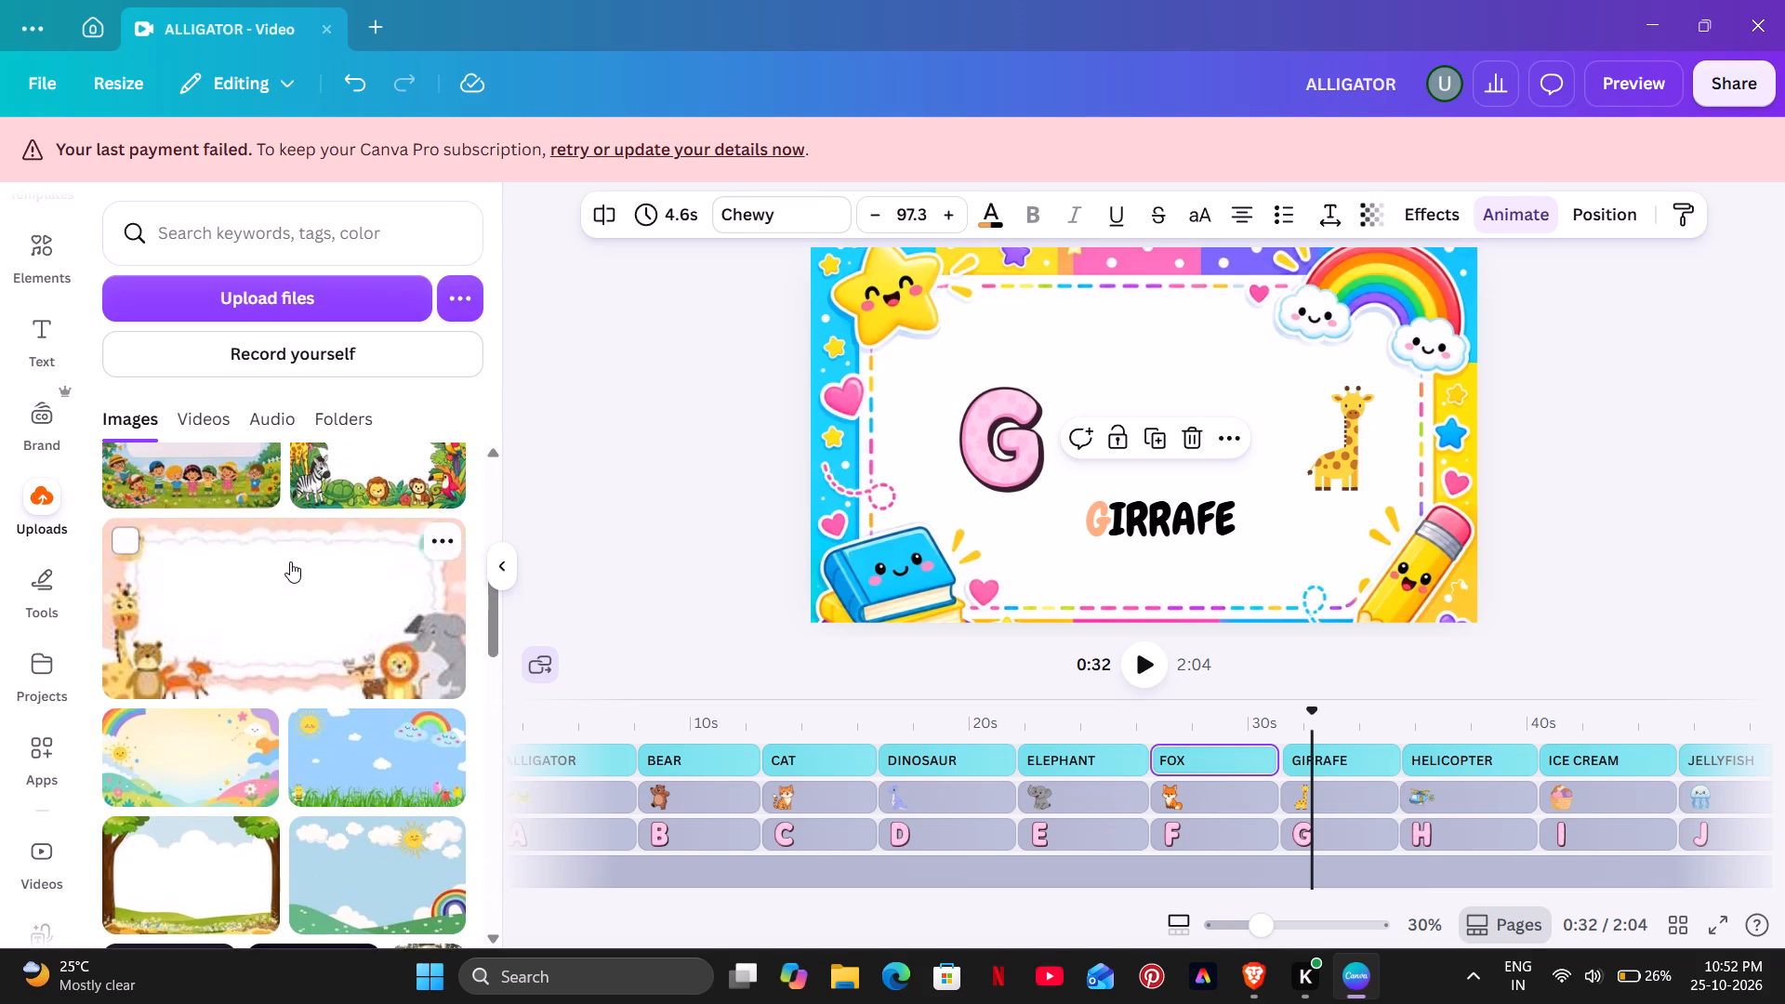
scroll(290, 561, up, 7)
scroll(290, 561, down, 6)
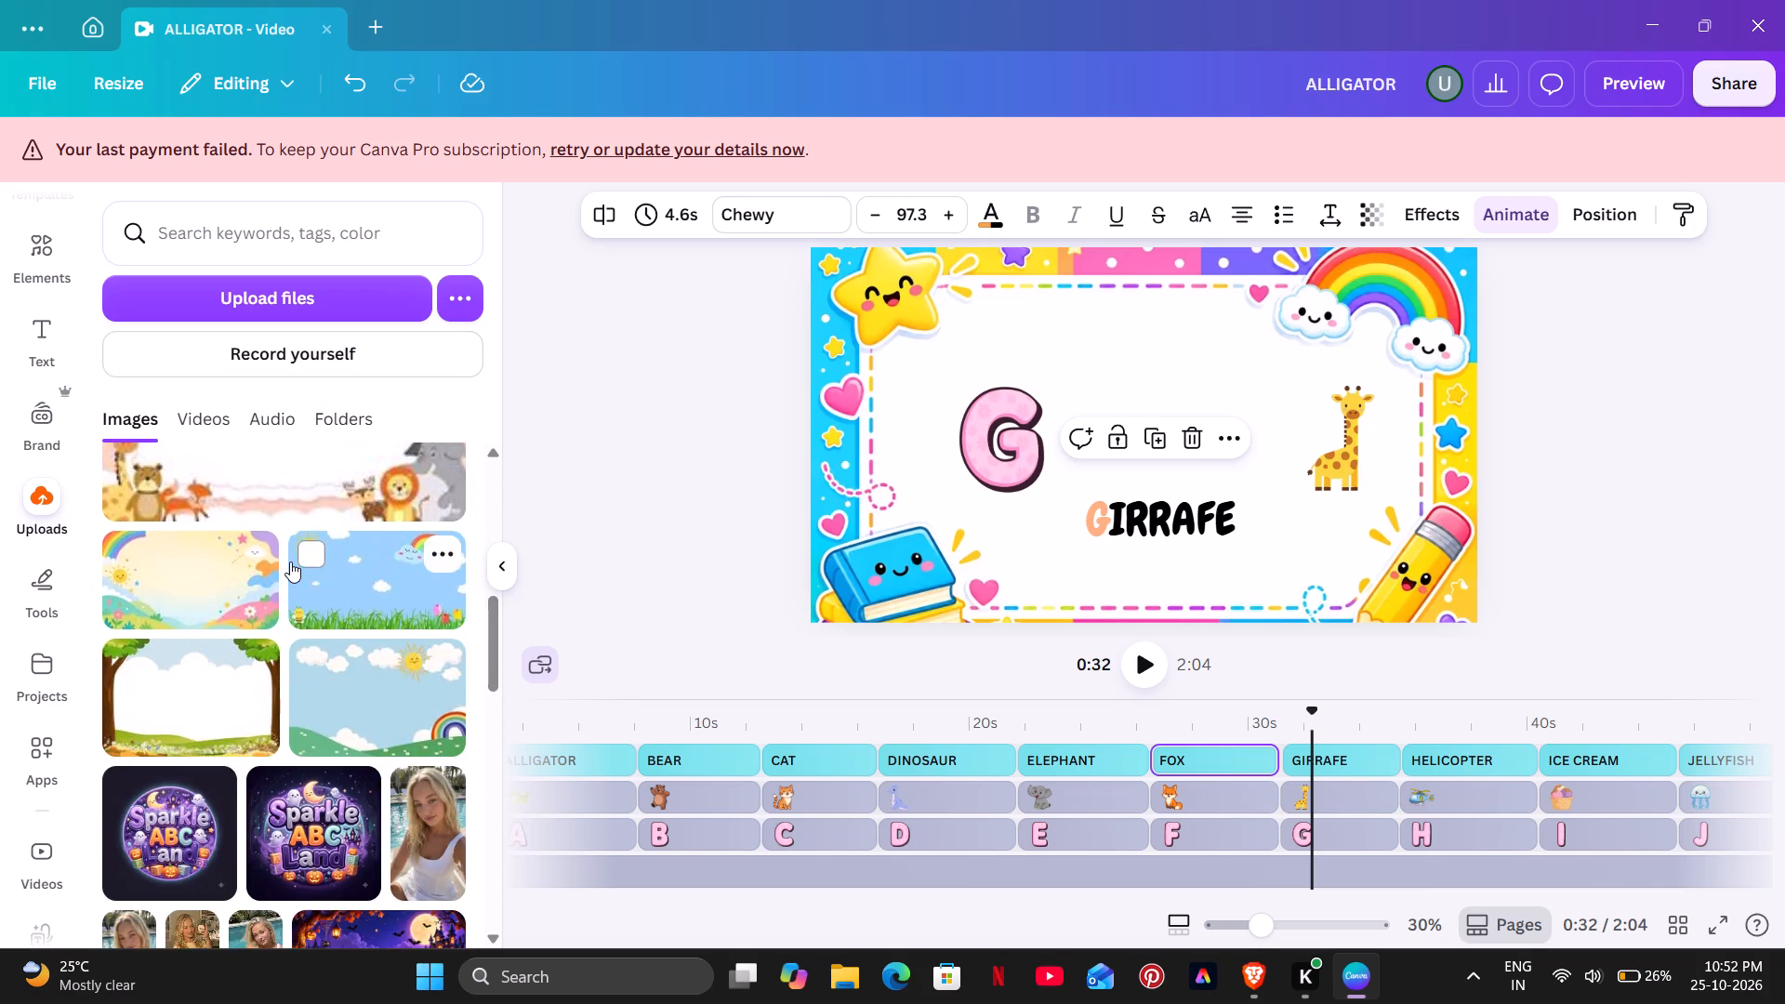
scroll(290, 561, down, 10)
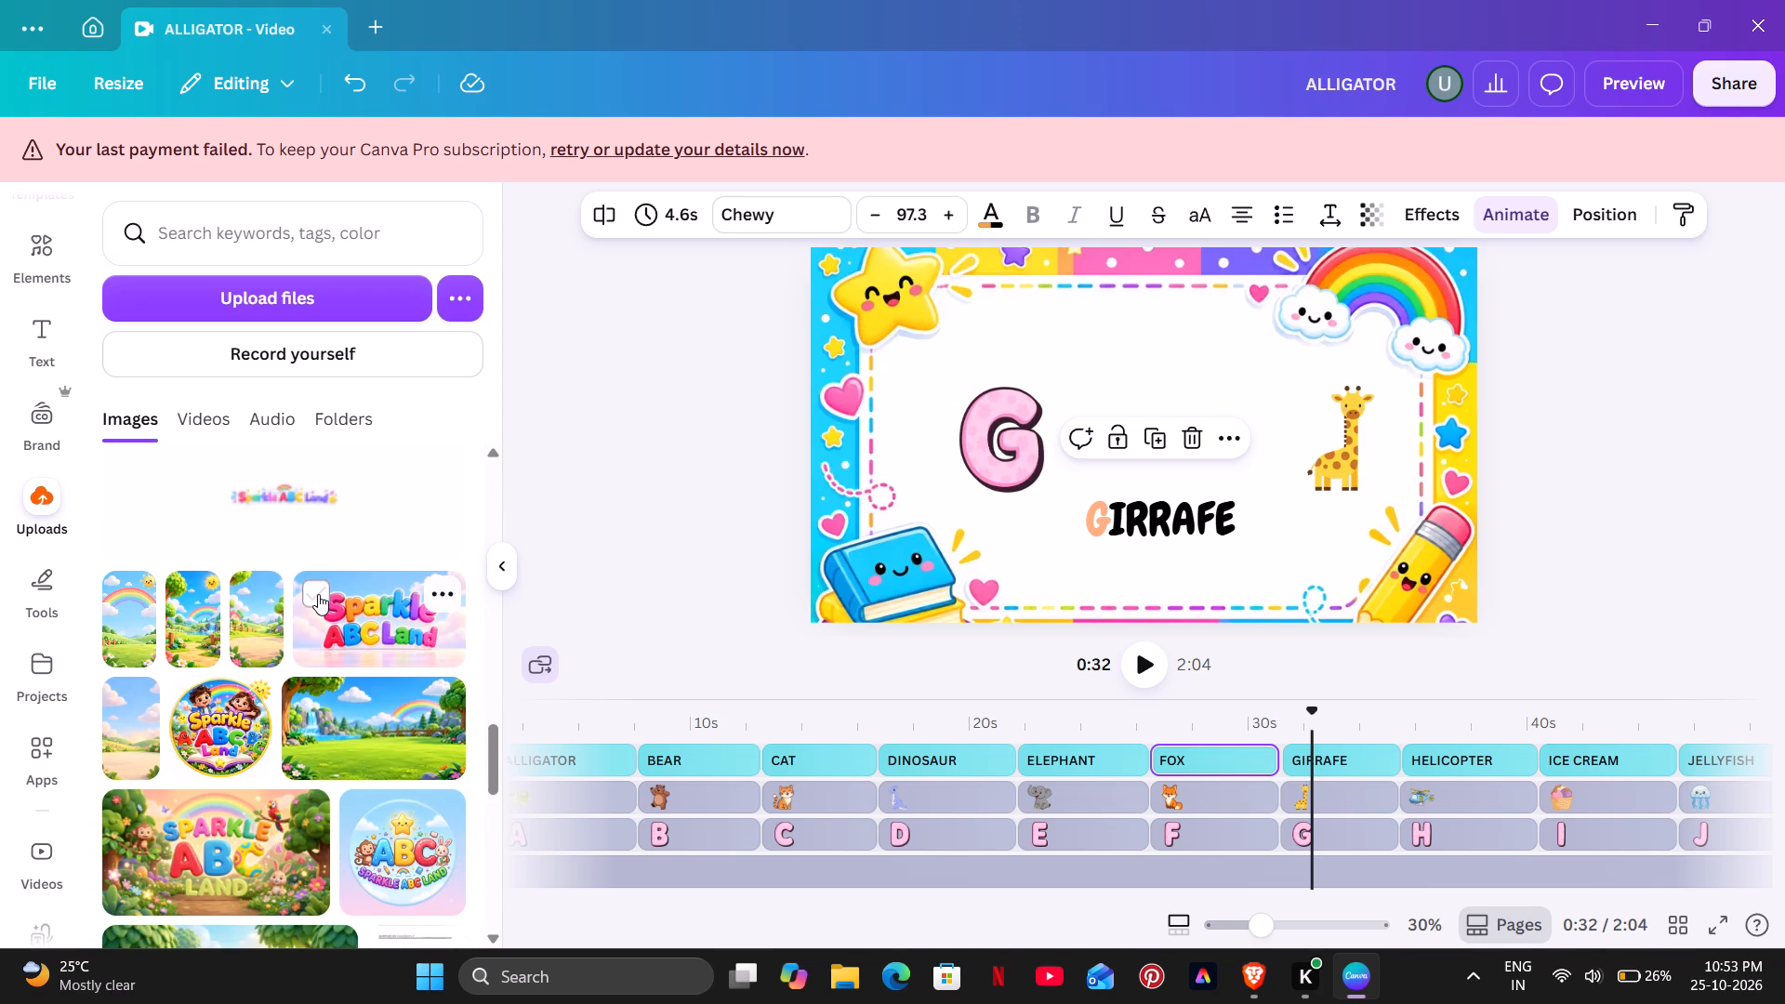
click(371, 613)
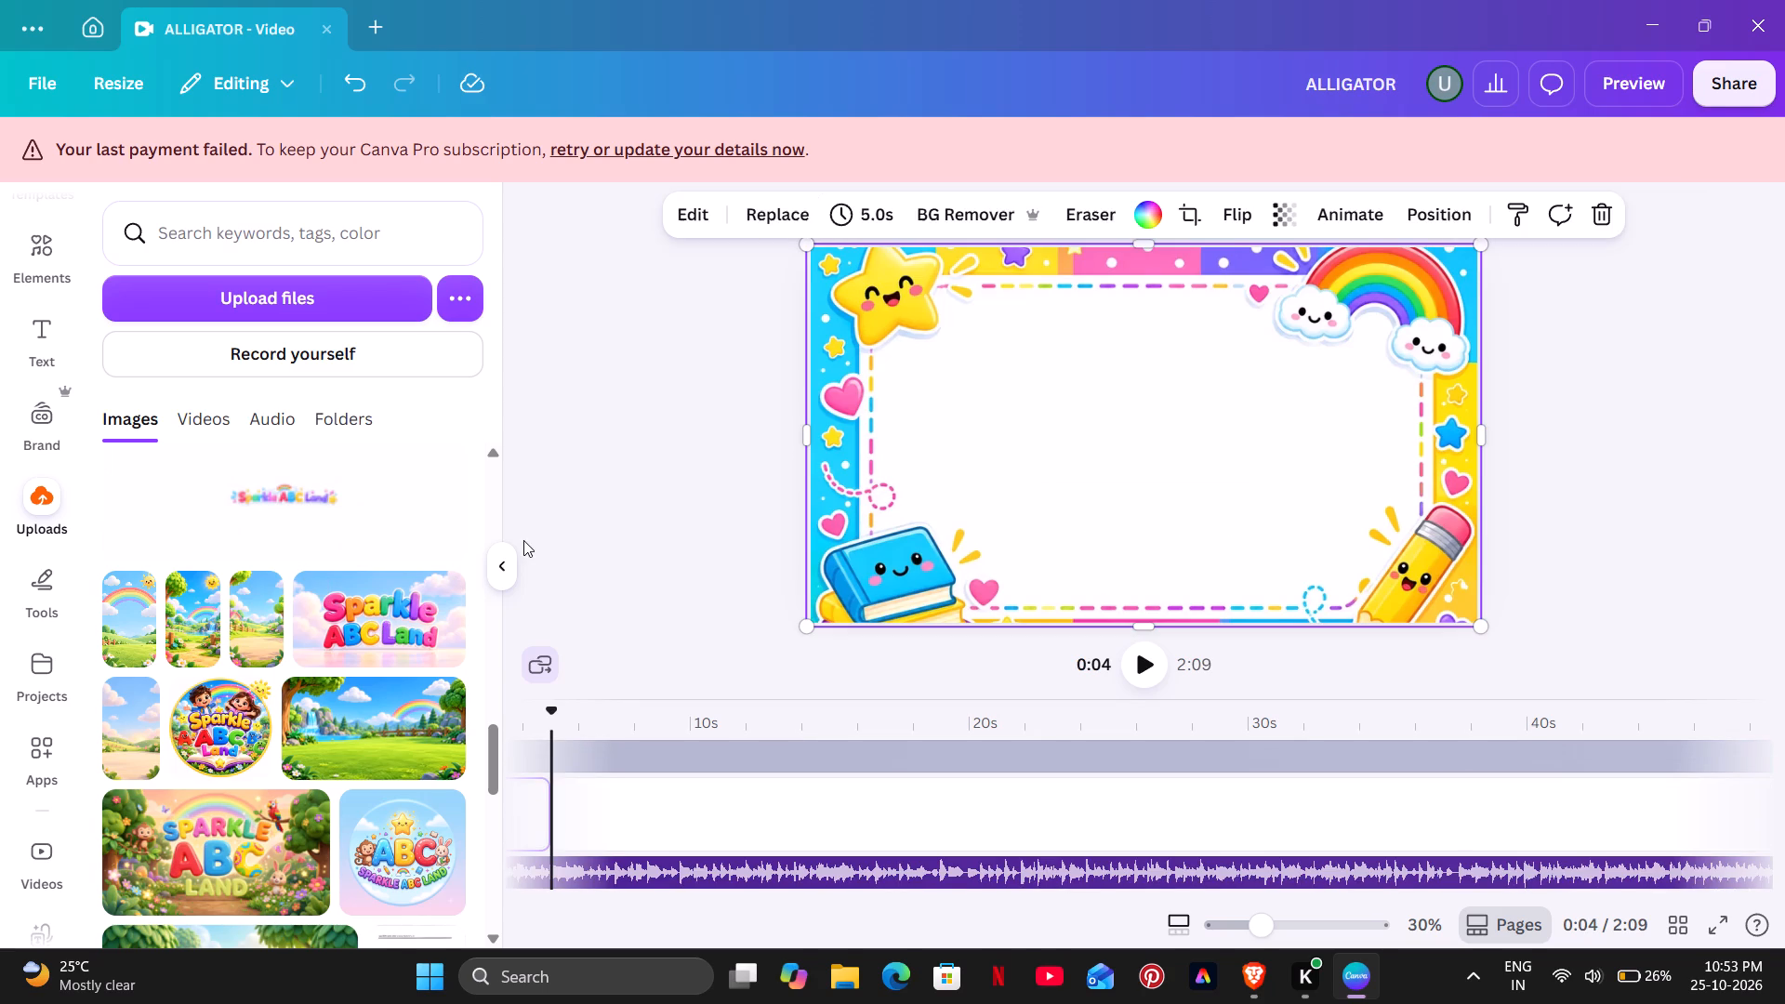
Move the Sparkle ABC Land image from its separate scene onto an overlay track at the 0 s start of the timeline.
scroll(608, 785, down, 2)
drag(637, 899, 505, 904)
drag(567, 819, 566, 763)
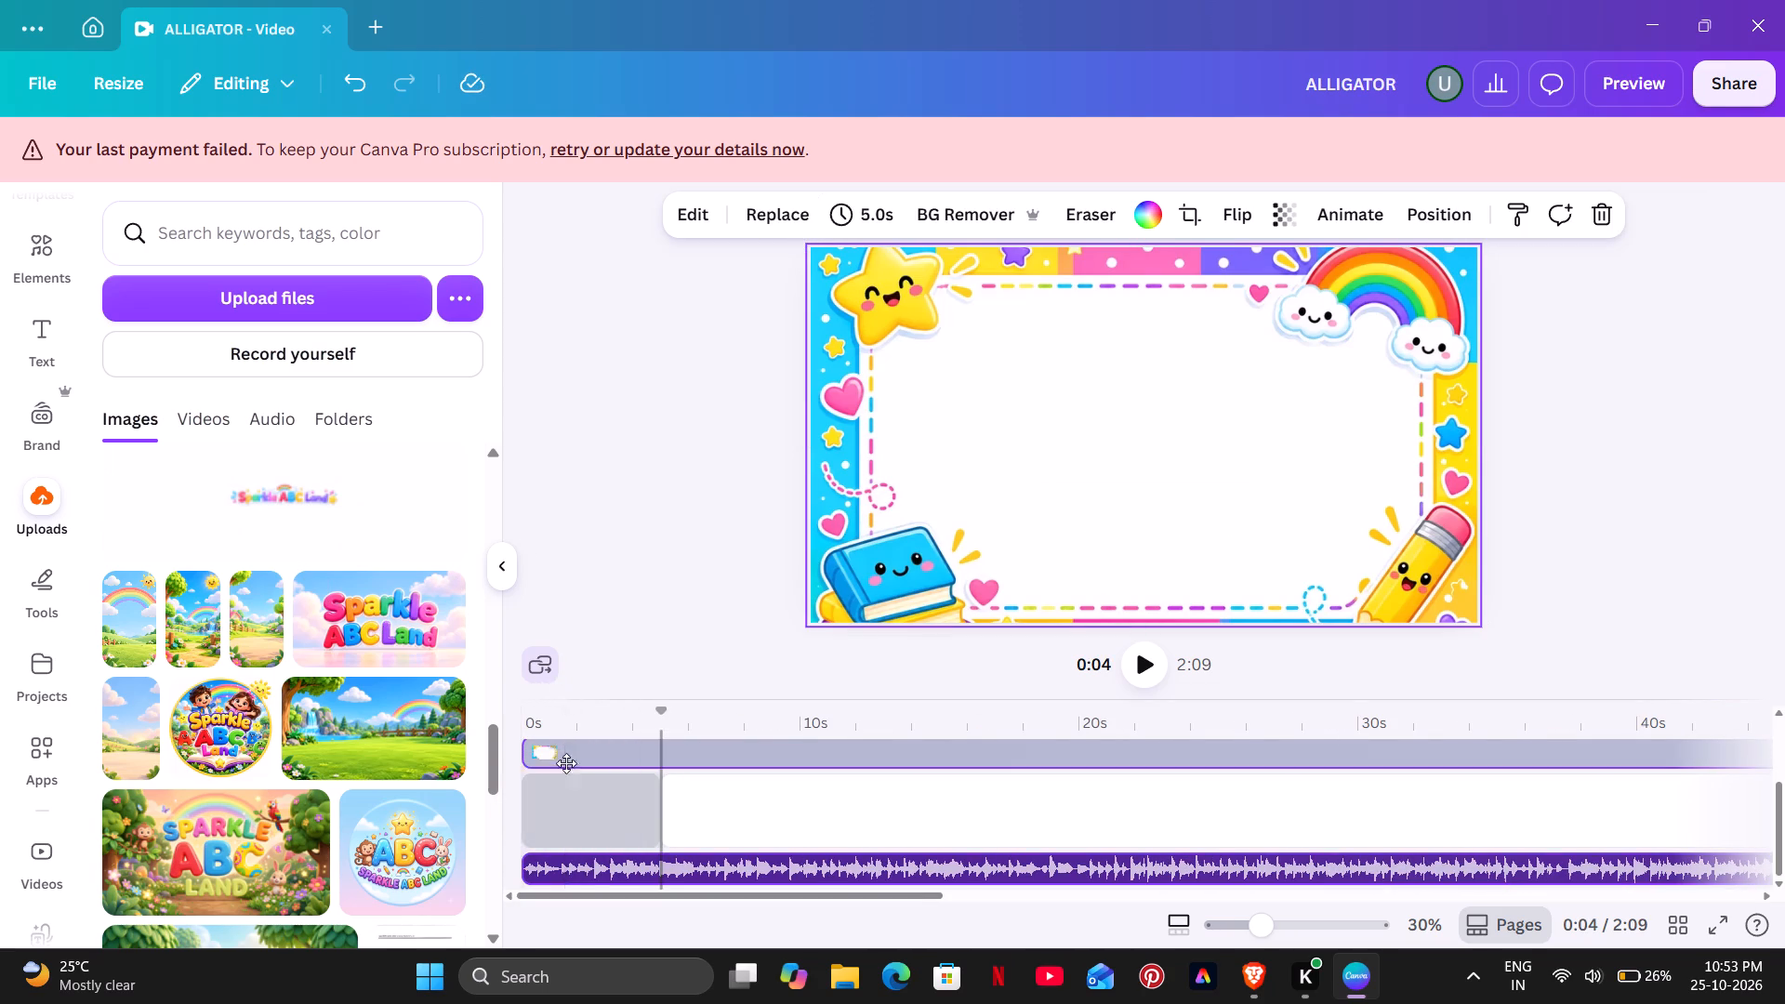
drag(566, 763, 577, 726)
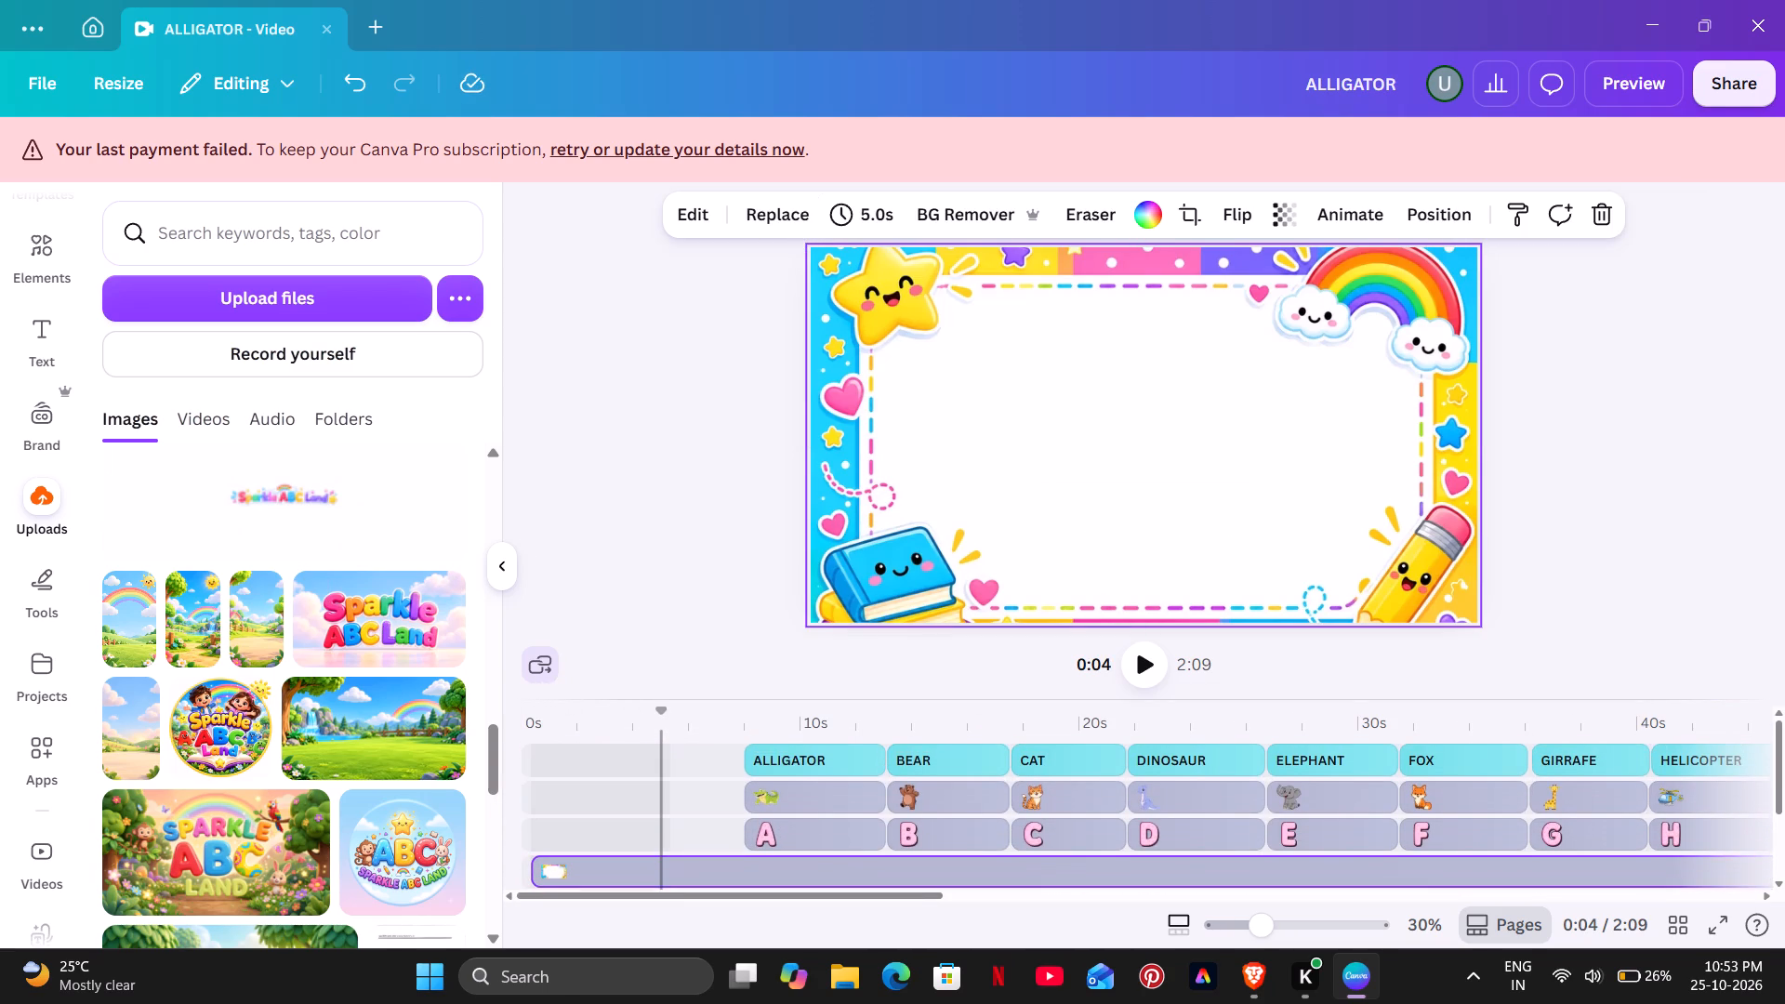
drag(577, 726, 552, 832)
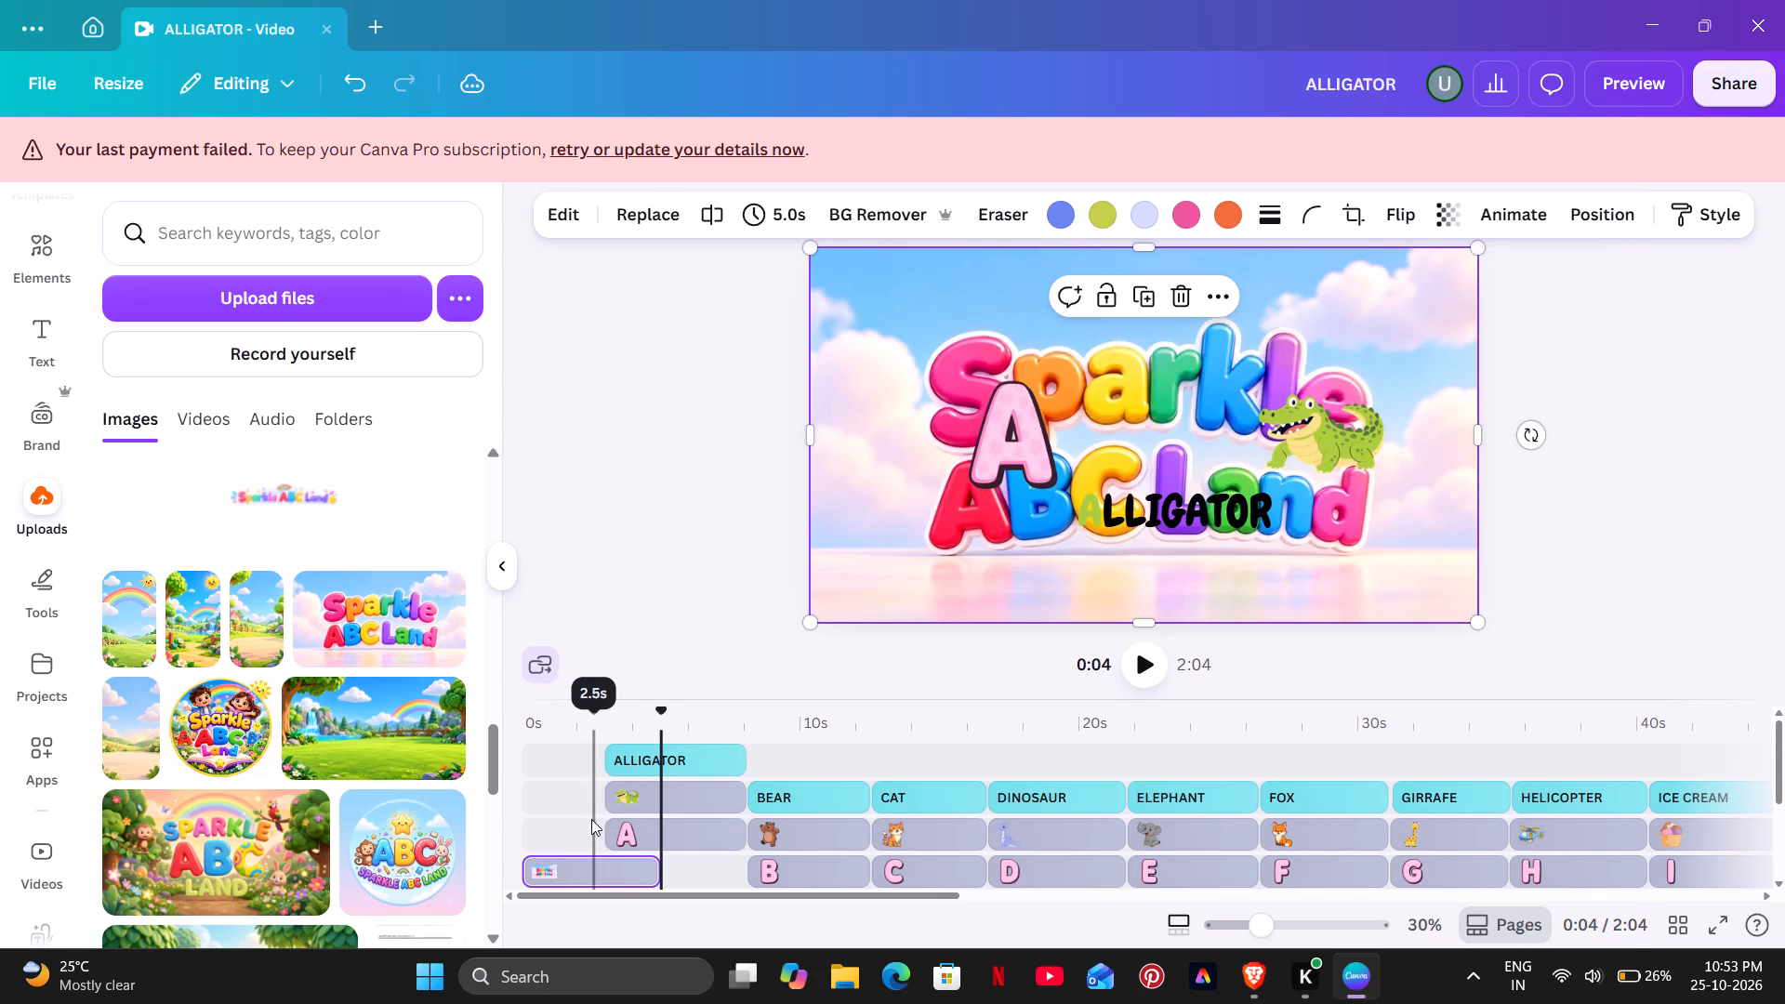
Trim the Sparkle ABC Land clip to 2.9 s so it ends where the ALLIGATOR section starts.
drag(655, 868, 602, 876)
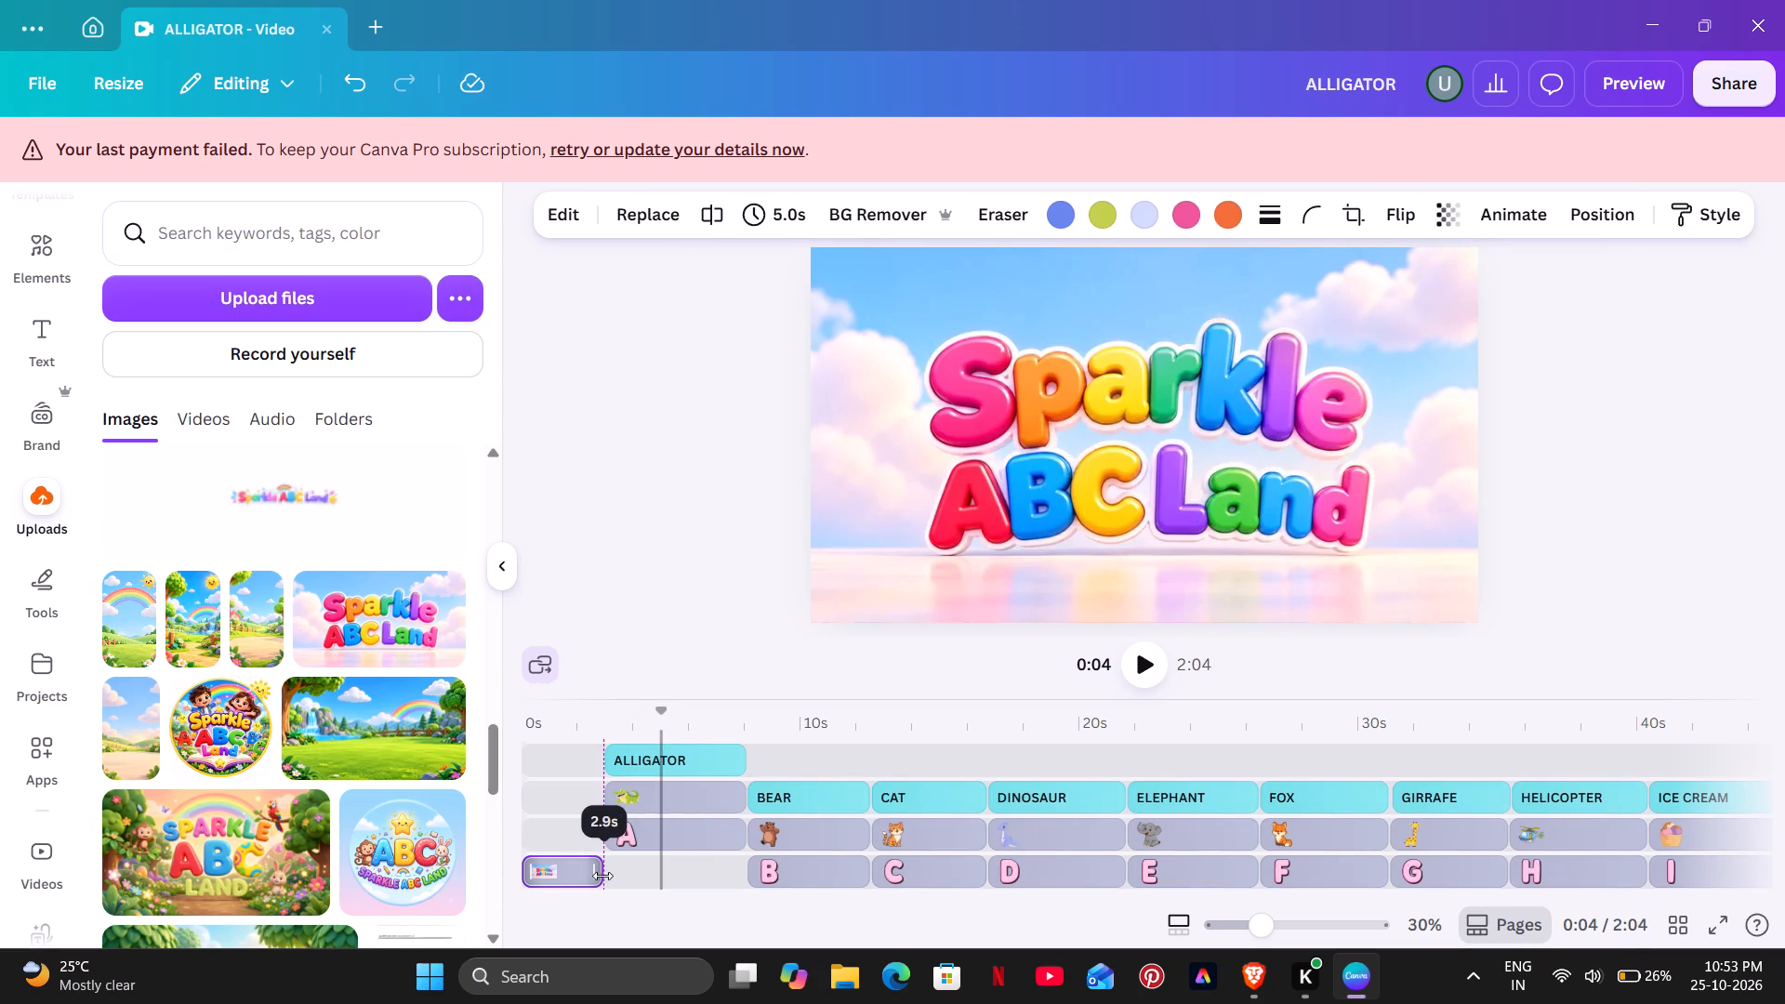
drag(602, 876, 601, 877)
click(567, 819)
scroll(569, 801, down, 2)
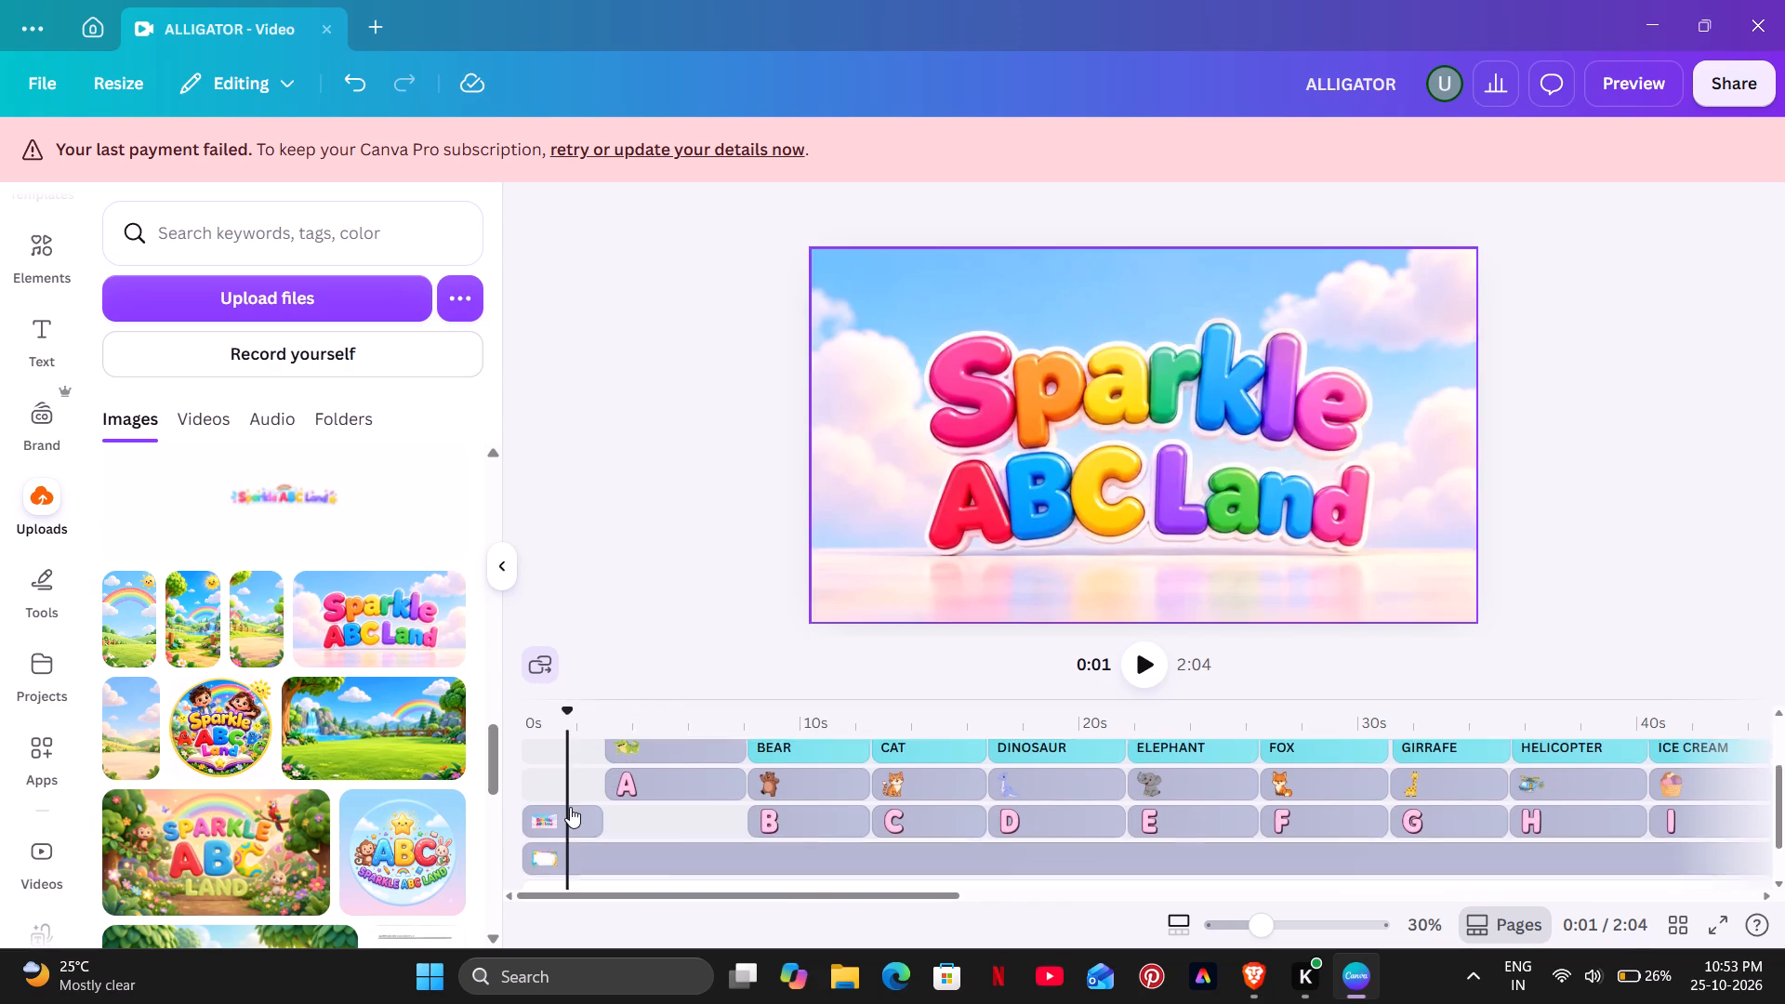
scroll(580, 803, up, 1)
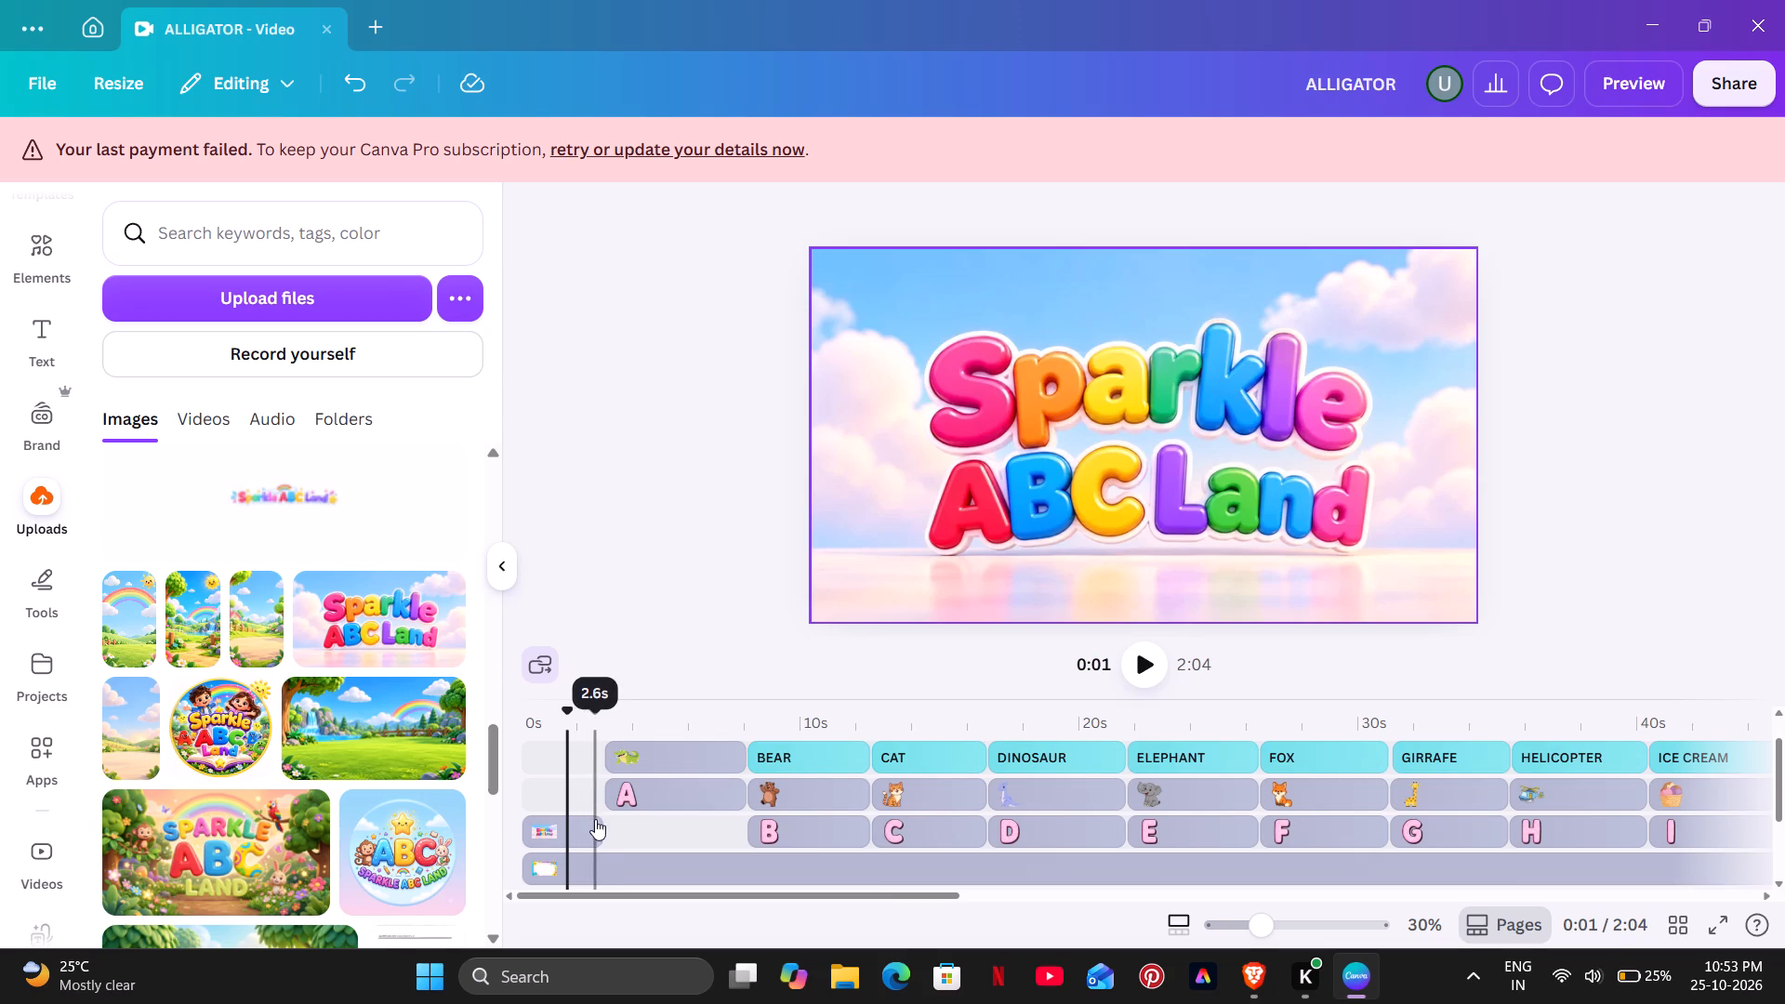
click(600, 833)
drag(600, 833, 590, 837)
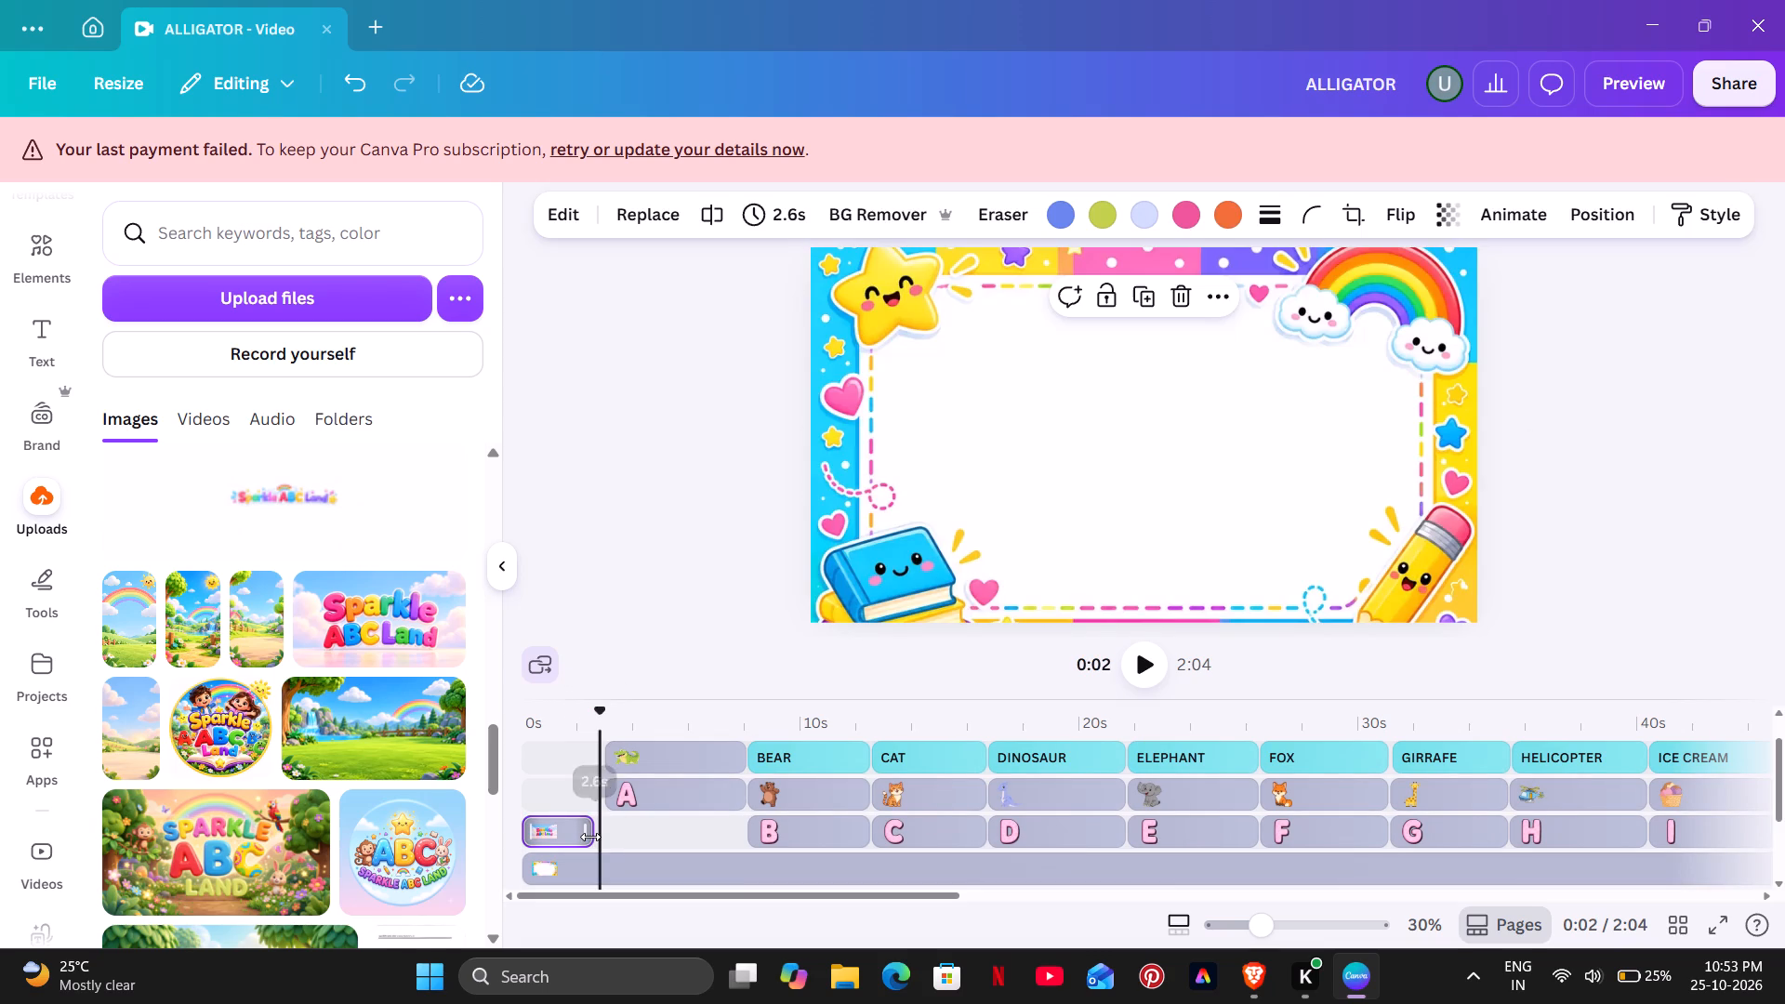
scroll(613, 813, up, 1)
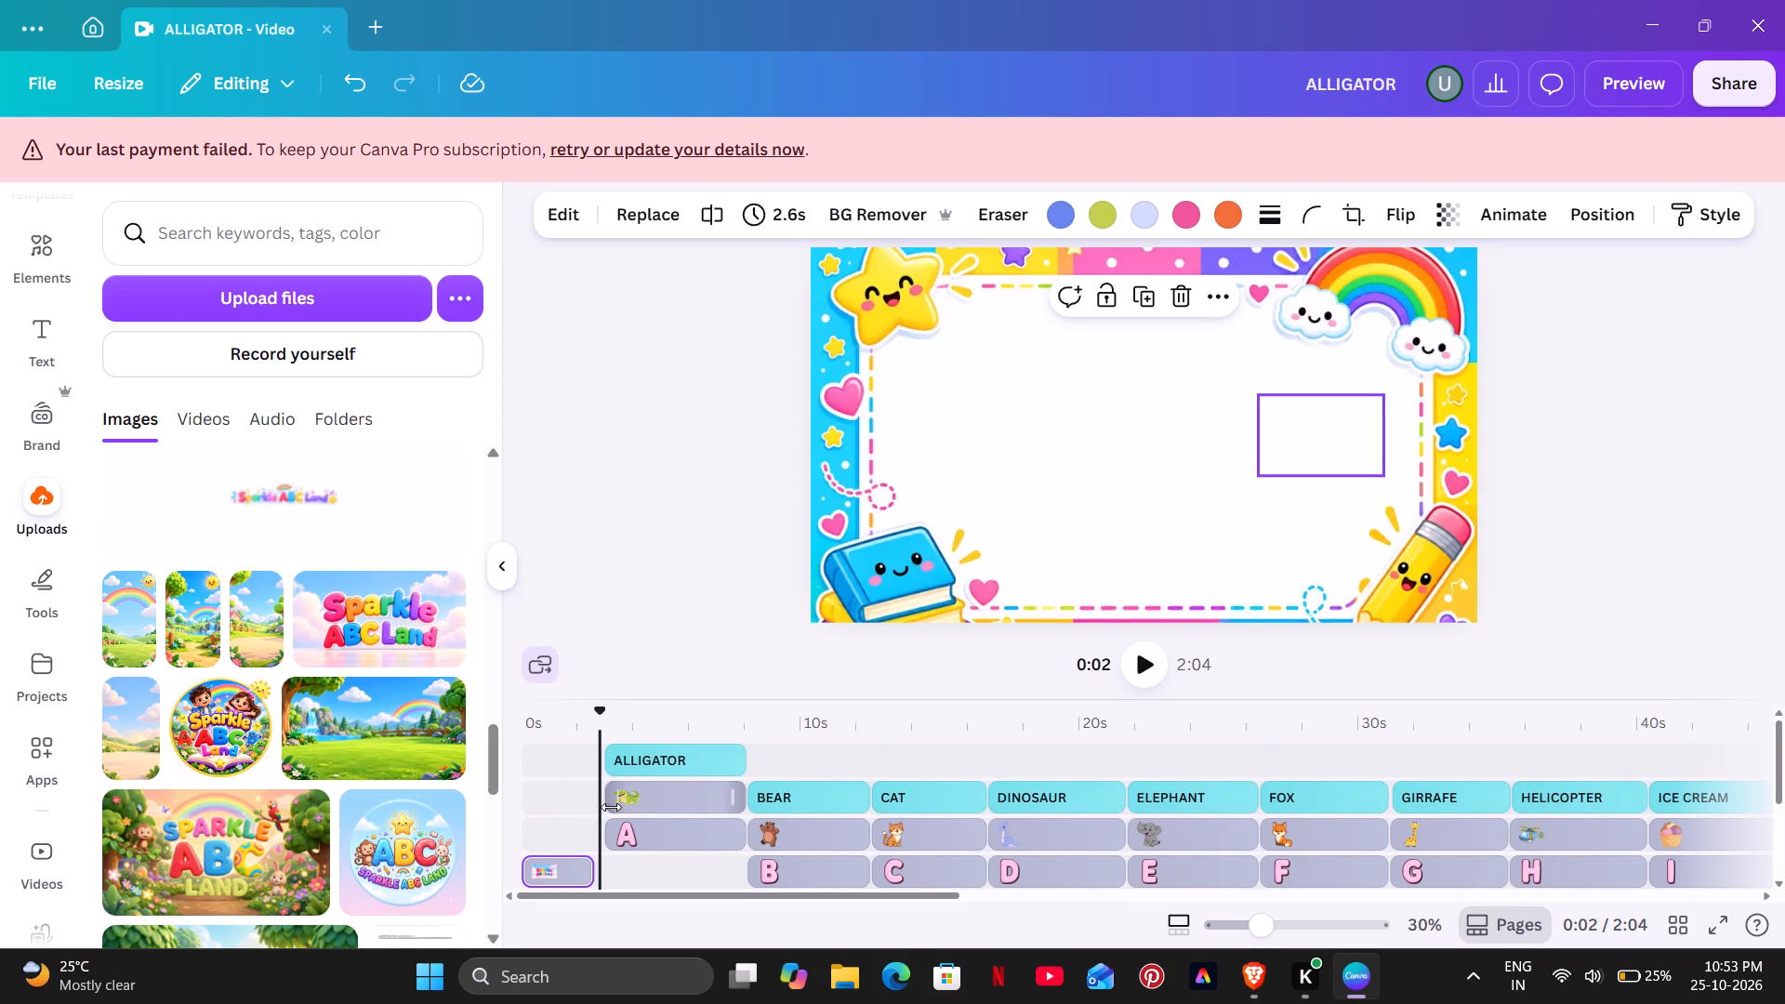
drag(584, 871, 594, 871)
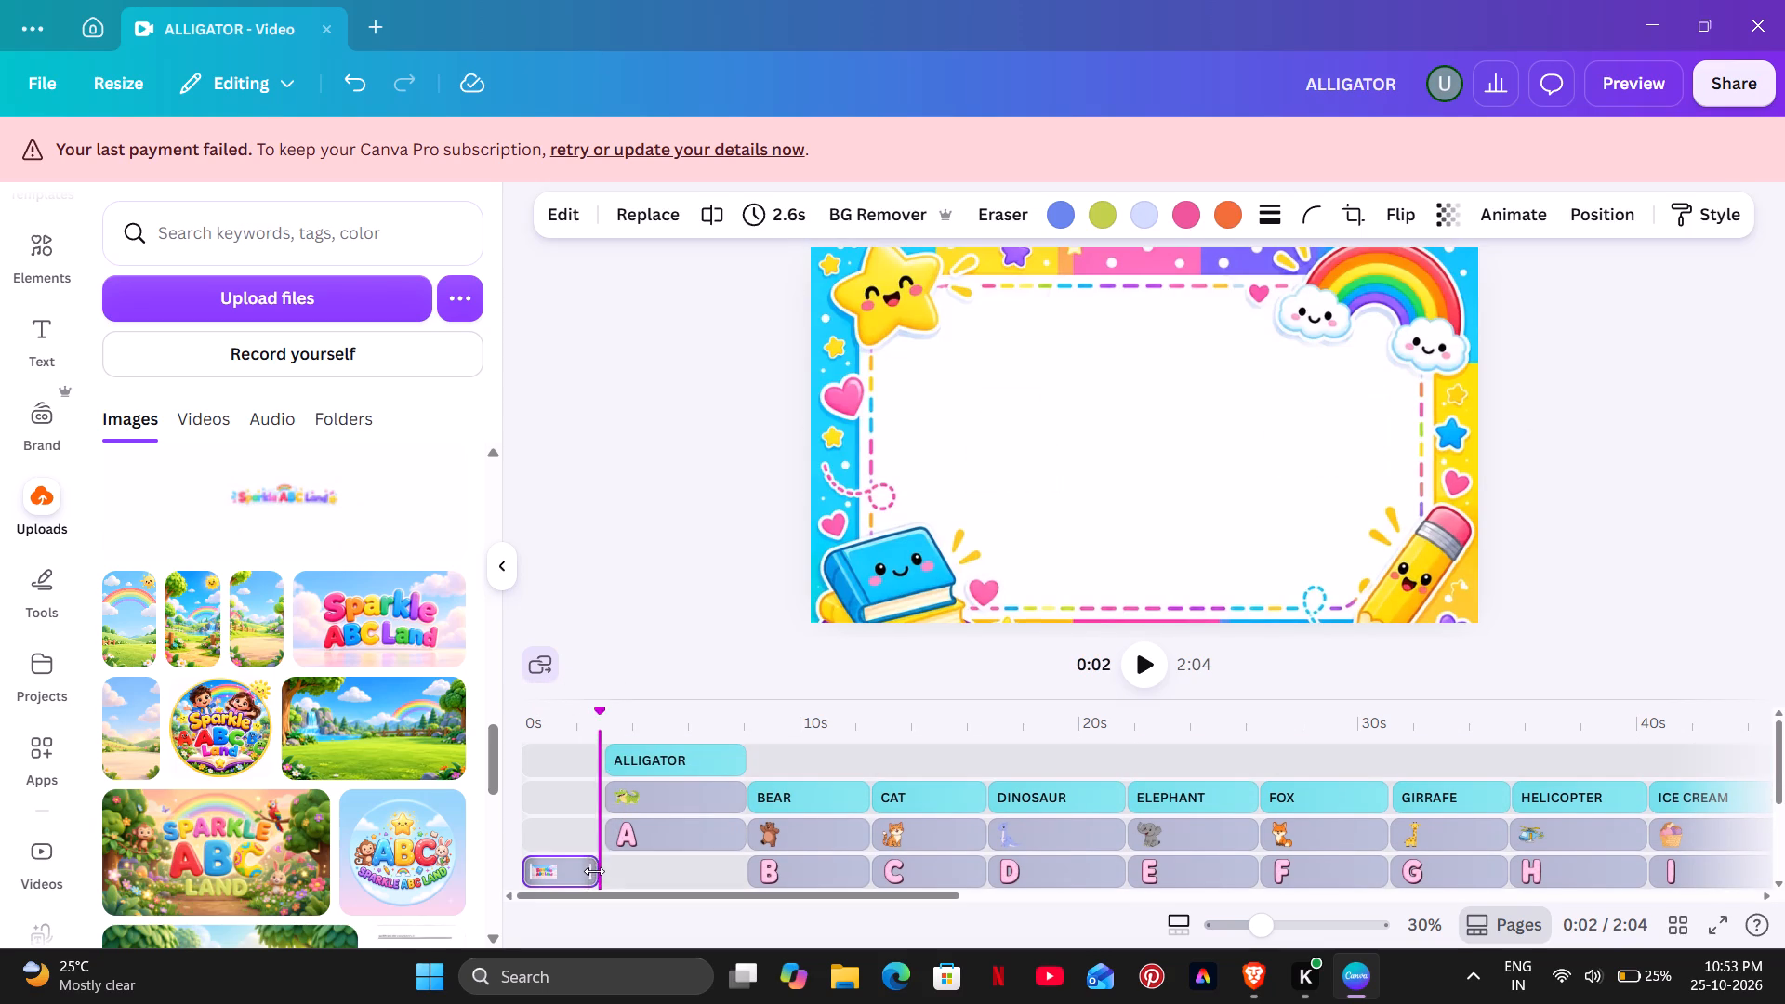
drag(594, 871, 596, 876)
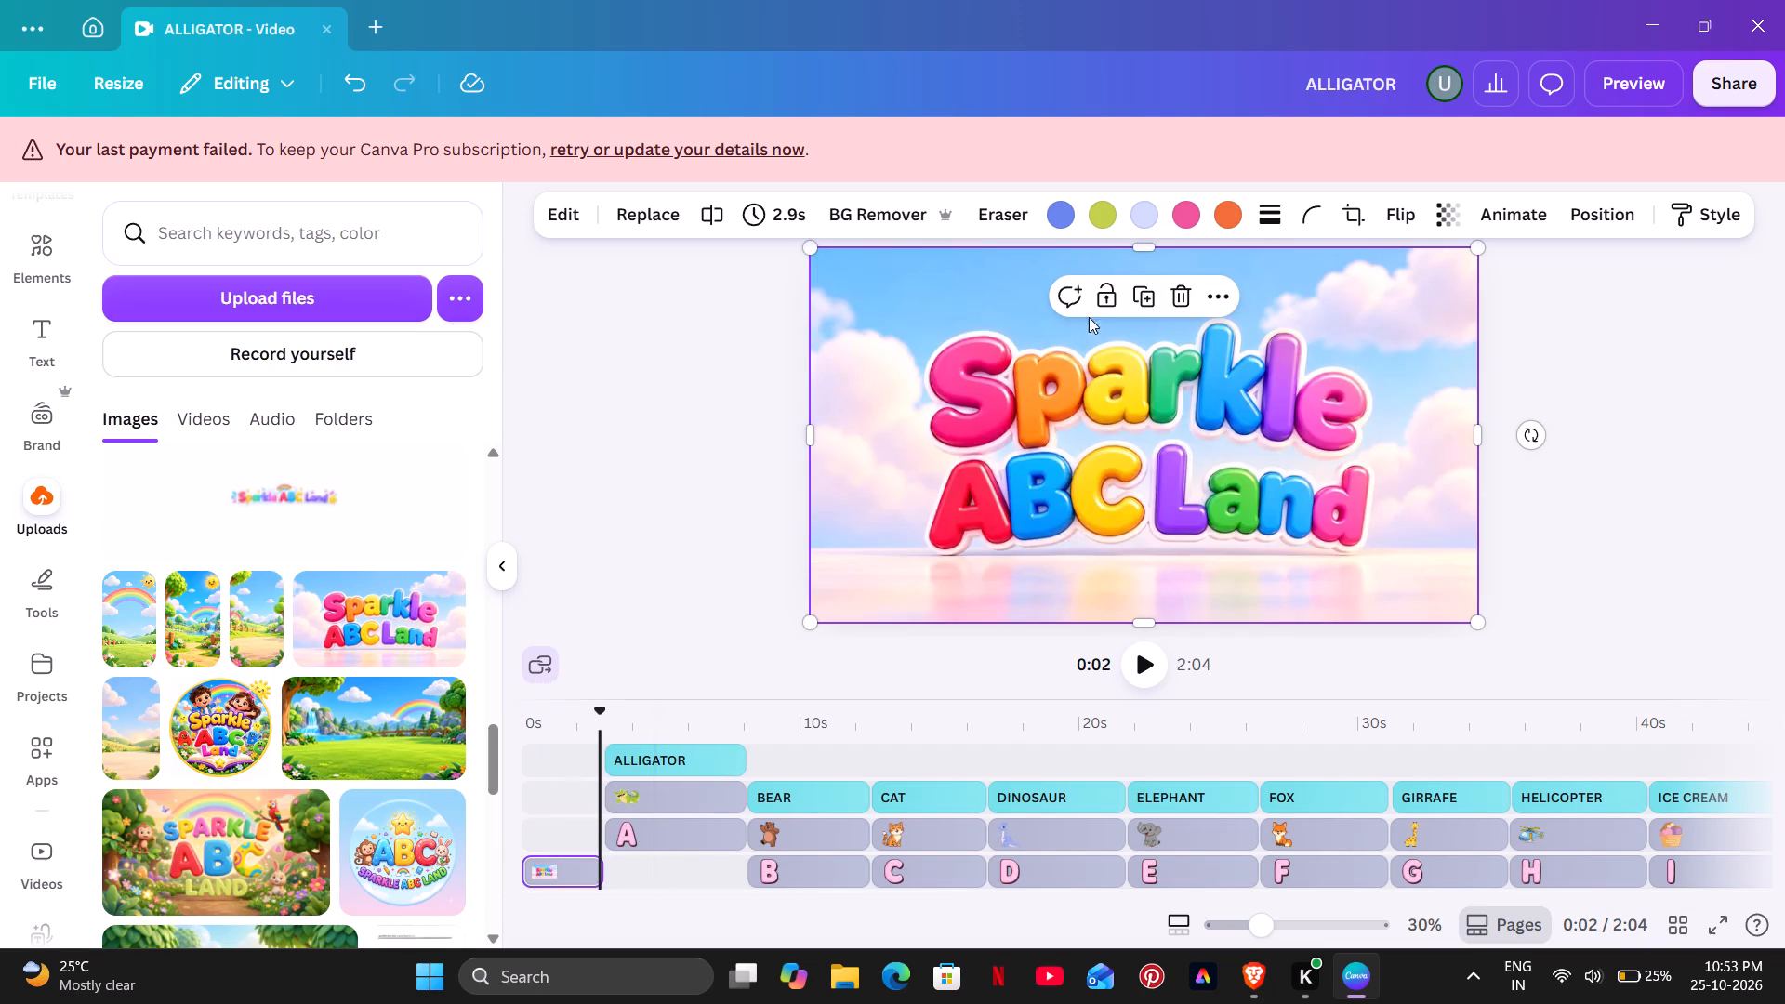
Remove the background from the Sparkle ABC Land image.
click(937, 224)
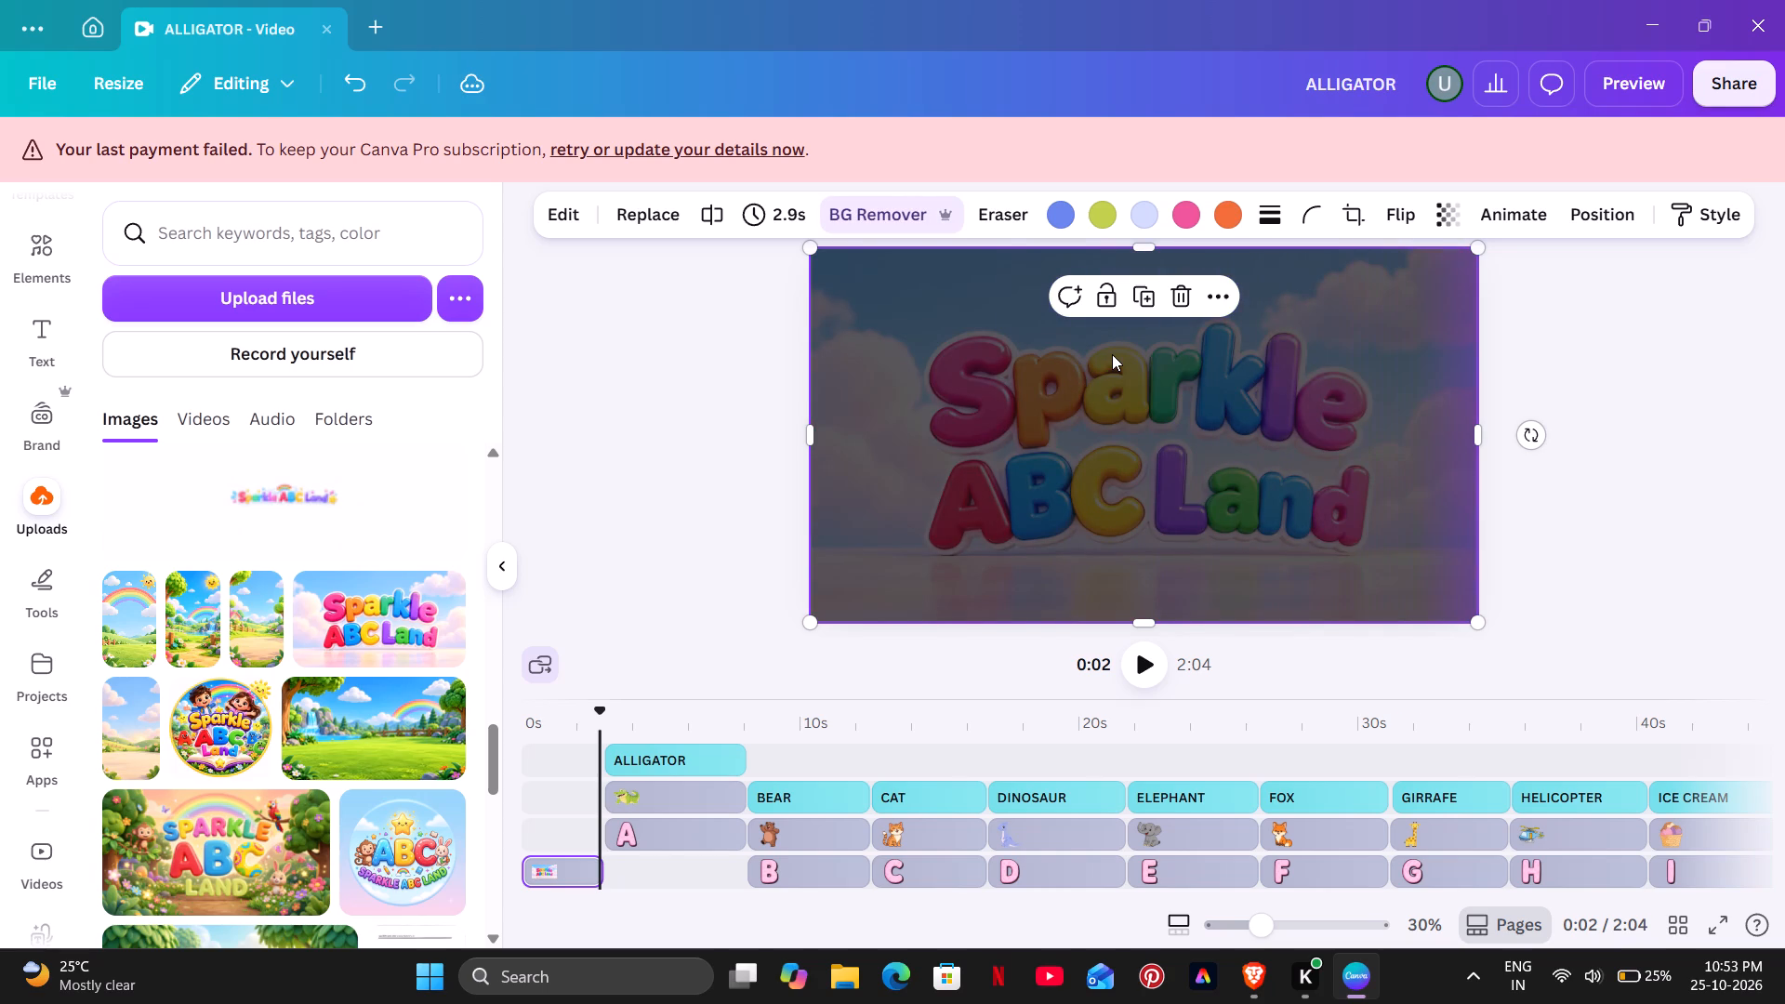
Shrink the Sparkle ABC Land title to about half the frame width and place it near the centre of the decorated border.
drag(1481, 626, 1427, 601)
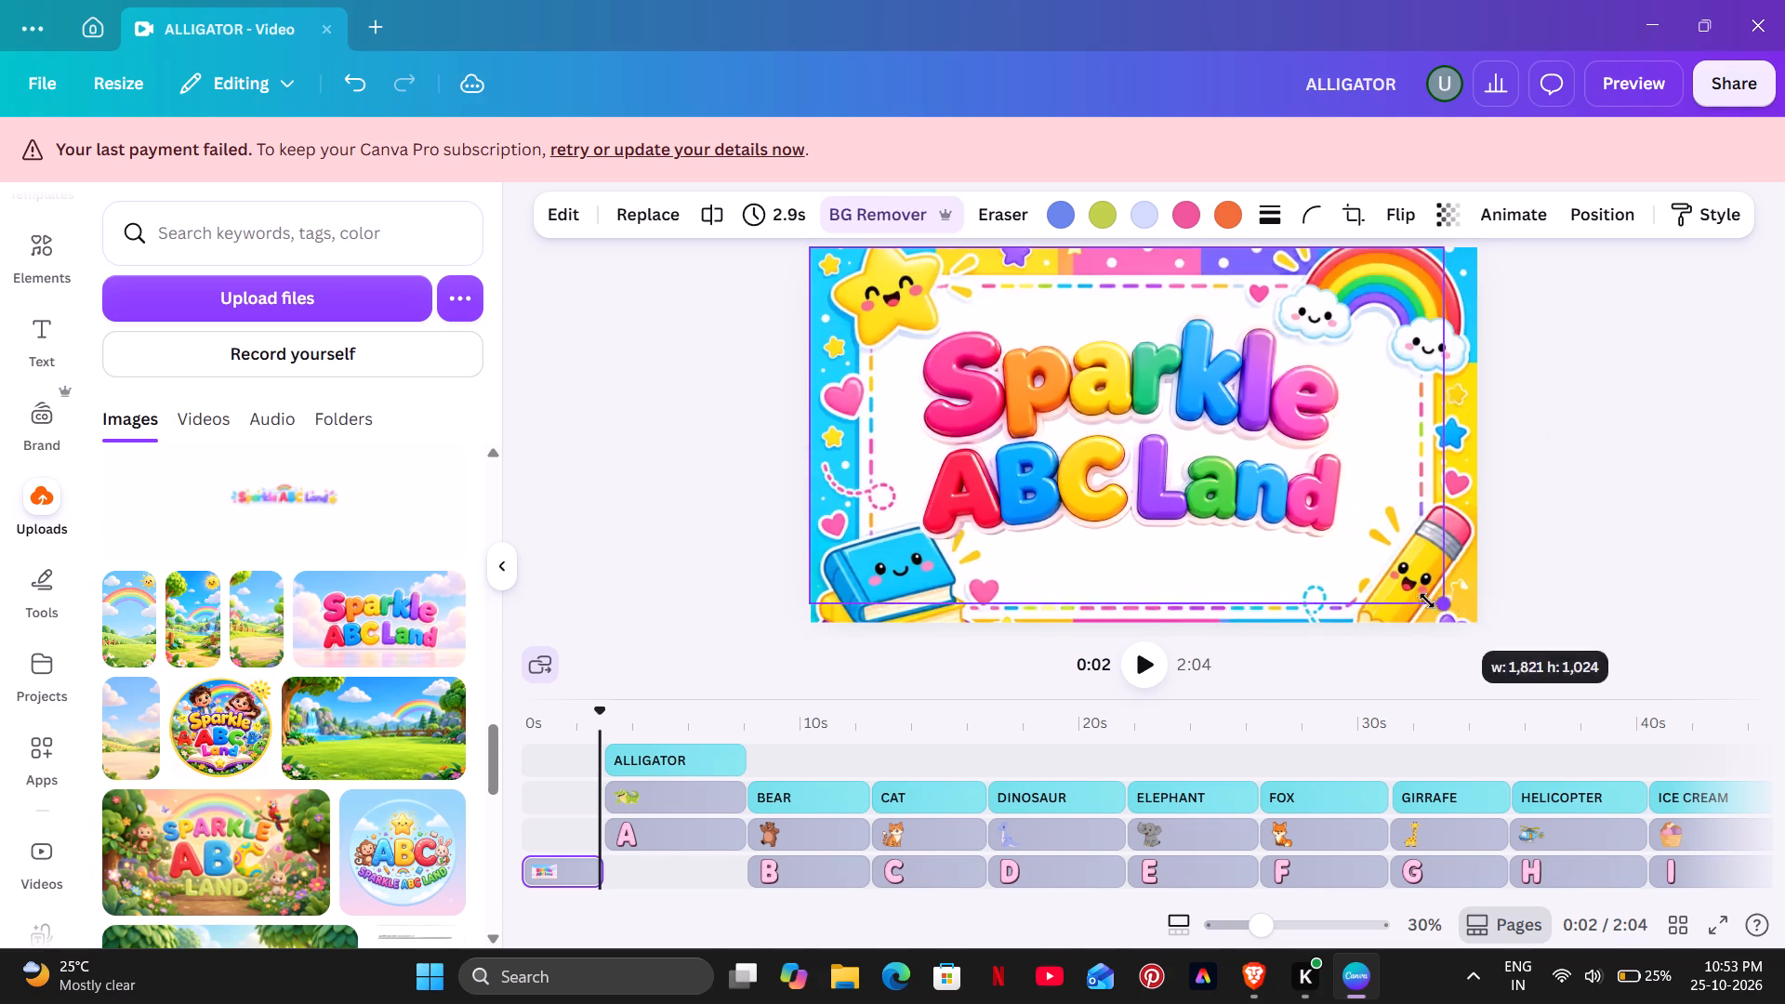
drag(1427, 601, 1077, 485)
drag(985, 333, 1070, 376)
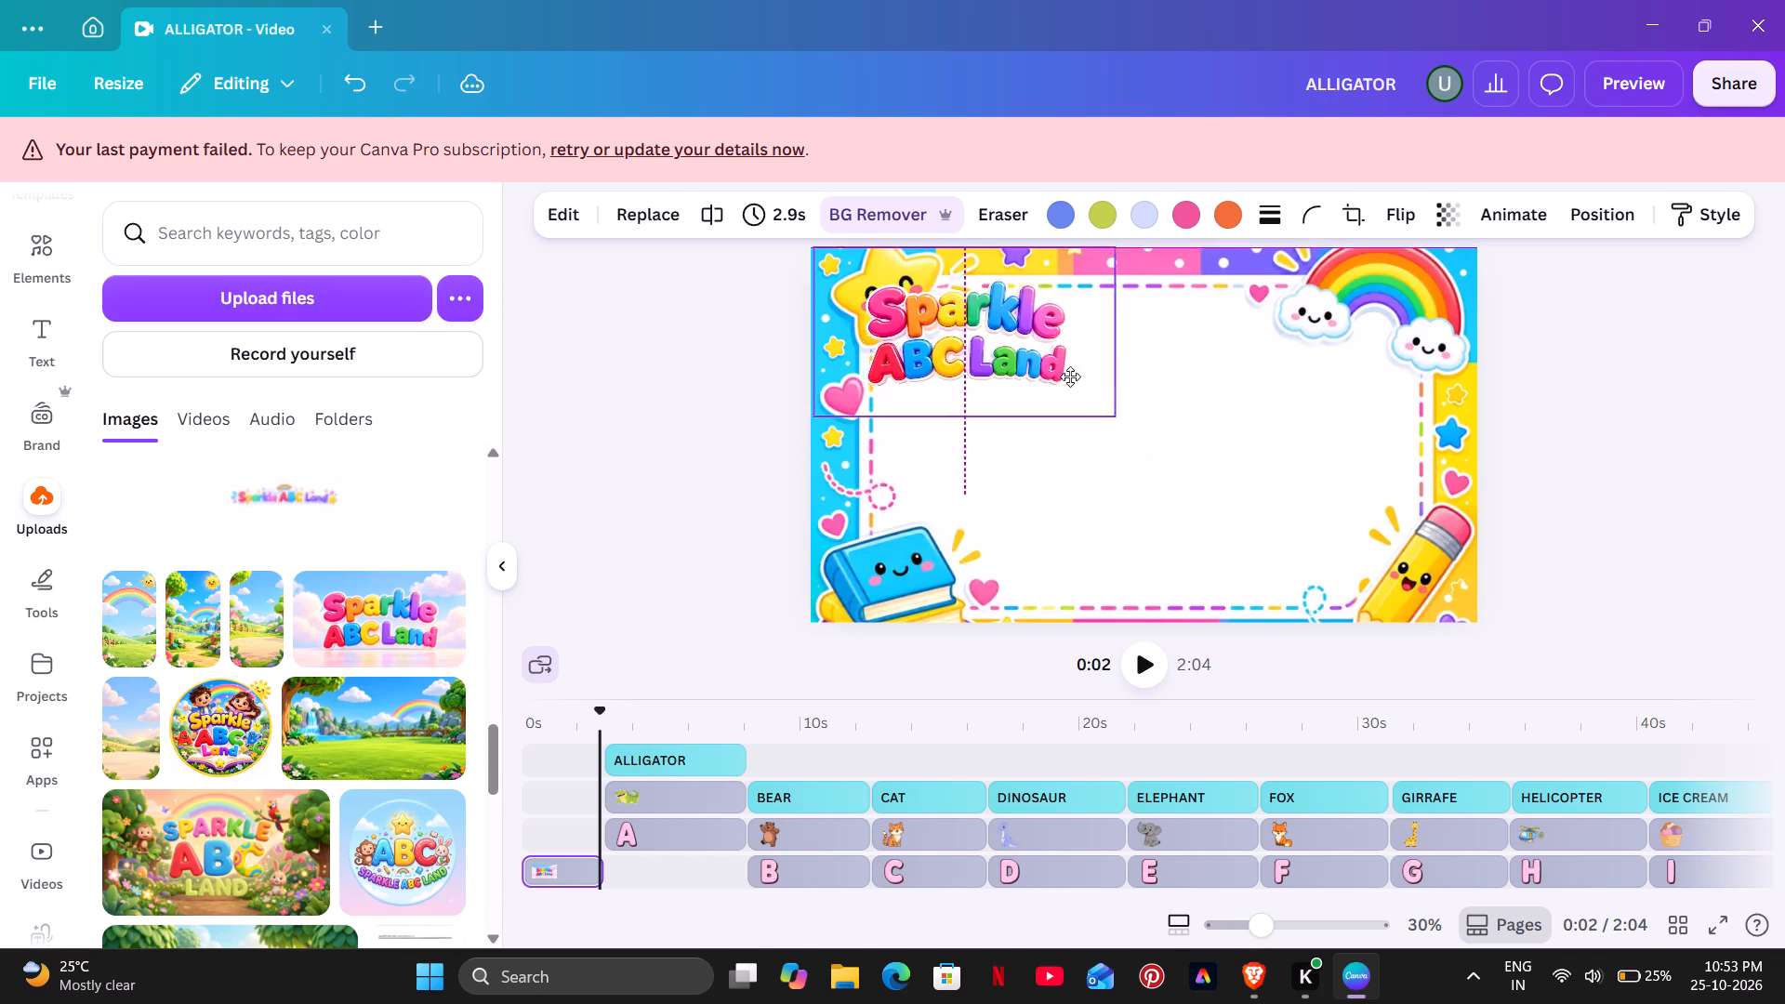
drag(1070, 376, 1164, 428)
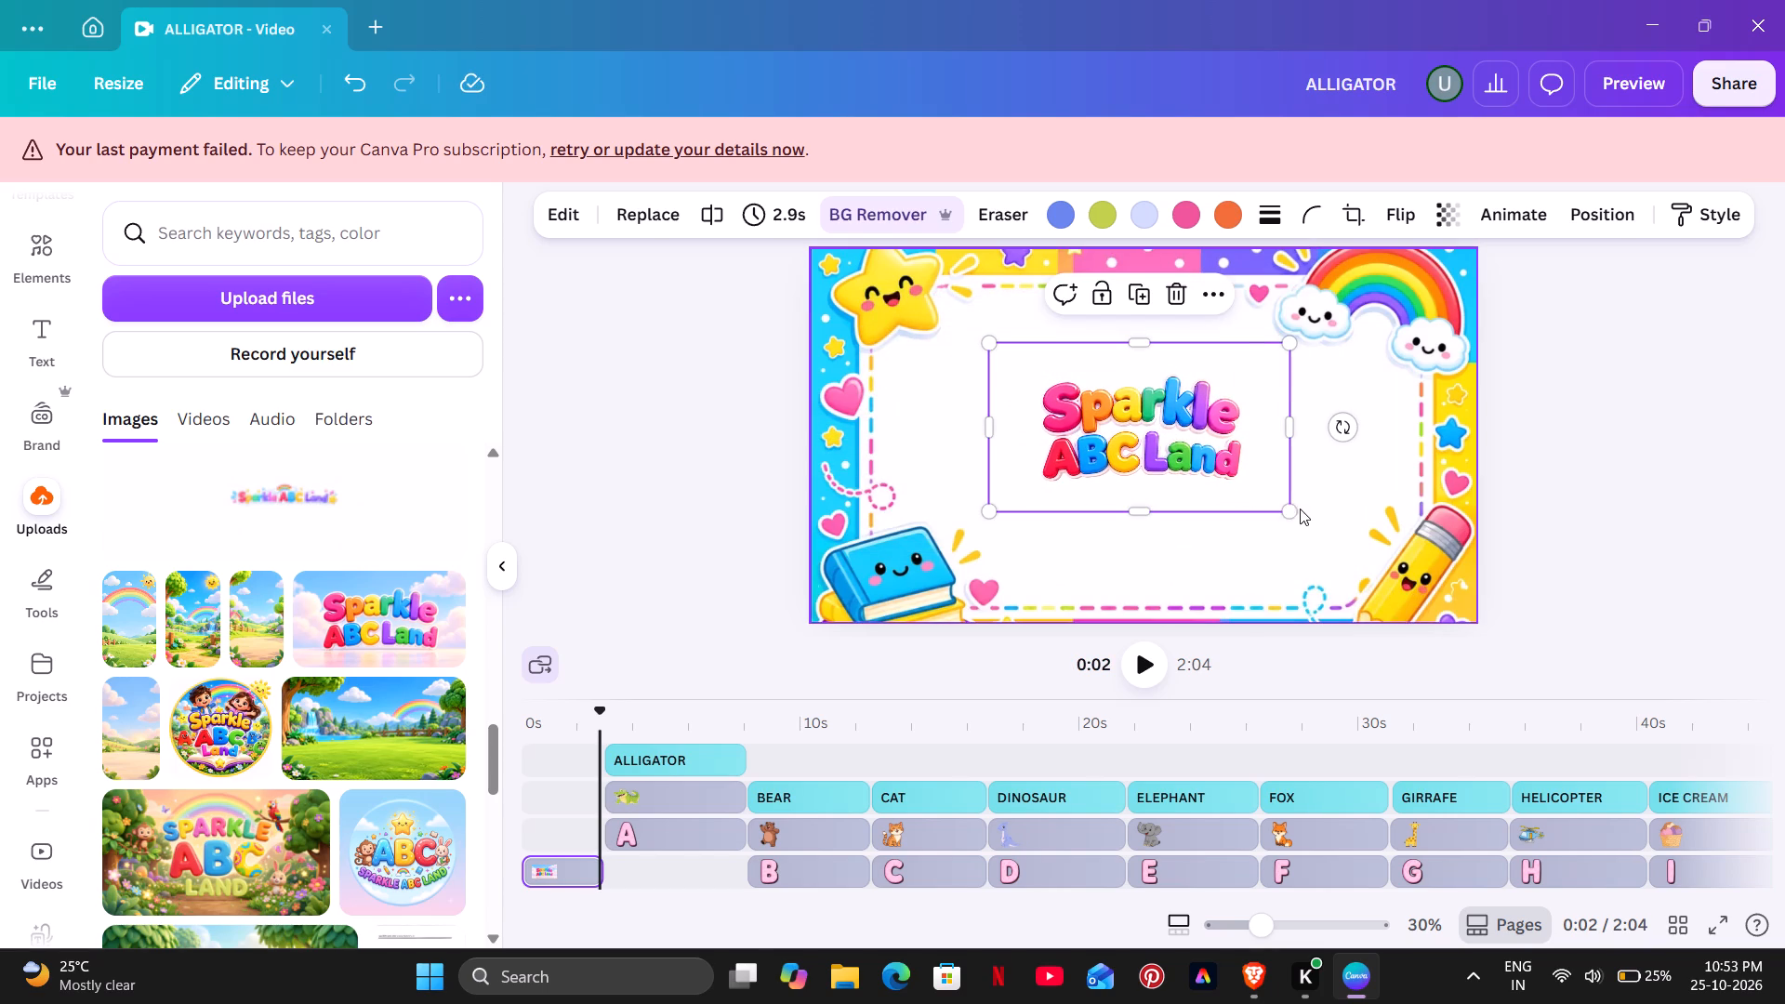
drag(1289, 509, 1322, 536)
drag(1224, 470, 1190, 471)
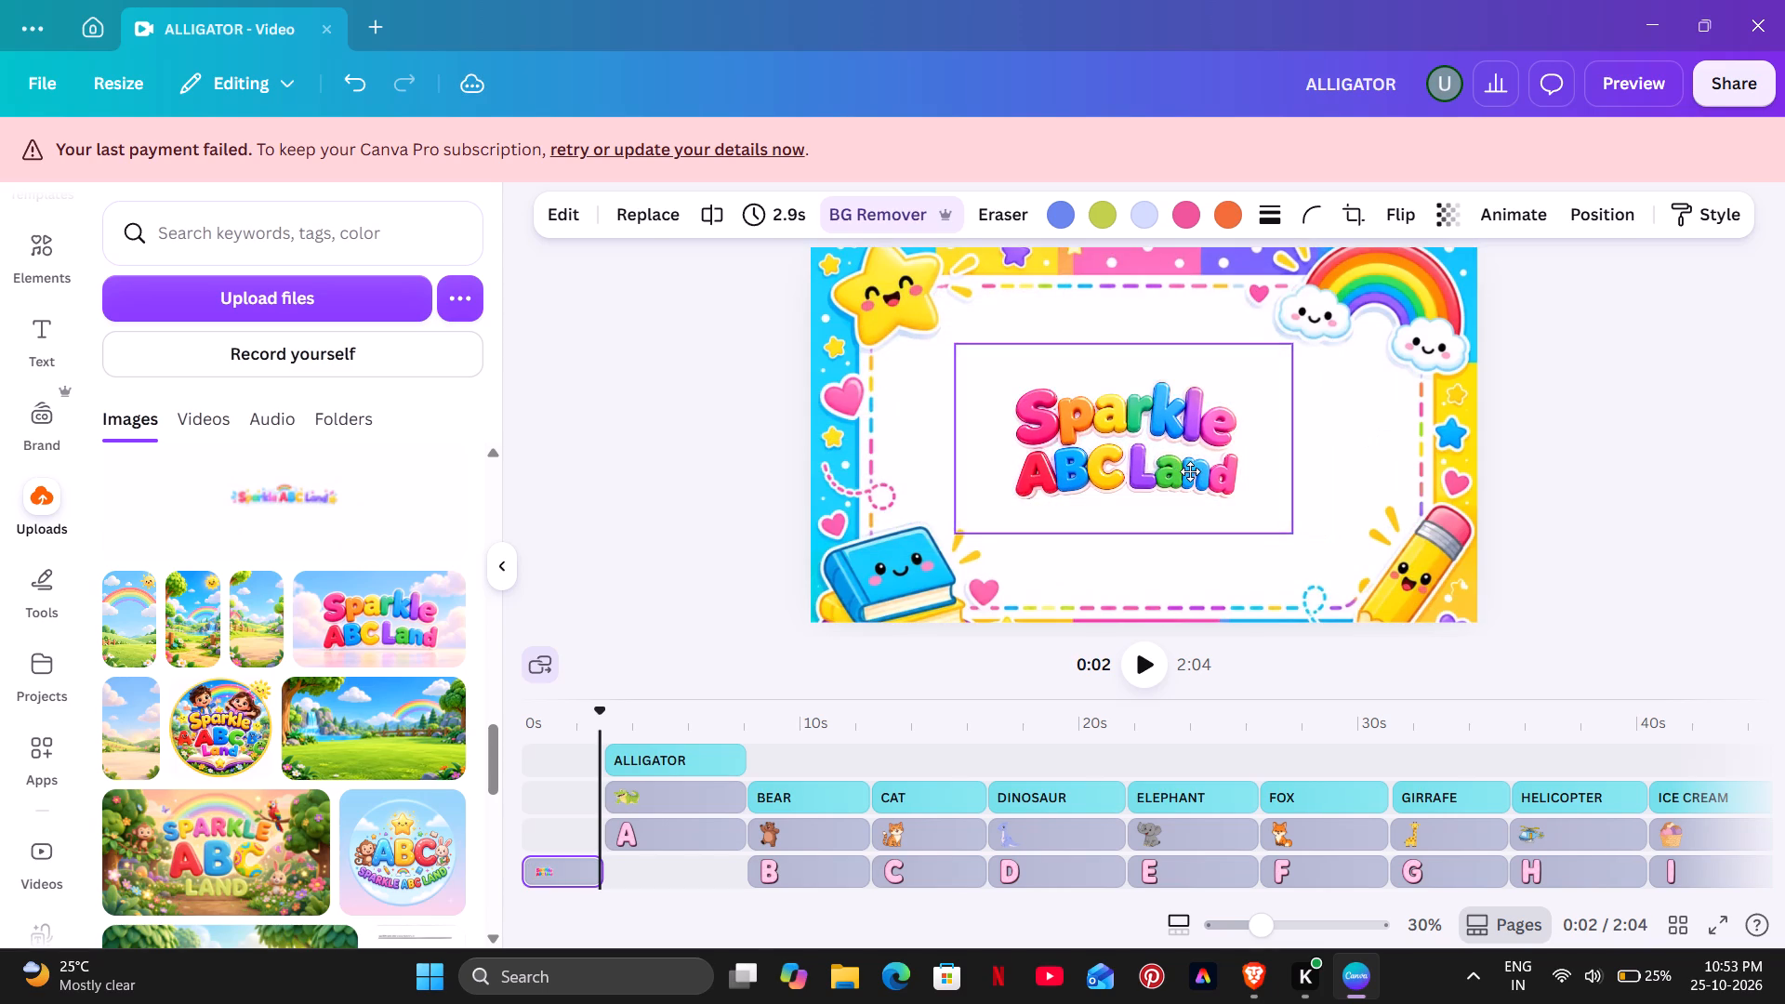
drag(1190, 471, 1199, 469)
click(1170, 571)
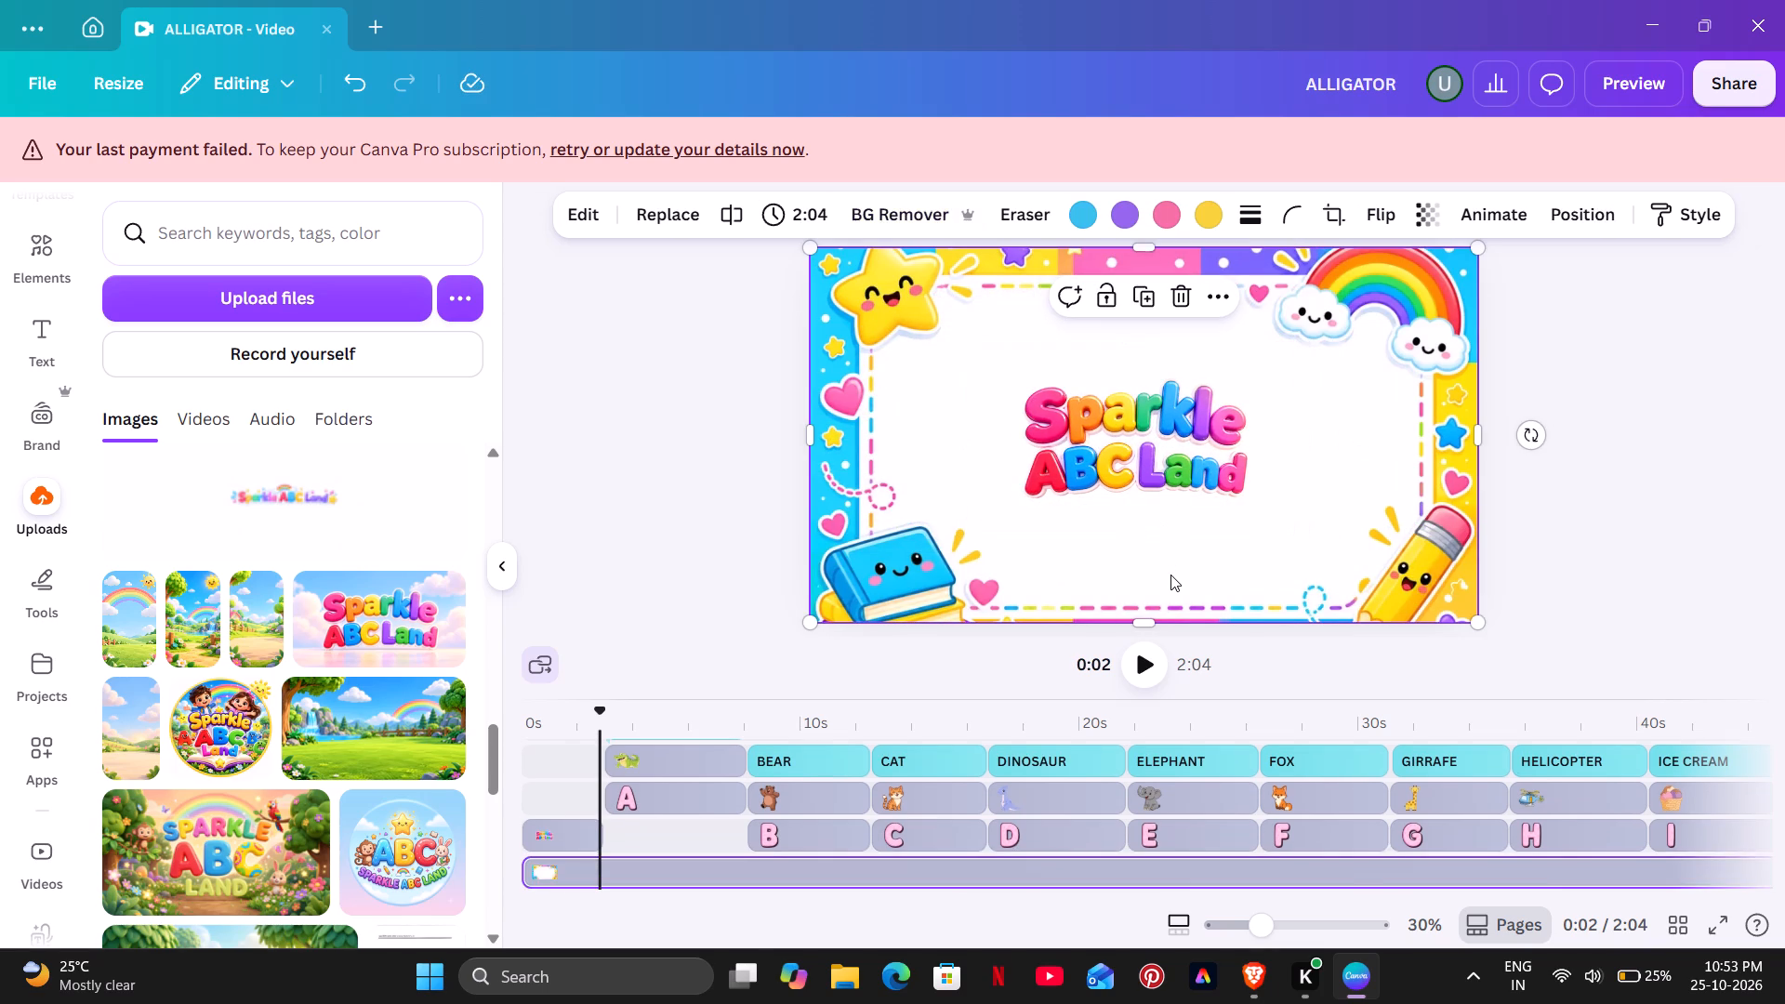
Apply the Old TV animation to the Sparkle ABC Land title at the start of the video.
click(1498, 221)
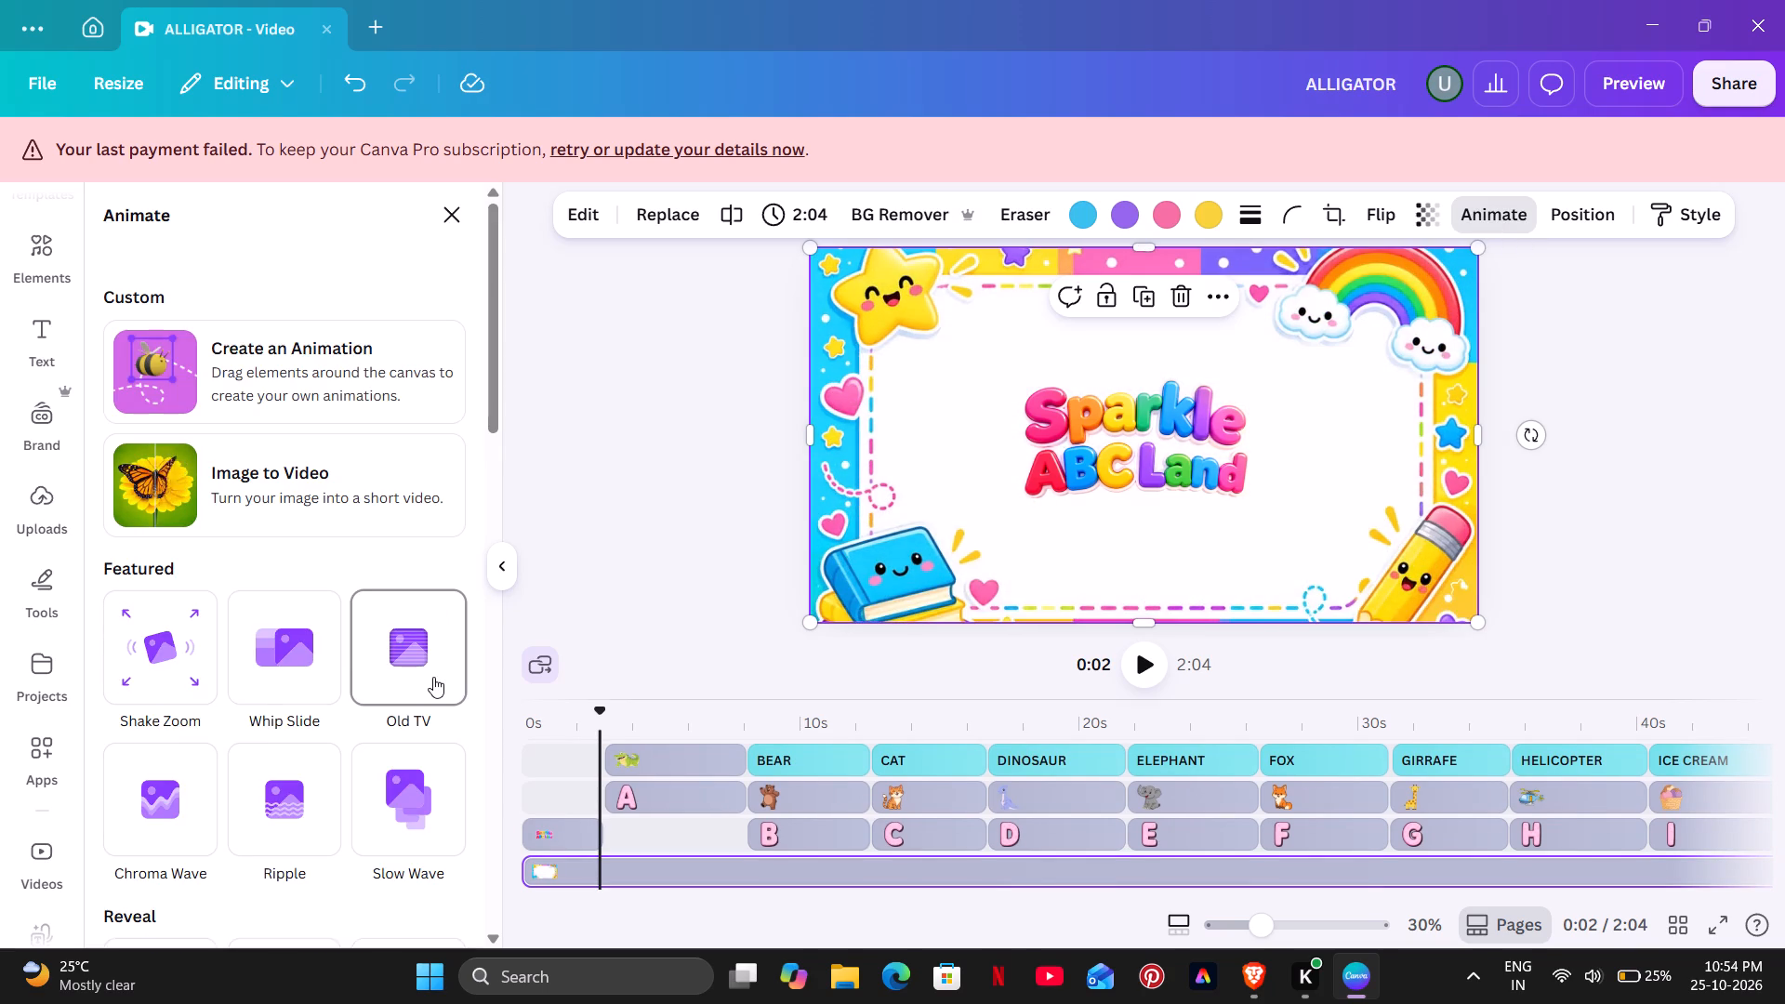
click(555, 835)
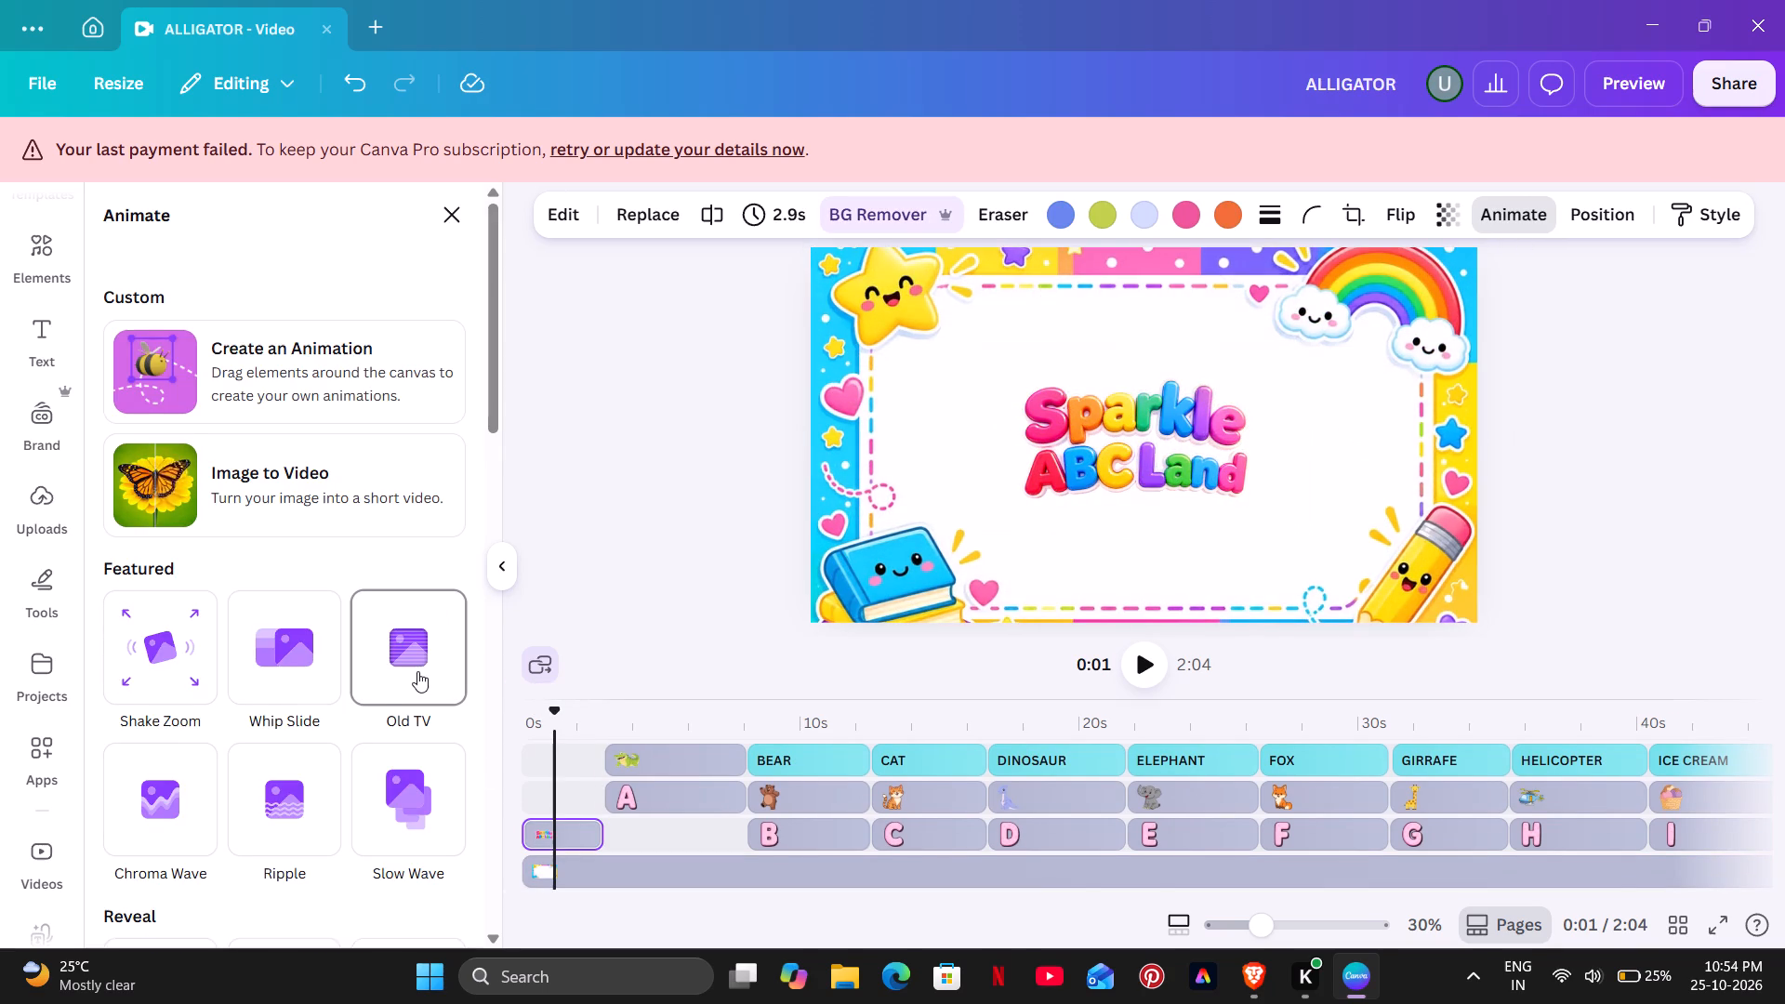
scroll(417, 671, down, 1)
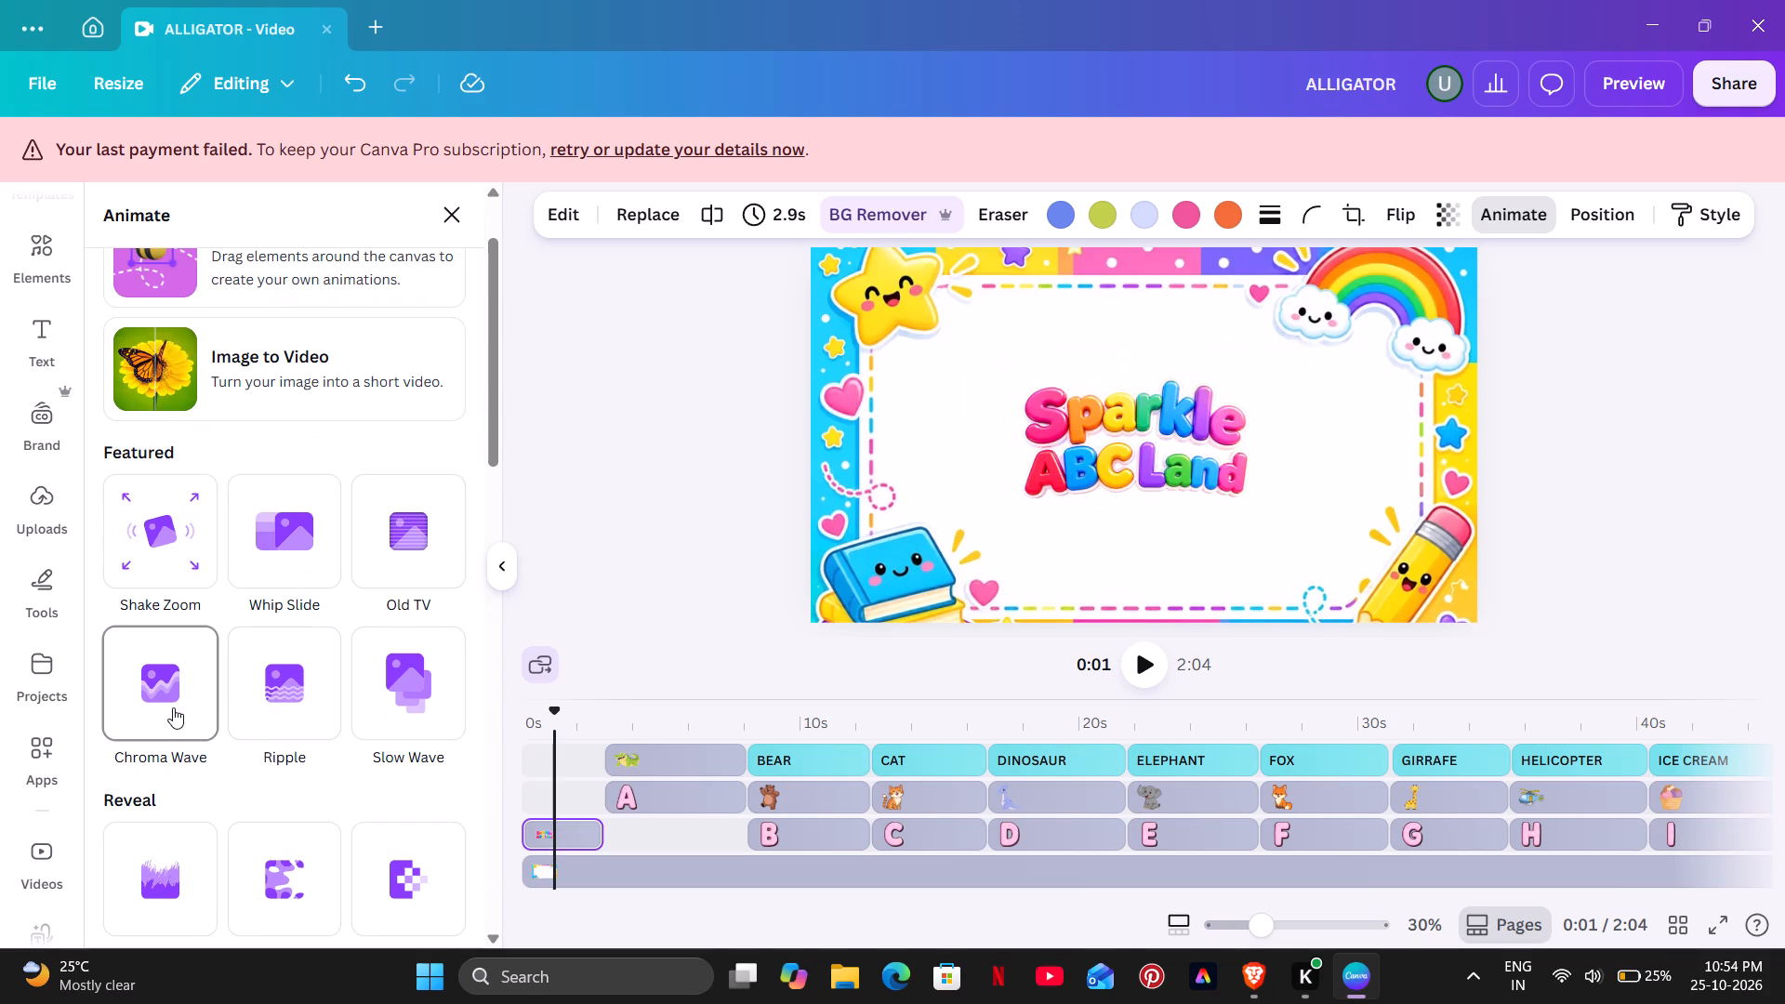
scroll(173, 707, down, 2)
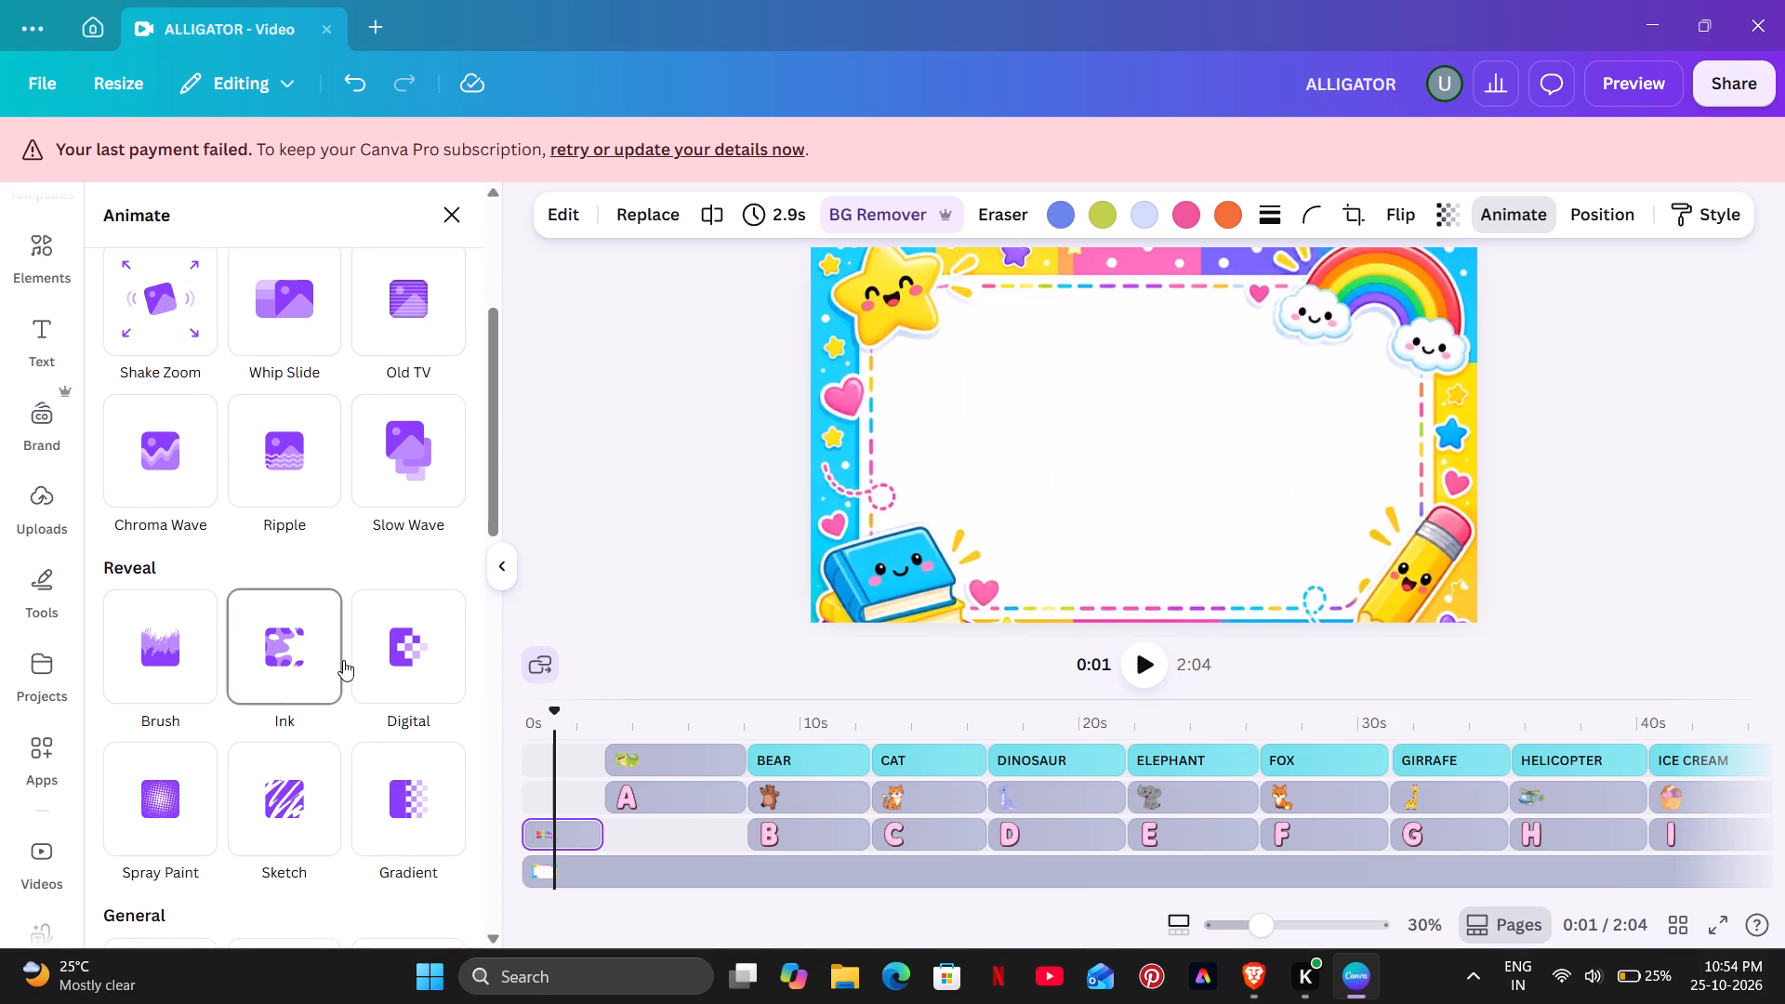
scroll(365, 701, down, 2)
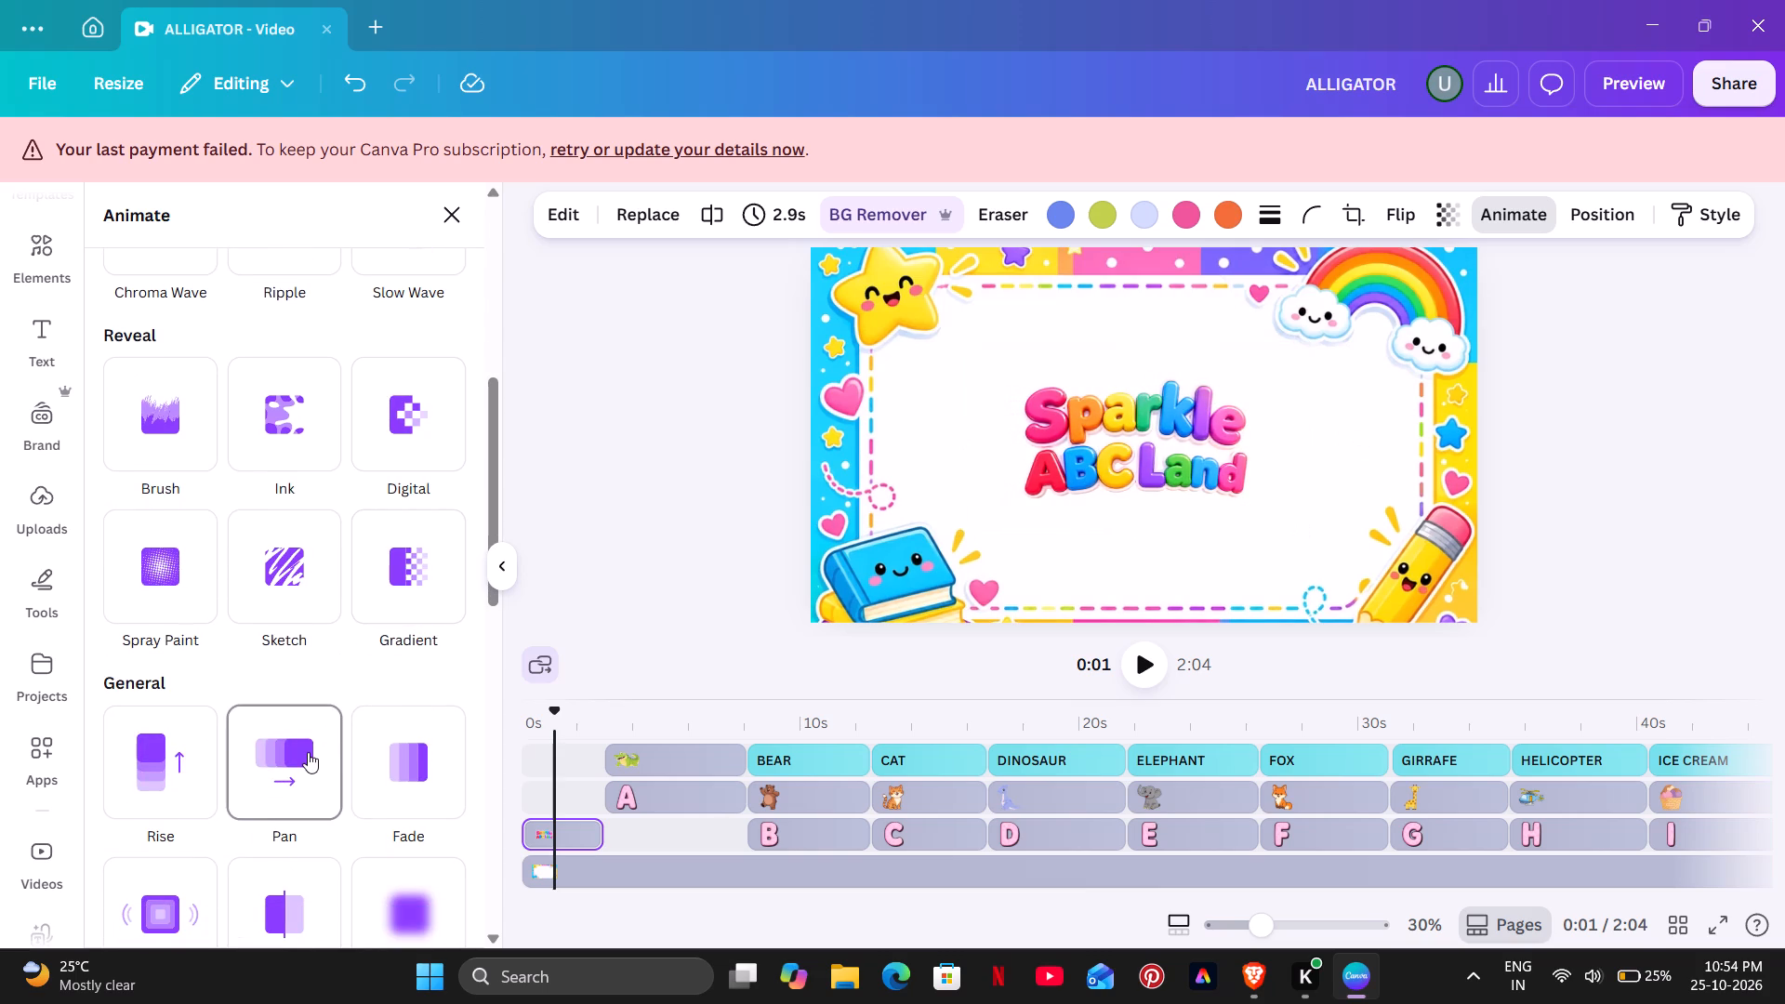
scroll(307, 745, down, 6)
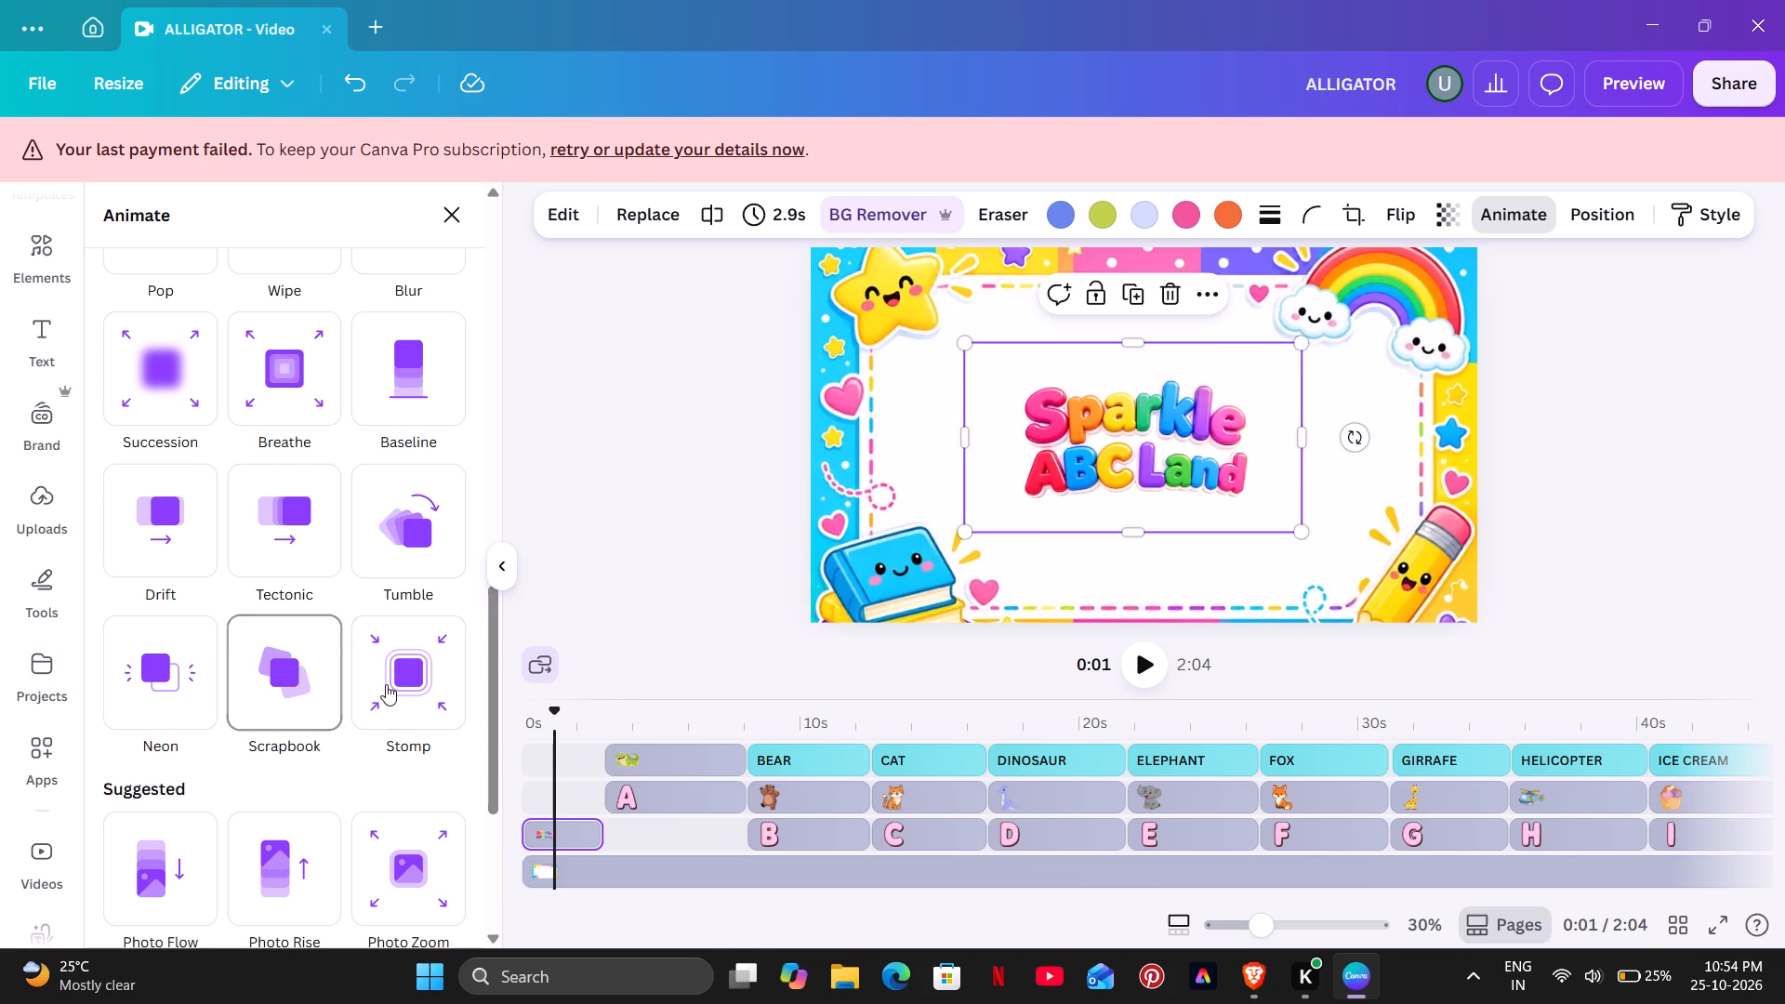
scroll(386, 684, down, 1)
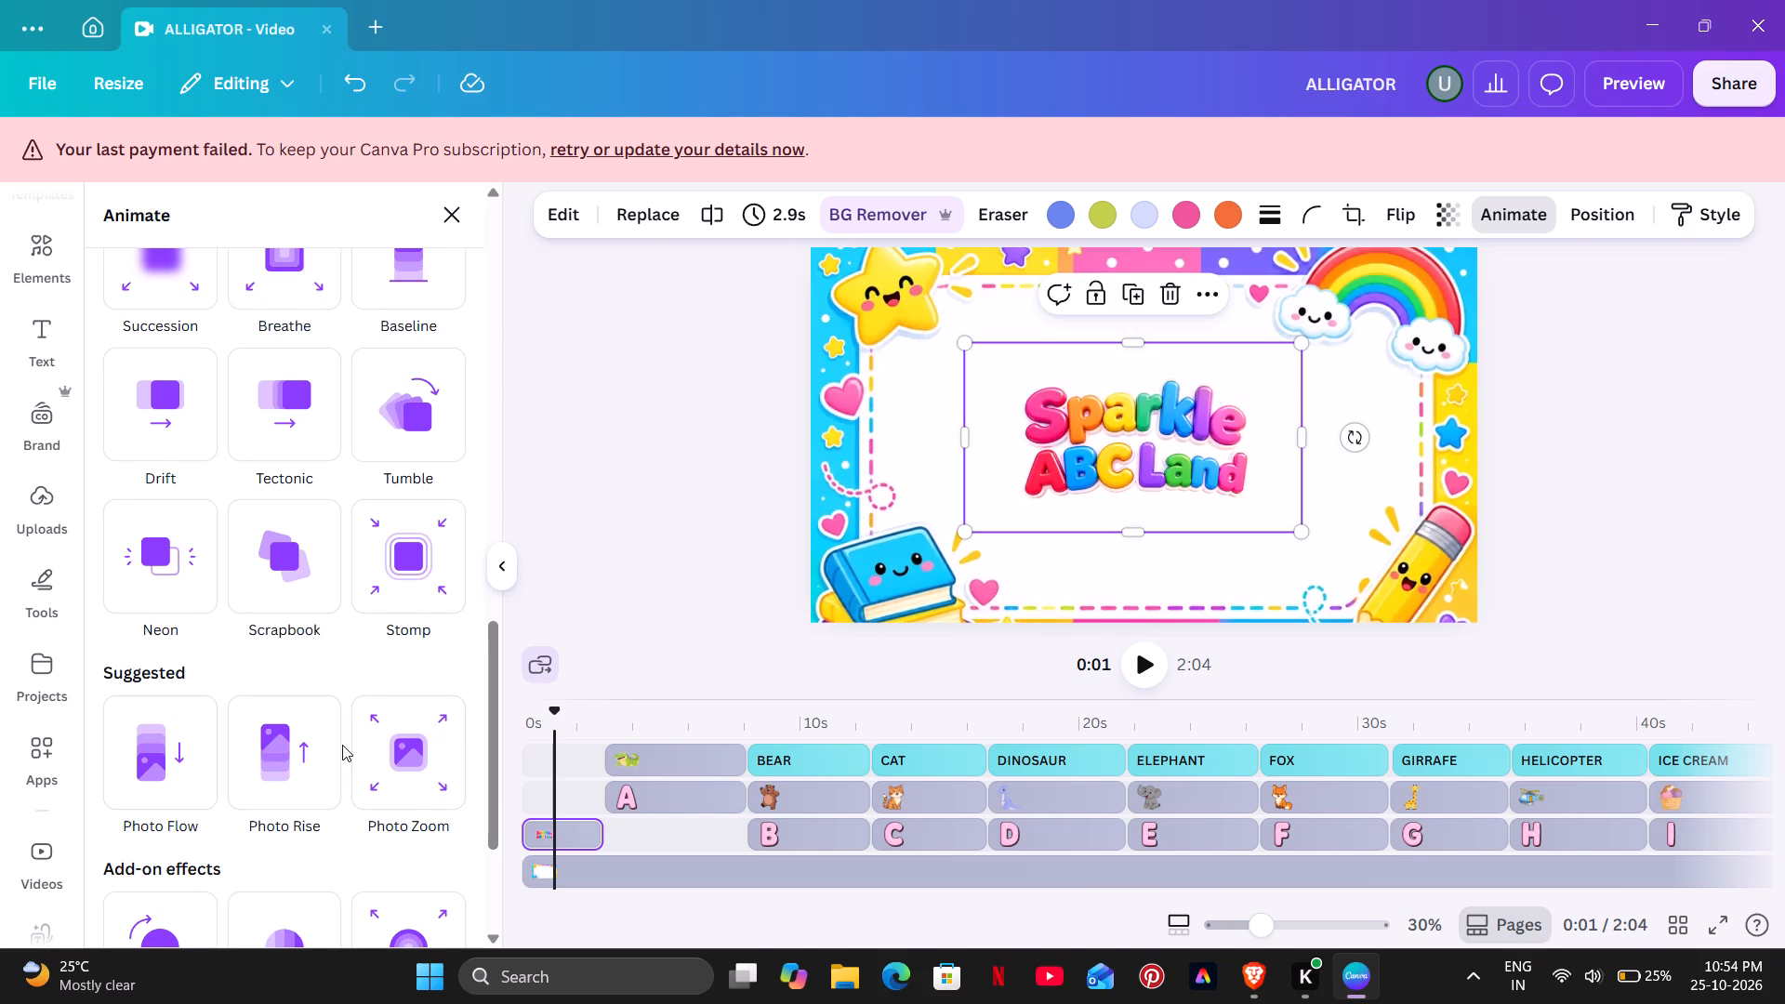
scroll(423, 740, down, 2)
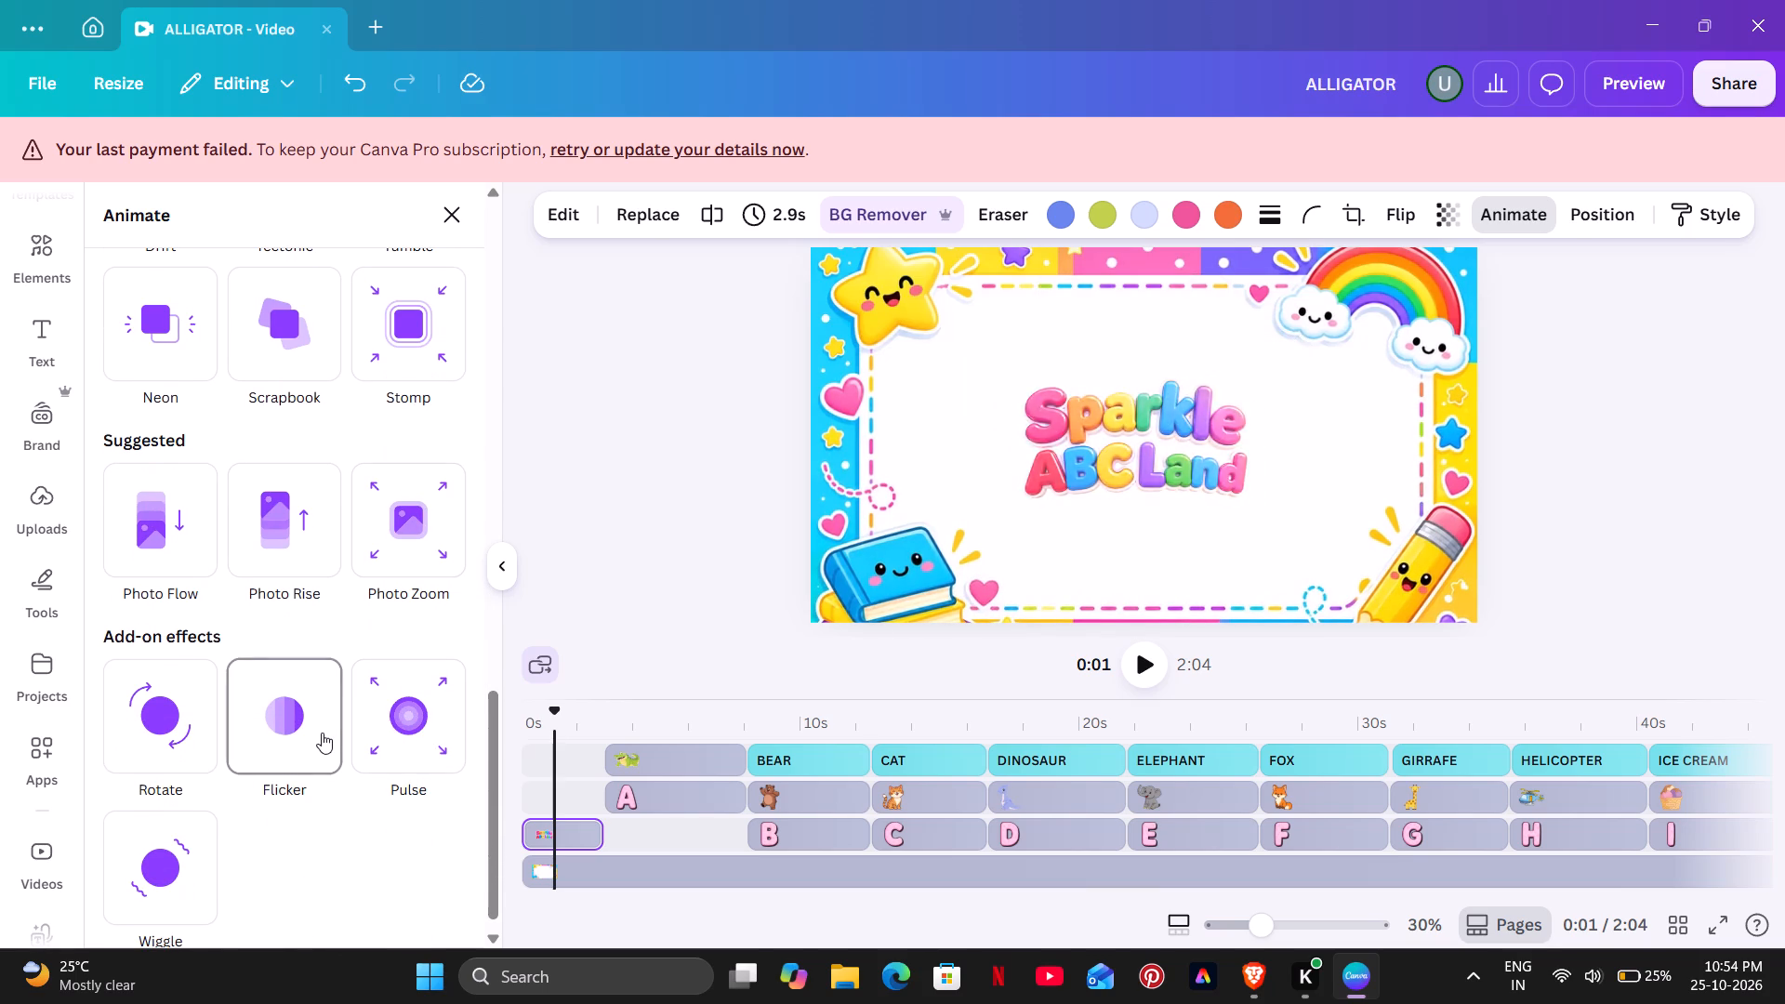
scroll(322, 733, up, 1)
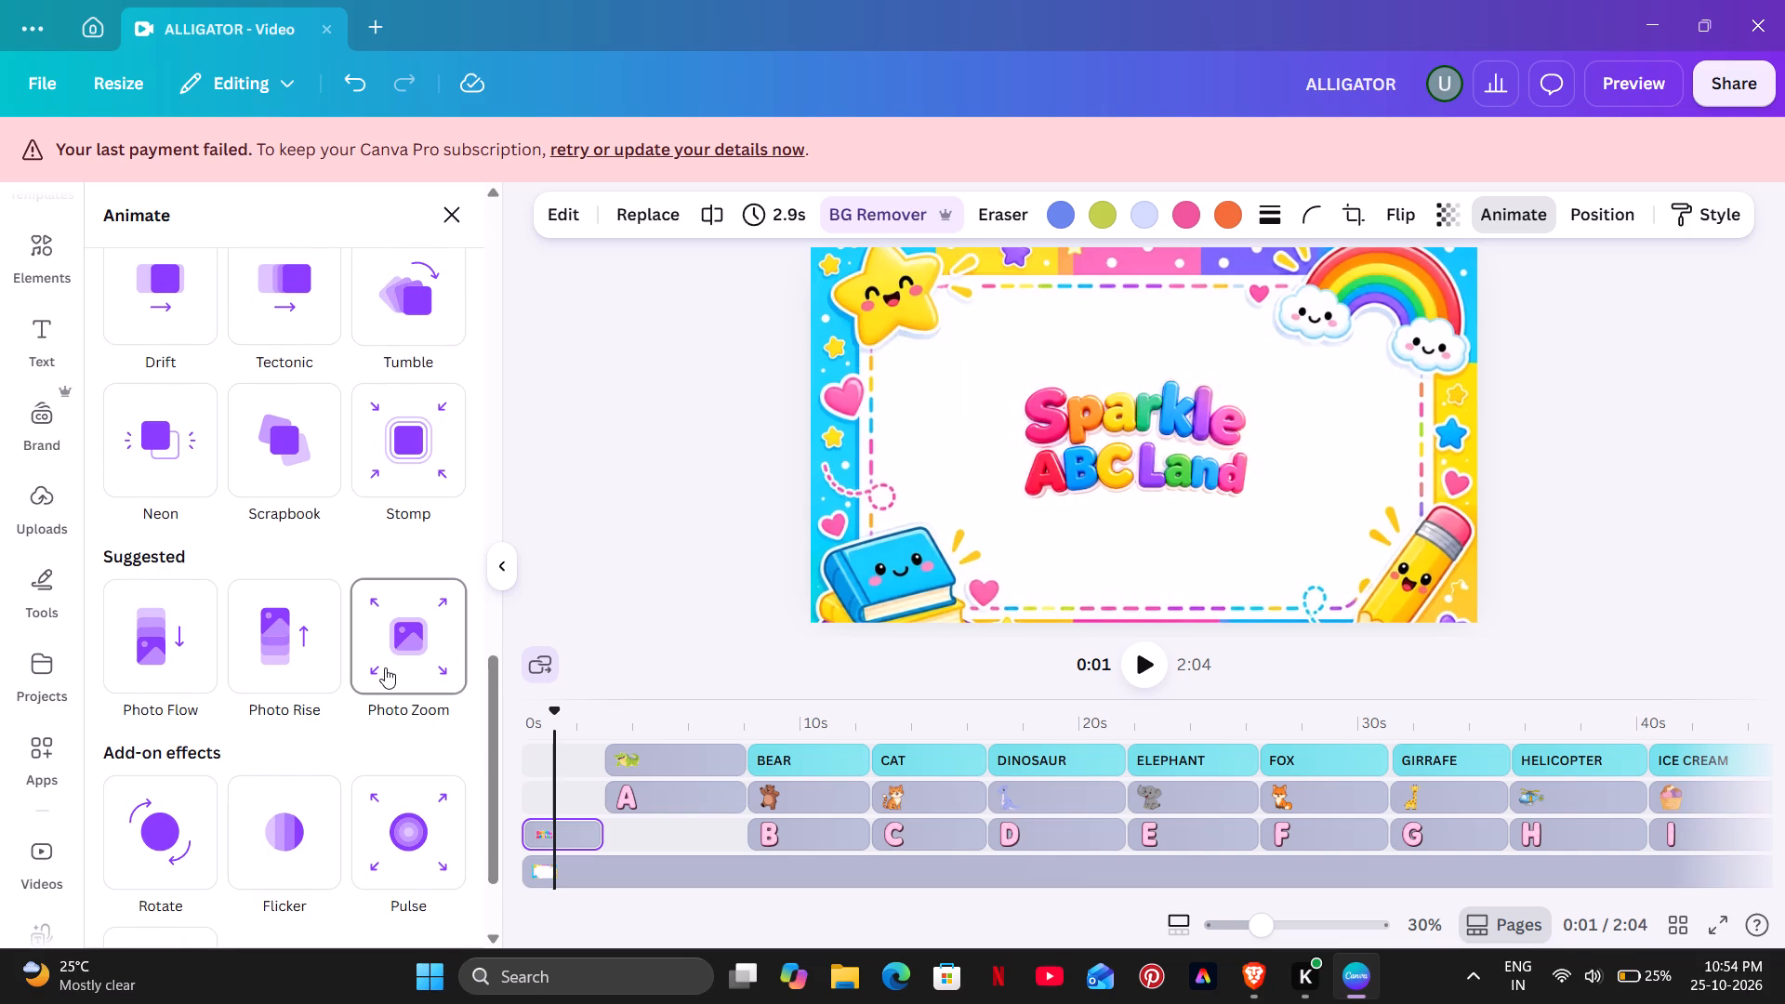
scroll(385, 667, up, 2)
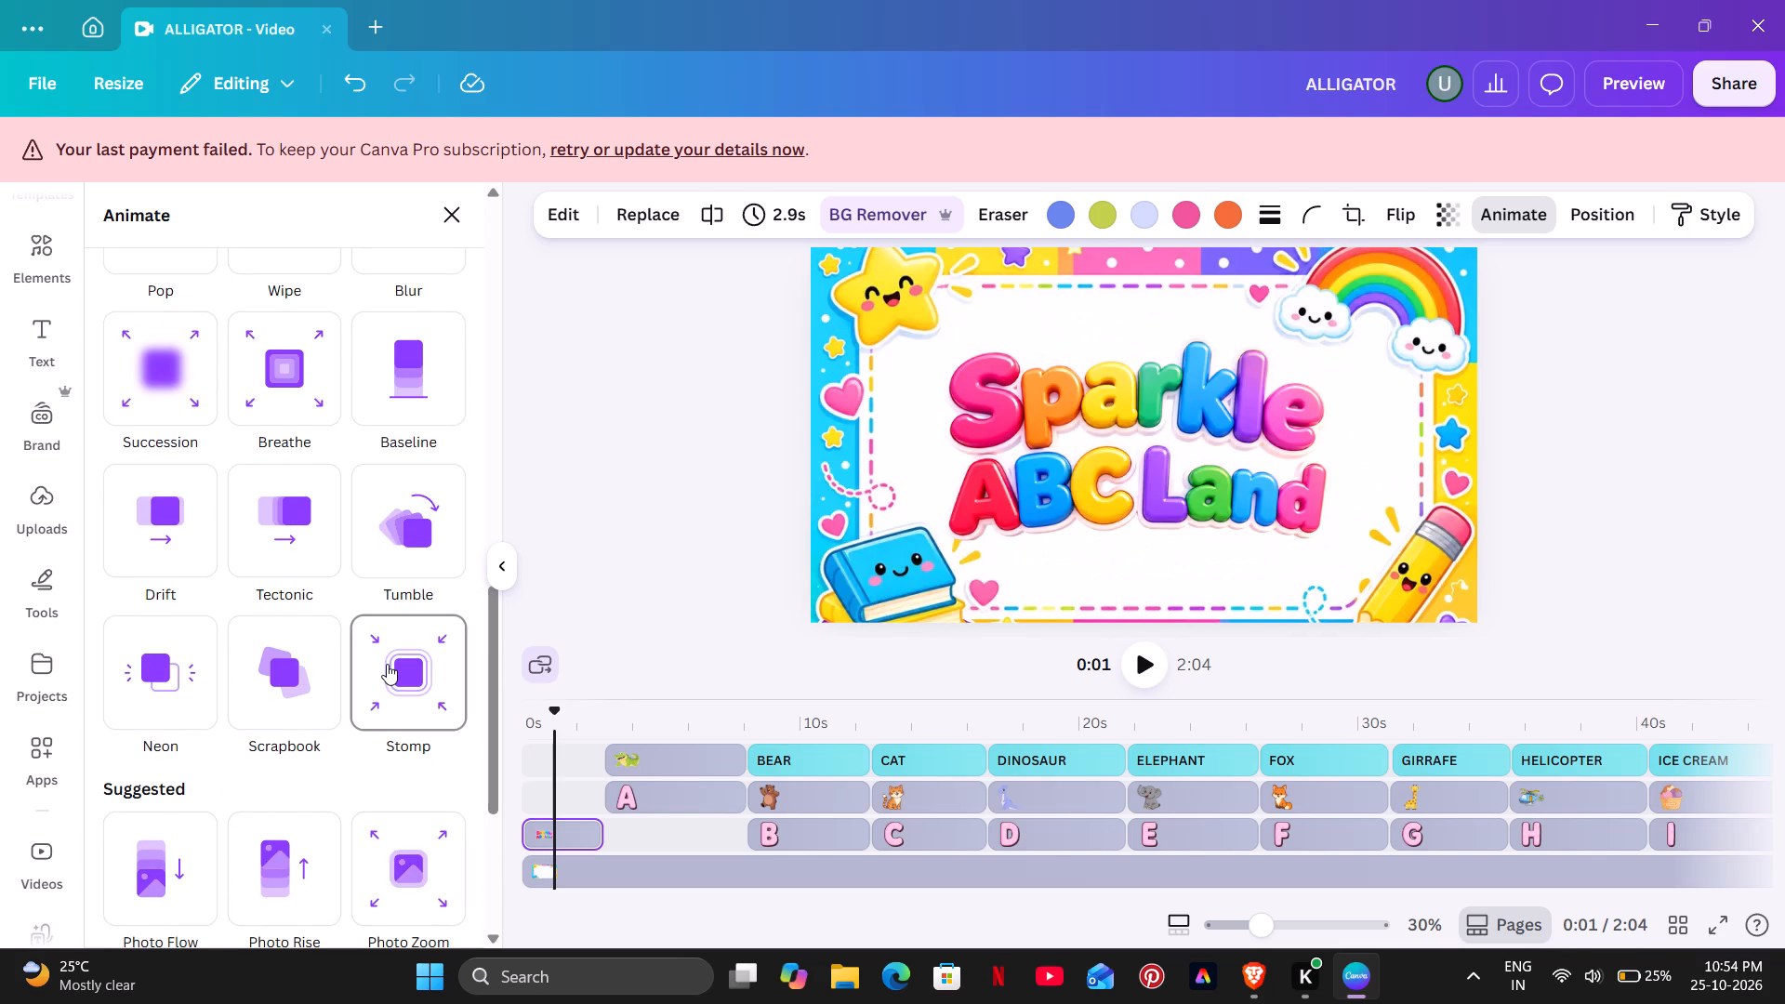
scroll(387, 664, up, 2)
scroll(370, 746, down, 1)
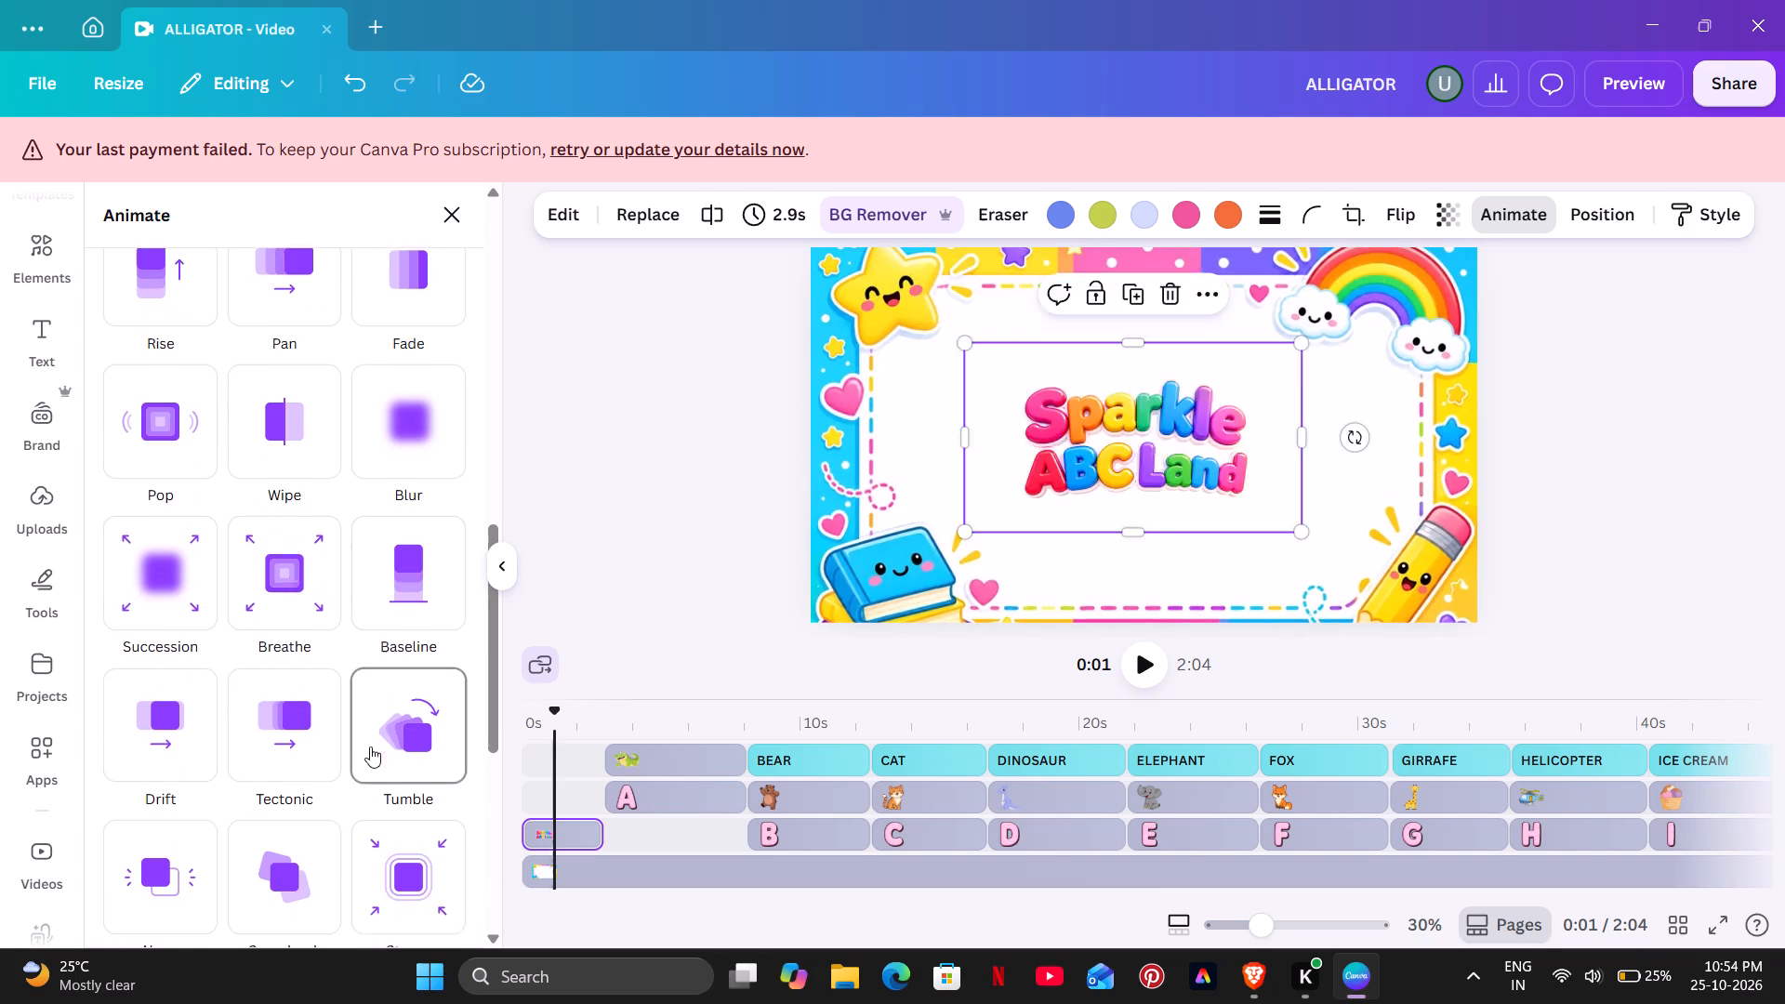
scroll(368, 731, up, 9)
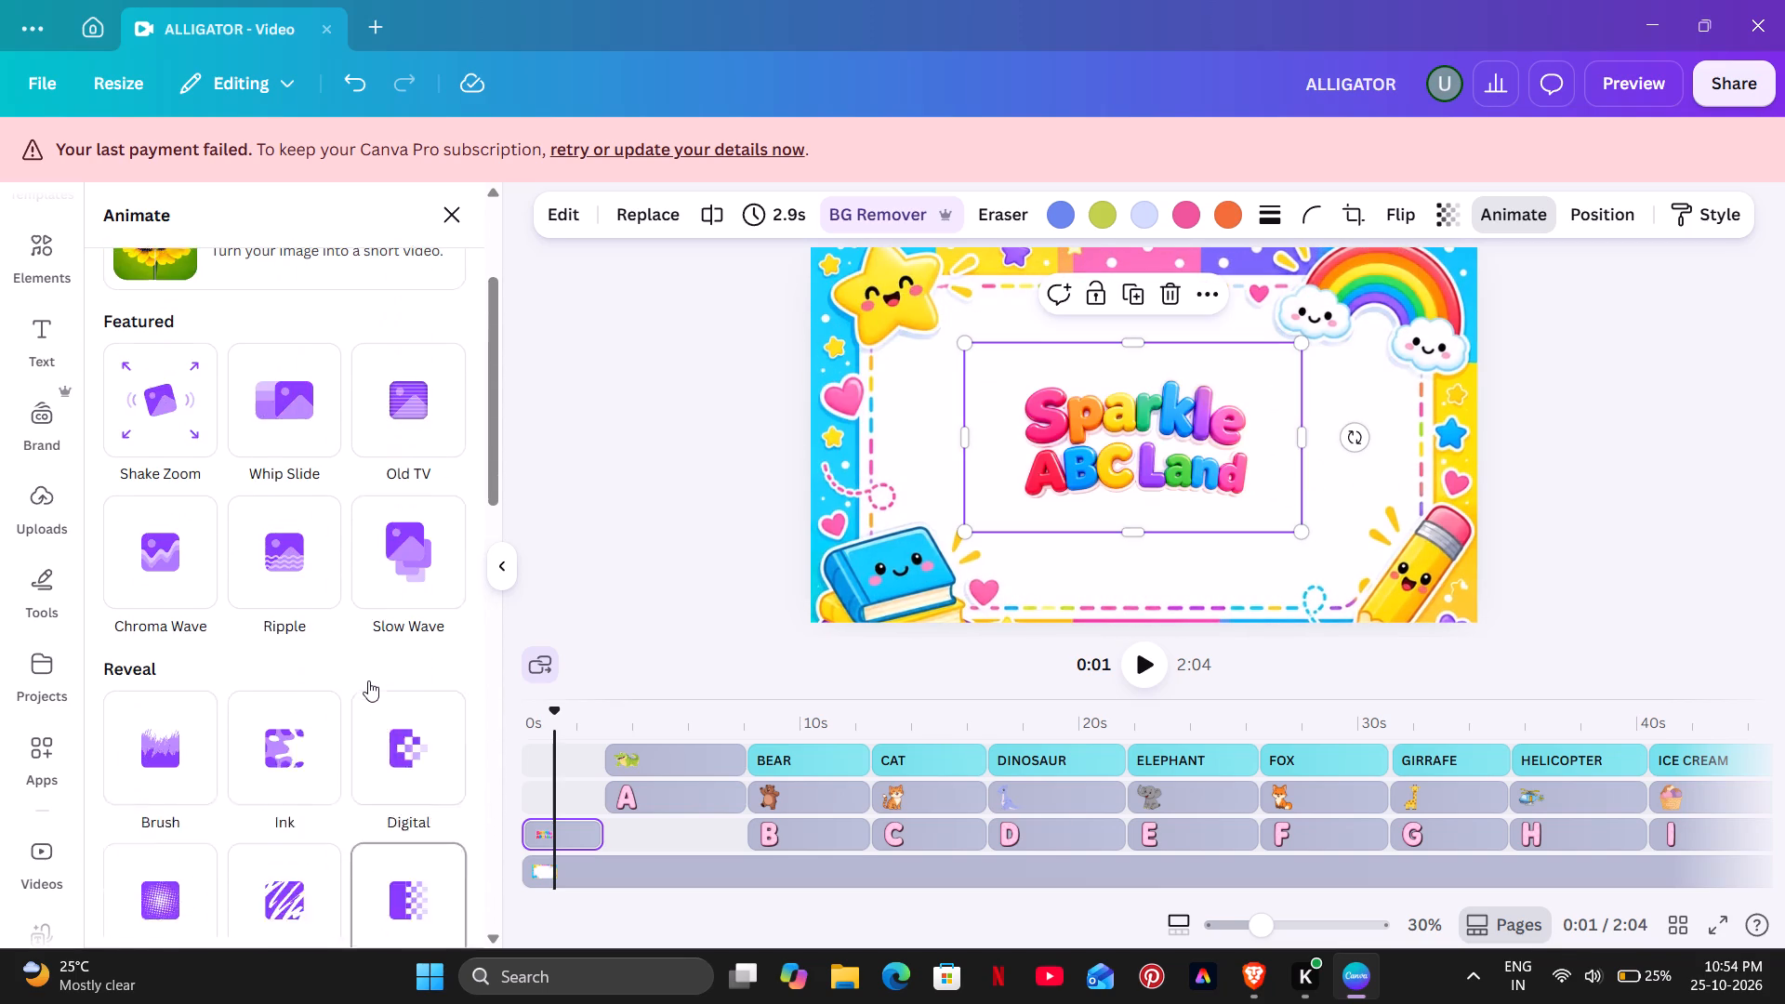
click(432, 535)
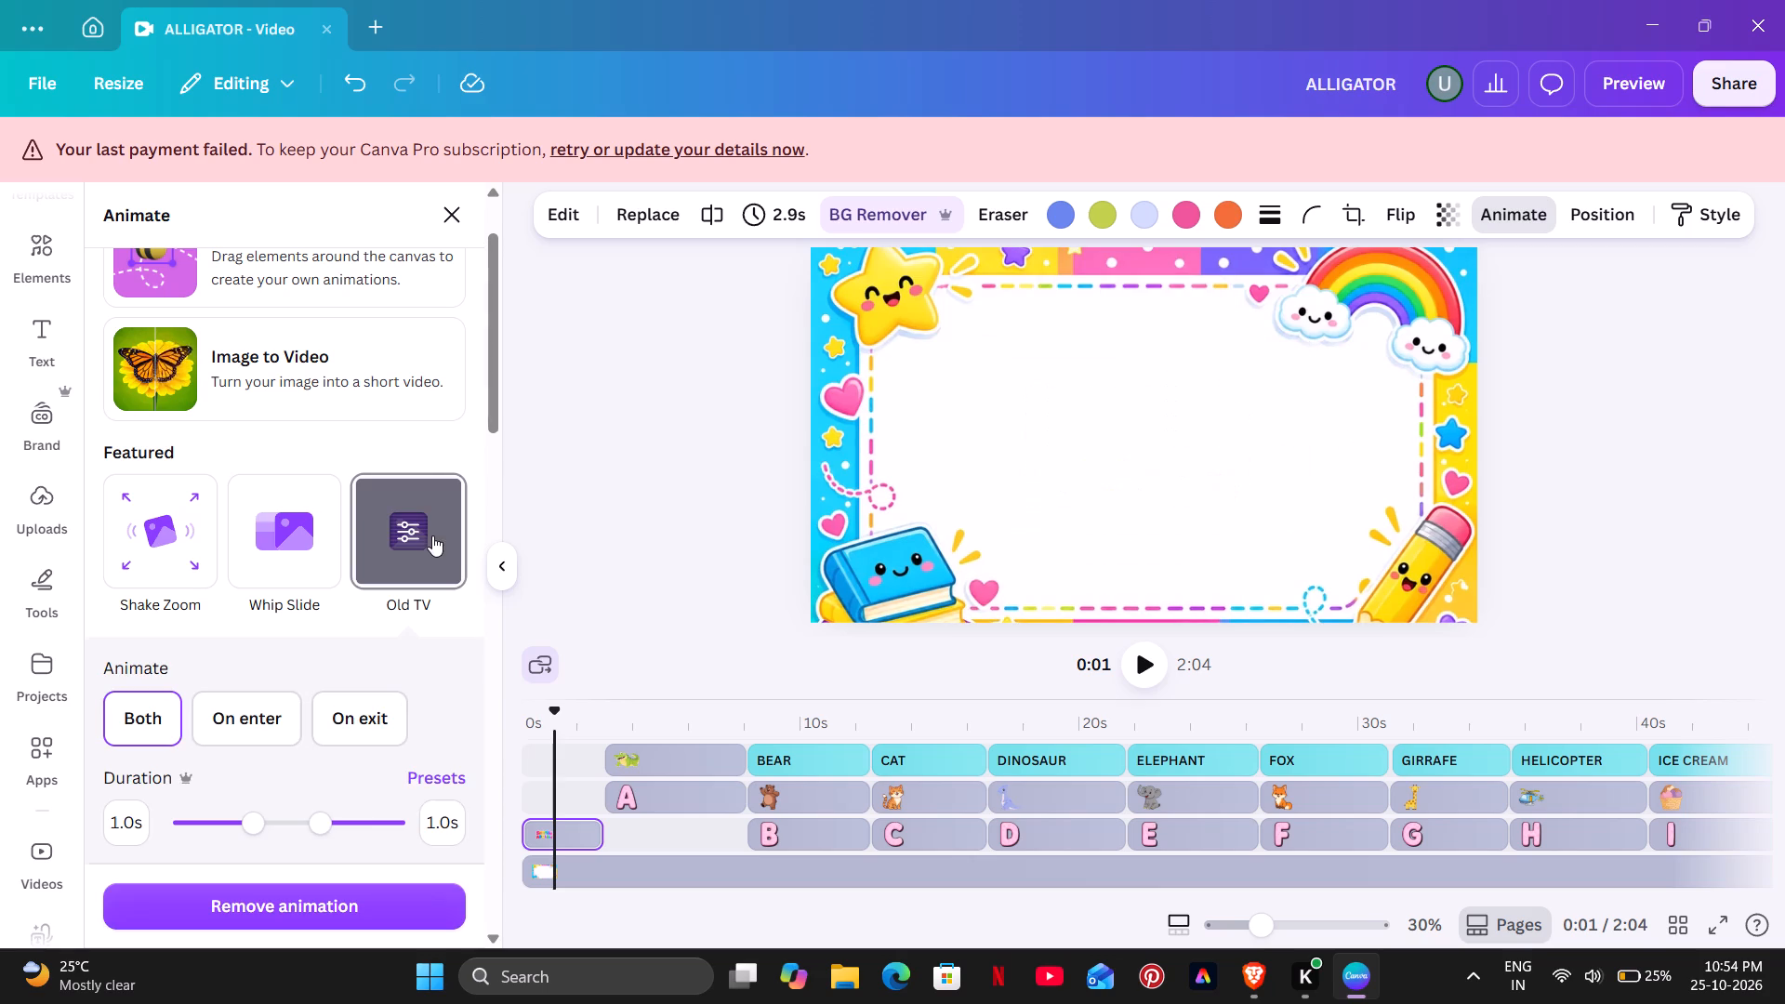
click(695, 553)
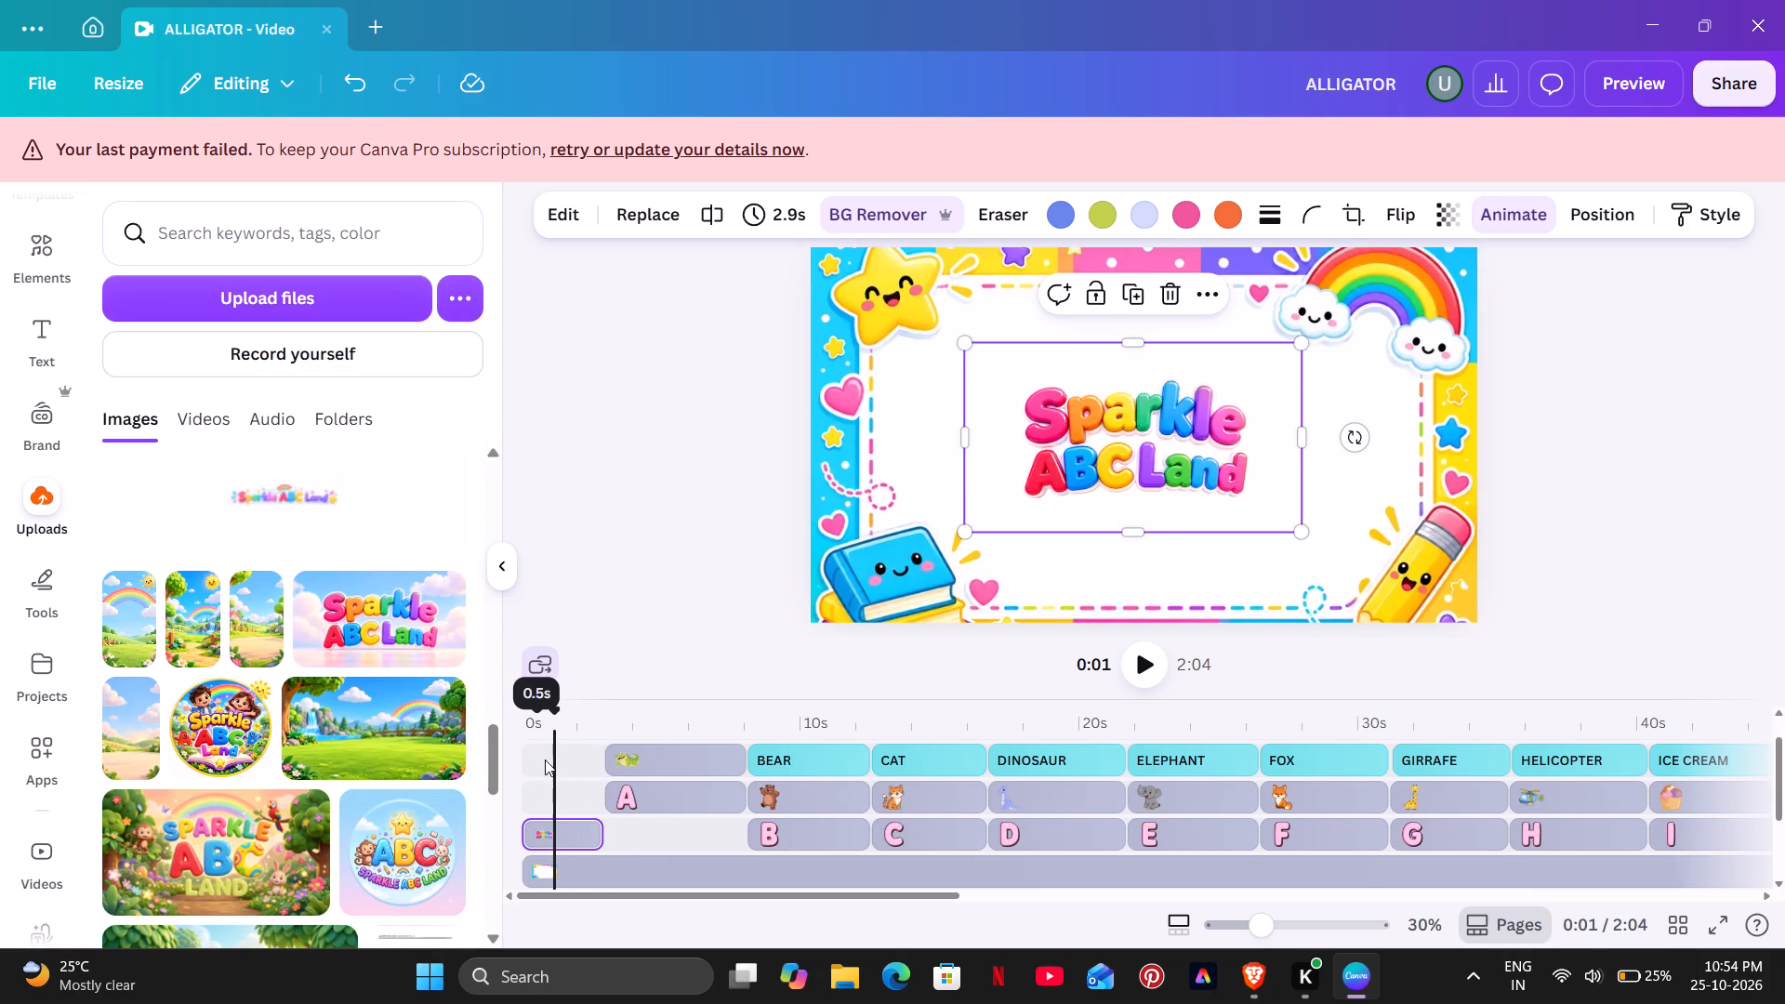
Play the video from the start to preview the animated title and the first letter sections.
click(530, 734)
click(1135, 667)
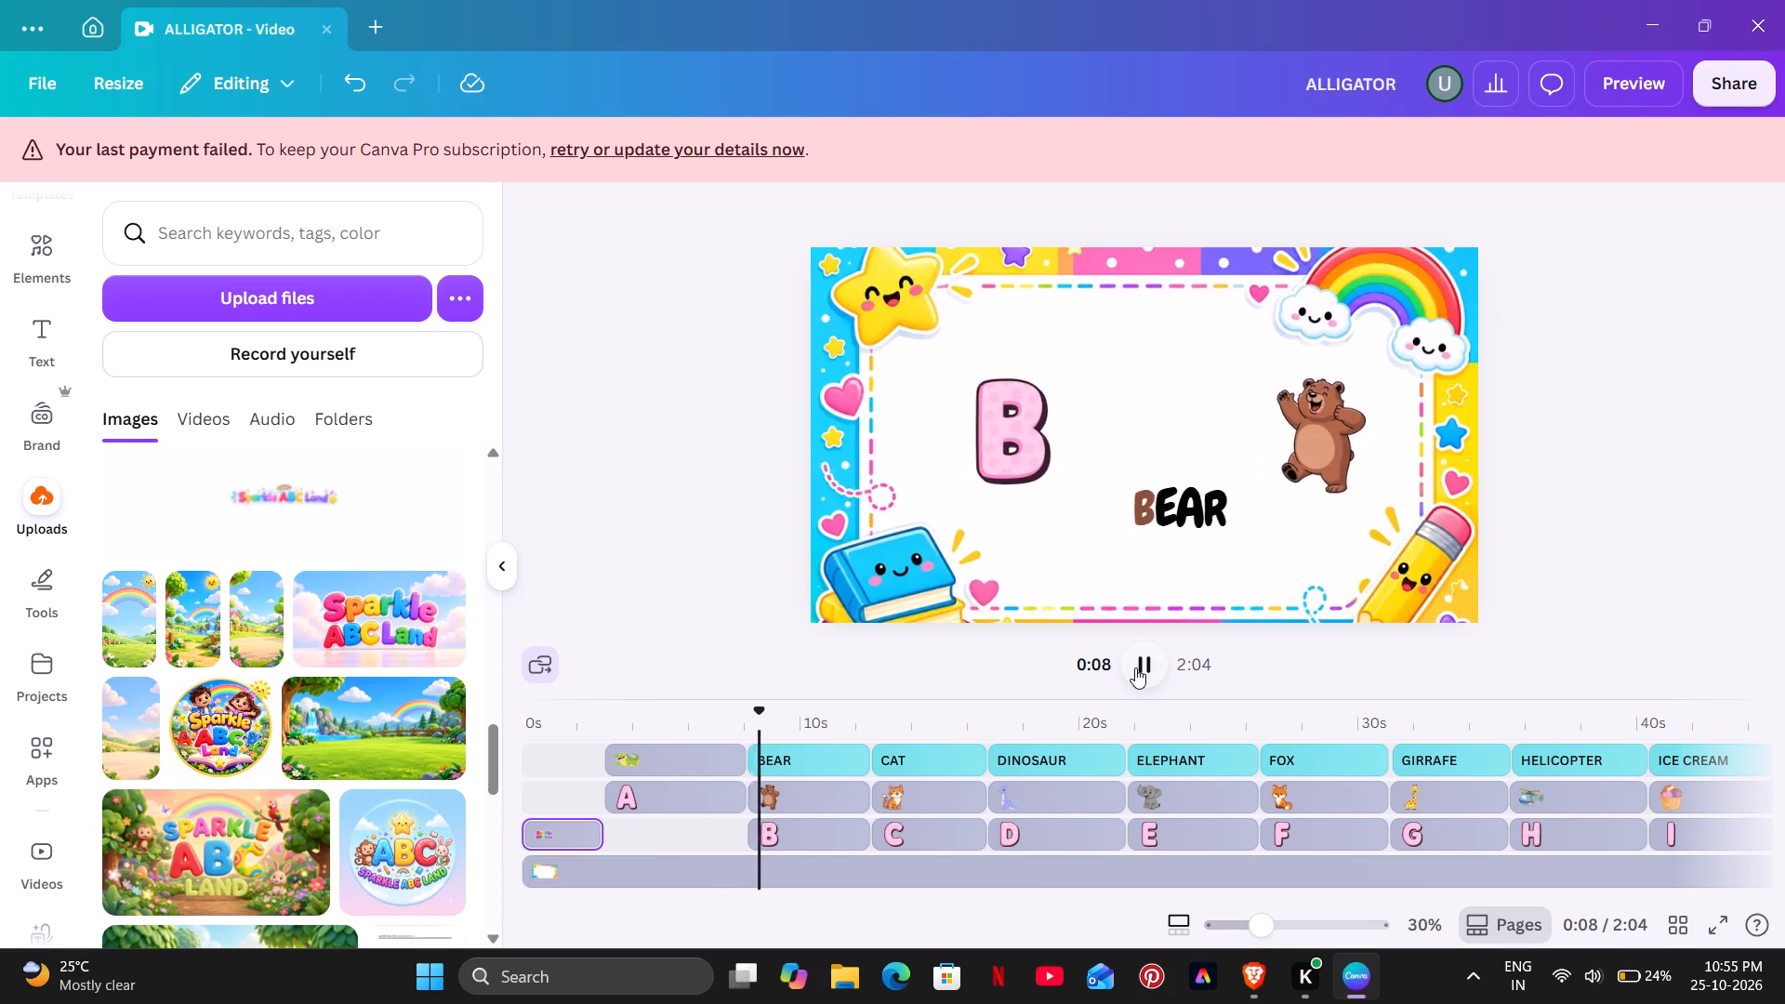
click(1207, 516)
Shift the BEAR caption slightly left so it sits more centrally between the letter B and the bear.
drag(1207, 516, 1206, 516)
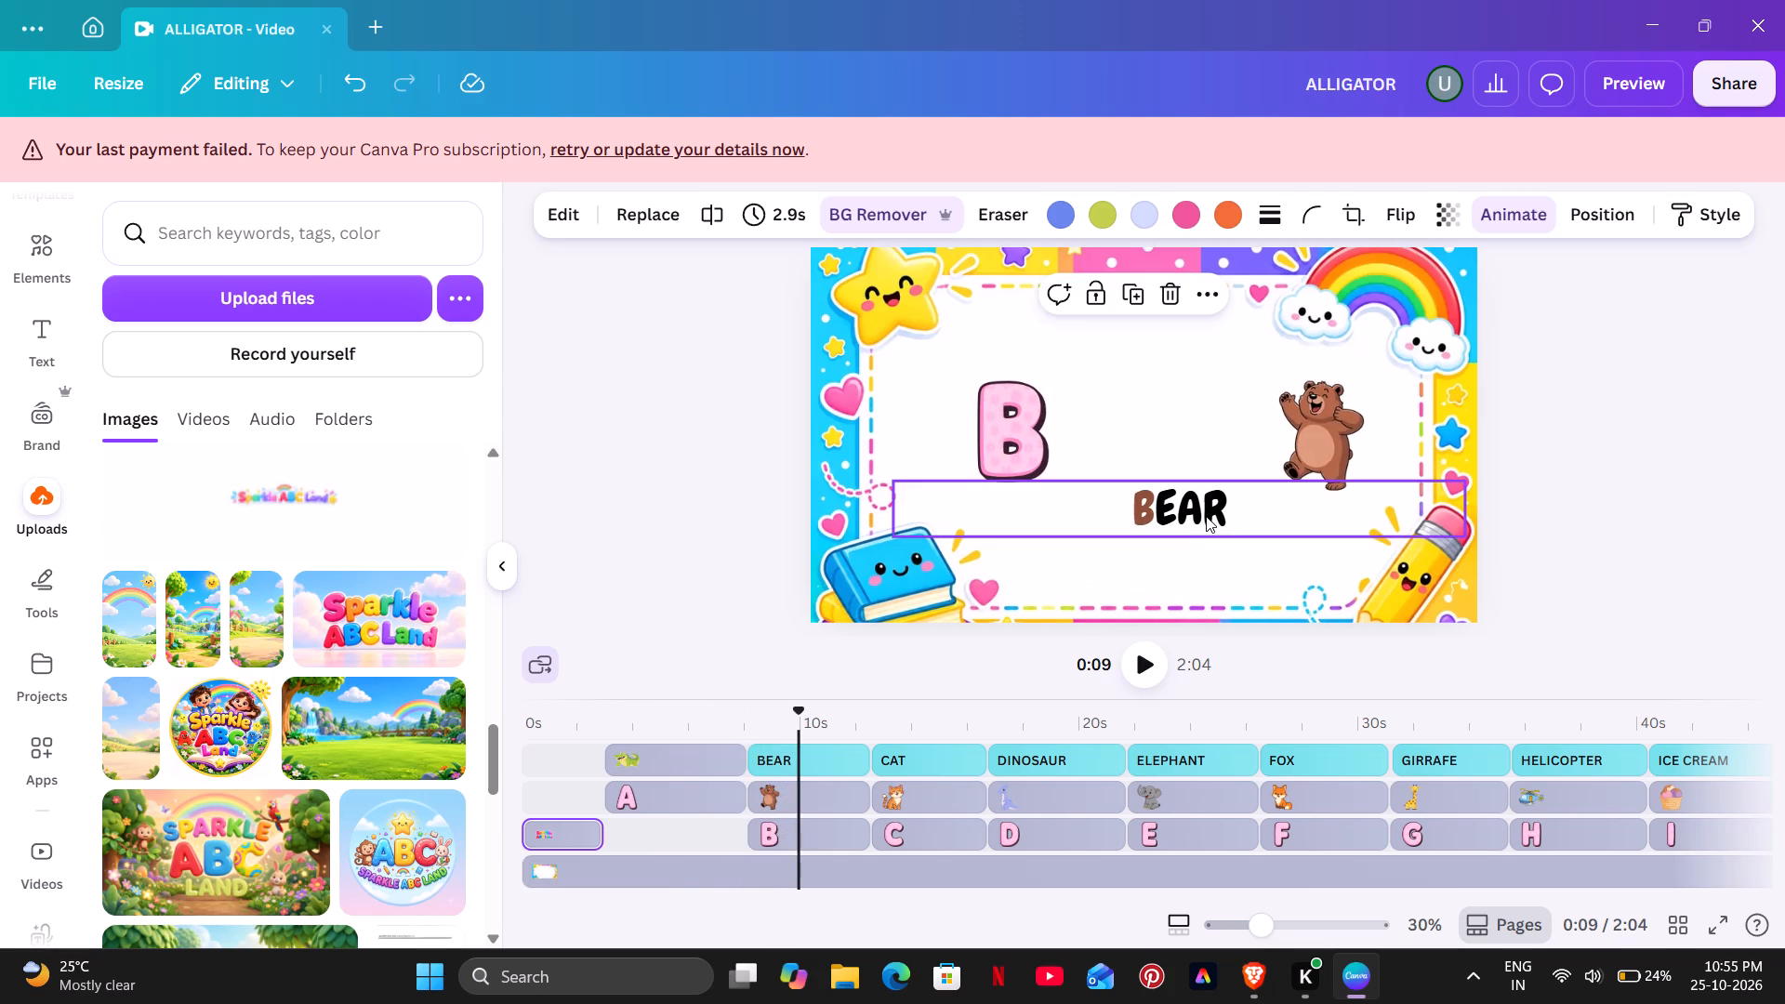
drag(1206, 516, 1186, 516)
click(1204, 554)
click(1201, 519)
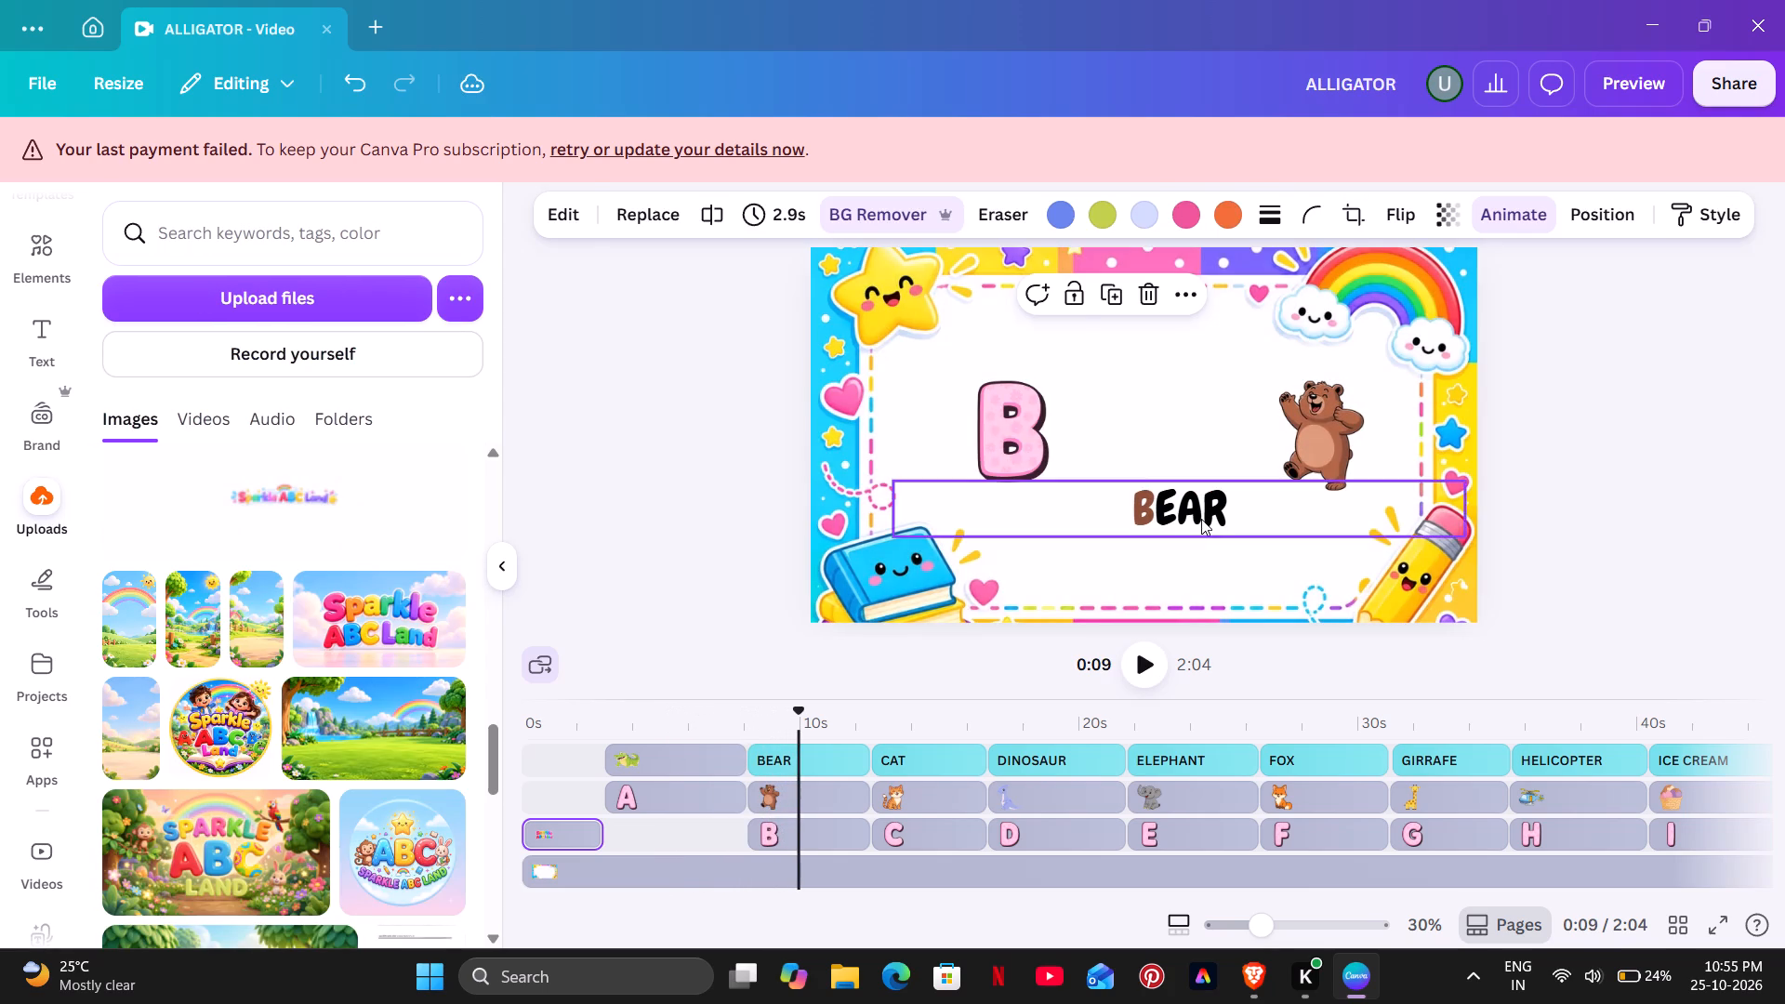
drag(1201, 519, 1184, 519)
click(1121, 586)
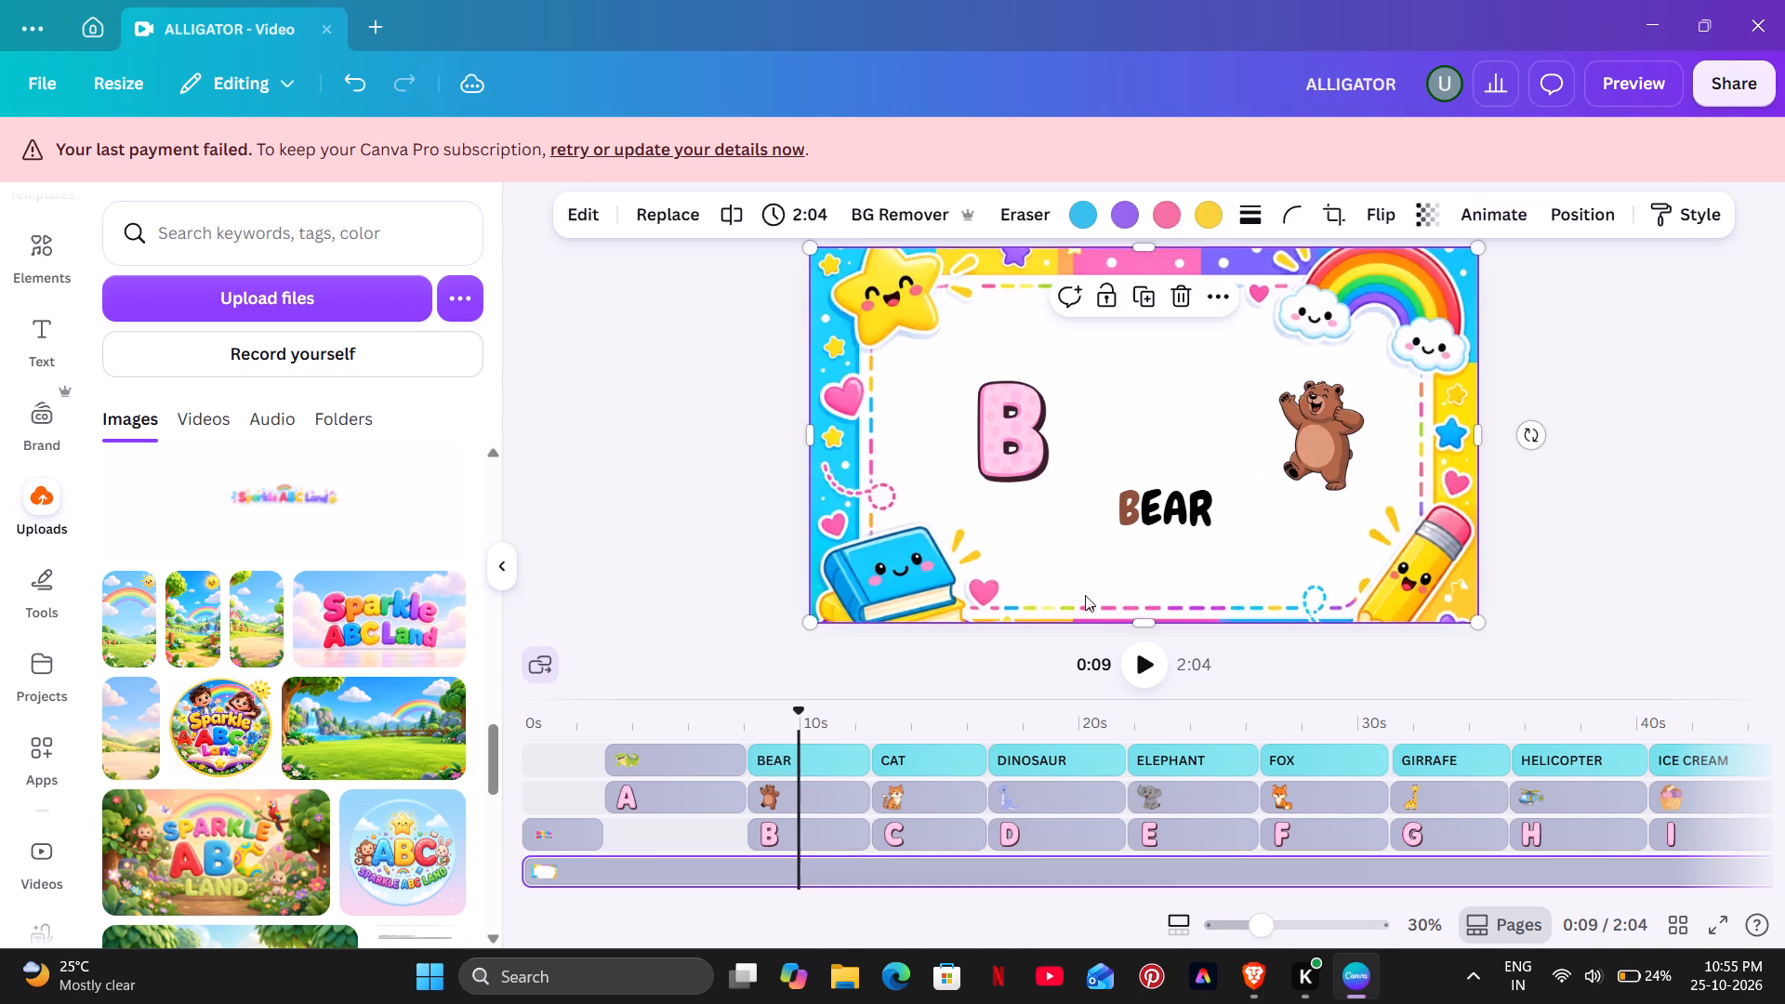
Duplicate the Sparkle ABC Land title clip and put the copy on a new track above the captions.
click(561, 837)
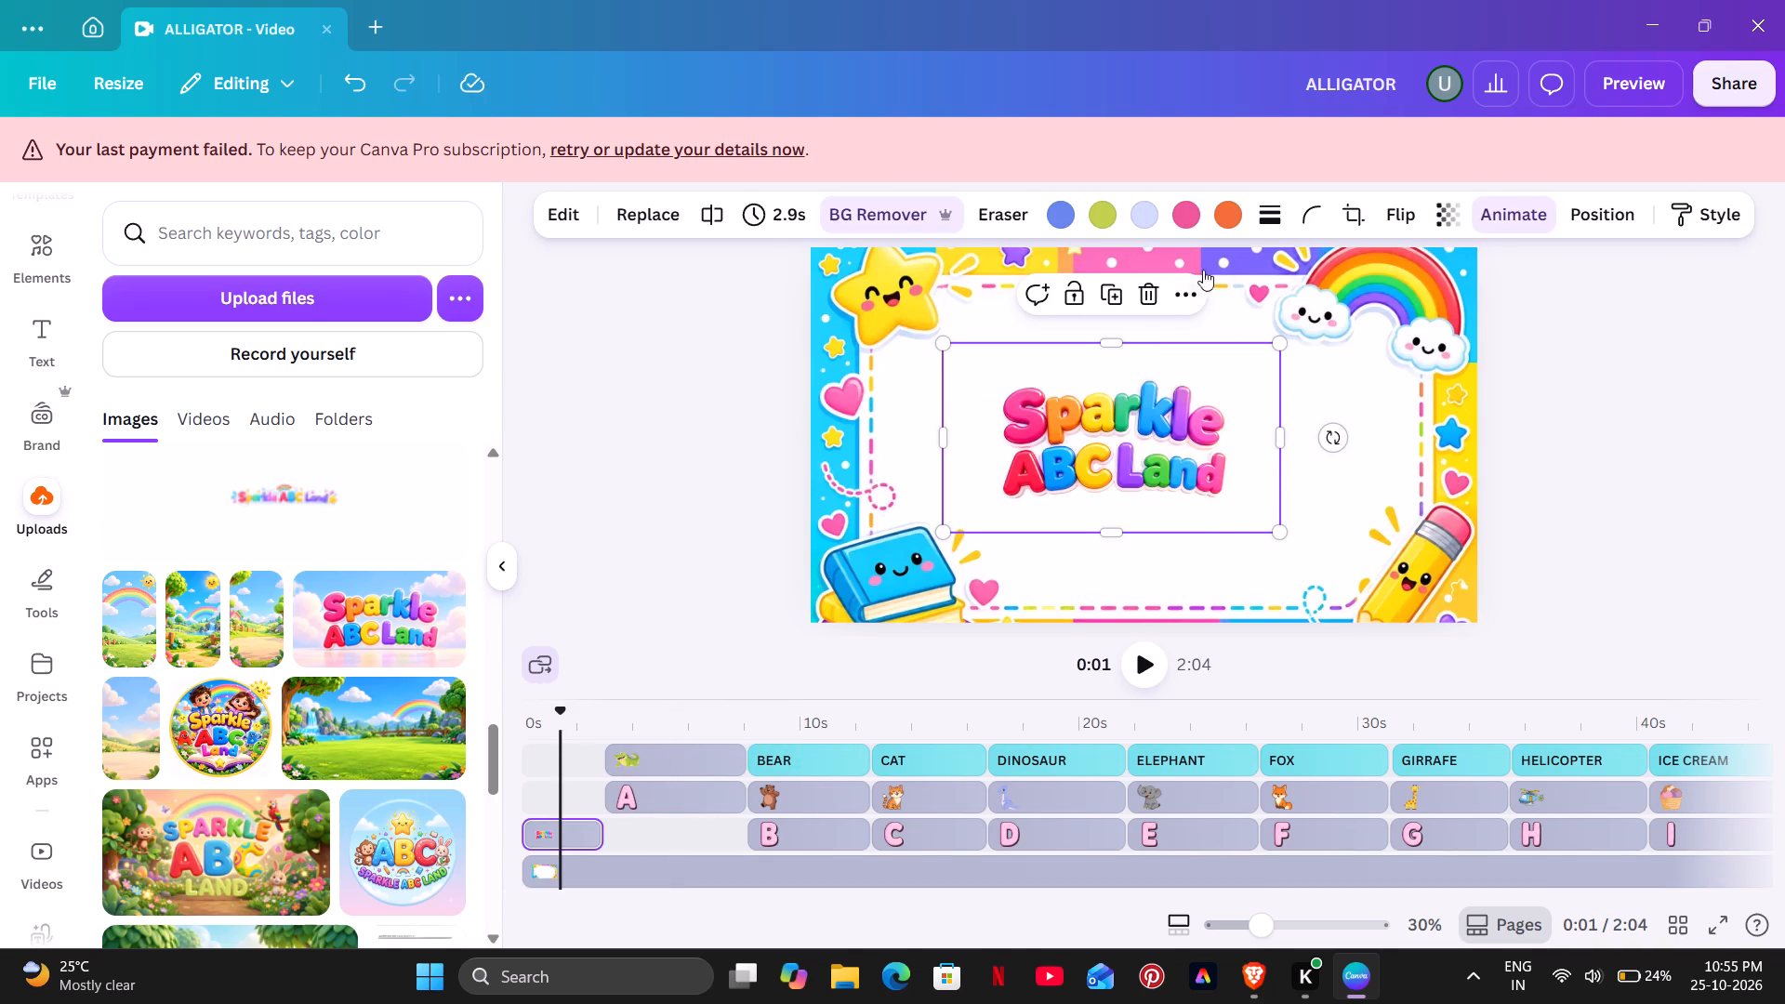
click(1110, 296)
drag(566, 833, 609, 747)
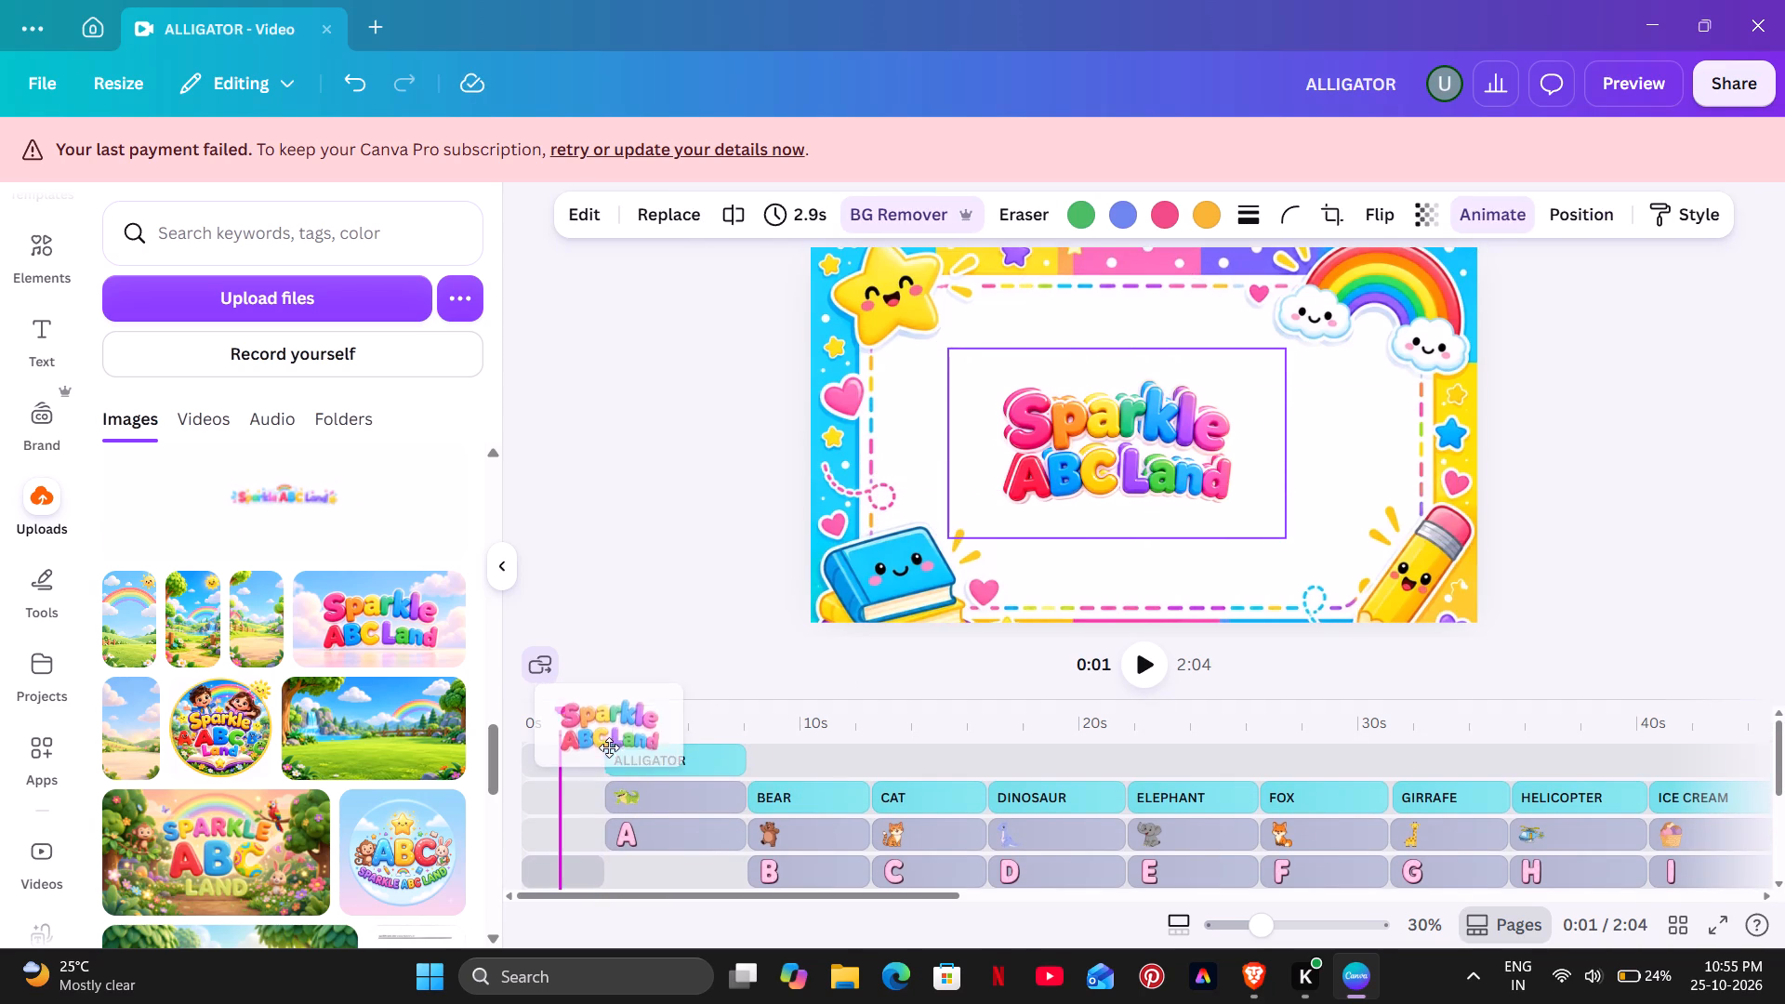
drag(609, 747, 609, 751)
Move the letter A, alligator image and ALLIGATOR caption clips down one track each, level with the matching B, bear and BEAR clips.
scroll(670, 804, down, 1)
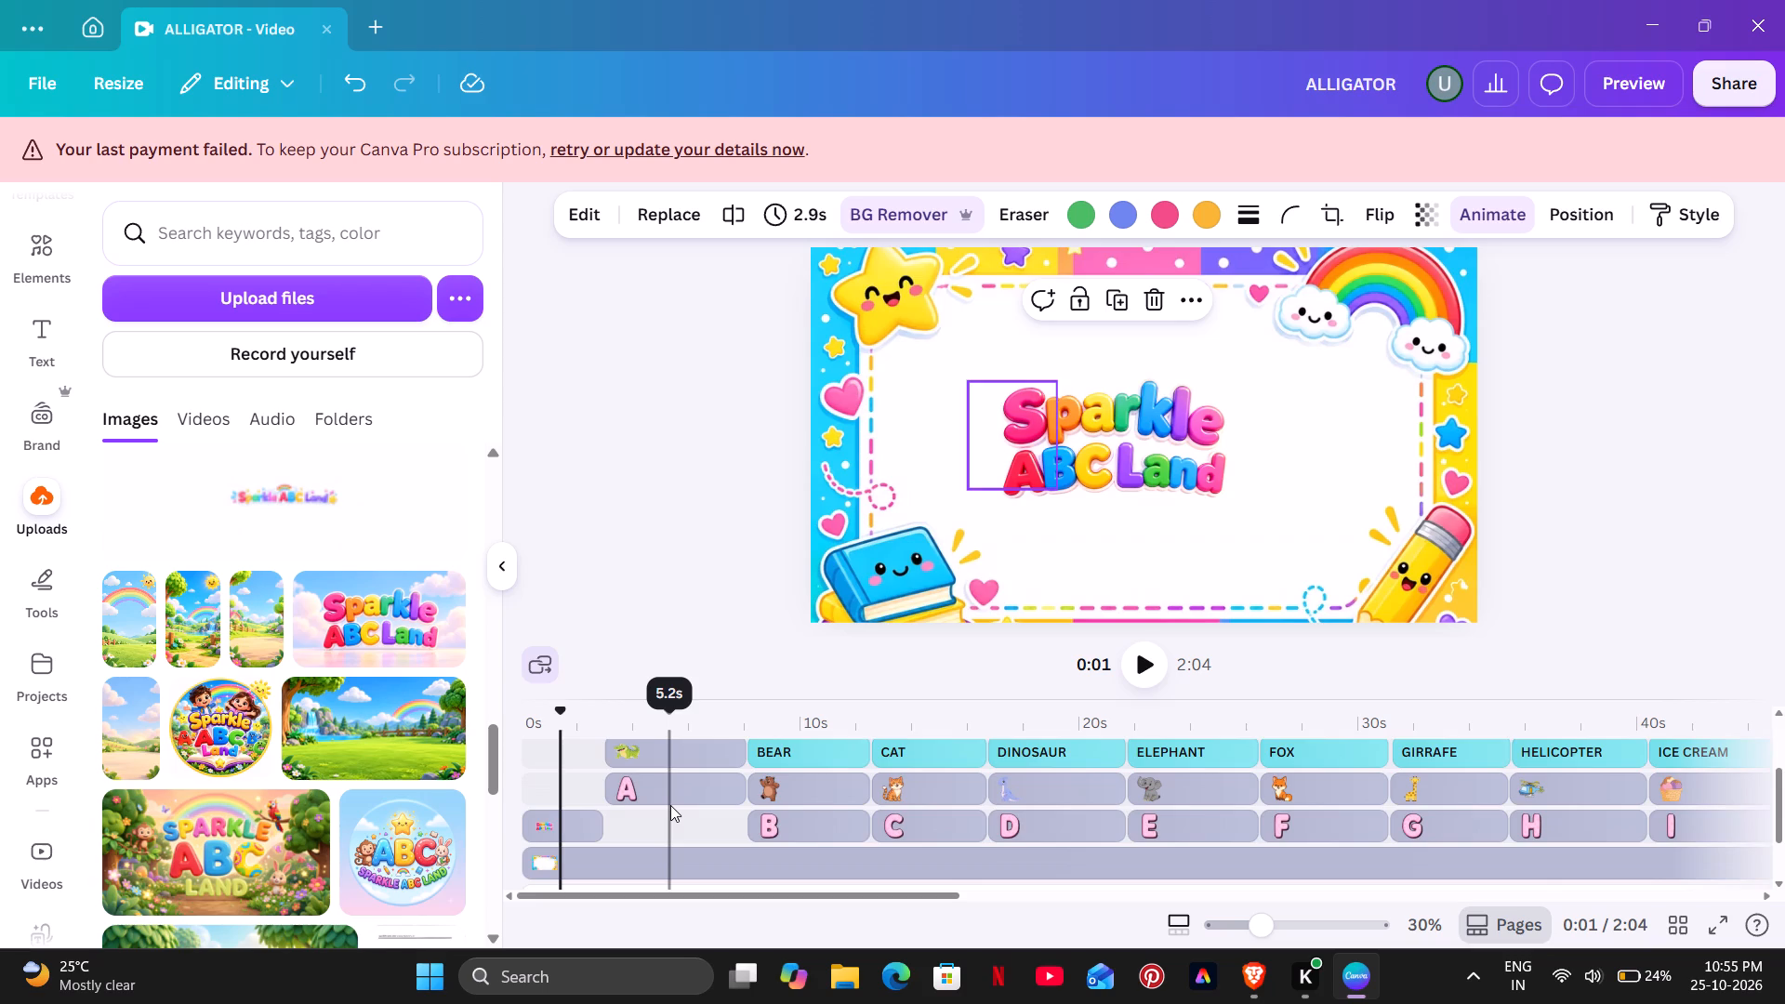
scroll(670, 804, up, 1)
scroll(670, 804, down, 1)
drag(696, 758, 696, 763)
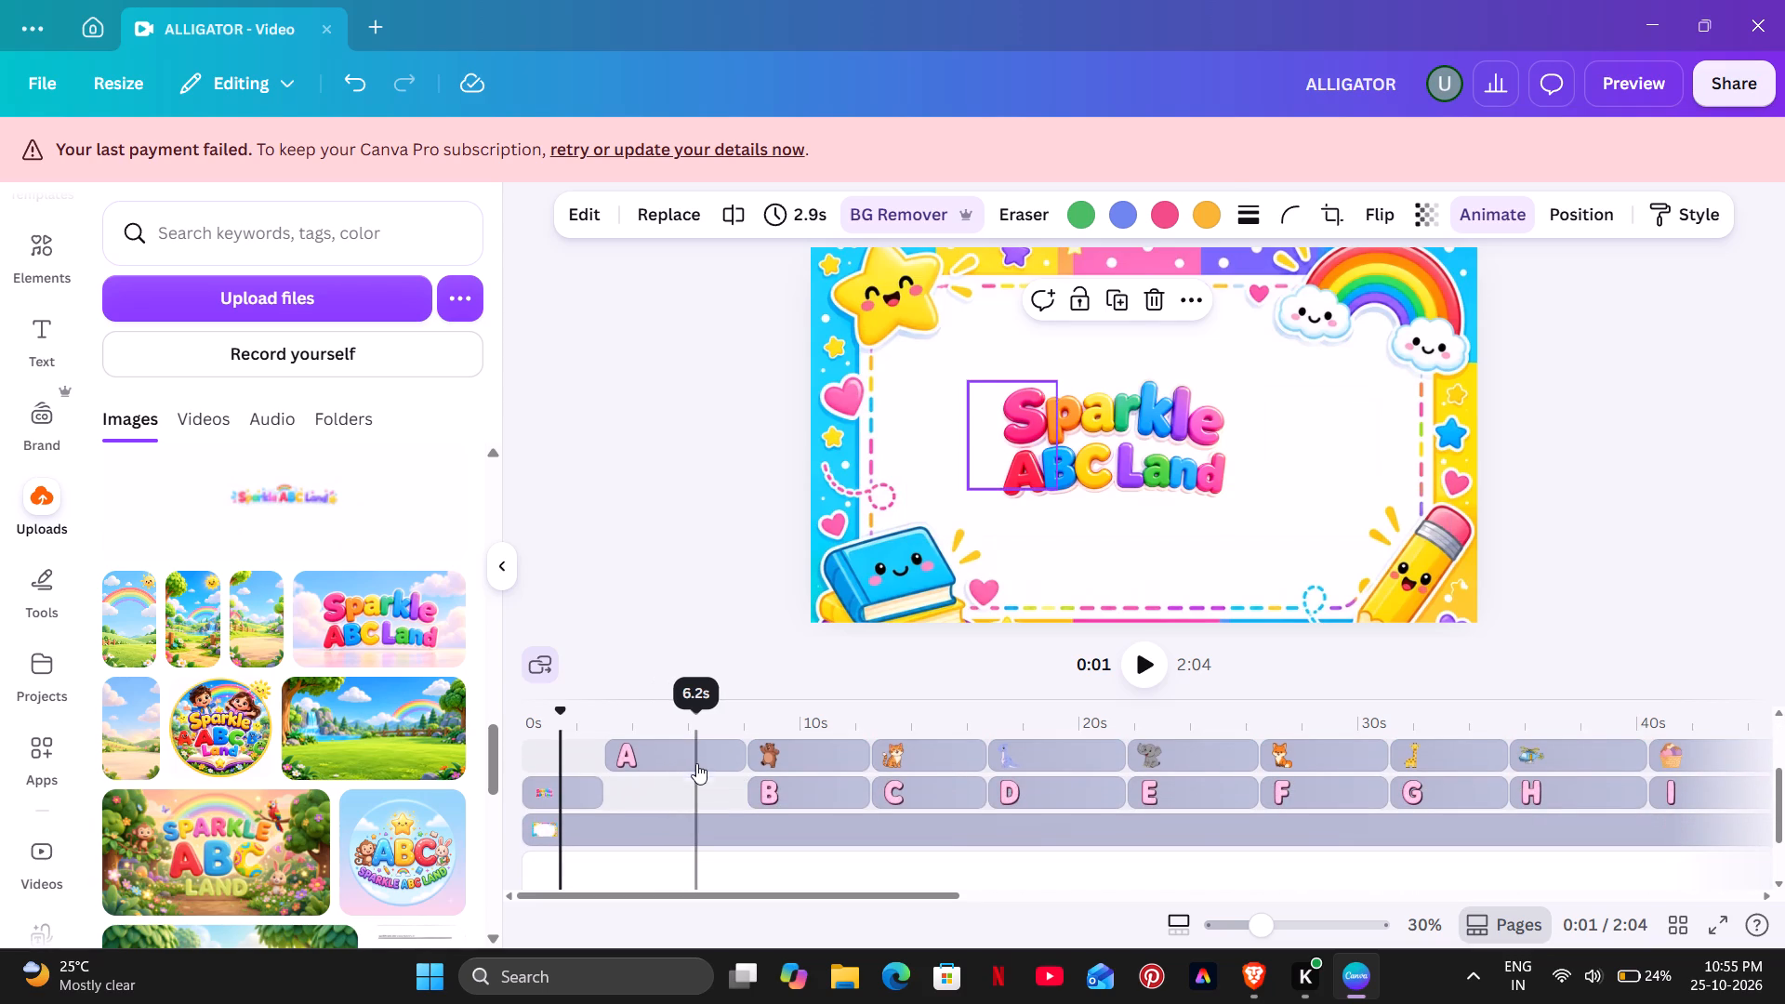
drag(696, 763, 695, 786)
scroll(694, 786, up, 2)
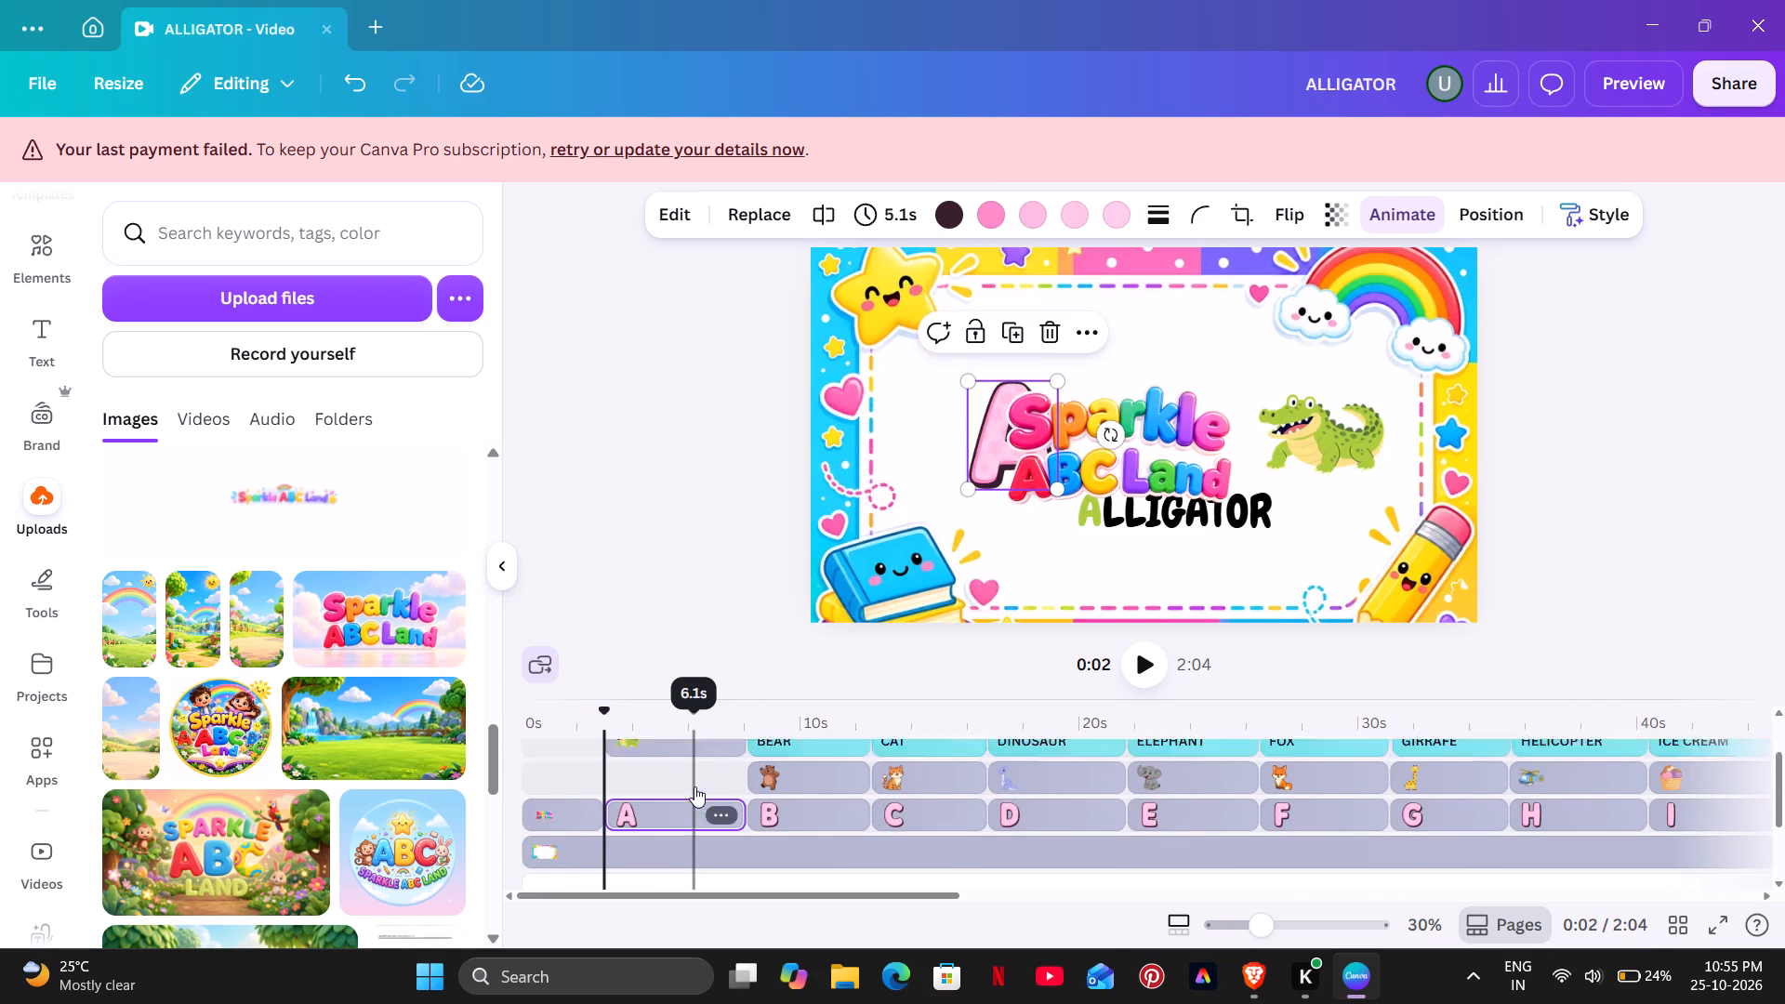
scroll(694, 786, down, 1)
scroll(694, 767, up, 1)
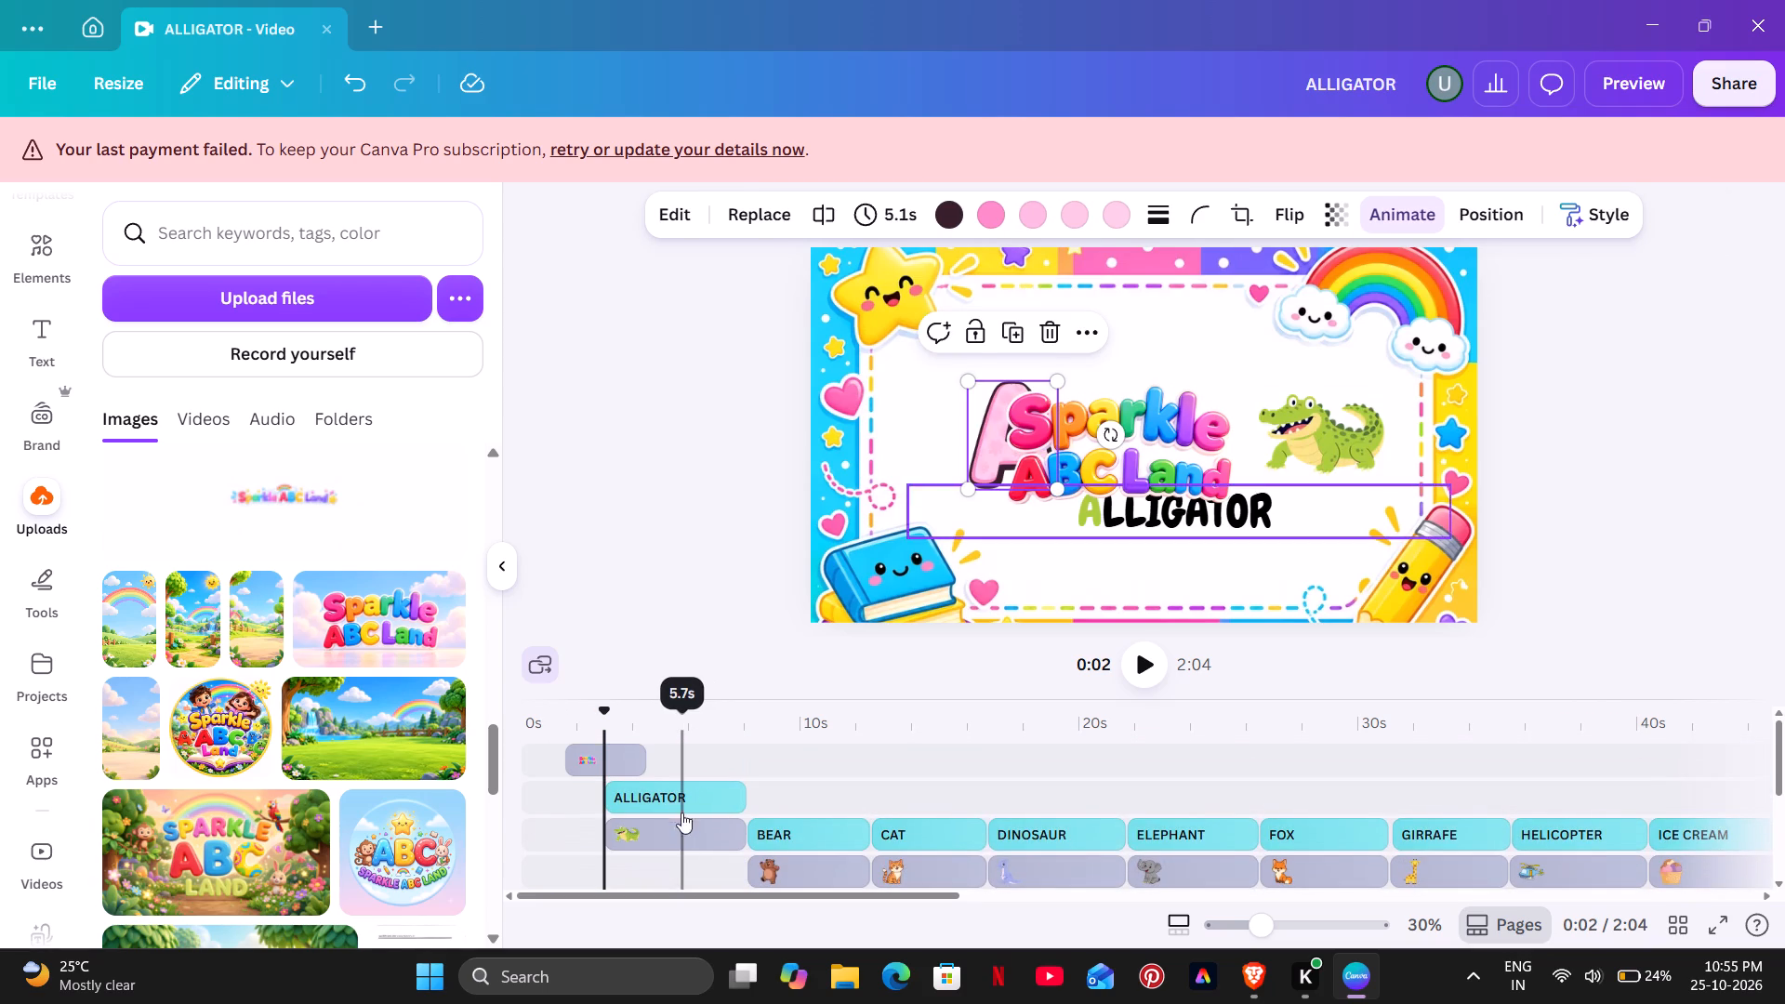
drag(678, 826, 677, 856)
drag(683, 794, 684, 826)
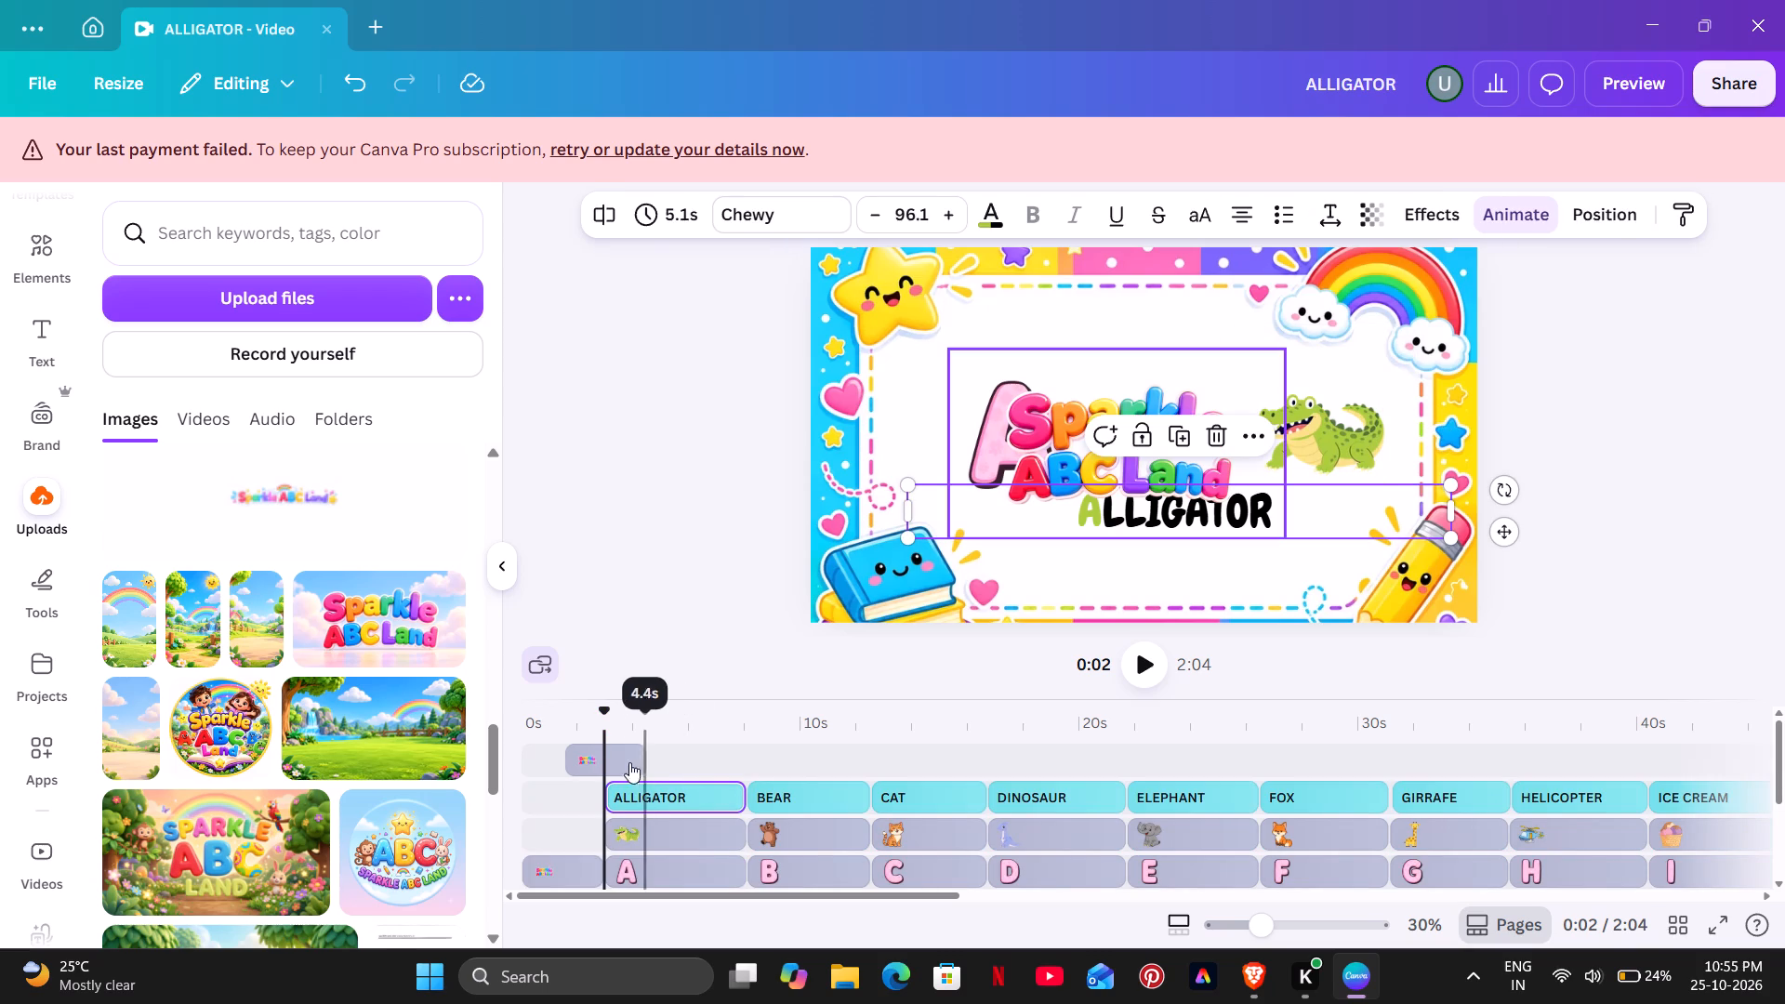
Shift the copied title clip along the top track so it starts together with the ALLIGATOR caption.
drag(579, 756, 620, 756)
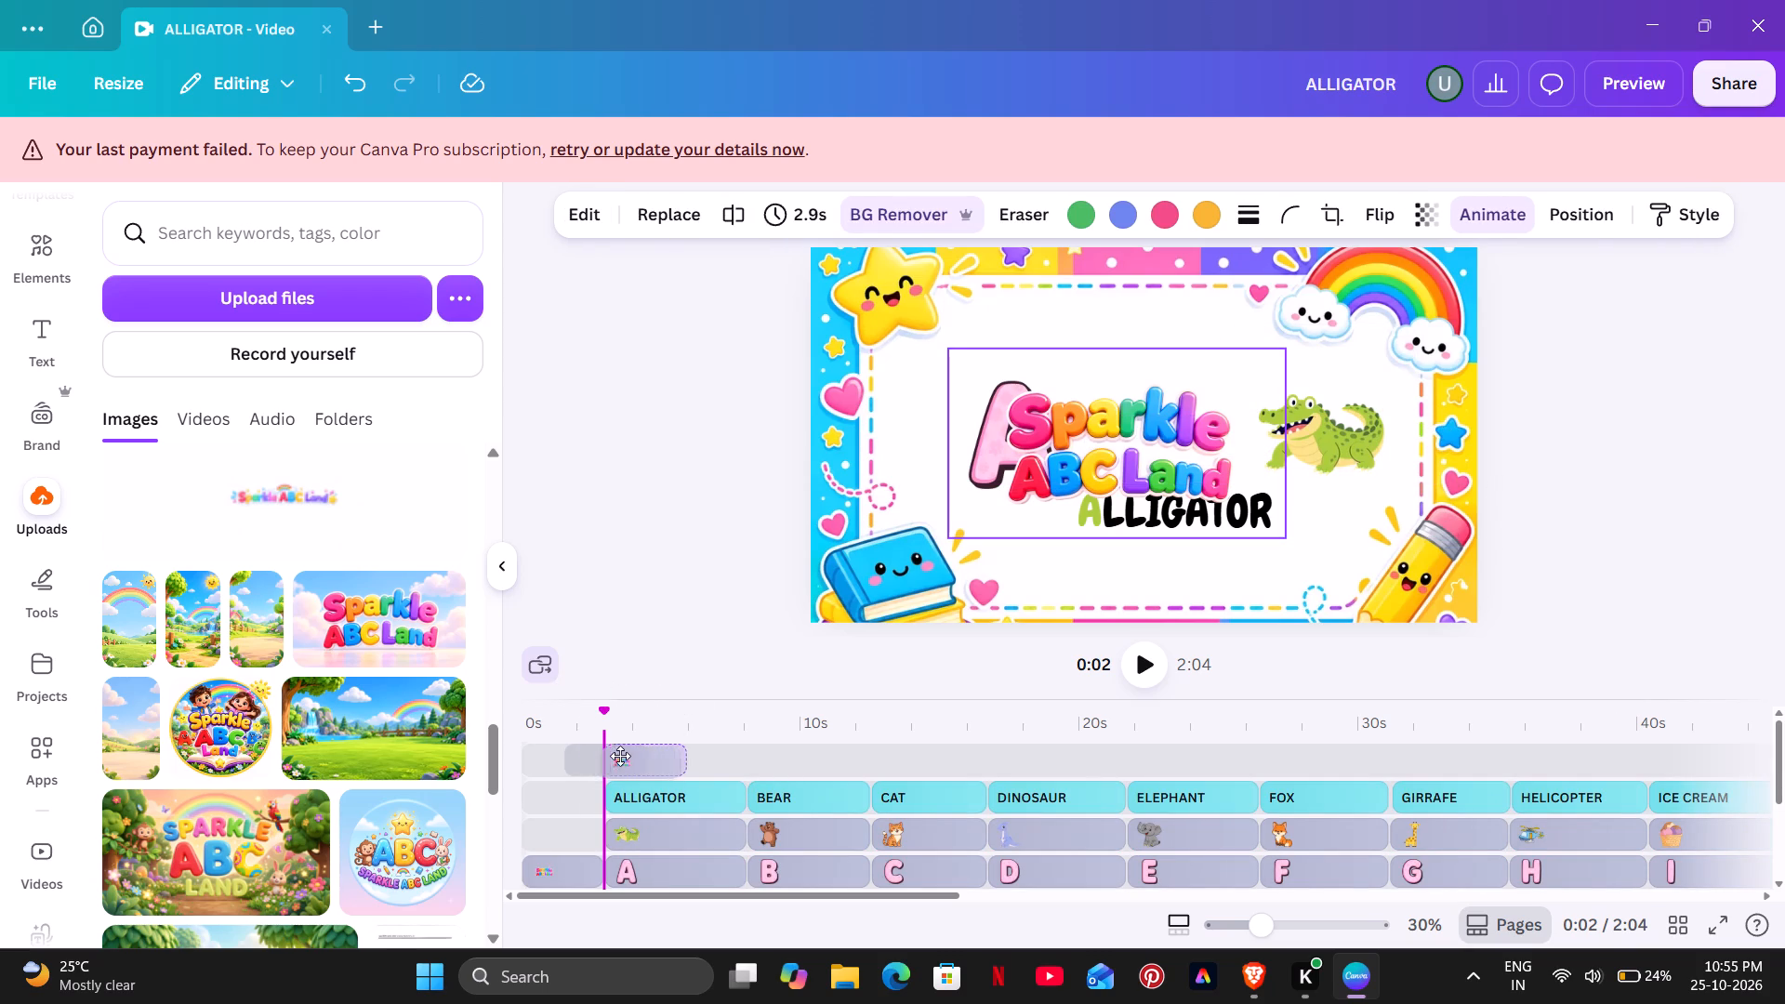
drag(620, 756, 627, 756)
Shrink the copied Sparkle ABC Land title to about one-sixth of the frame width and place it at the top centre inside the dashed border.
click(640, 730)
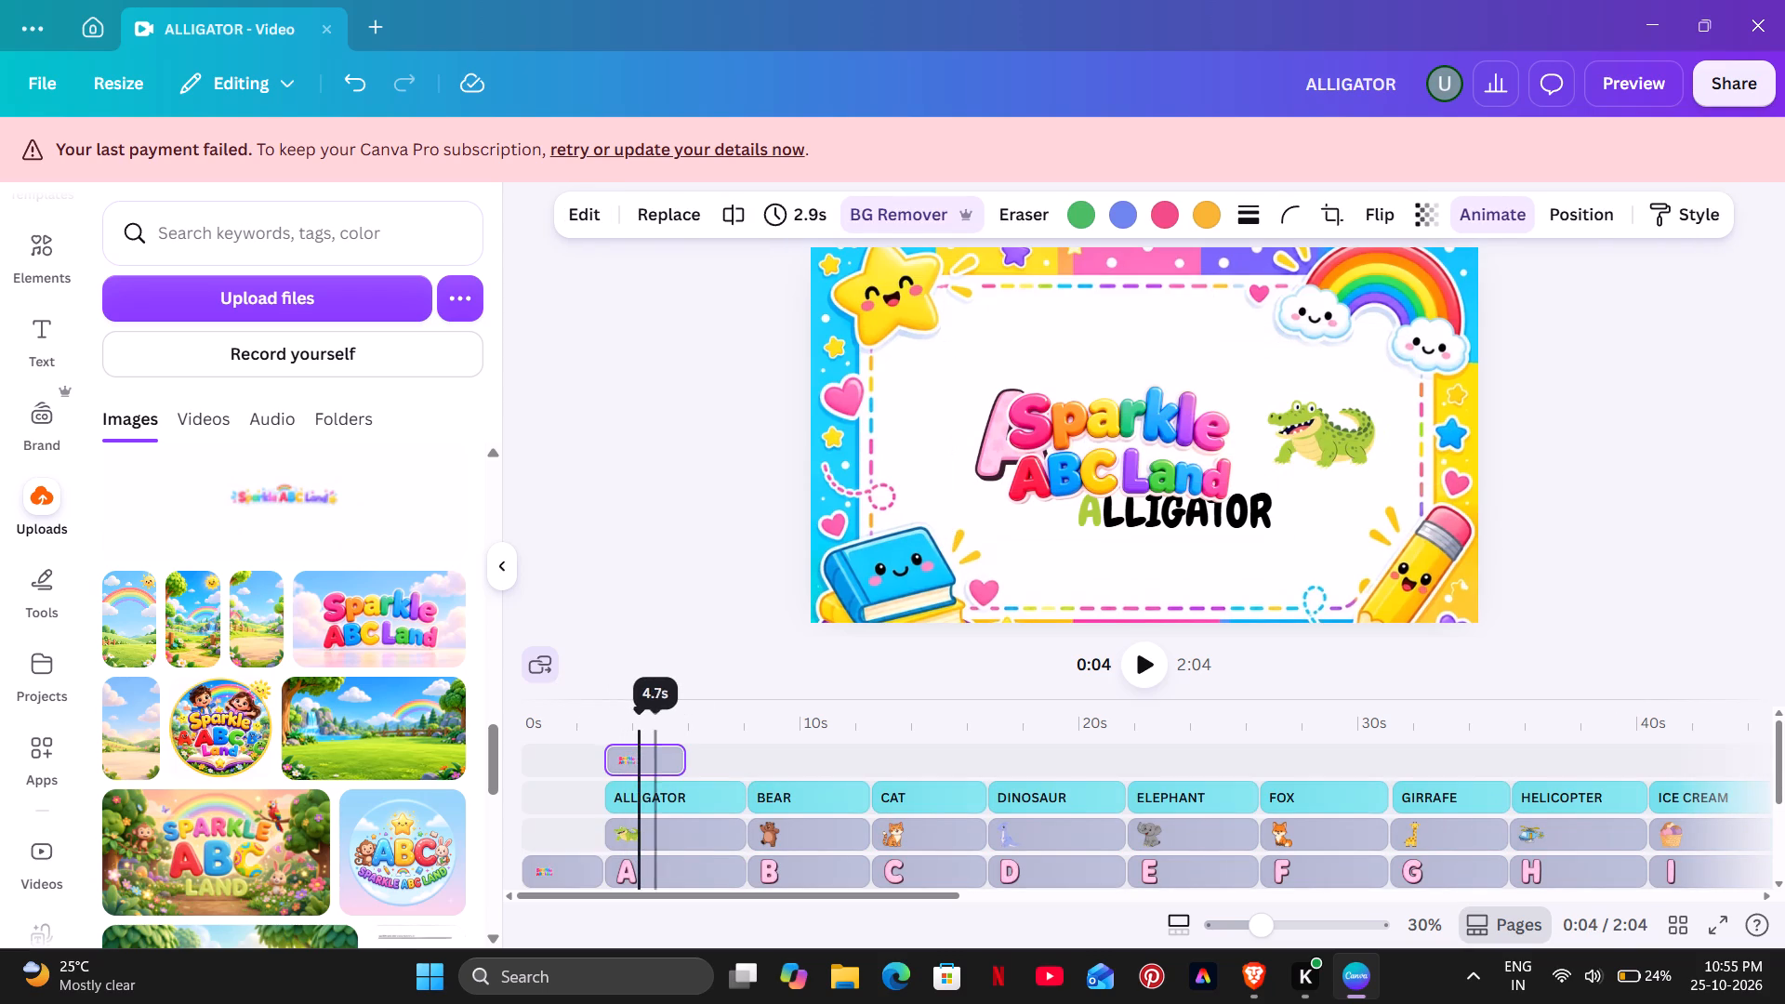
click(1225, 474)
drag(1281, 540, 1253, 535)
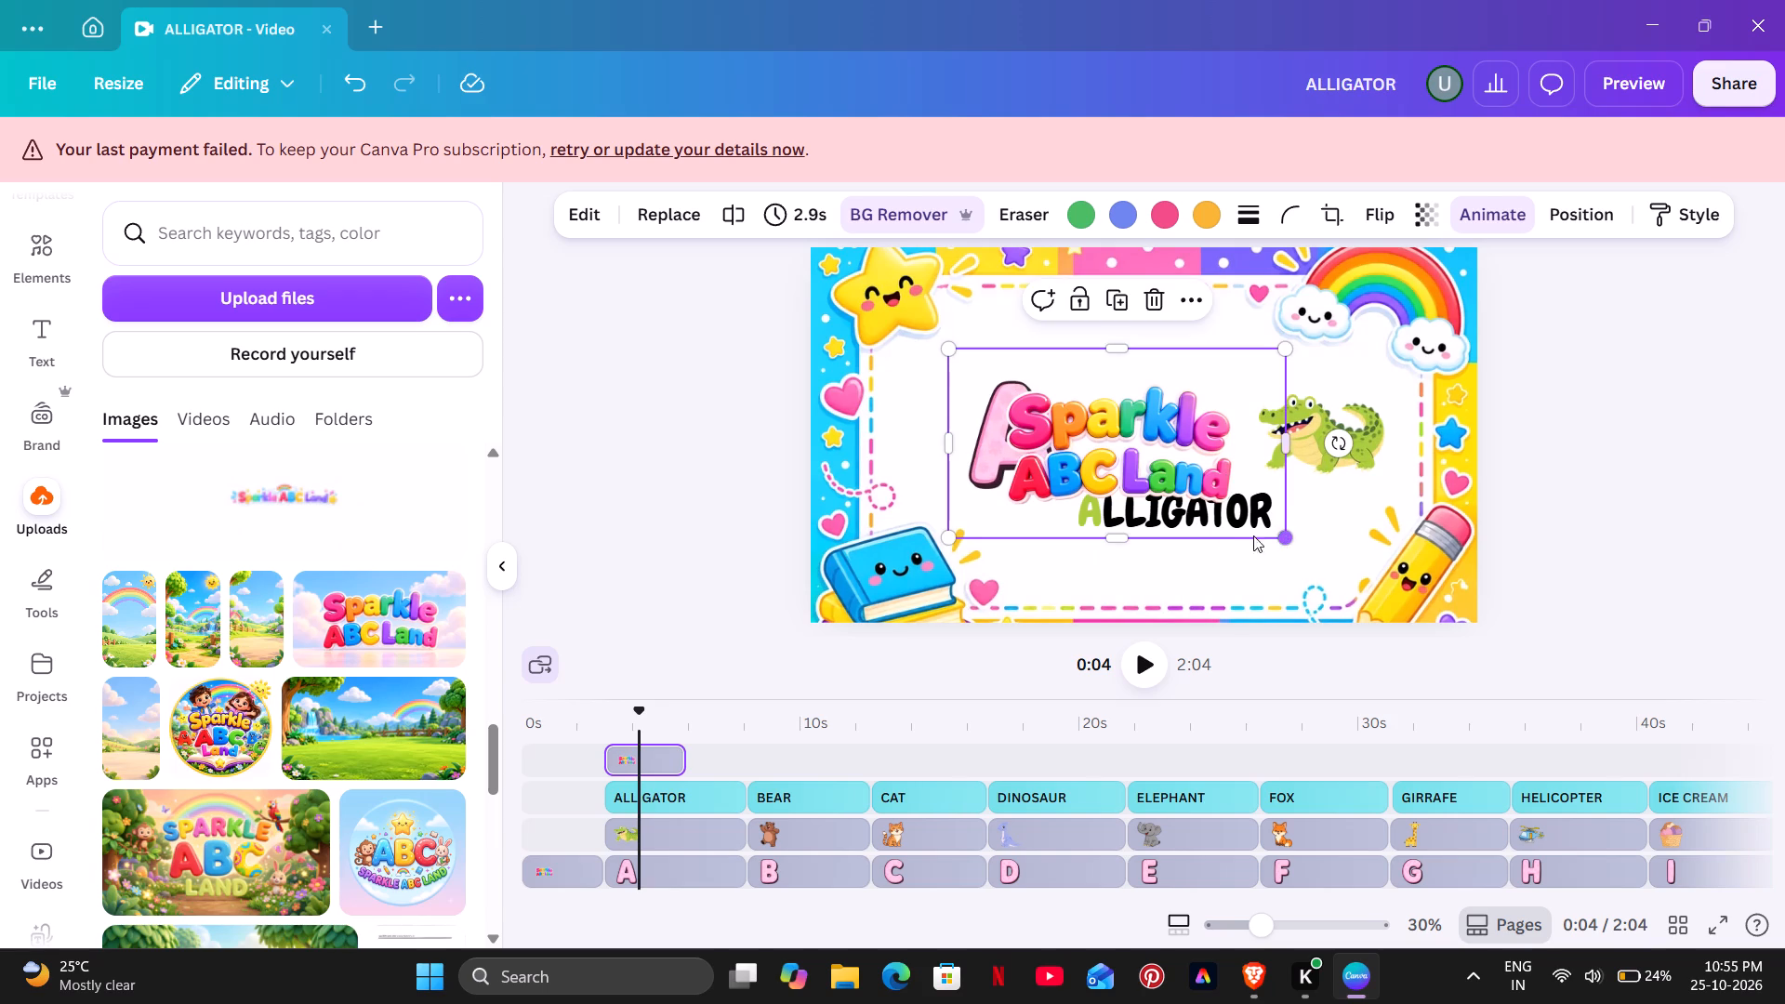
drag(1253, 535, 1025, 453)
drag(1023, 390, 893, 298)
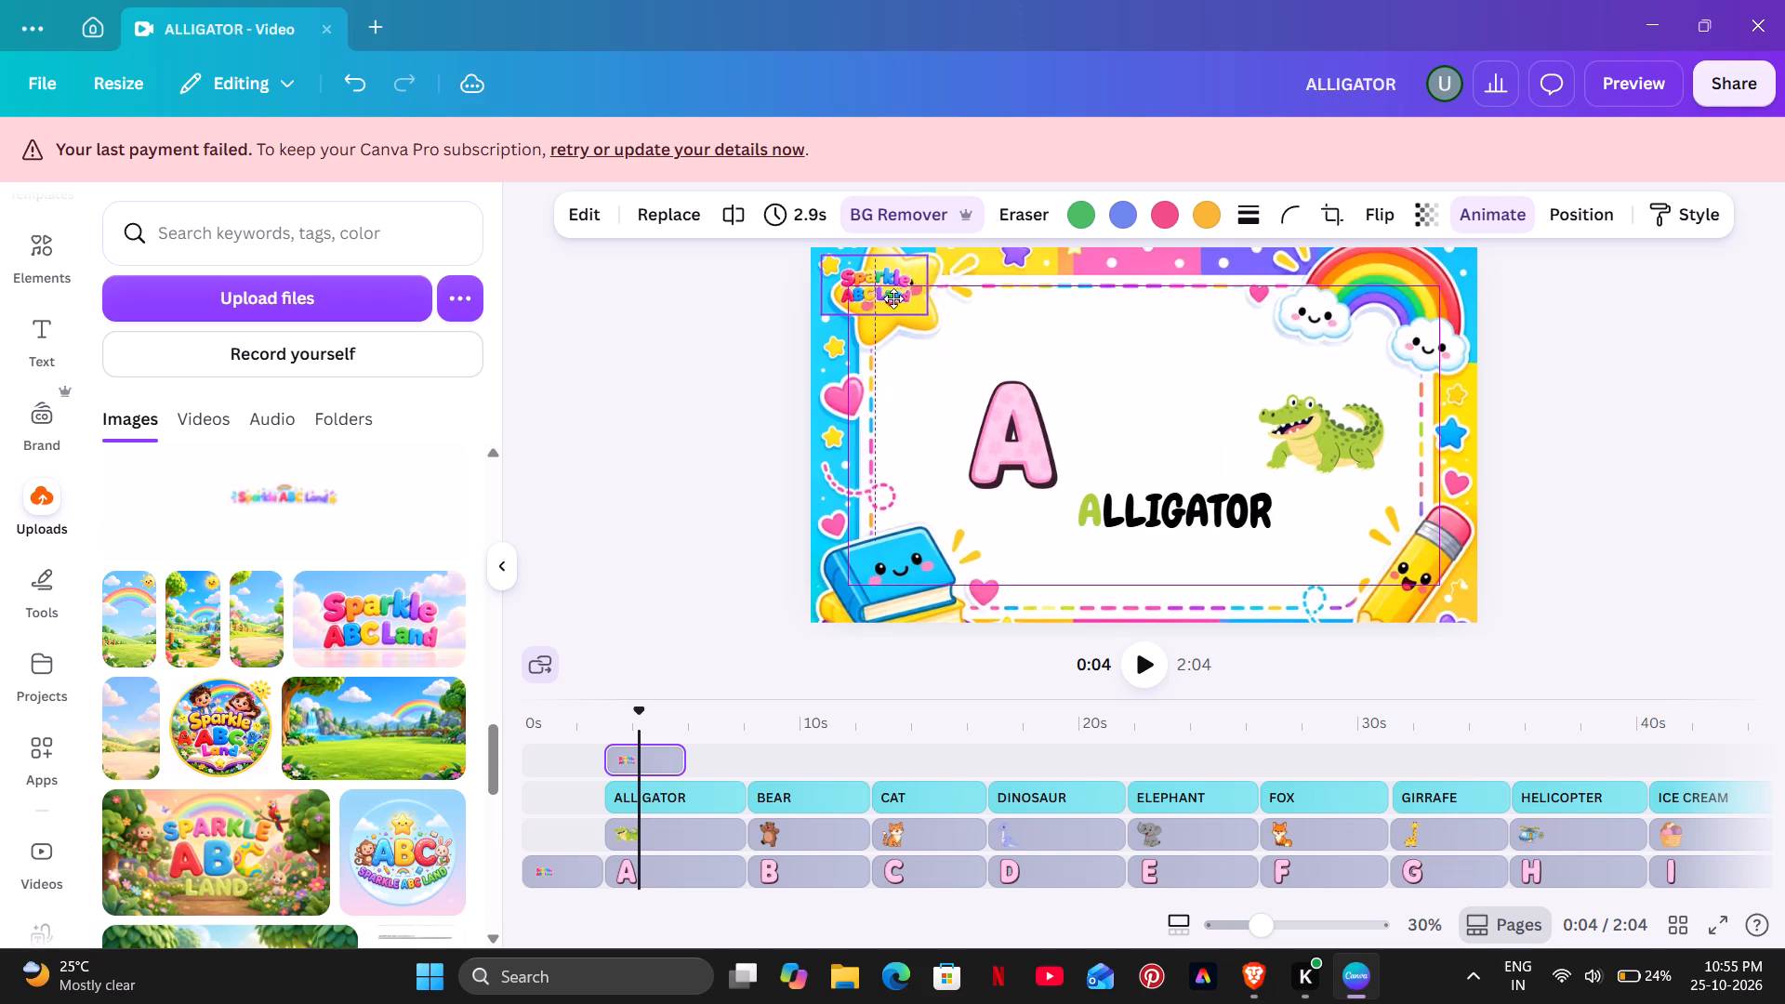
drag(893, 298, 1104, 335)
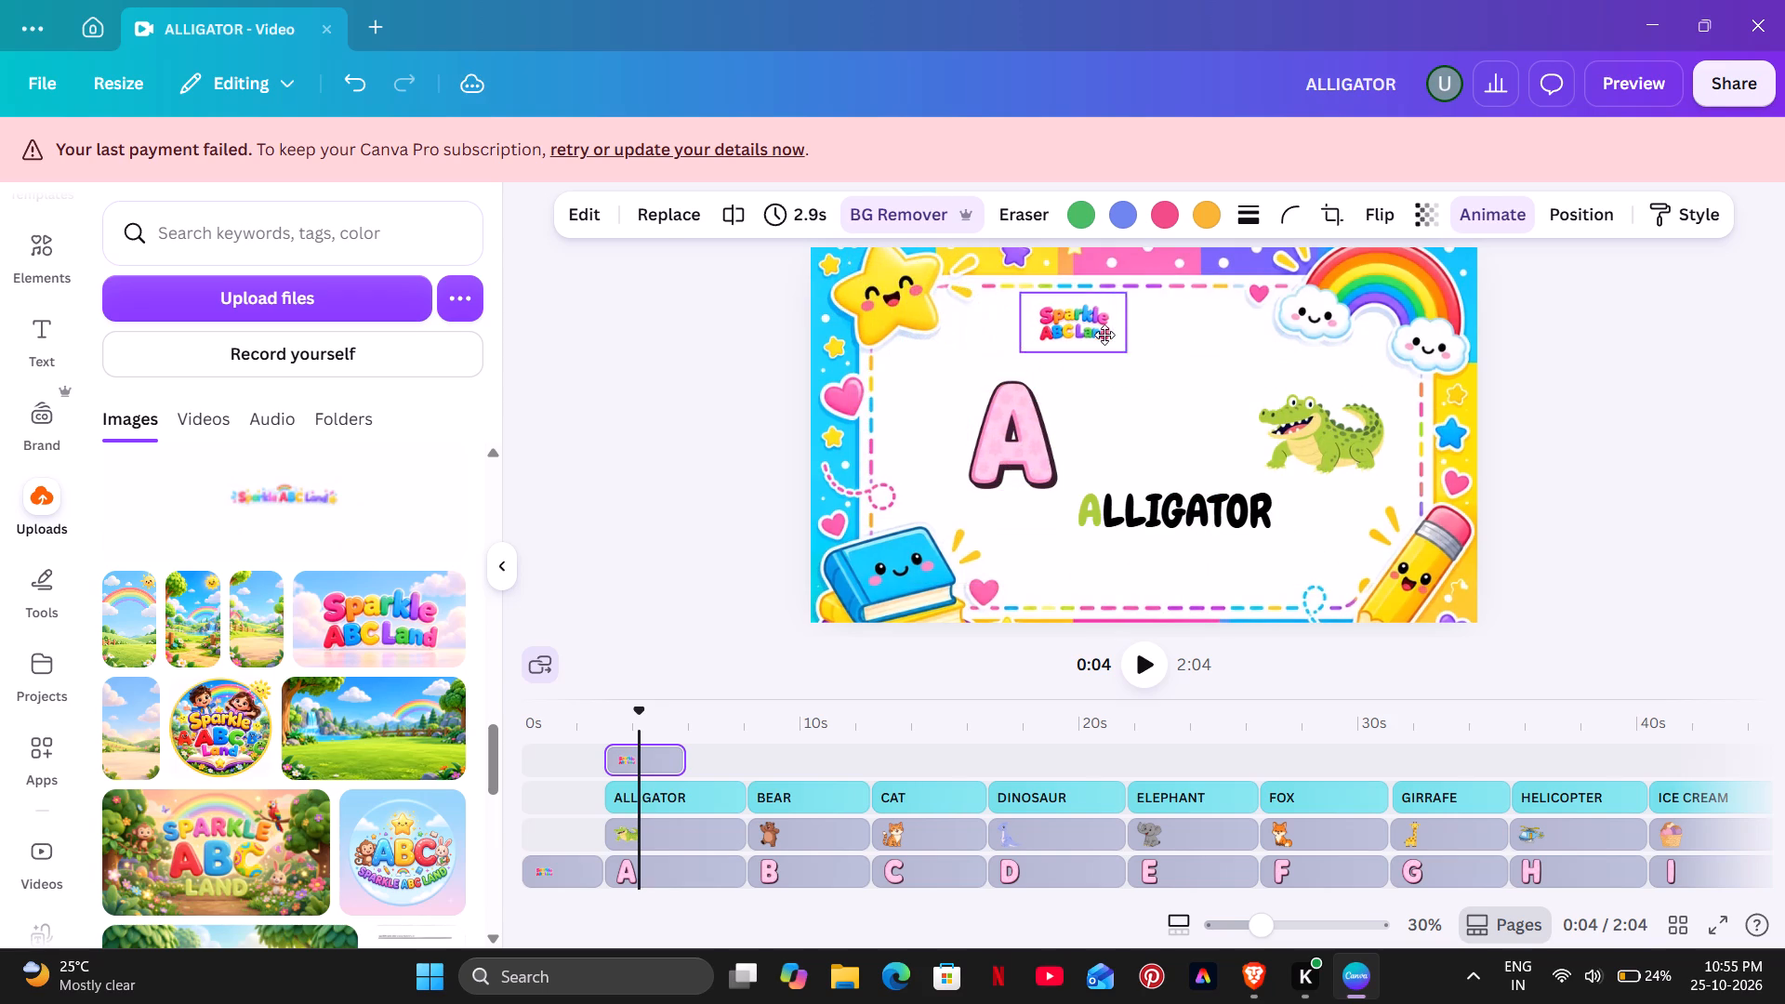
drag(1104, 335, 1165, 325)
click(1124, 438)
click(1124, 438)
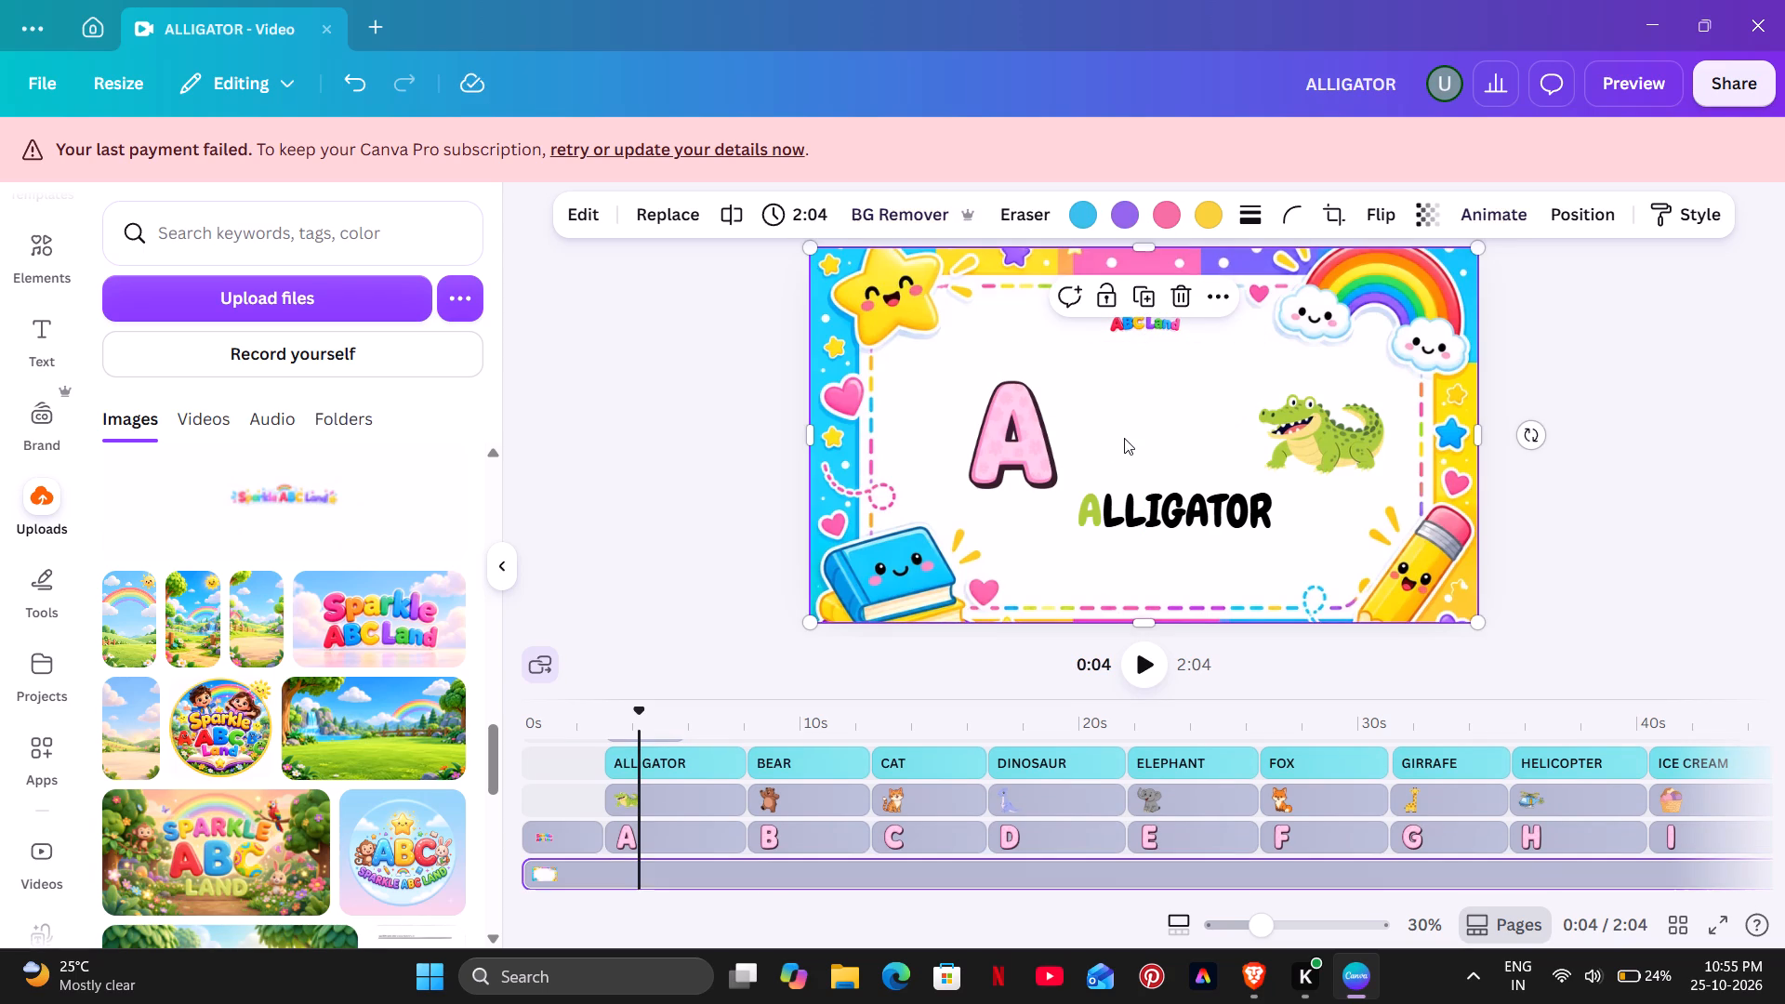
Remove the Old TV animation from the small Sparkle ABC Land logo in the ALLIGATOR section.
scroll(847, 760, up, 2)
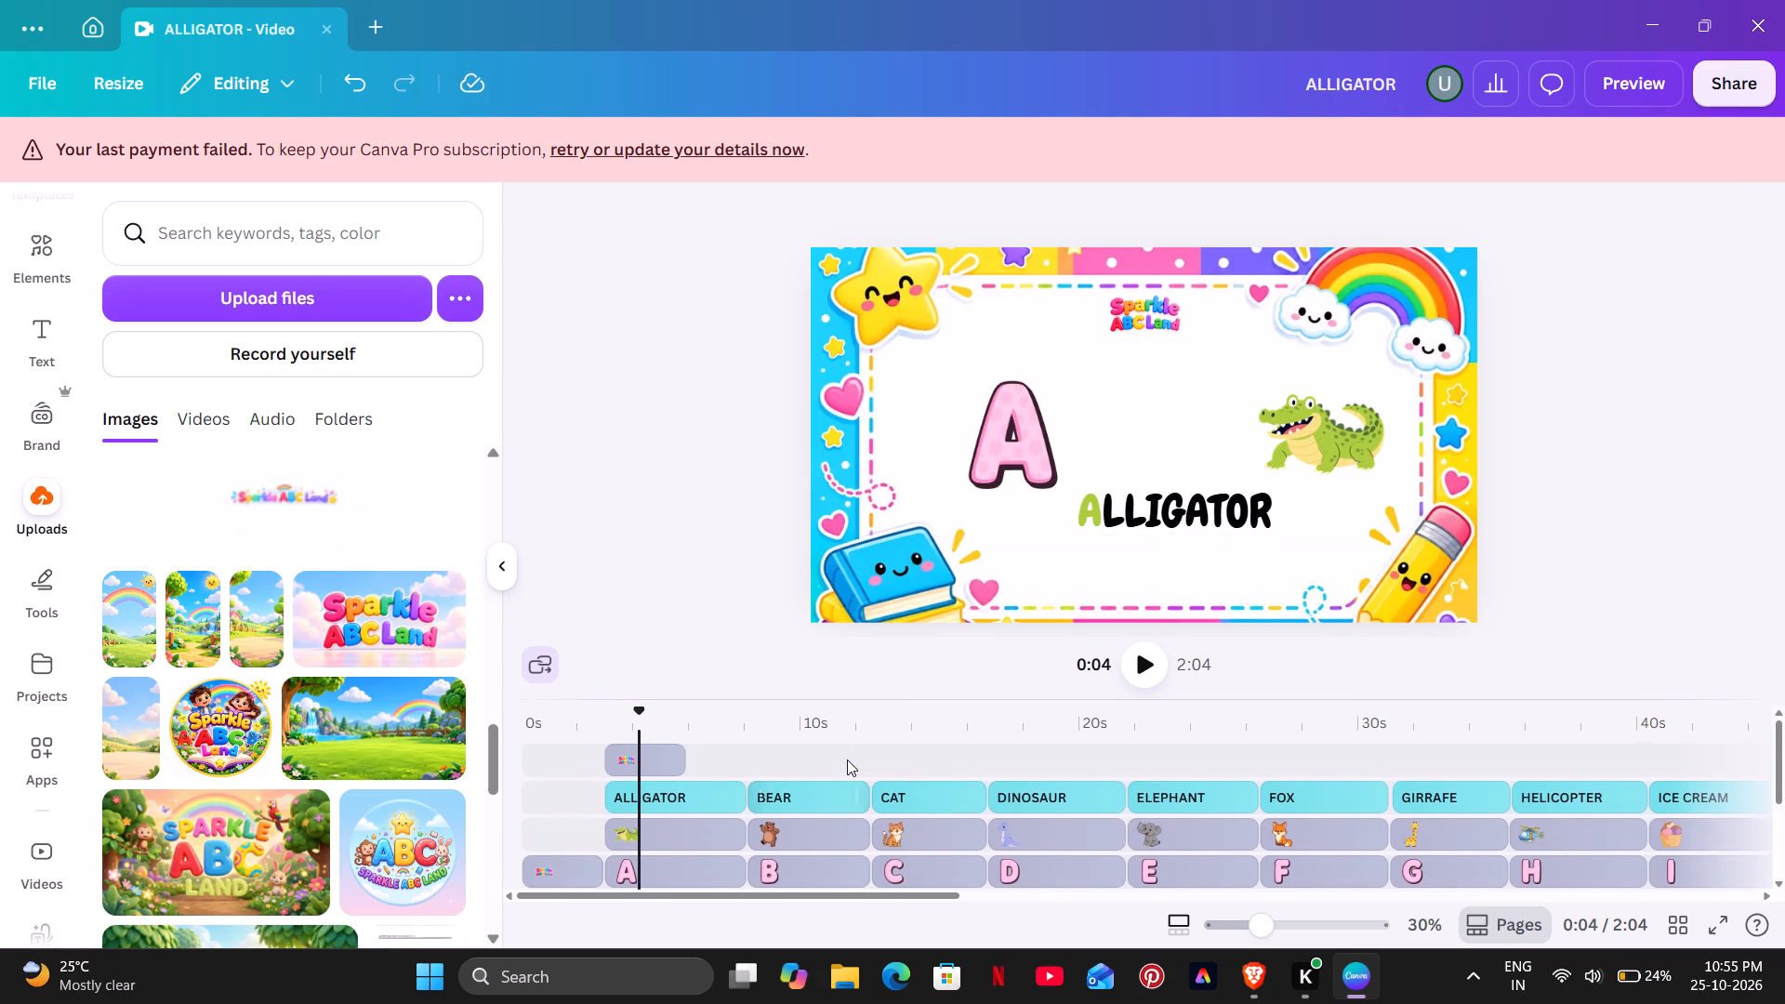
click(1164, 321)
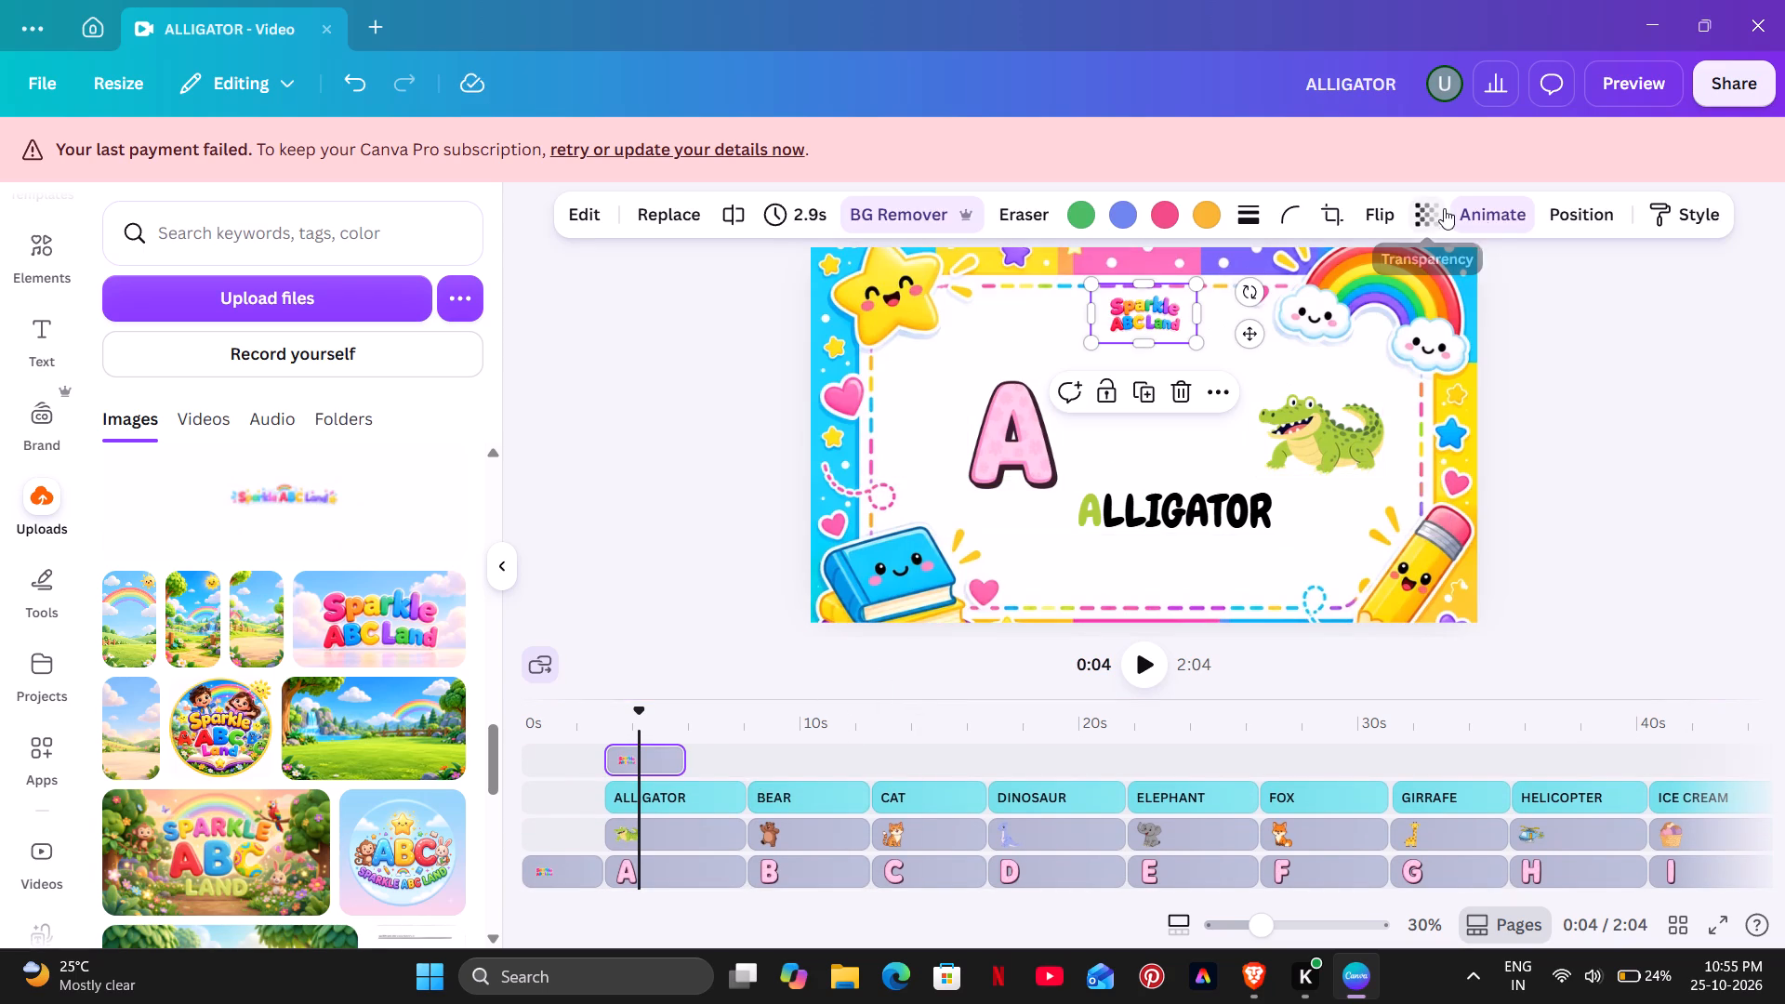
click(1486, 220)
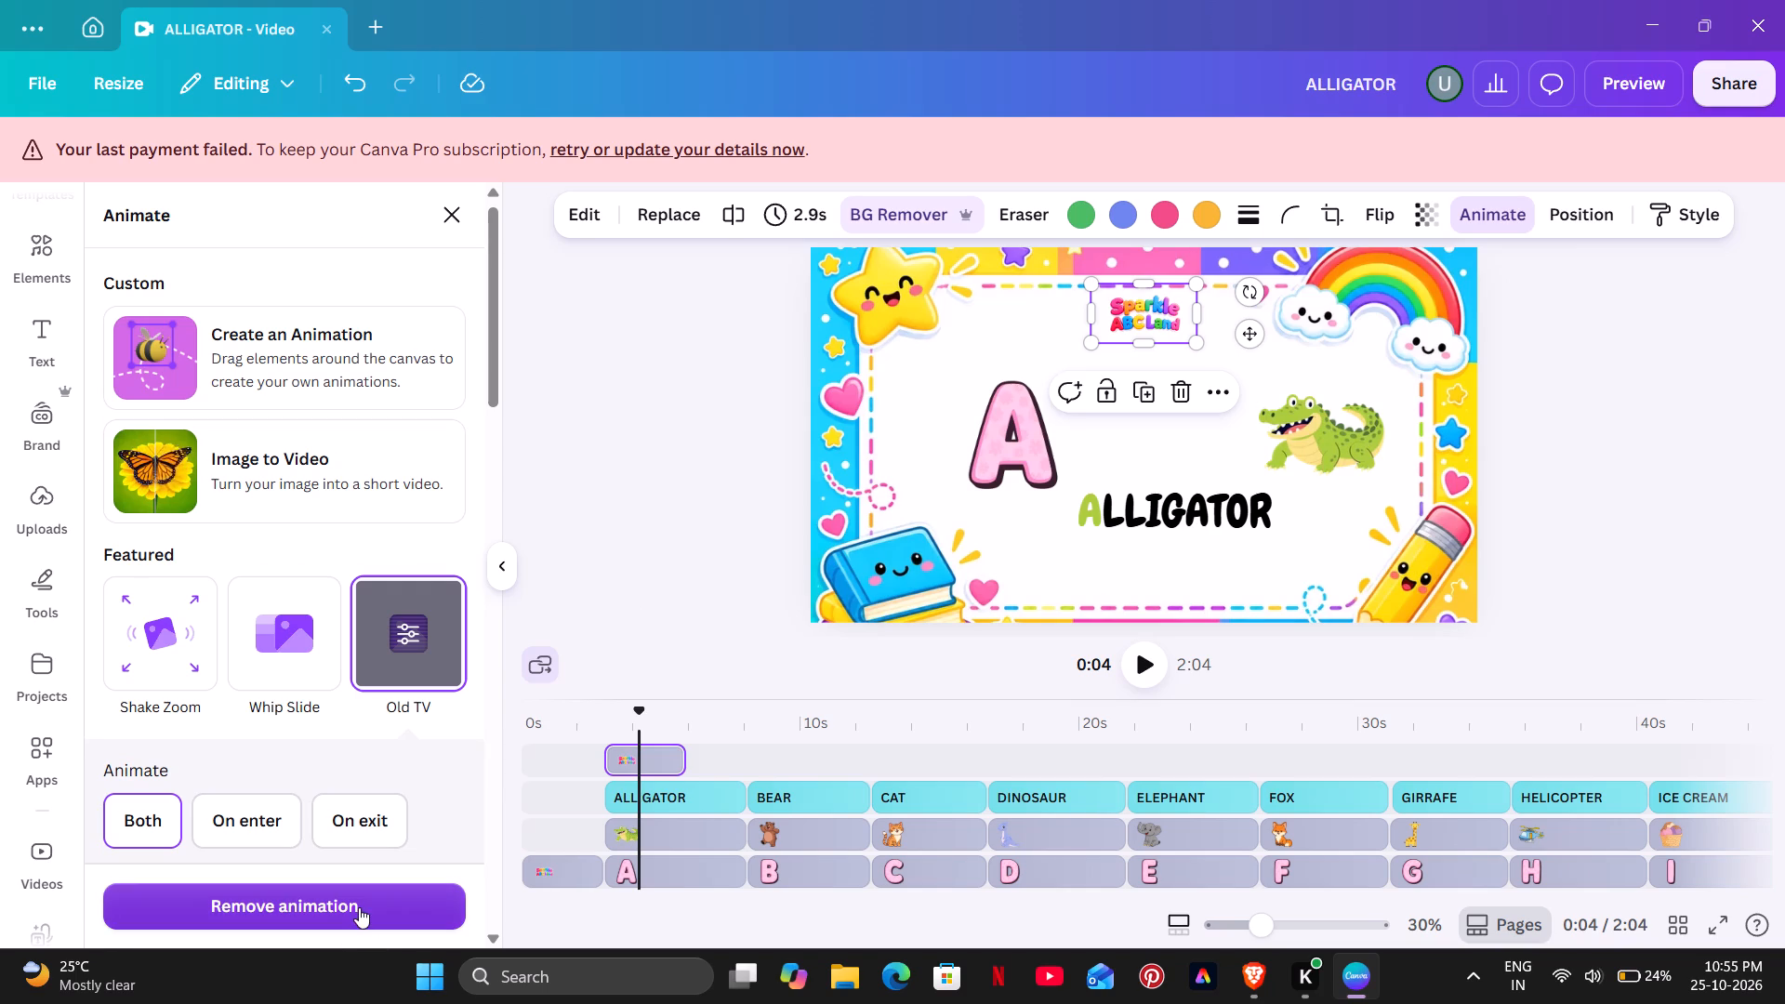
click(359, 907)
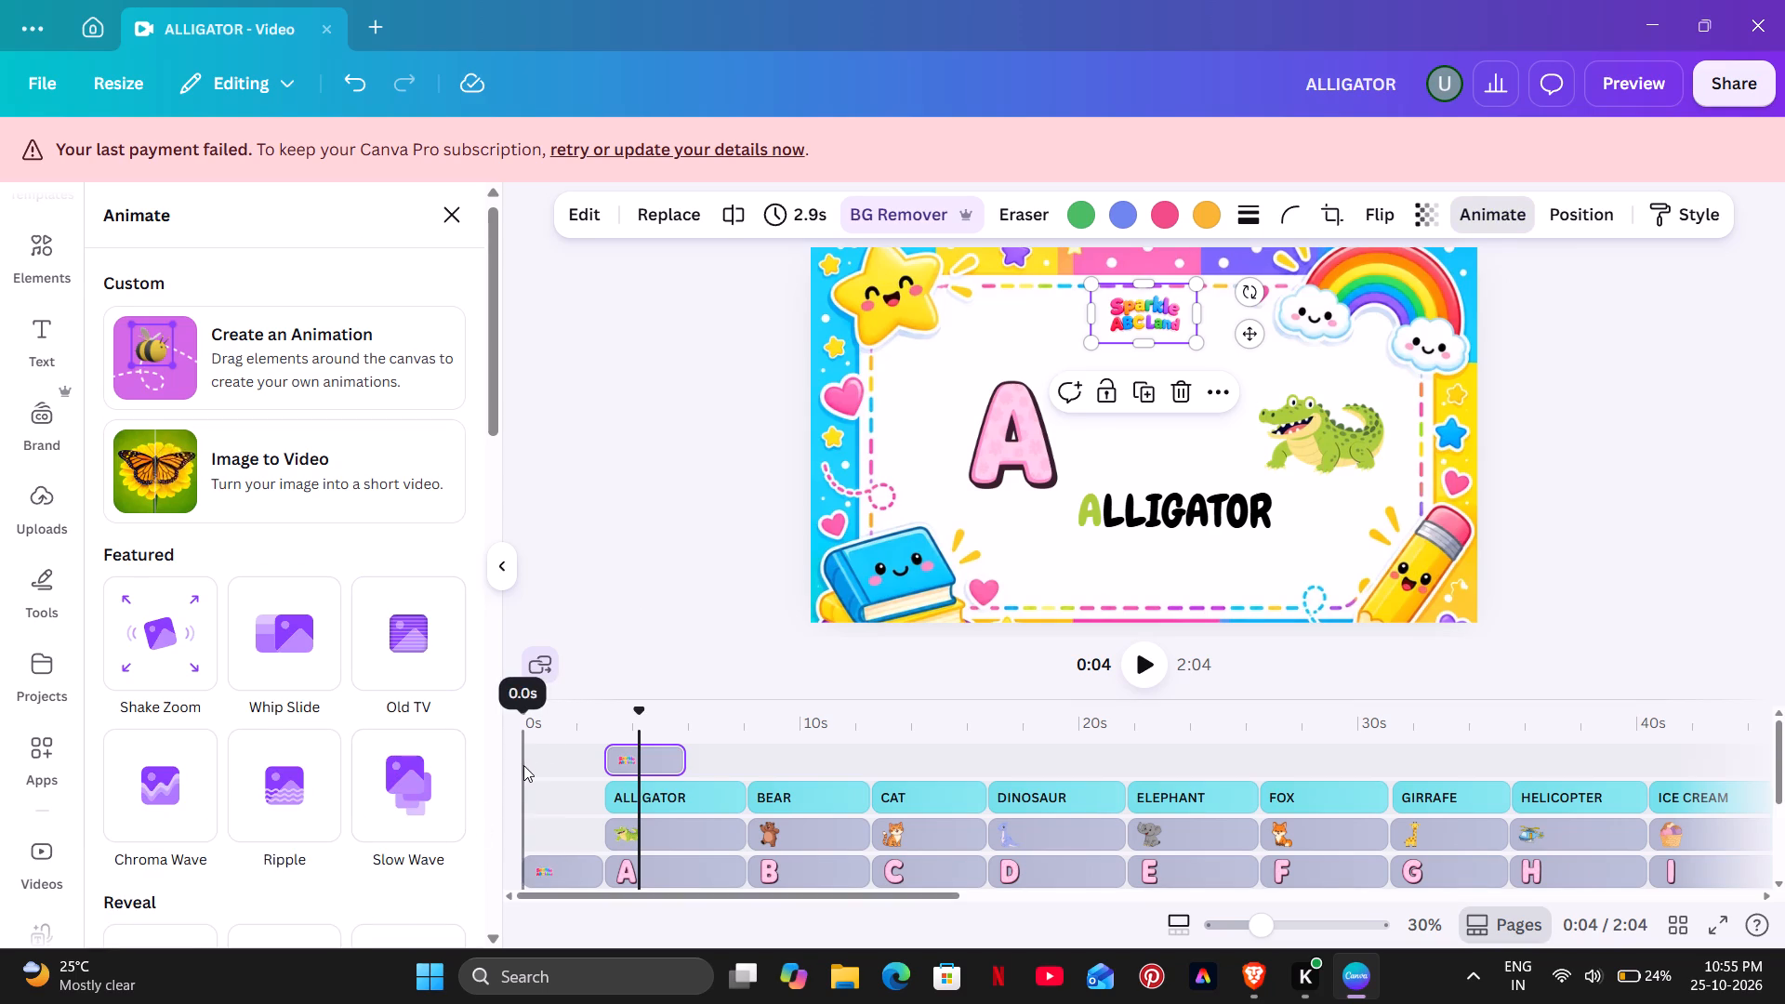
Play the video from the start and shift the large Sparkle ABC Land intro title right to the frame's horizontal centre.
click(523, 765)
click(1153, 667)
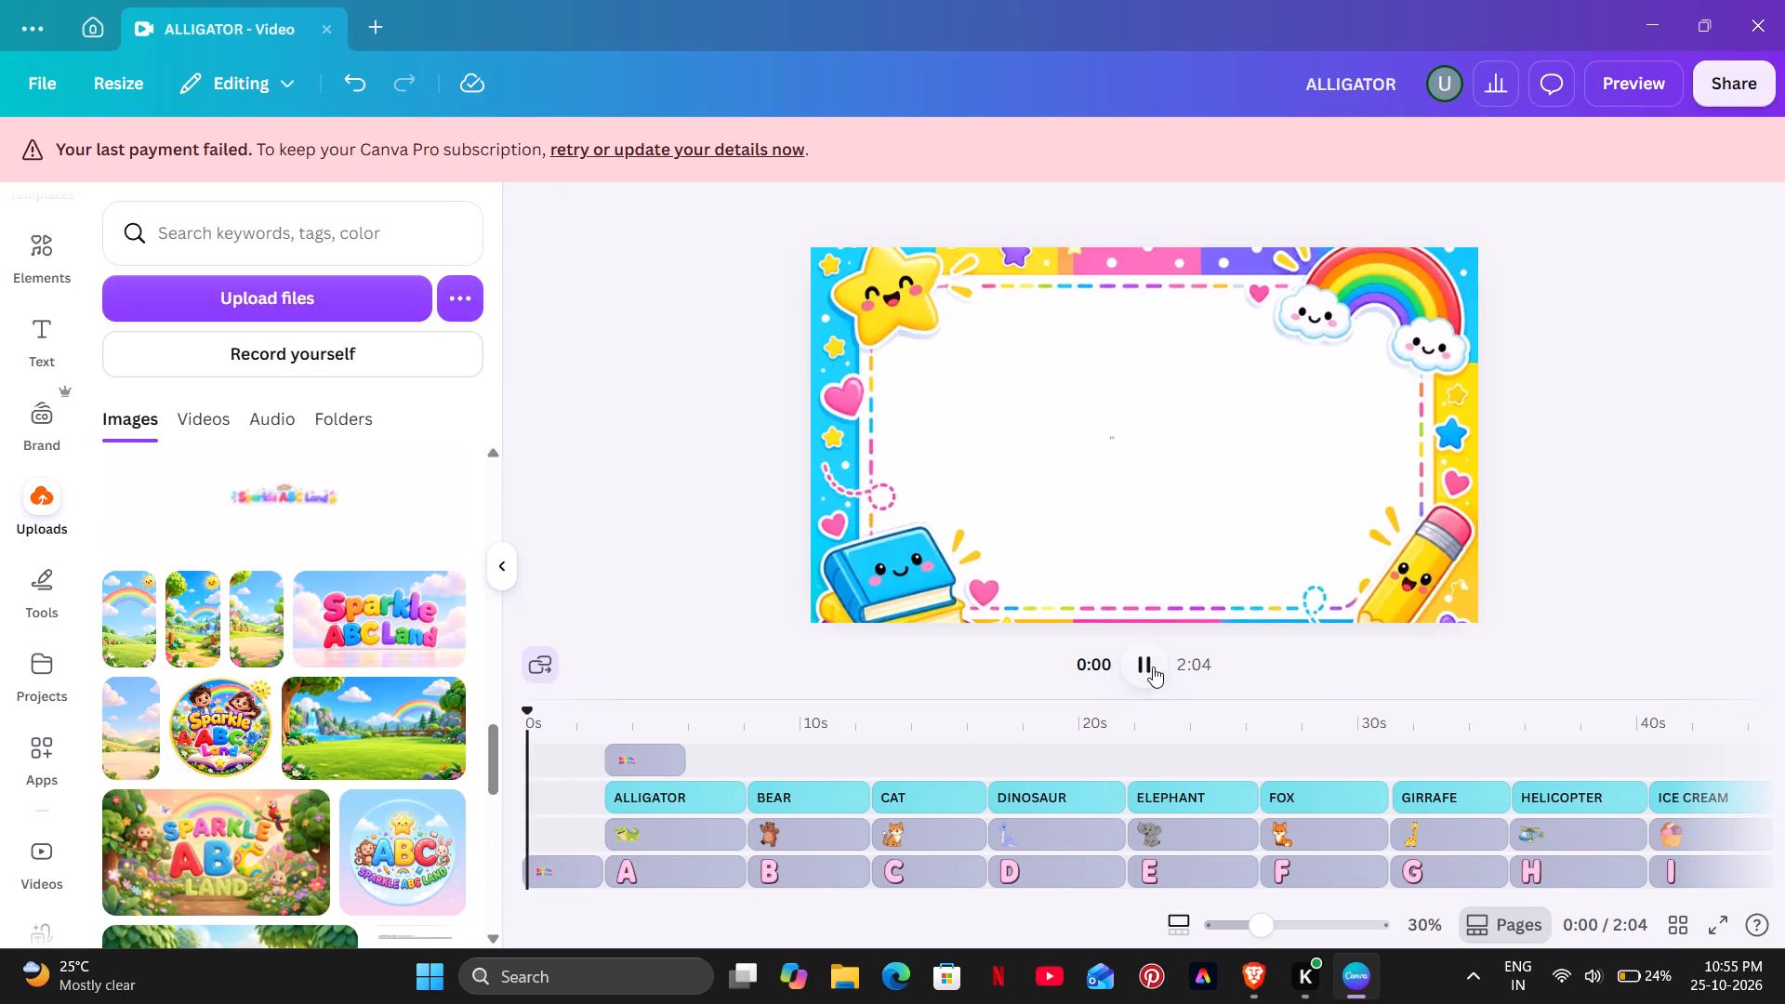
click(1139, 459)
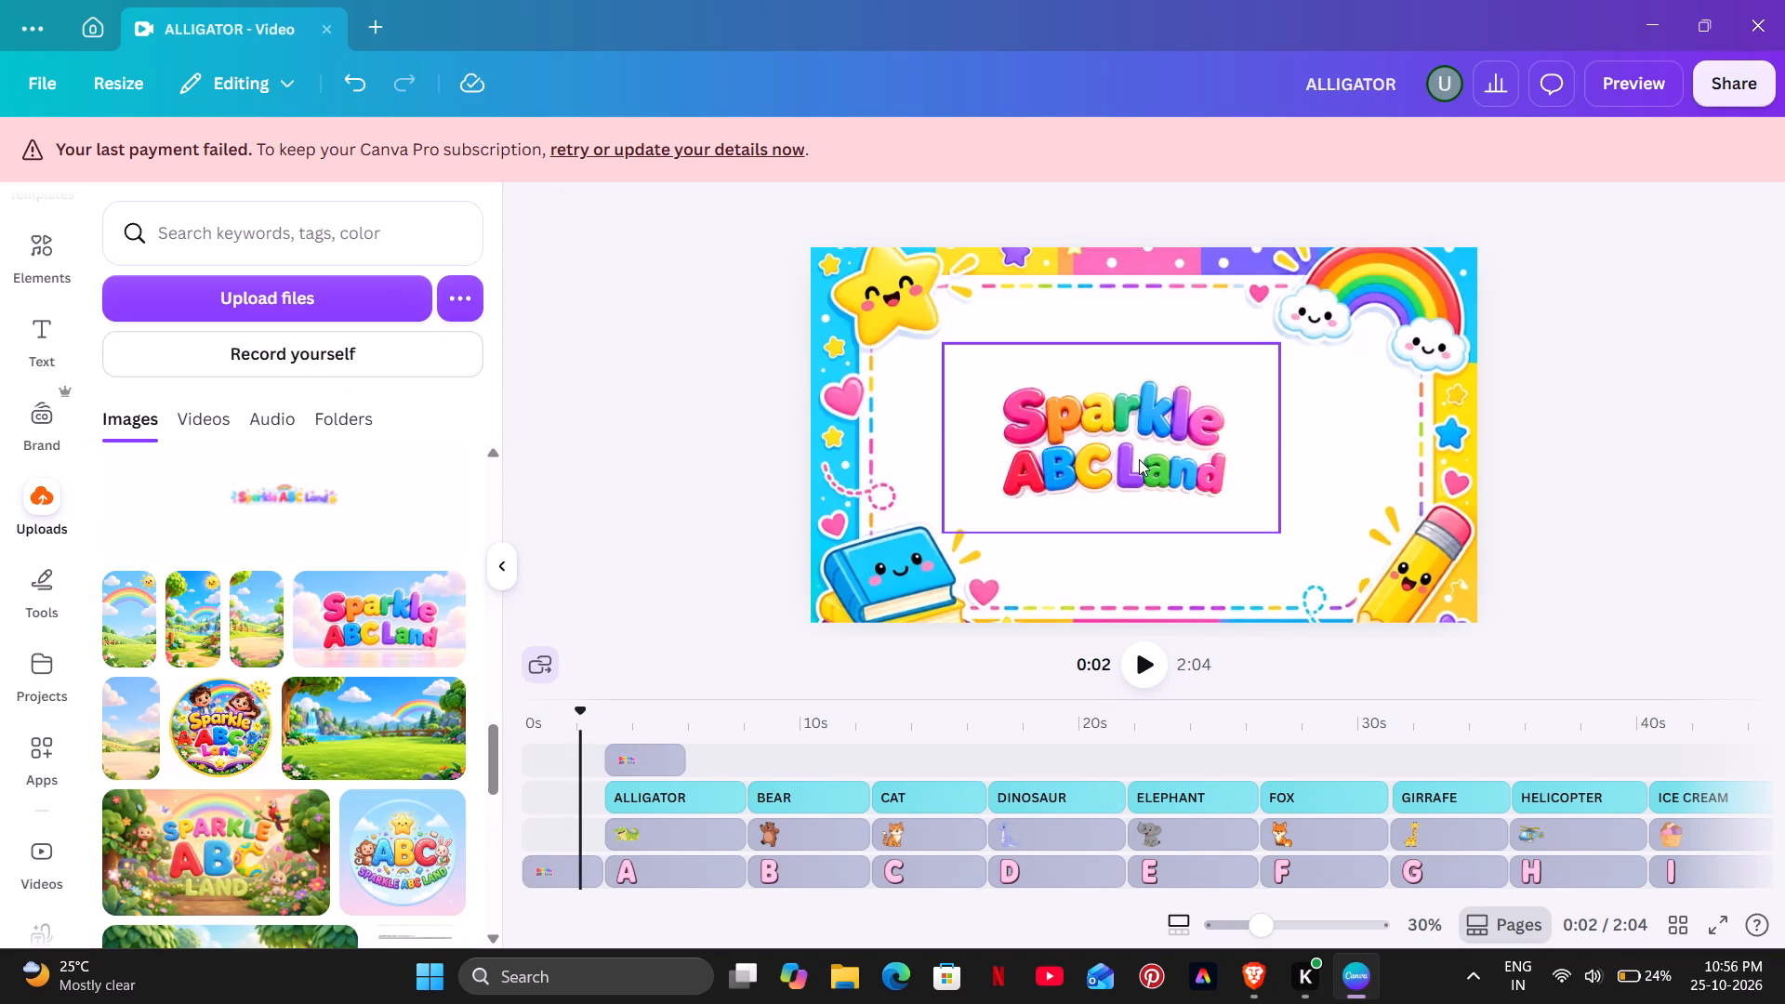
drag(1139, 459, 1170, 460)
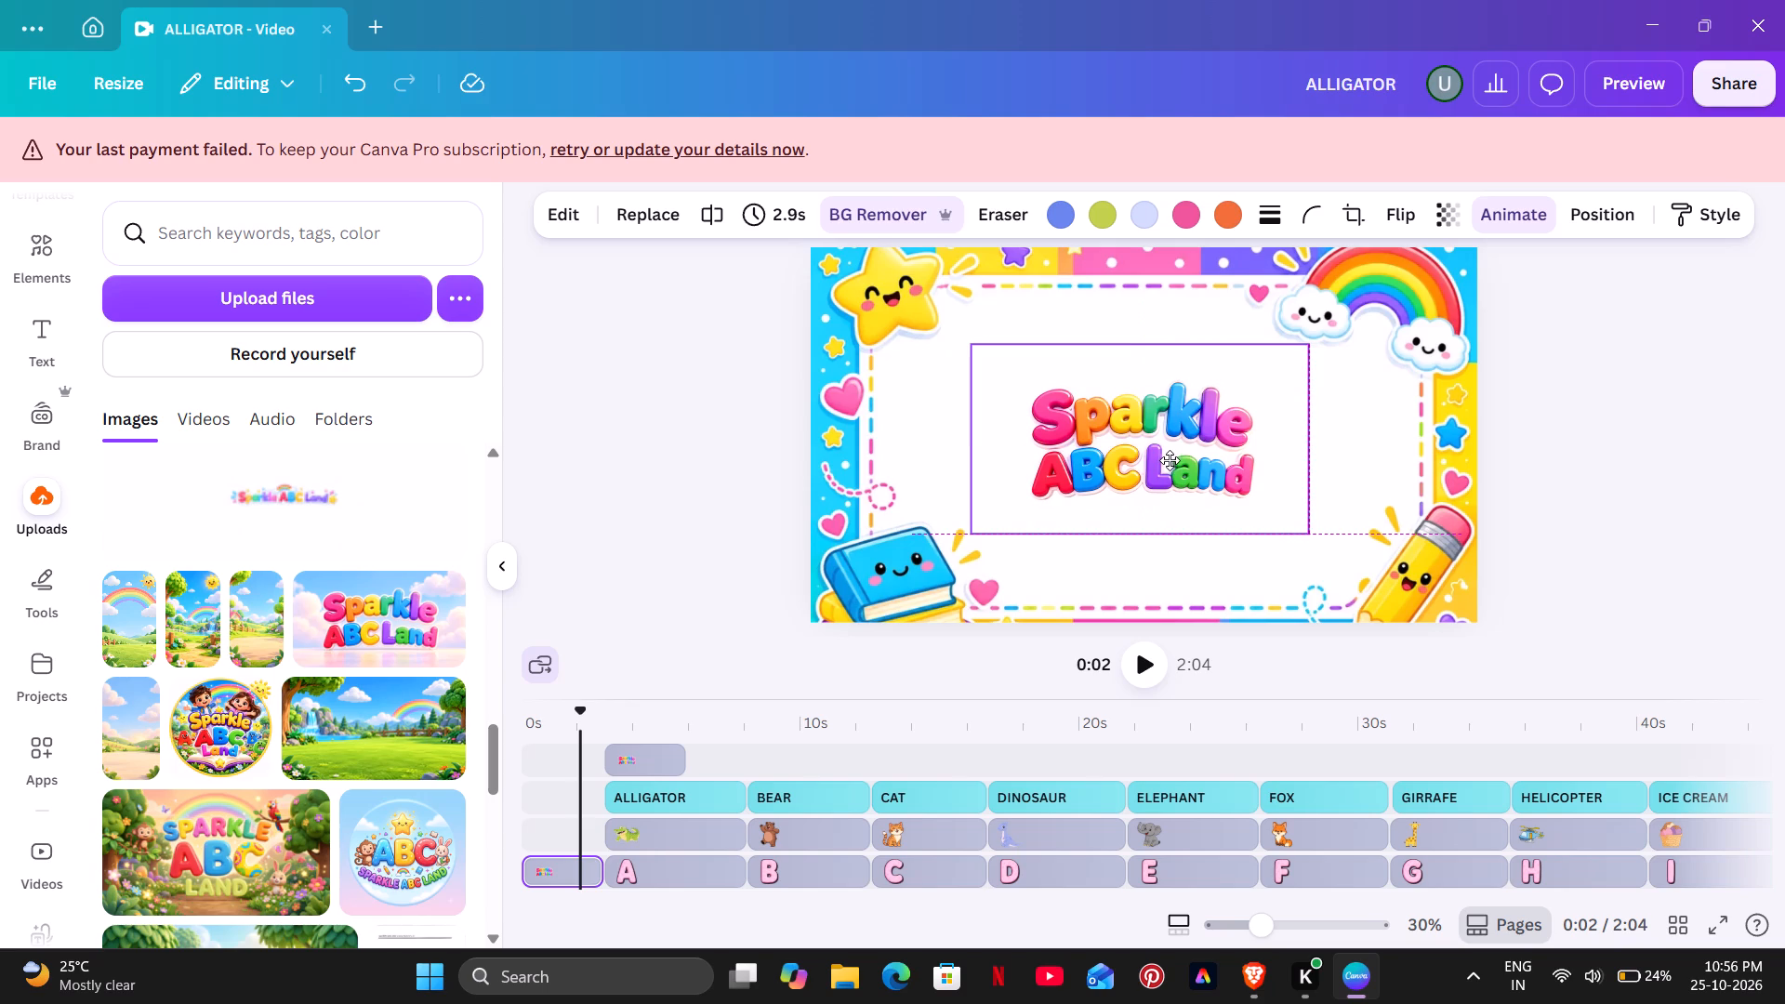
drag(1170, 460, 1174, 459)
click(1144, 661)
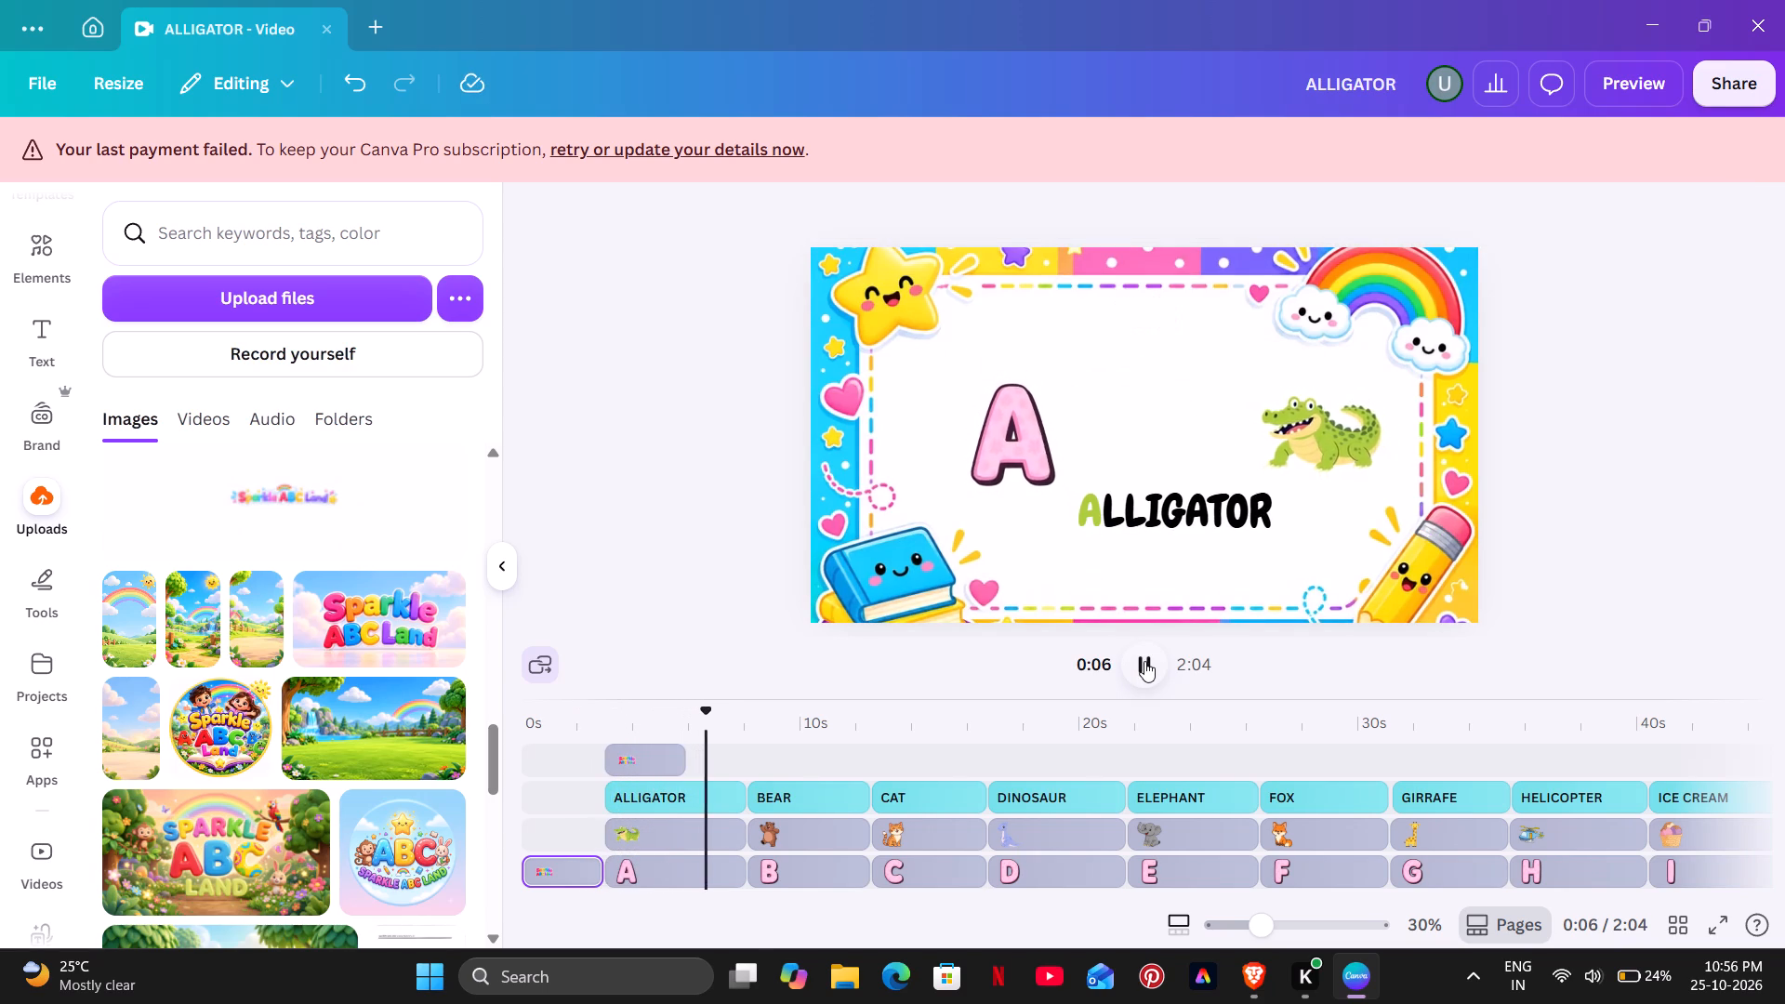
click(1144, 661)
Set the transparency of the small Sparkle ABC Land logo in the ALLIGATOR section to 31.
click(625, 728)
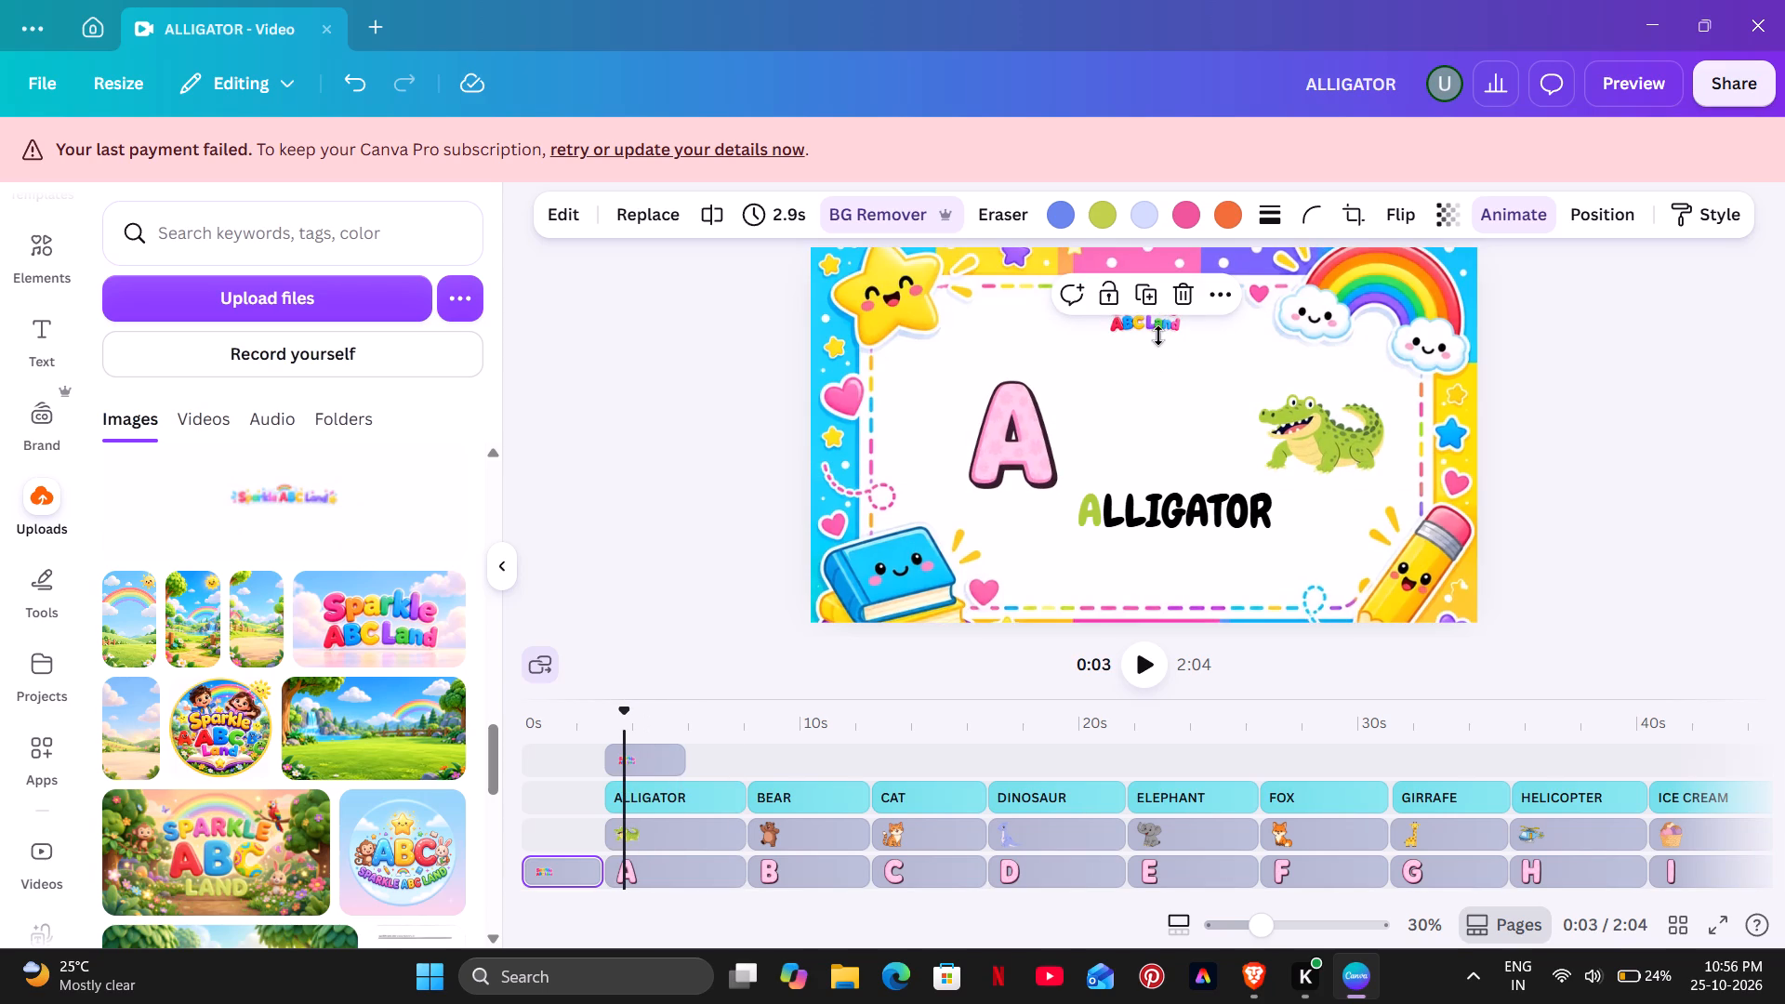
click(1158, 335)
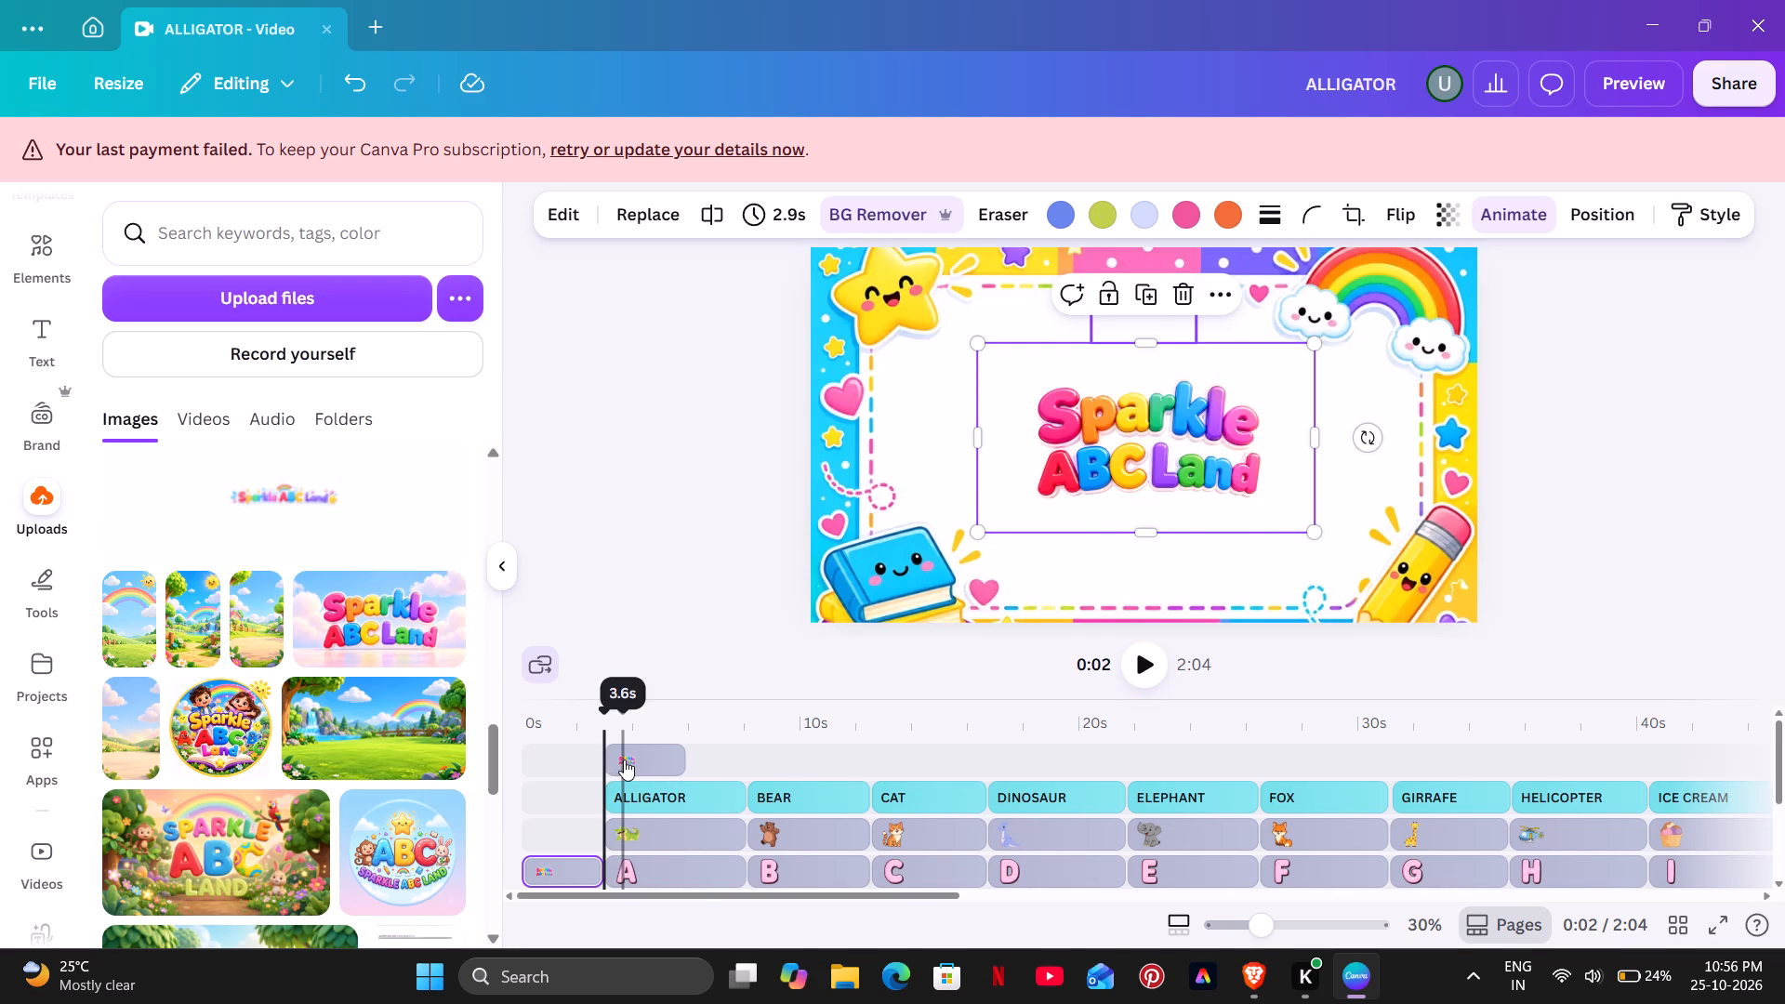
click(624, 760)
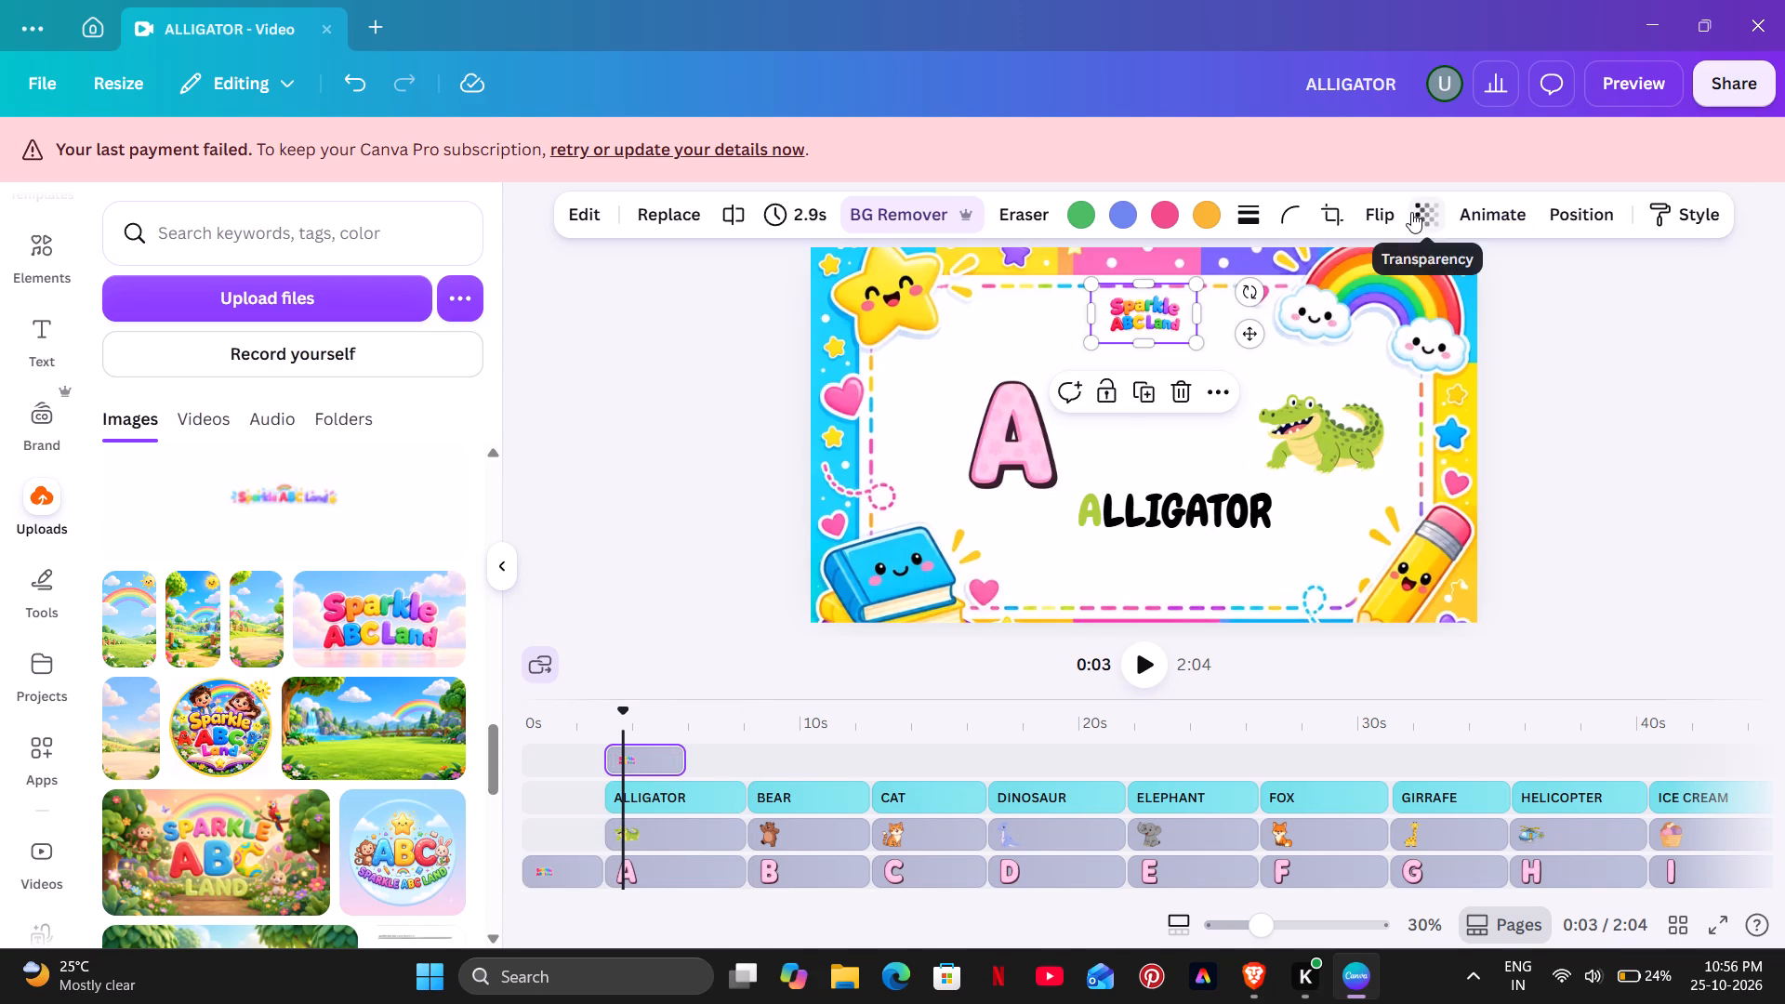
click(1411, 212)
drag(1479, 316, 1450, 323)
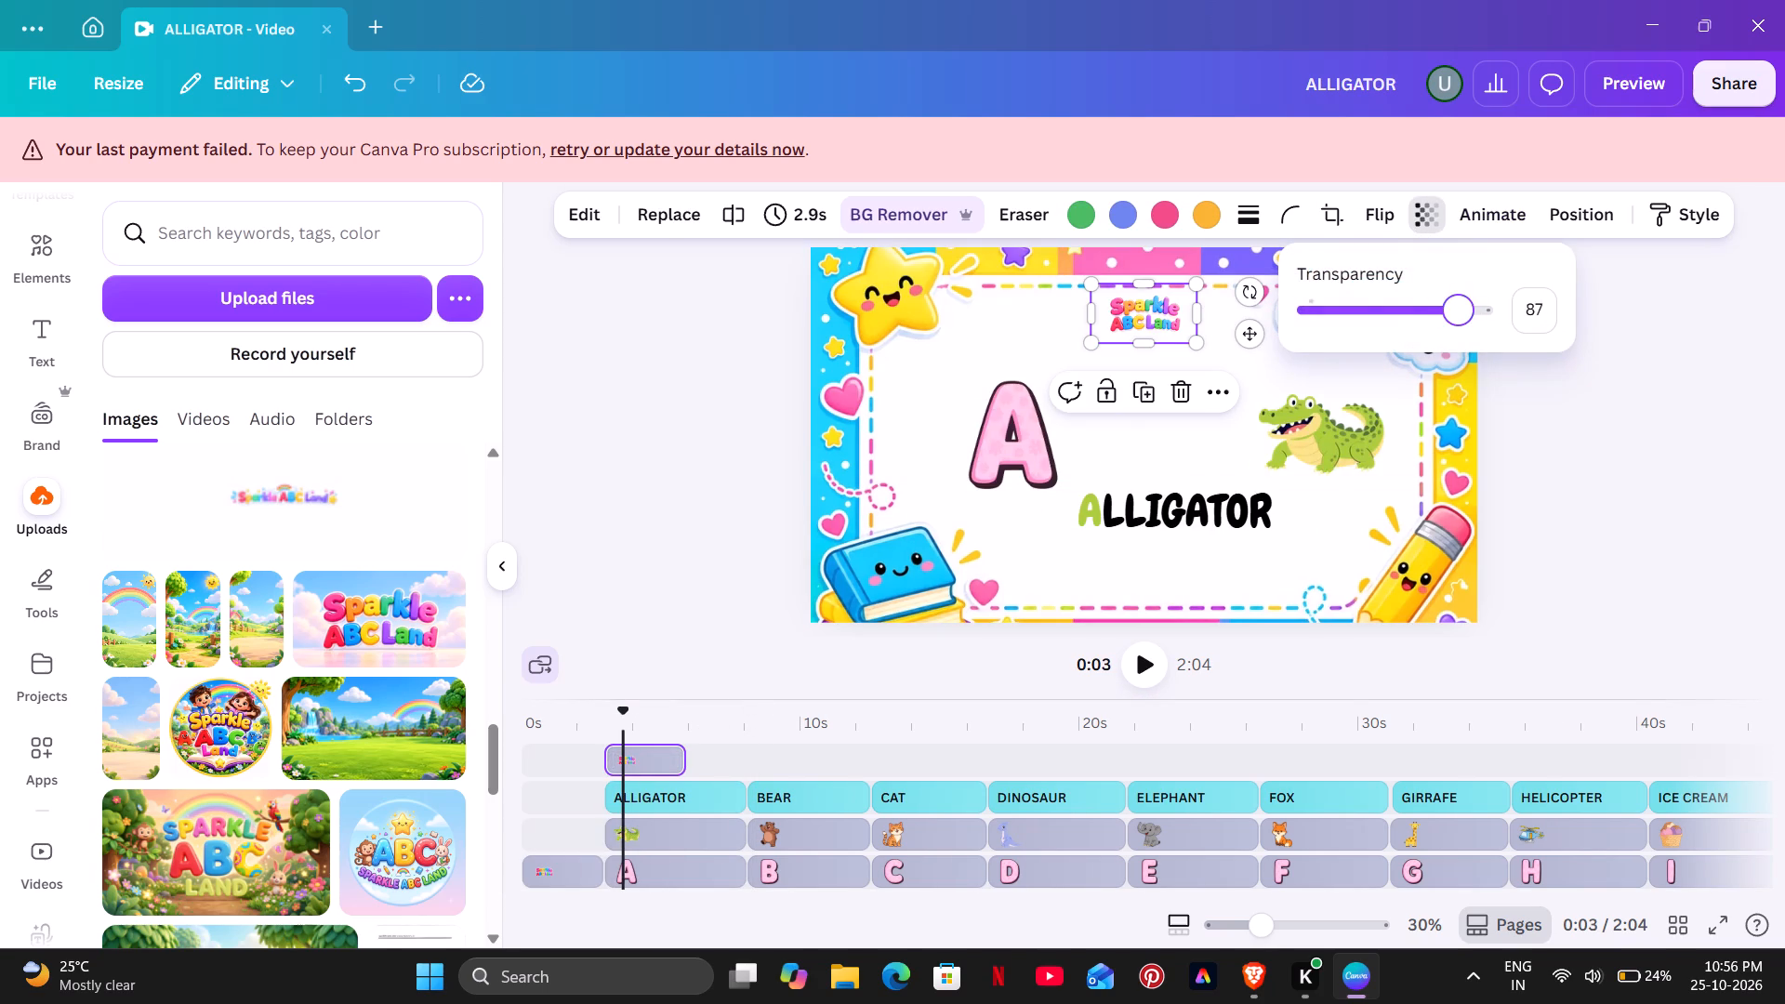
drag(1450, 323, 1368, 325)
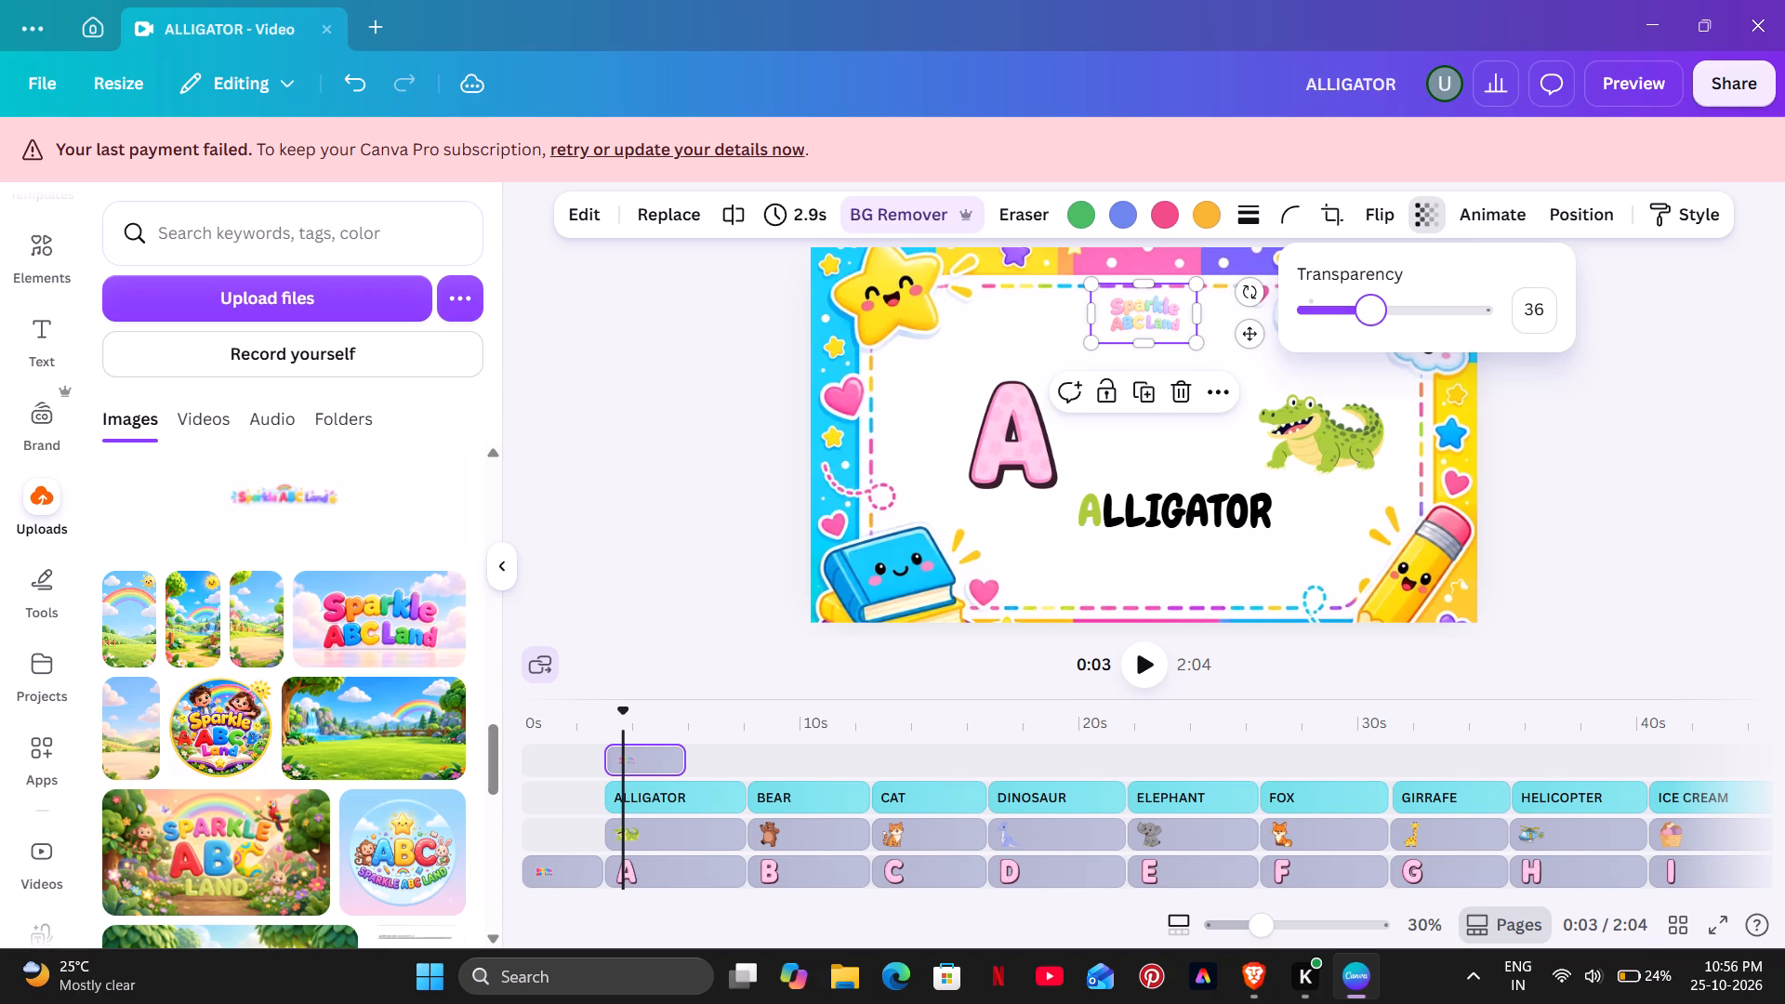
drag(1368, 325, 1351, 331)
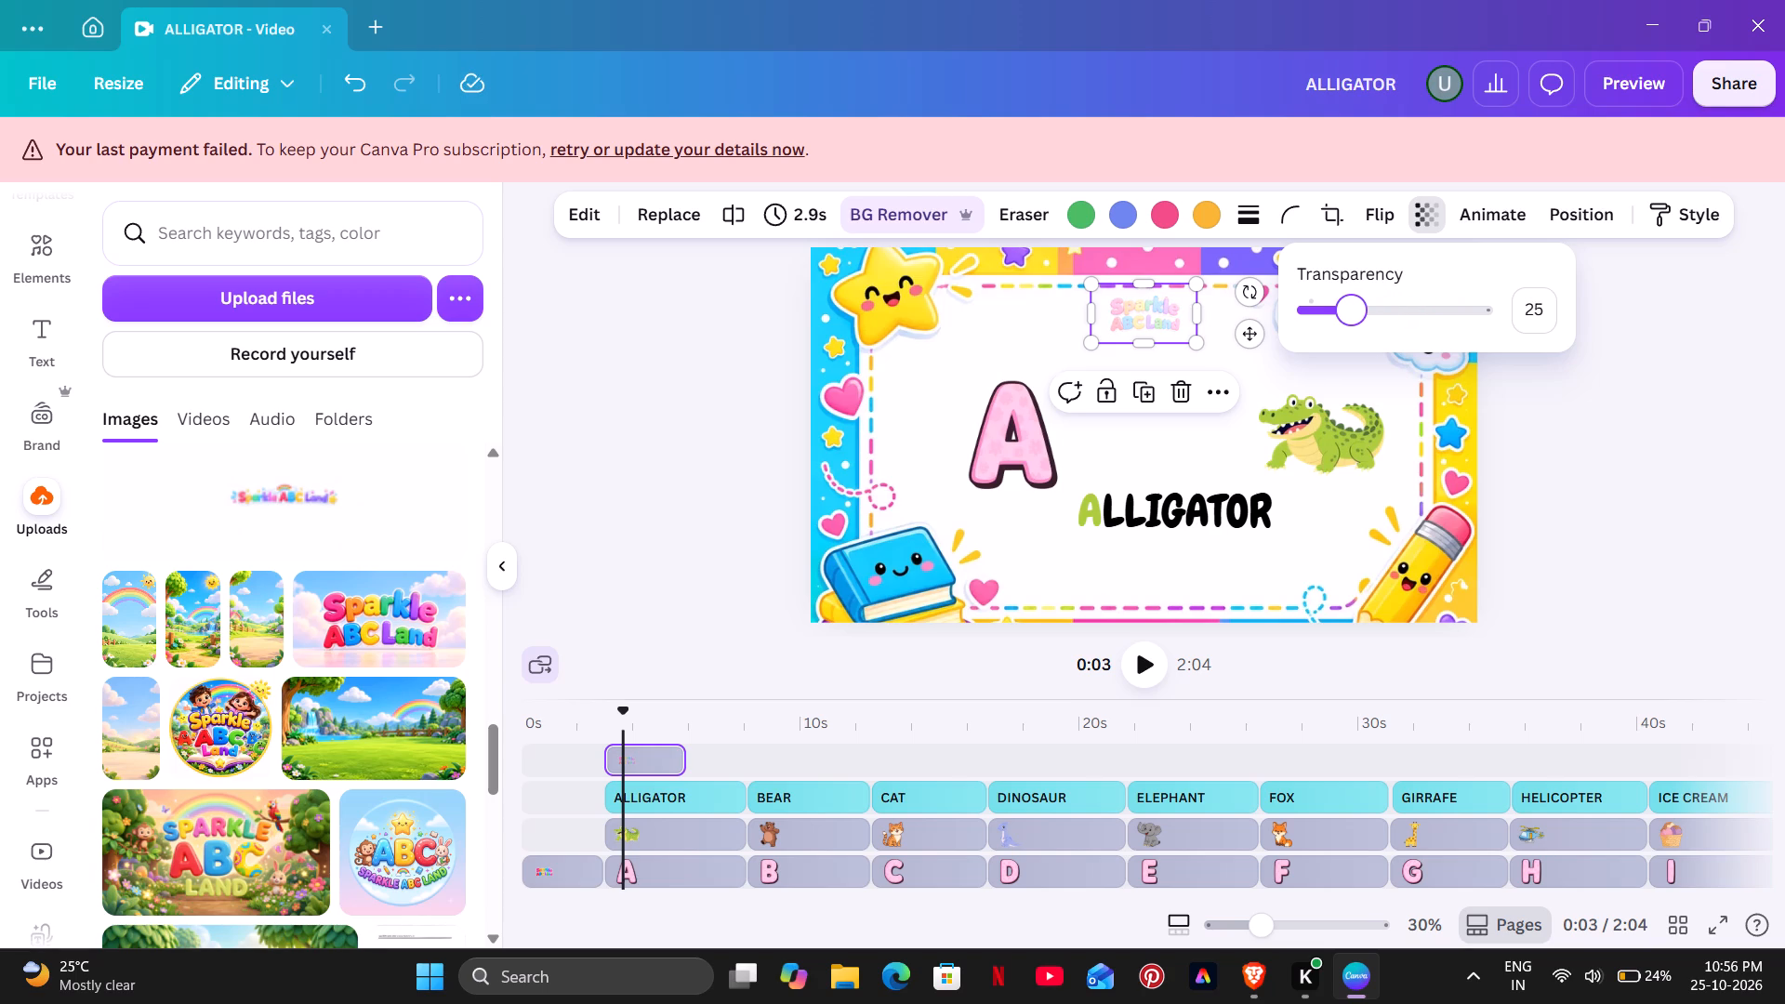
drag(1351, 331, 1361, 329)
double_click(1592, 422)
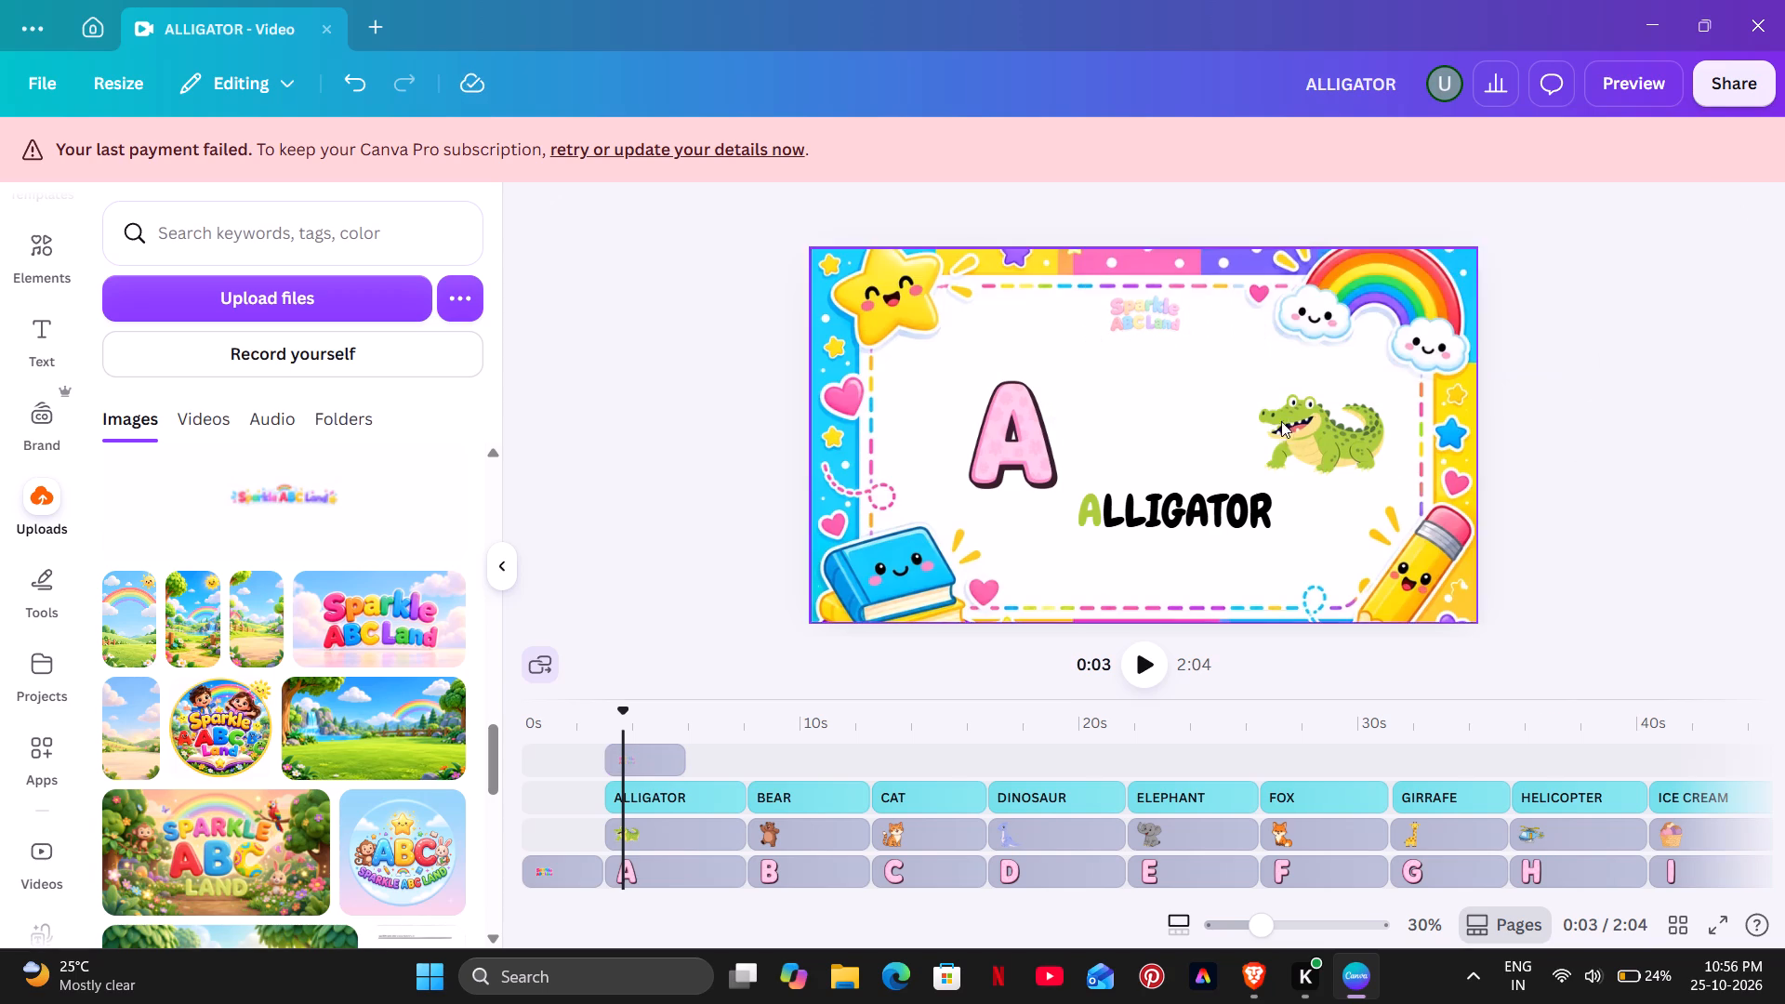
Enlarge the faded small logo at the top centre to nearly a quarter of the frame width.
click(1133, 321)
drag(1191, 342, 1223, 359)
drag(1099, 284, 1081, 284)
click(1296, 353)
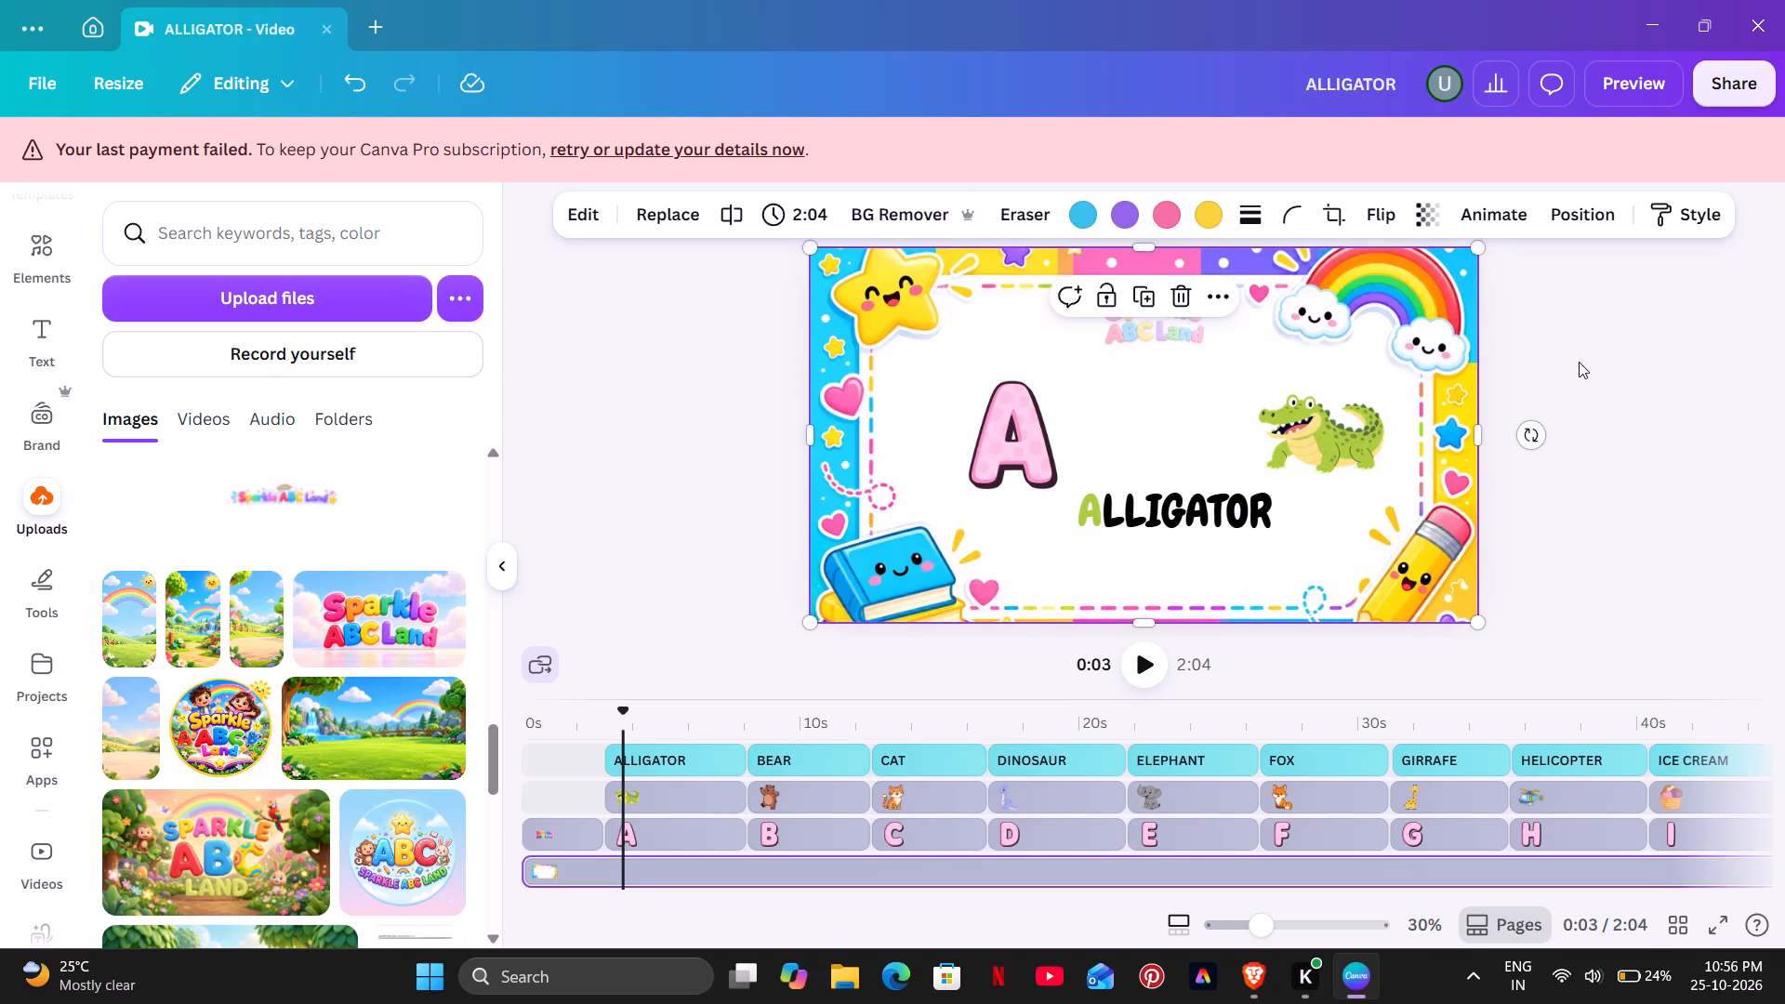
click(1589, 361)
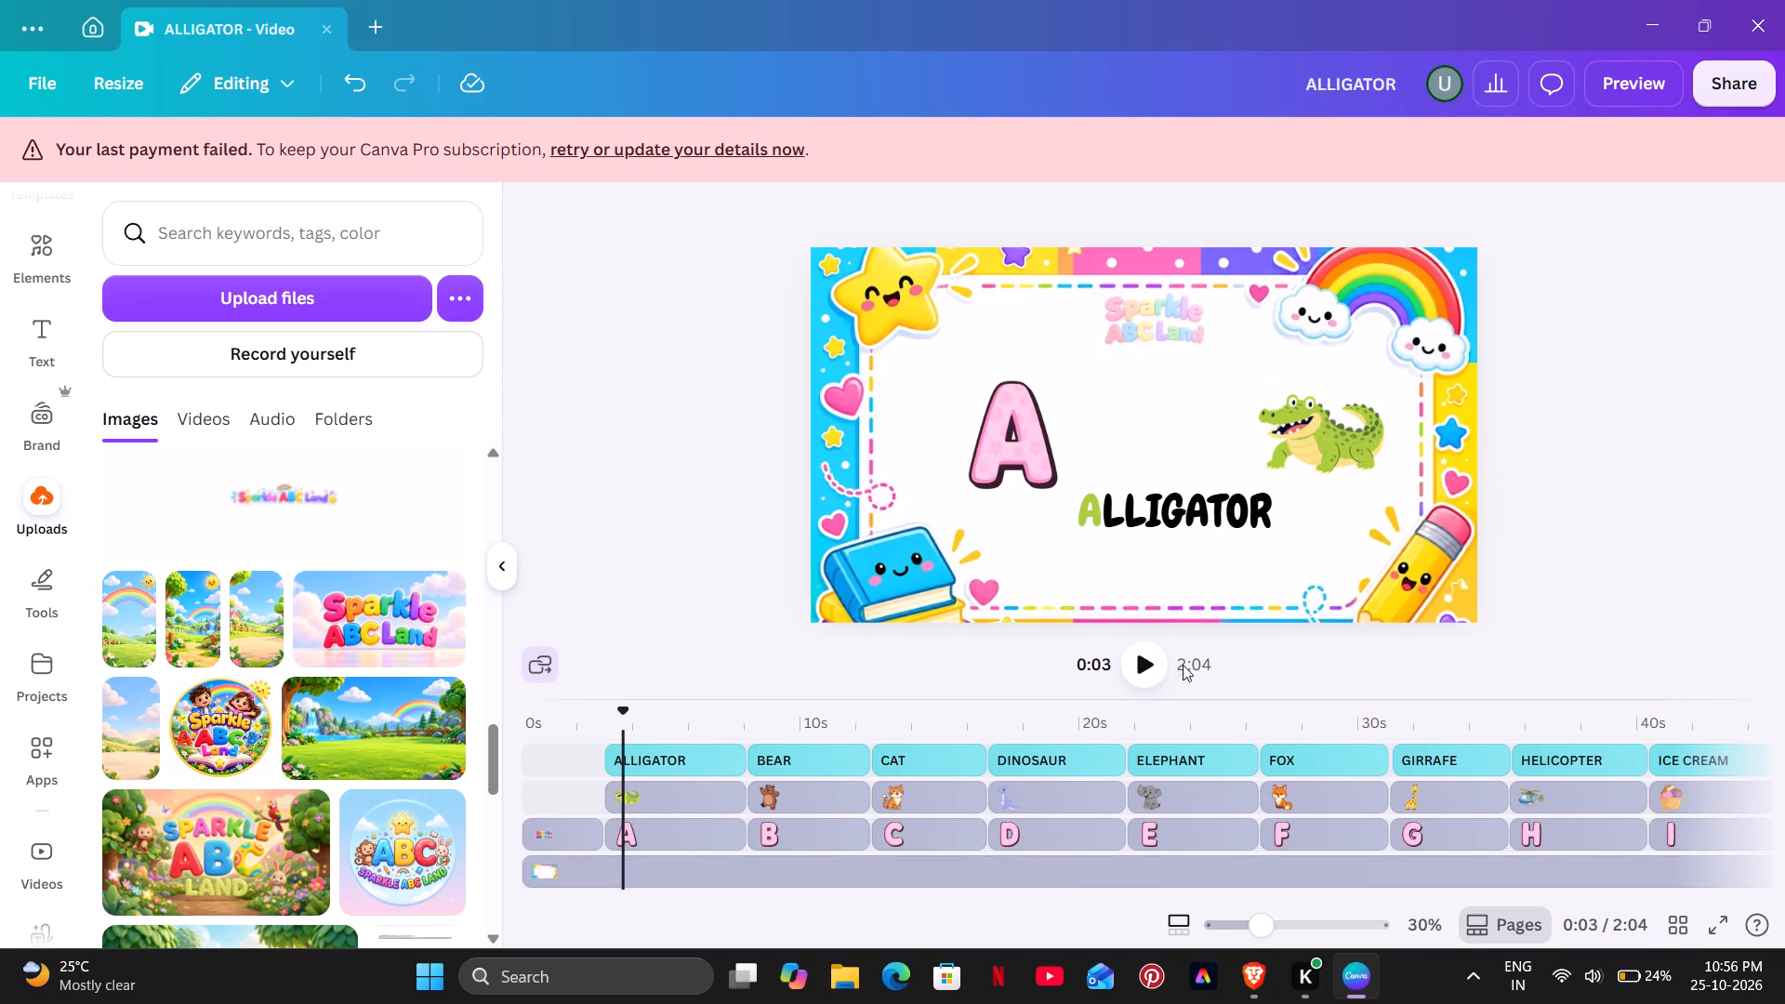
Extend the small logo's clip along the top track until it ends together with the ZEBRA caption clip.
scroll(945, 746, up, 1)
click(681, 760)
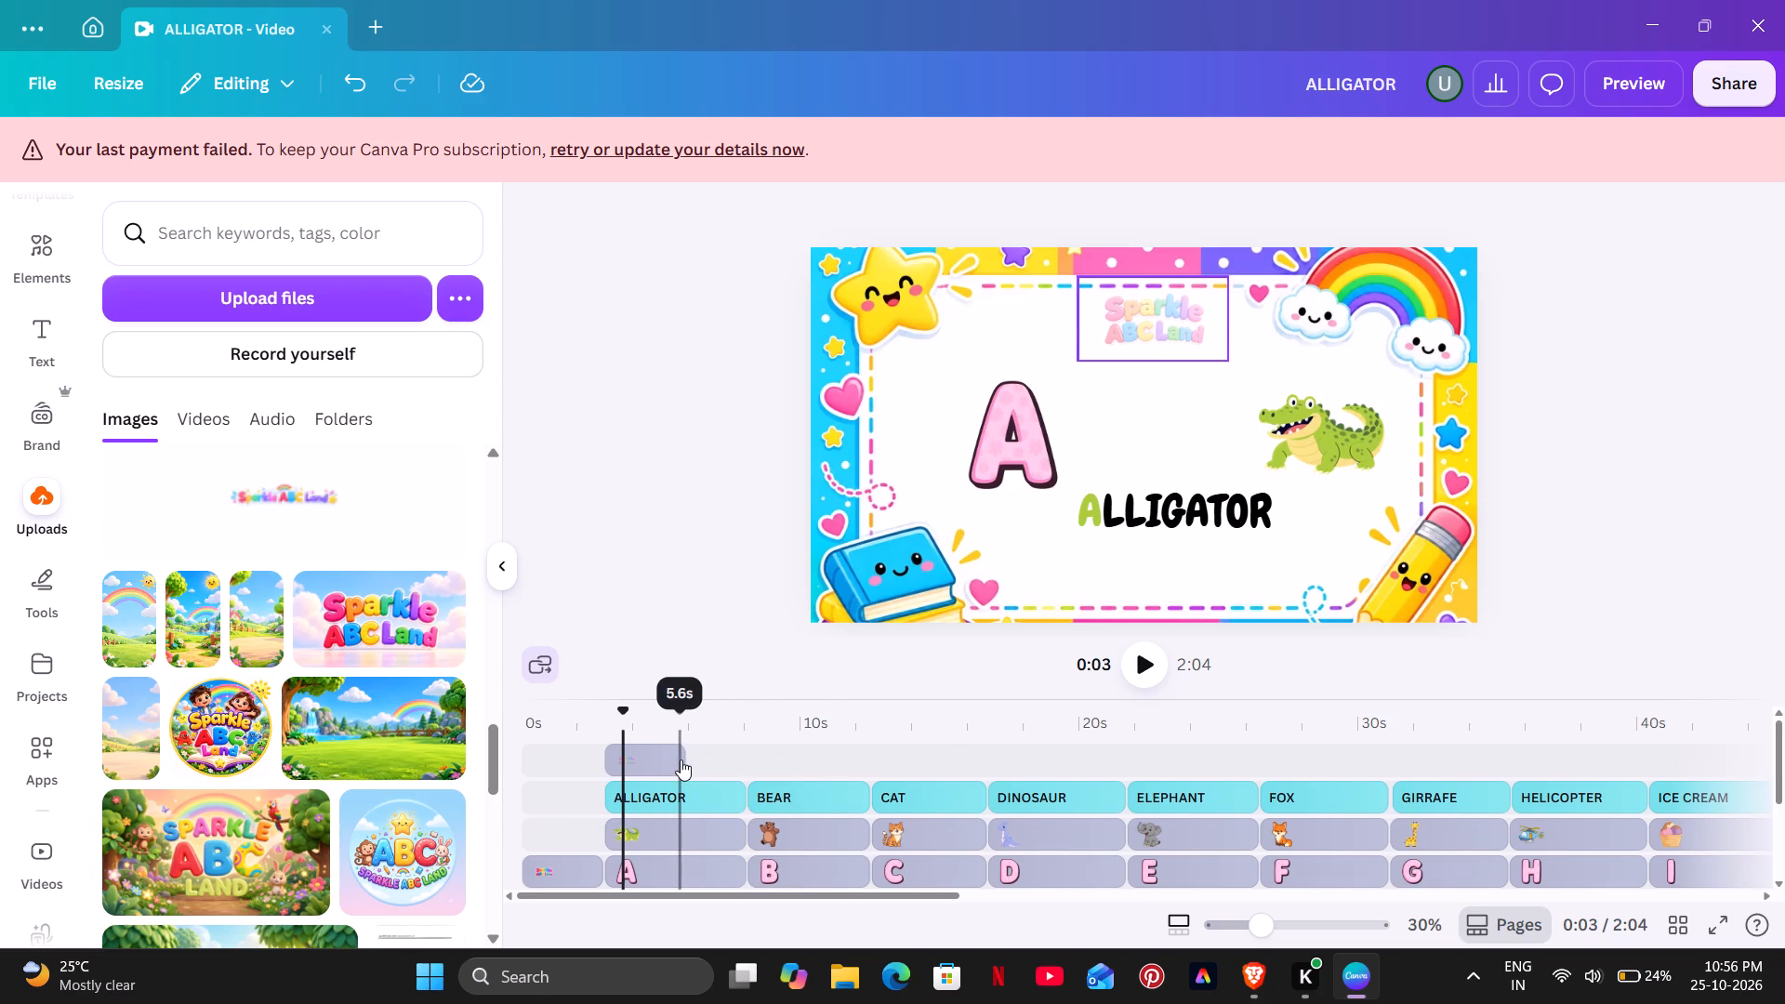
drag(681, 759, 1720, 776)
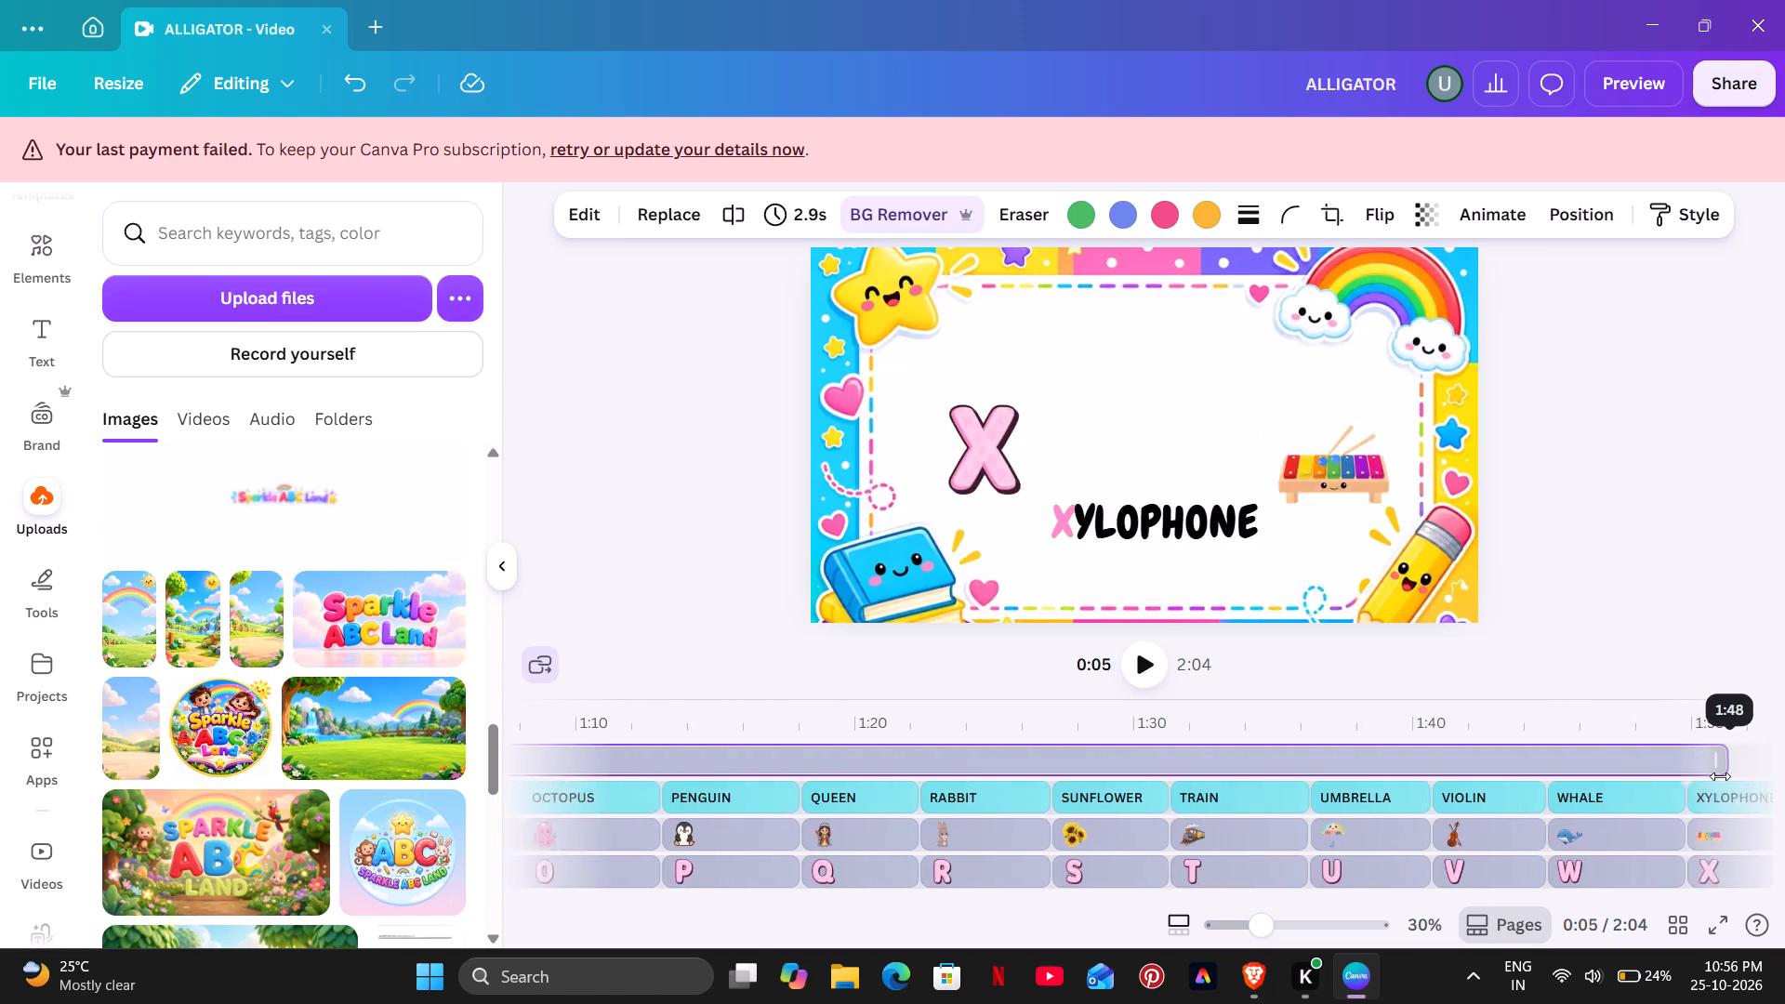
drag(1720, 776, 1690, 785)
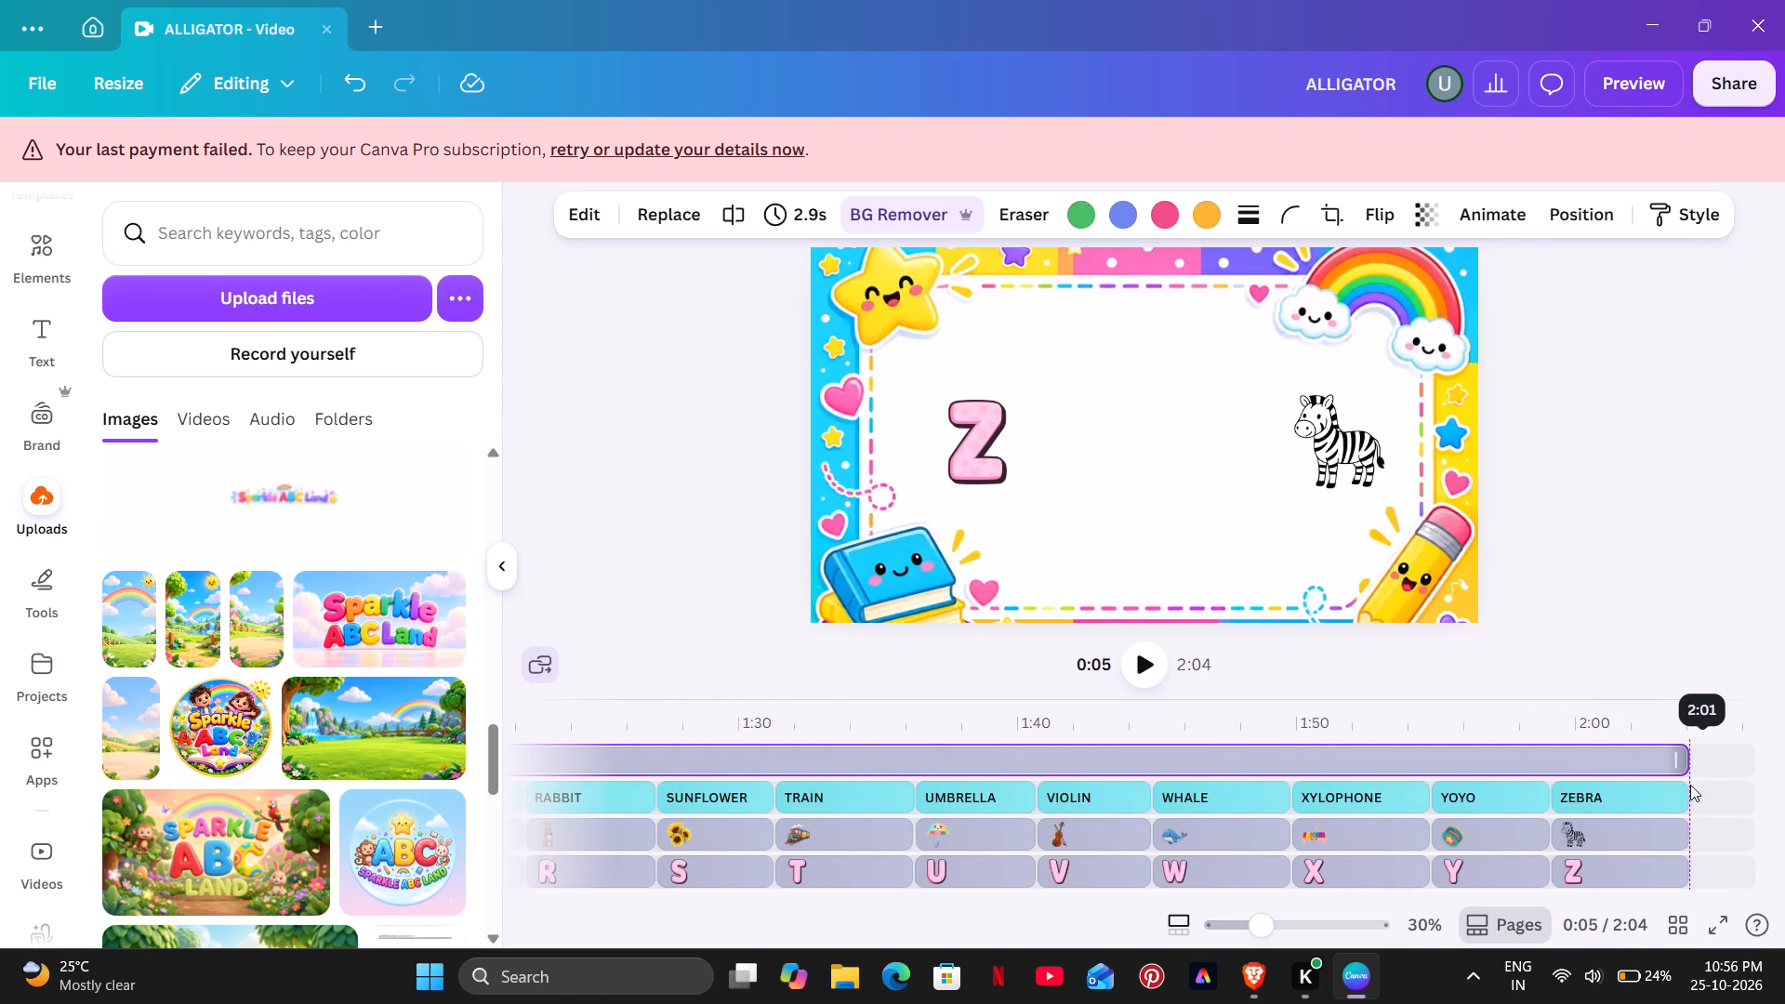
click(1635, 548)
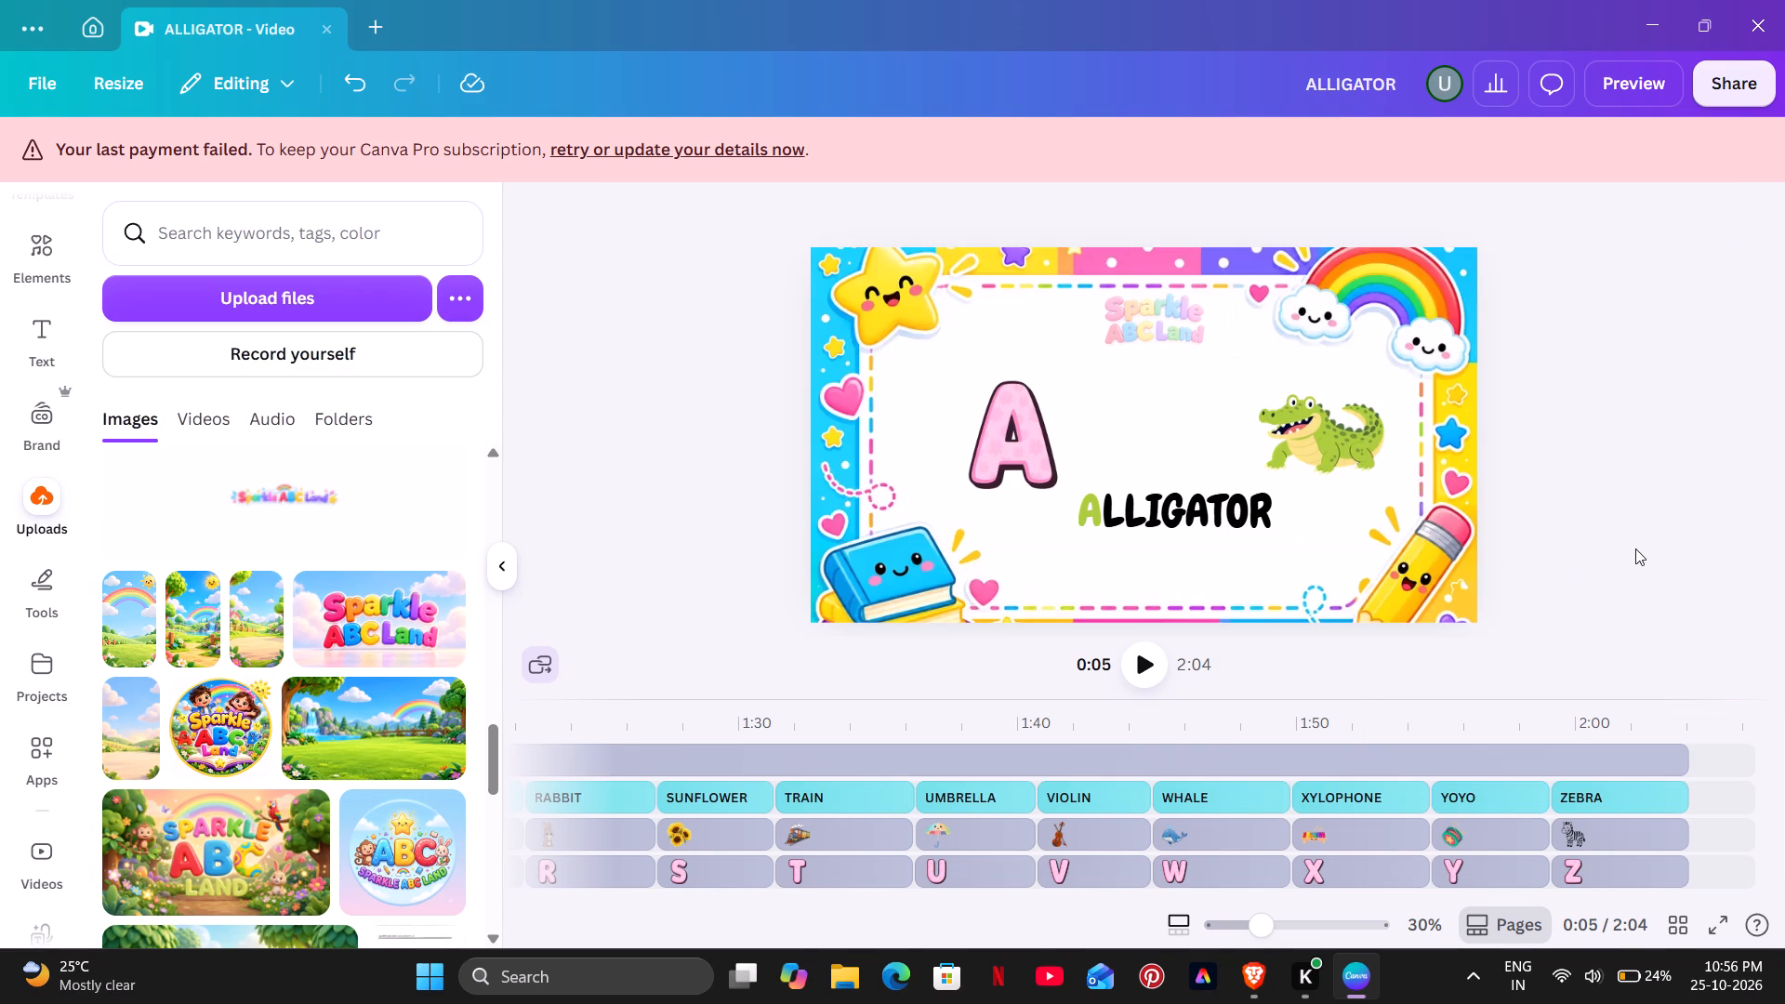
Nudge the ALLIGATOR caption slightly down and to the left on the canvas.
click(1289, 523)
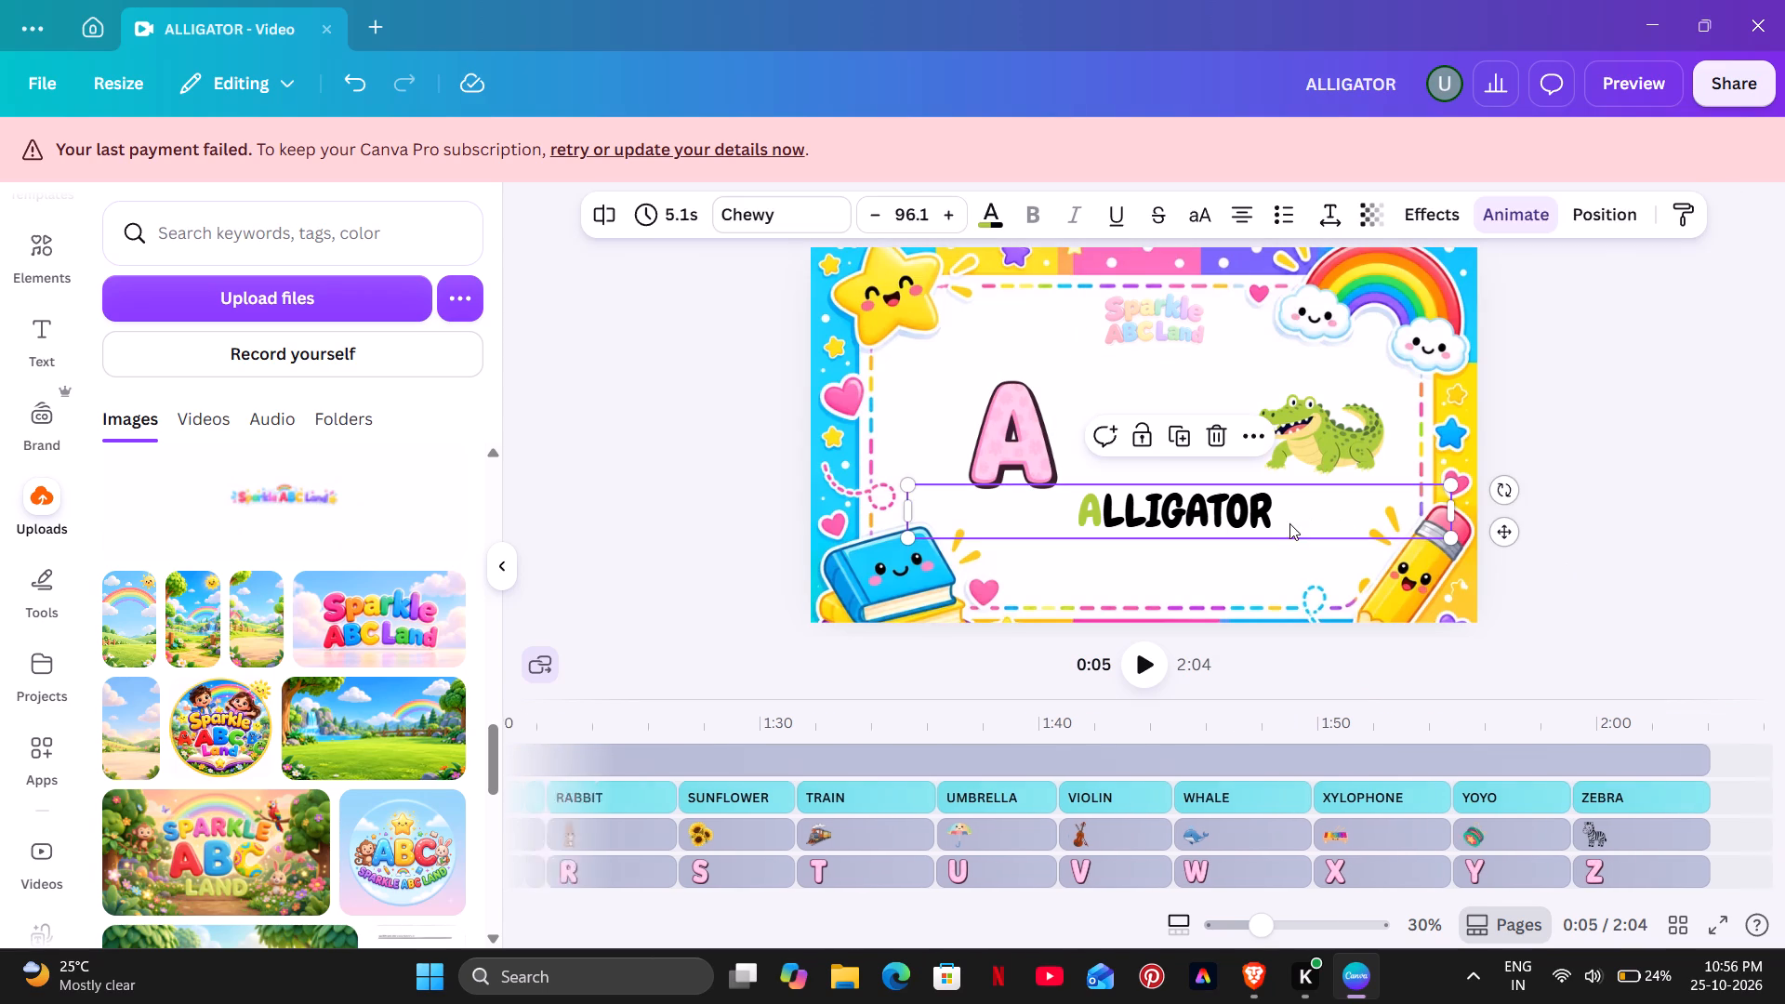
click(1263, 515)
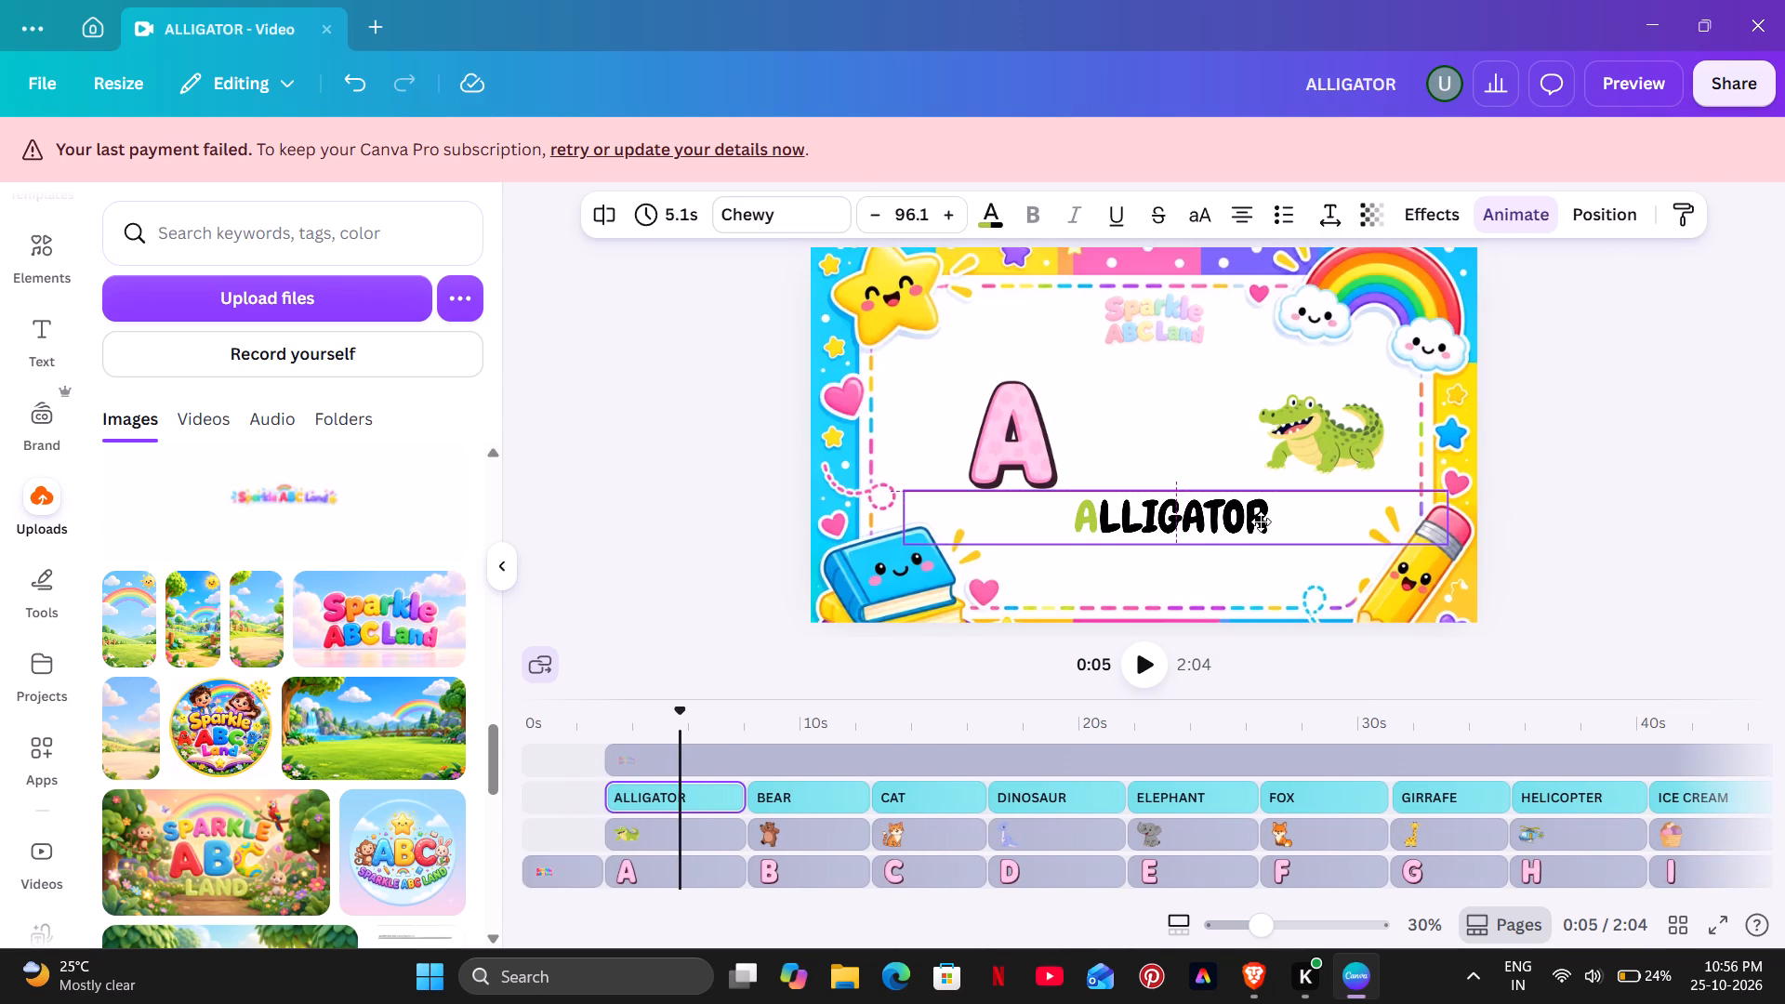
click(1784, 485)
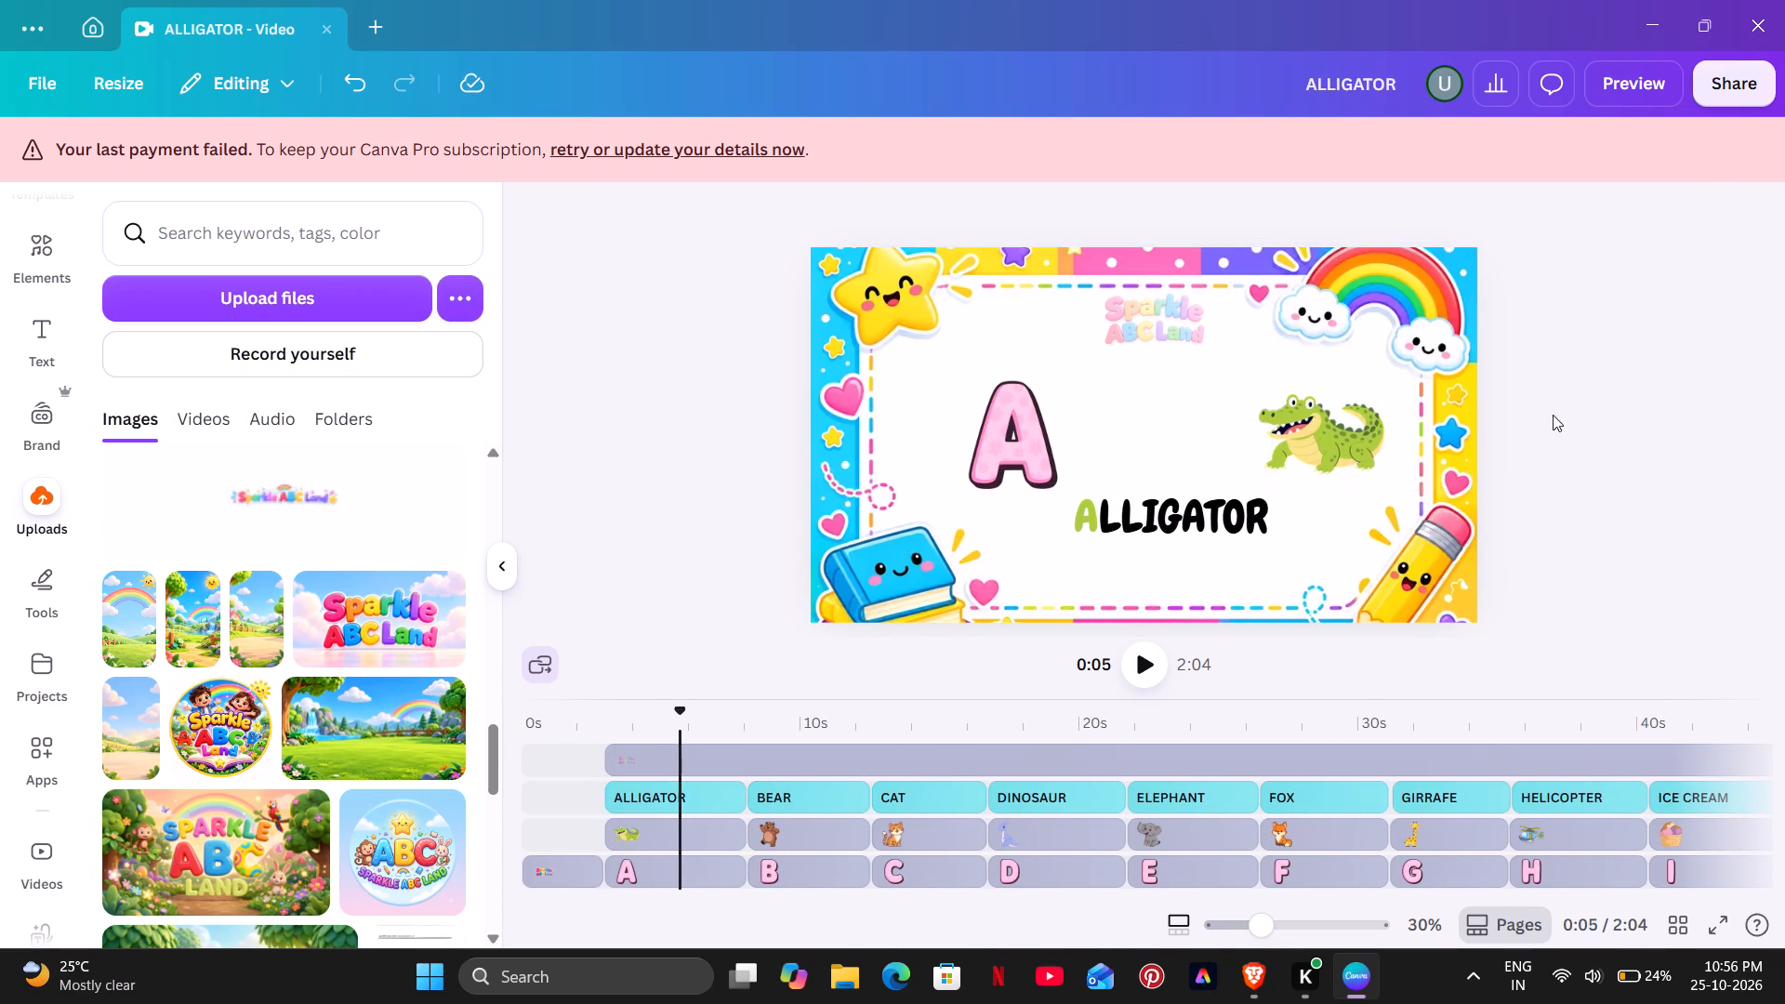
Start downloading the design as an MP4 video at 1080p quality.
click(1731, 93)
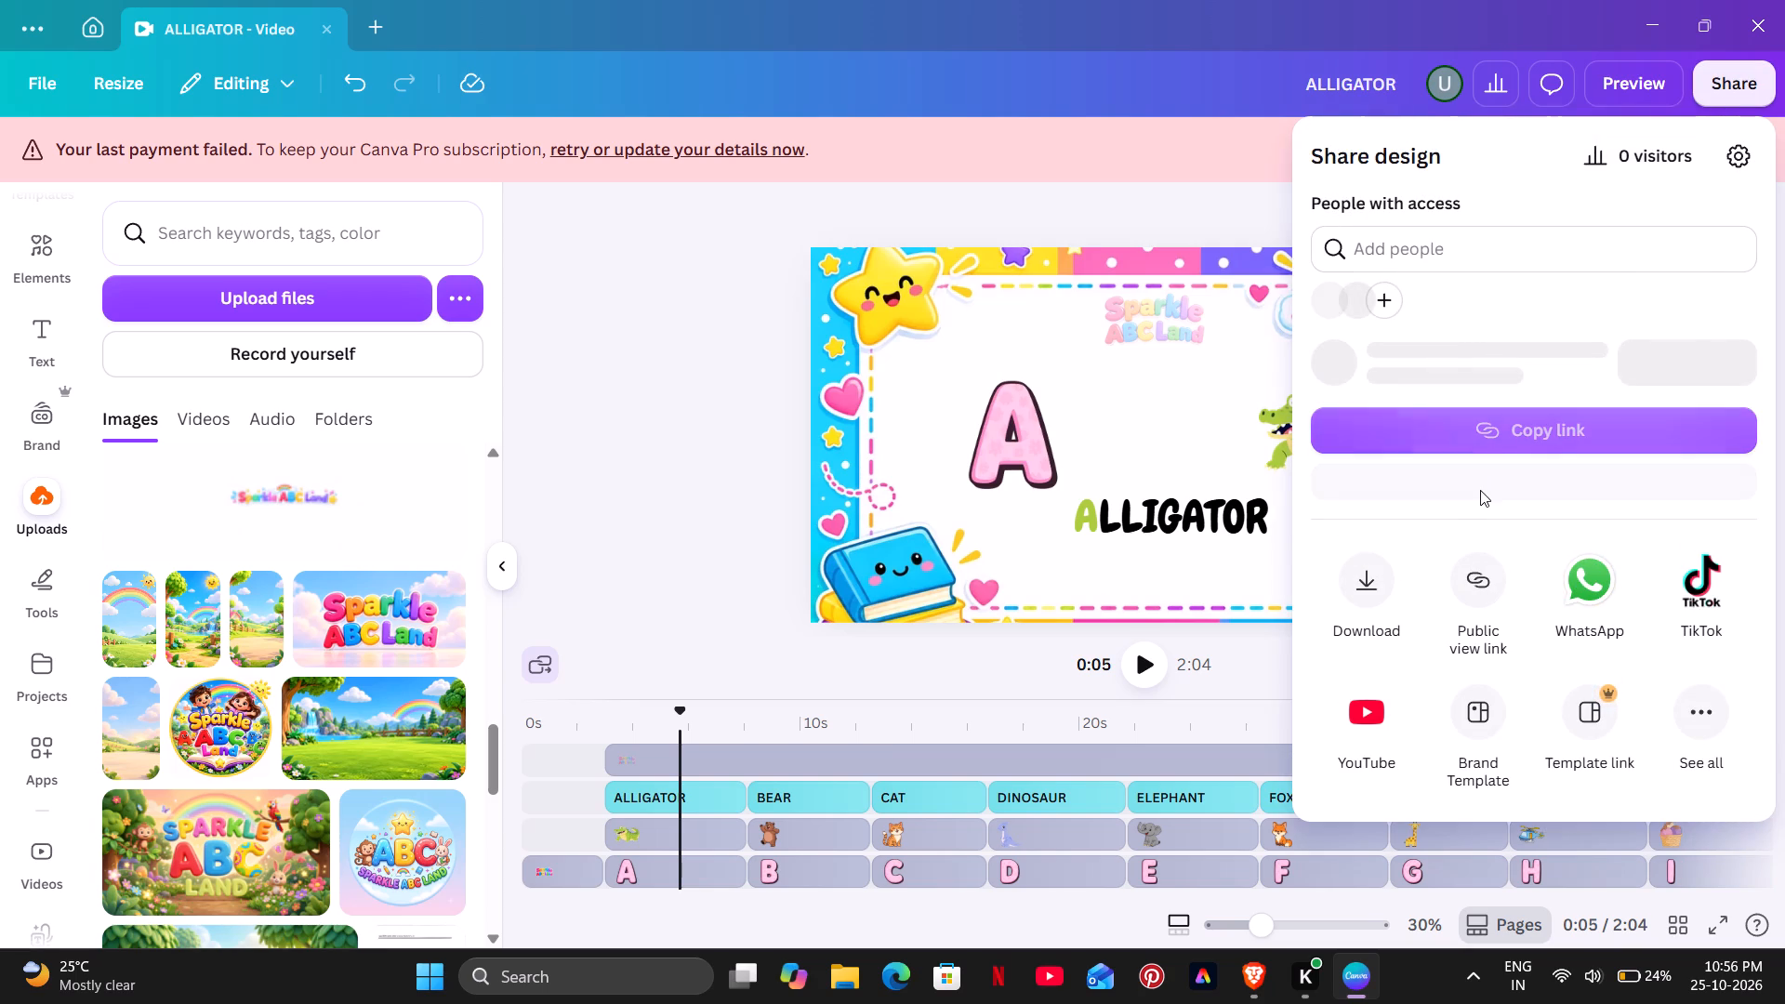
click(1368, 613)
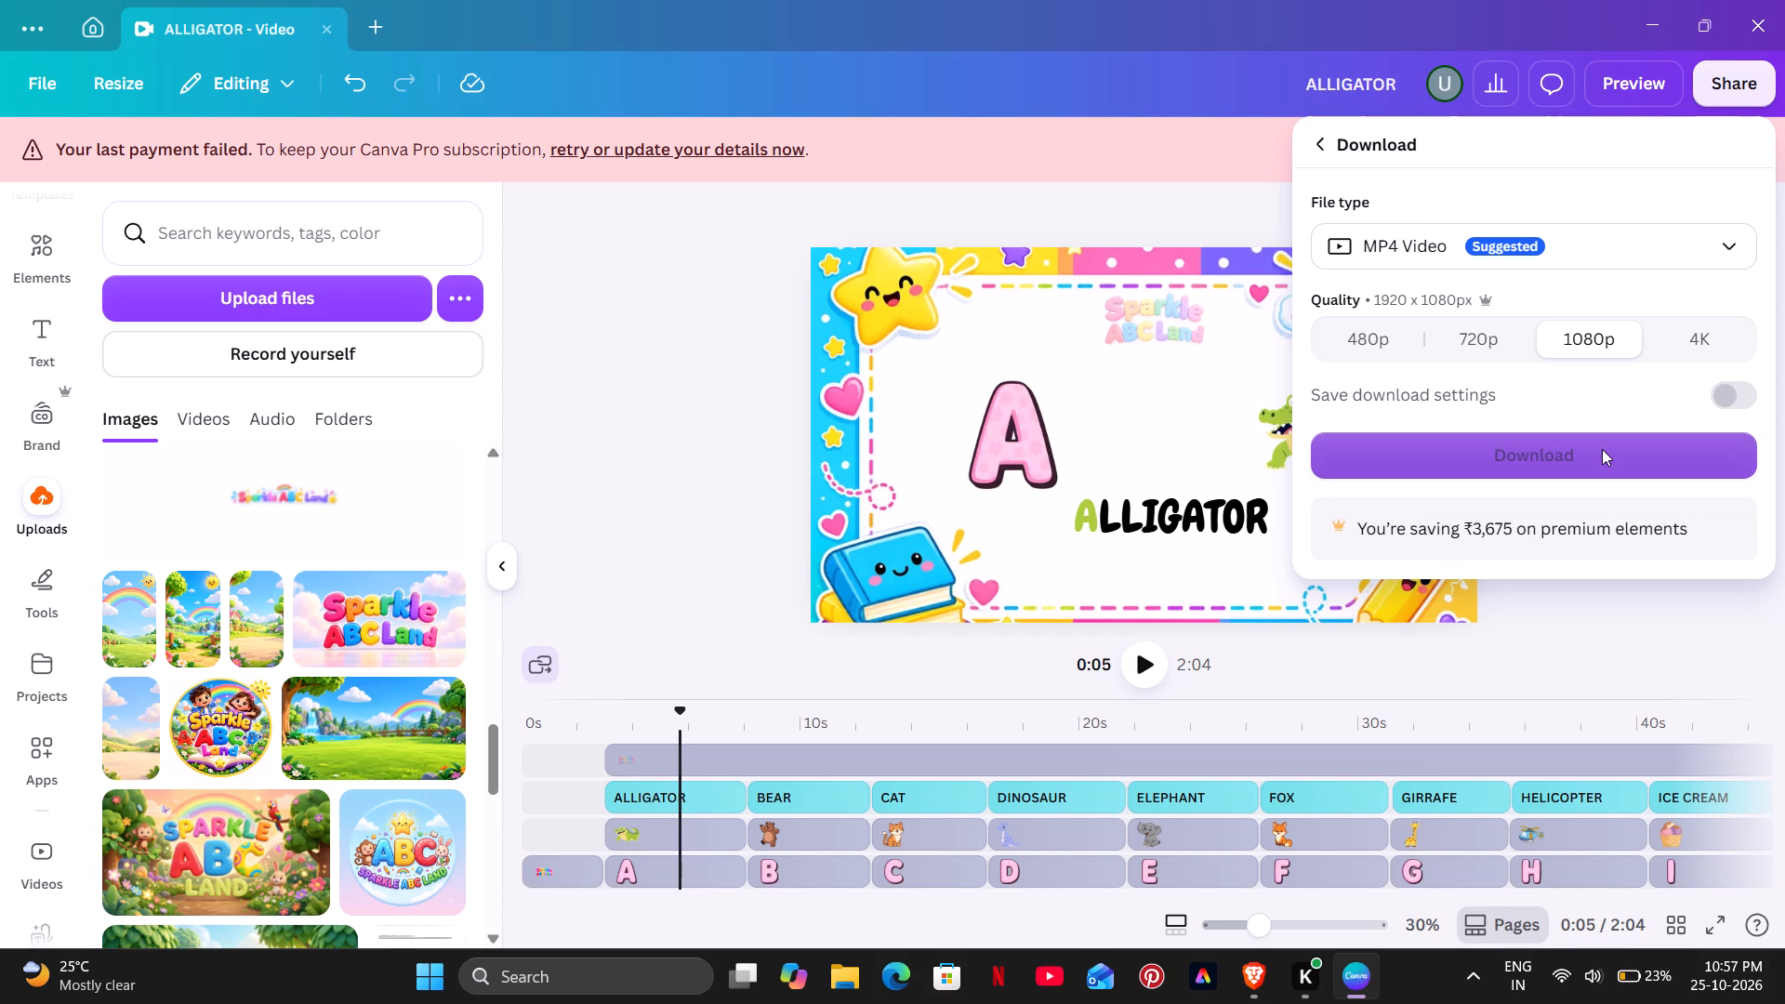
click(1602, 449)
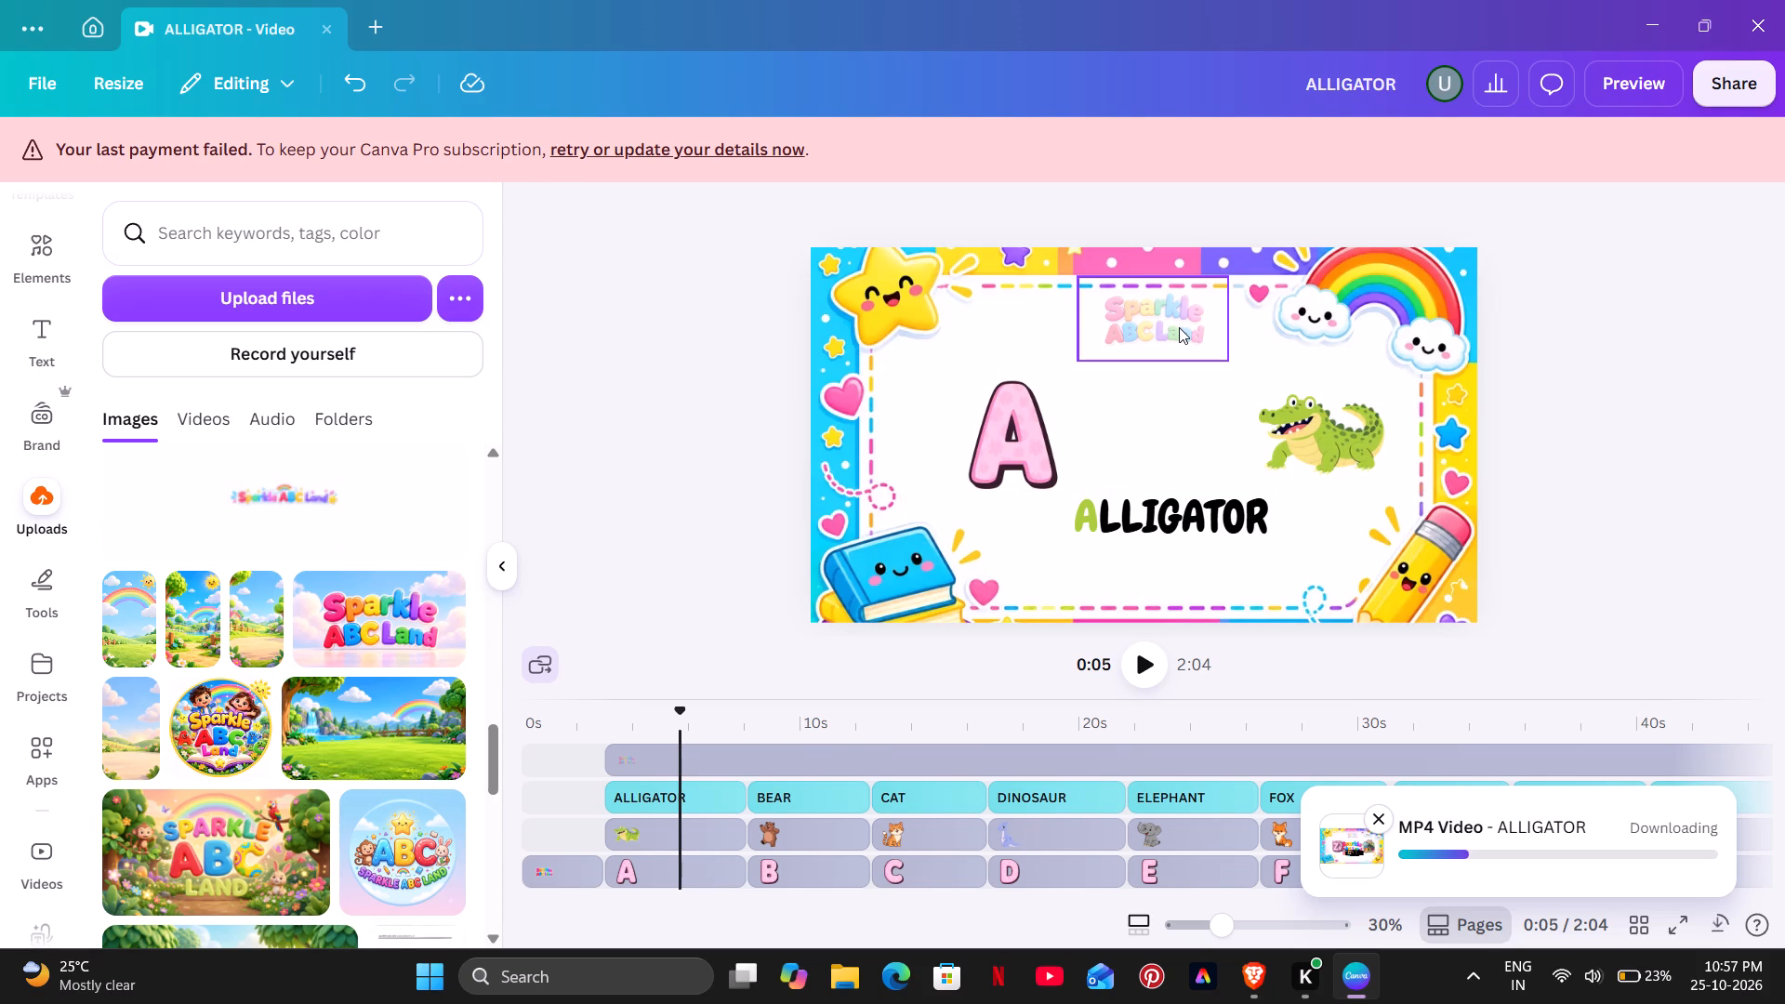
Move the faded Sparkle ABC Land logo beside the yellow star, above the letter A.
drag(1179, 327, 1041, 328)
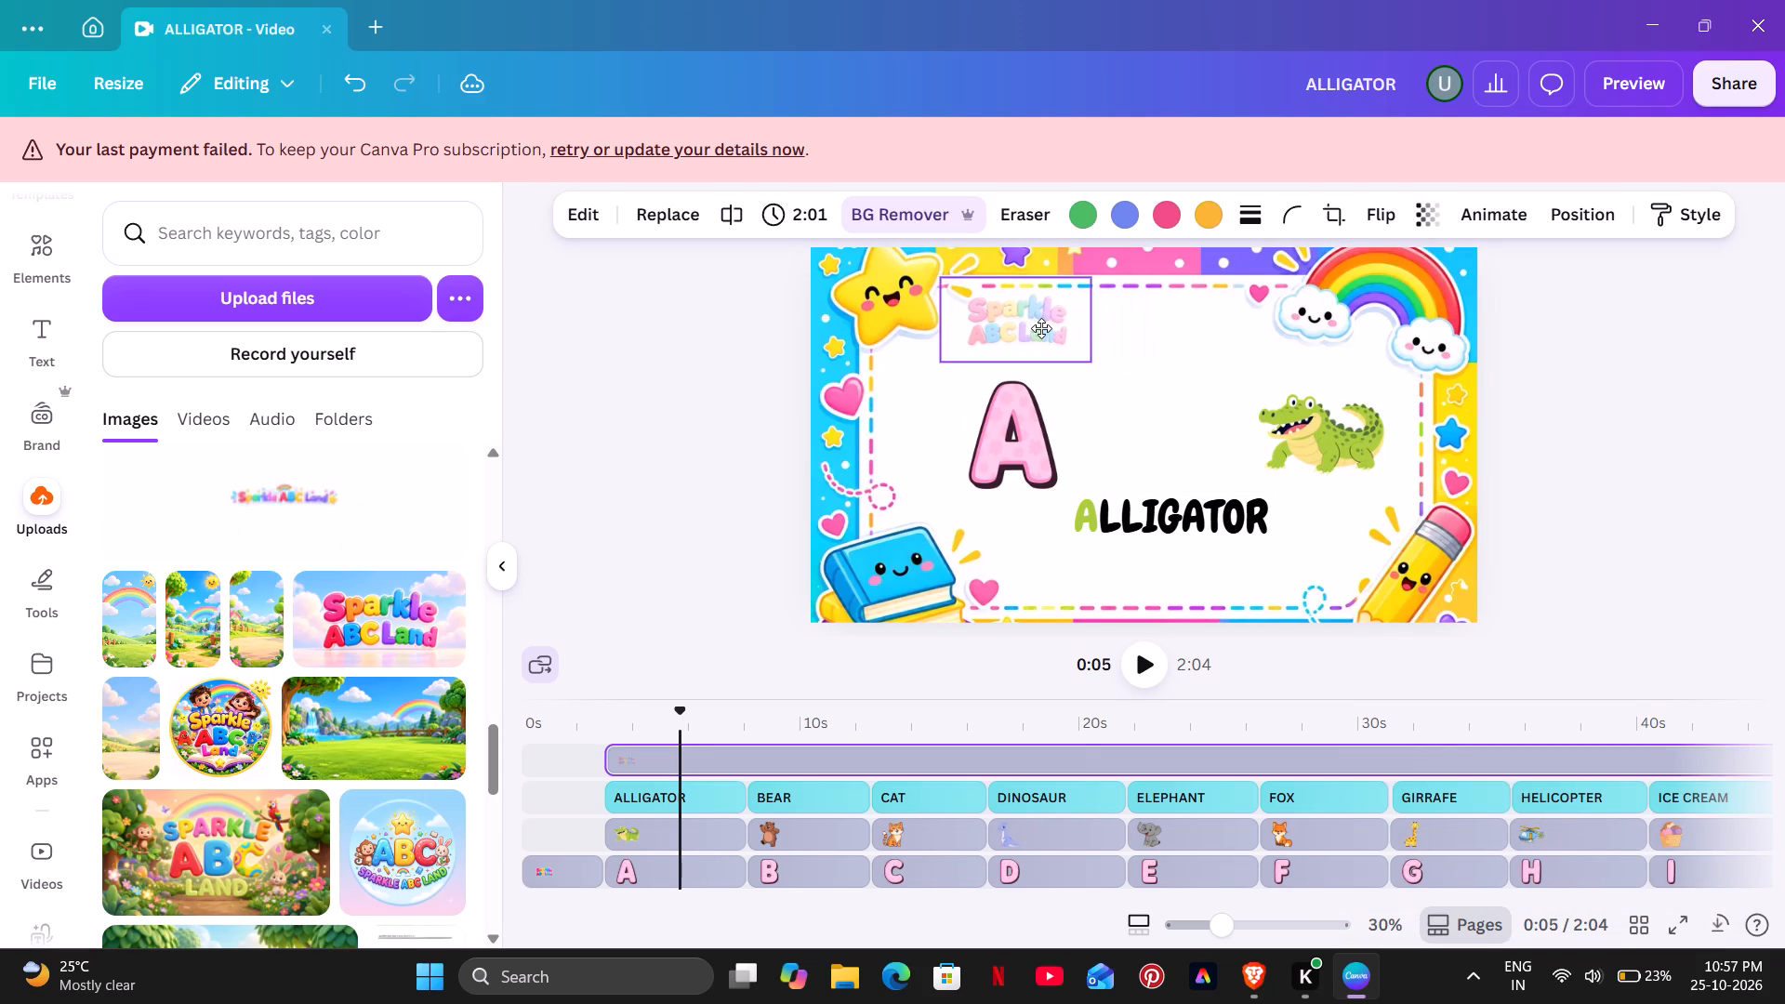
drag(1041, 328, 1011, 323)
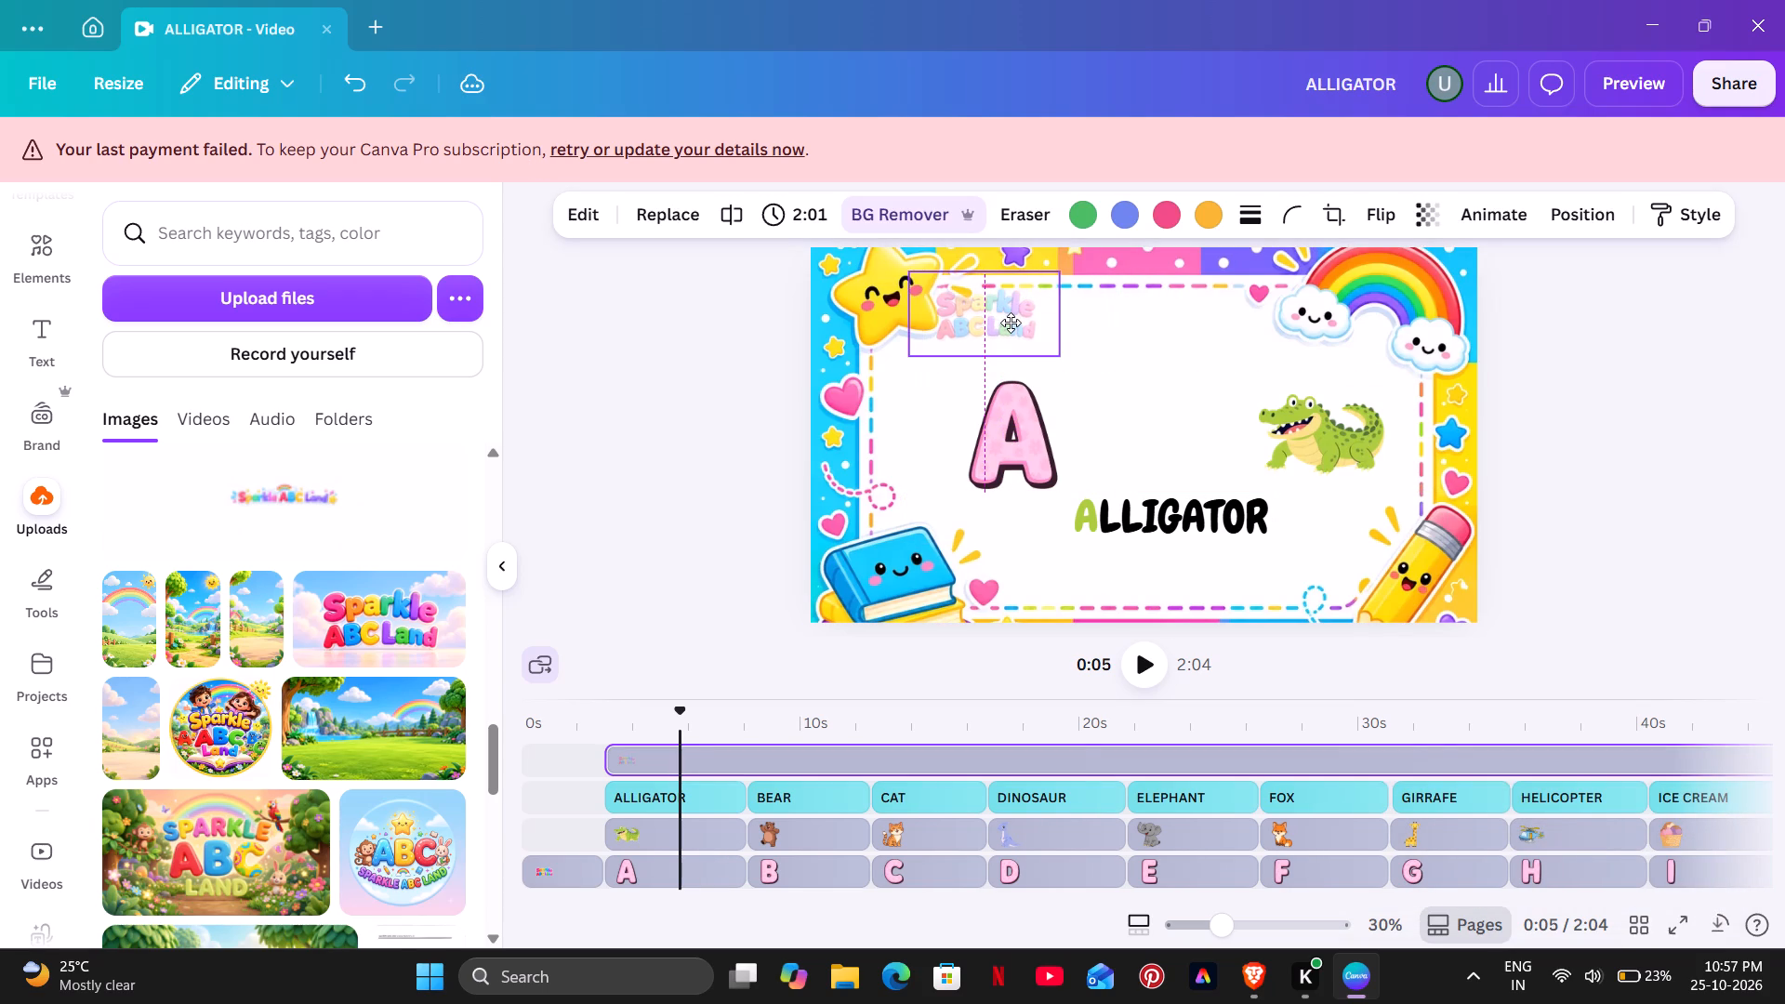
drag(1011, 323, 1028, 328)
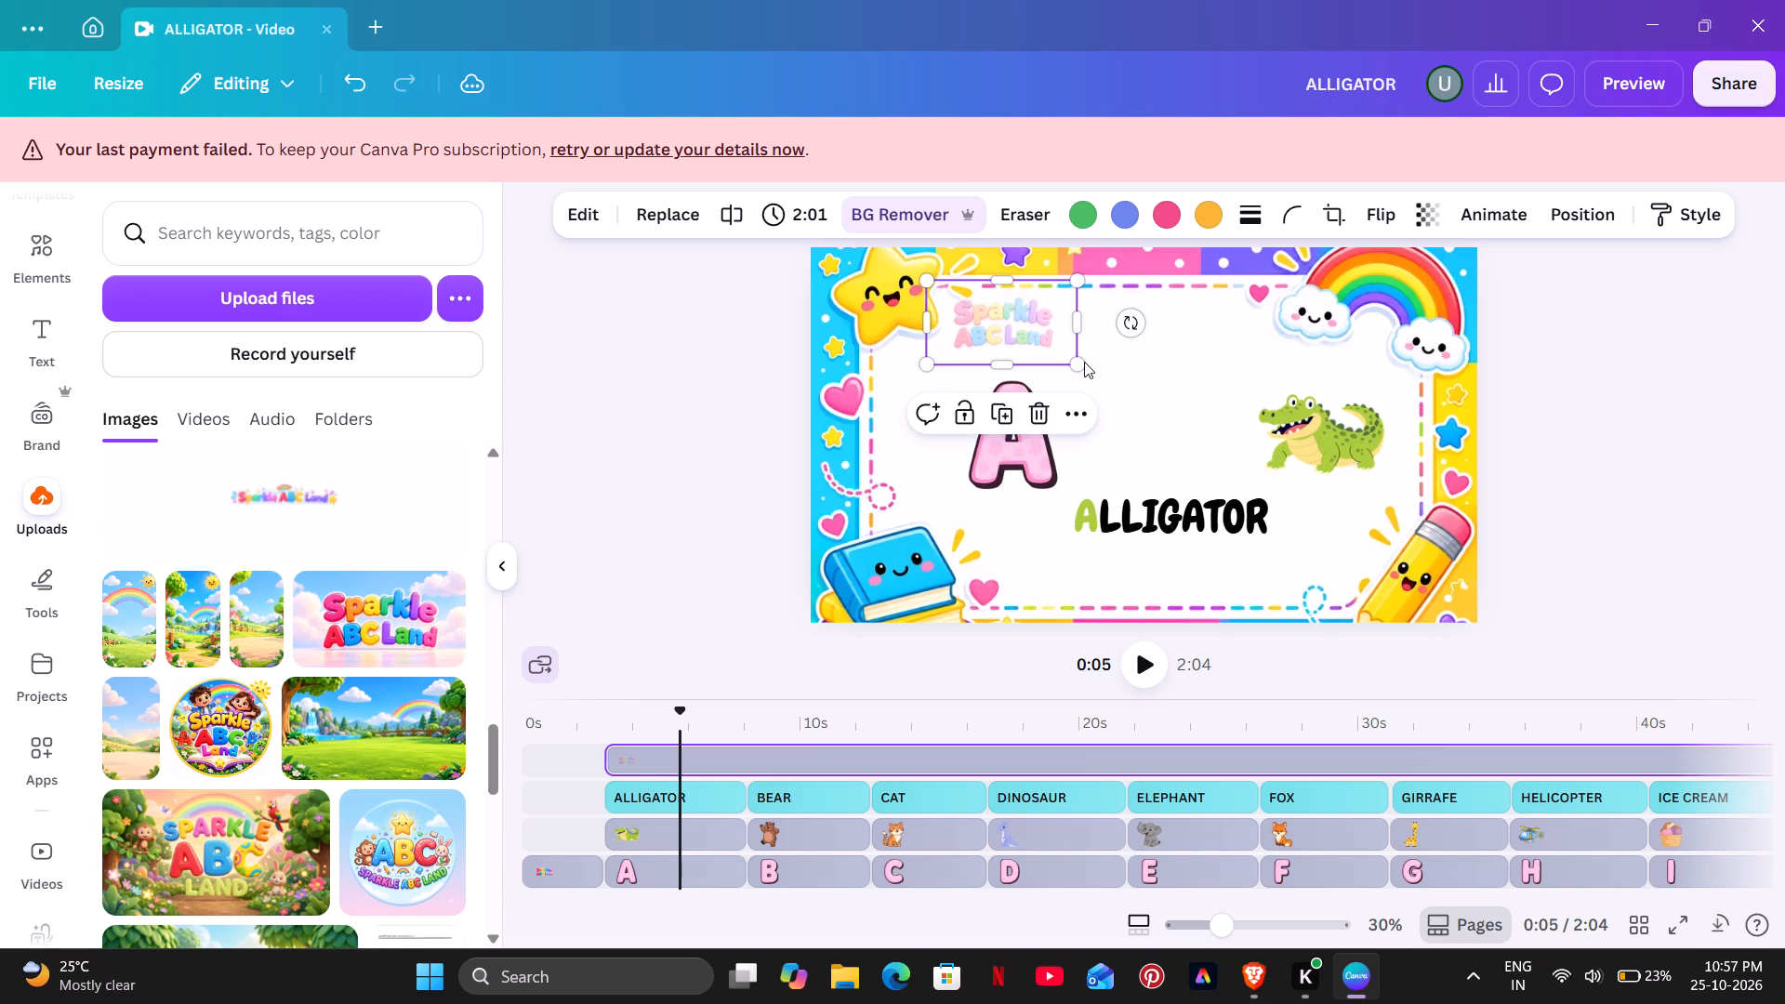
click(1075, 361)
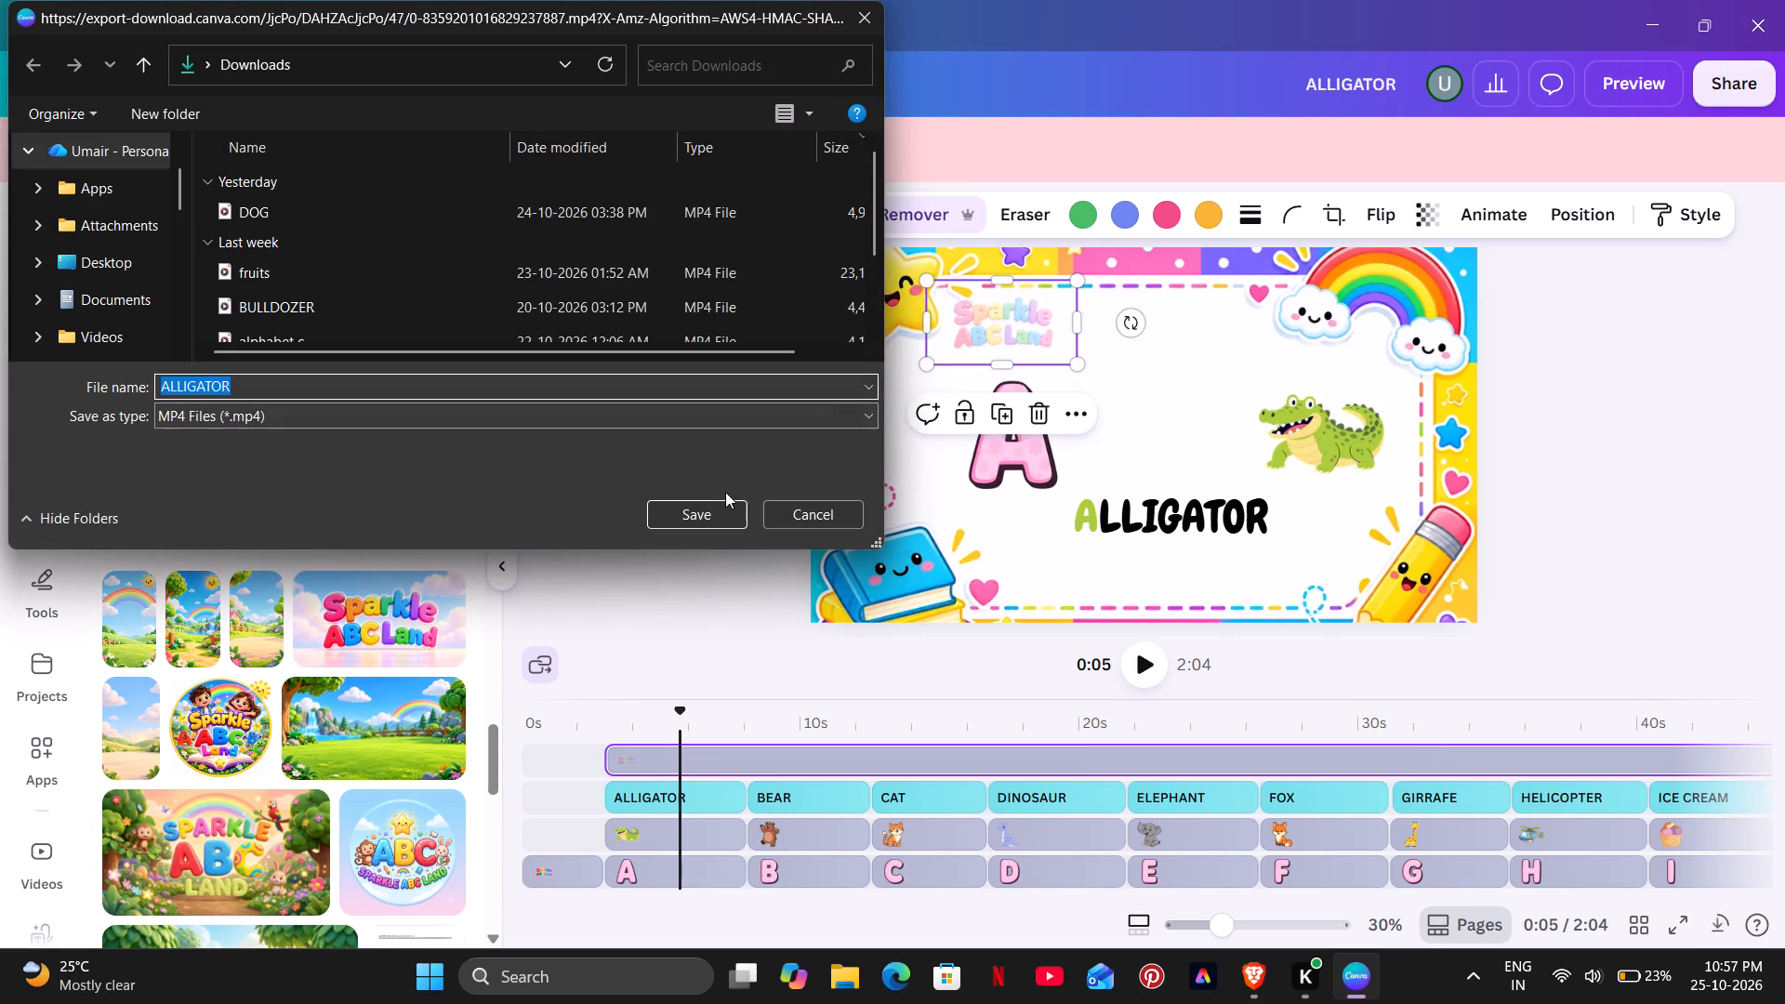
Save the exported MP4 as ALLIGATOR in the Downloads folder.
click(724, 504)
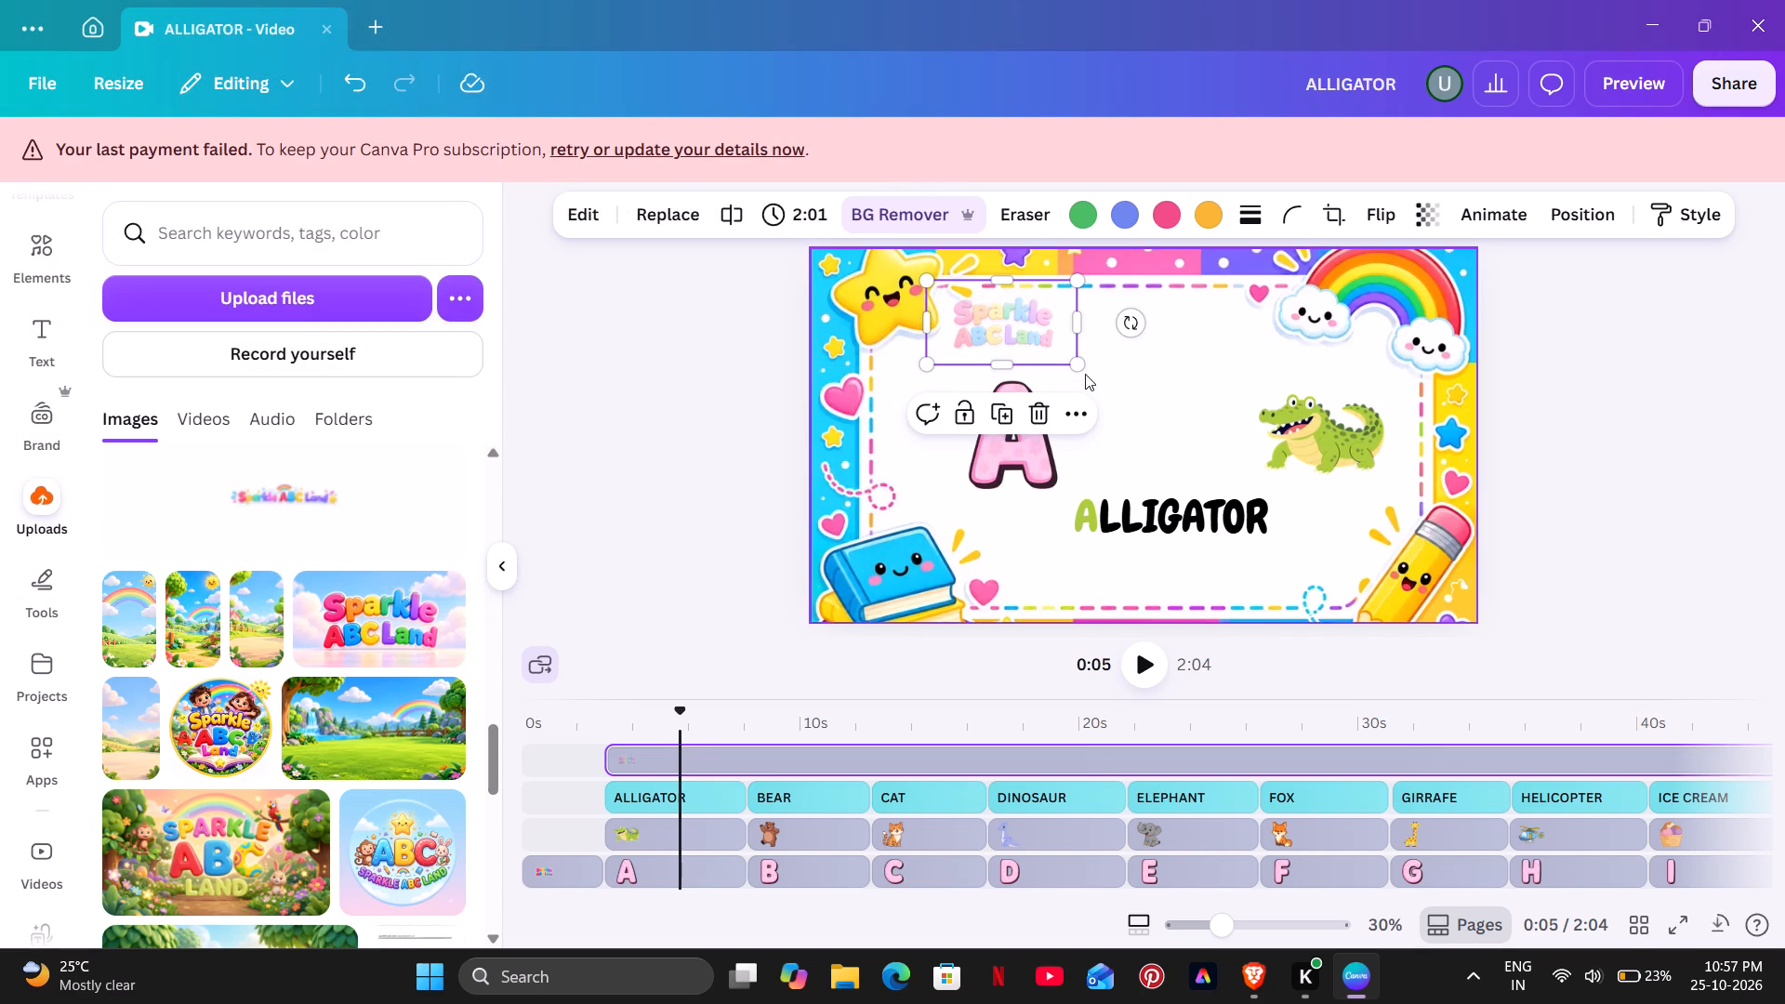
Shrink the small logo to about one-sixth of the frame width and move it over the star in the upper-left corner.
drag(1085, 369, 1034, 352)
drag(984, 312, 945, 310)
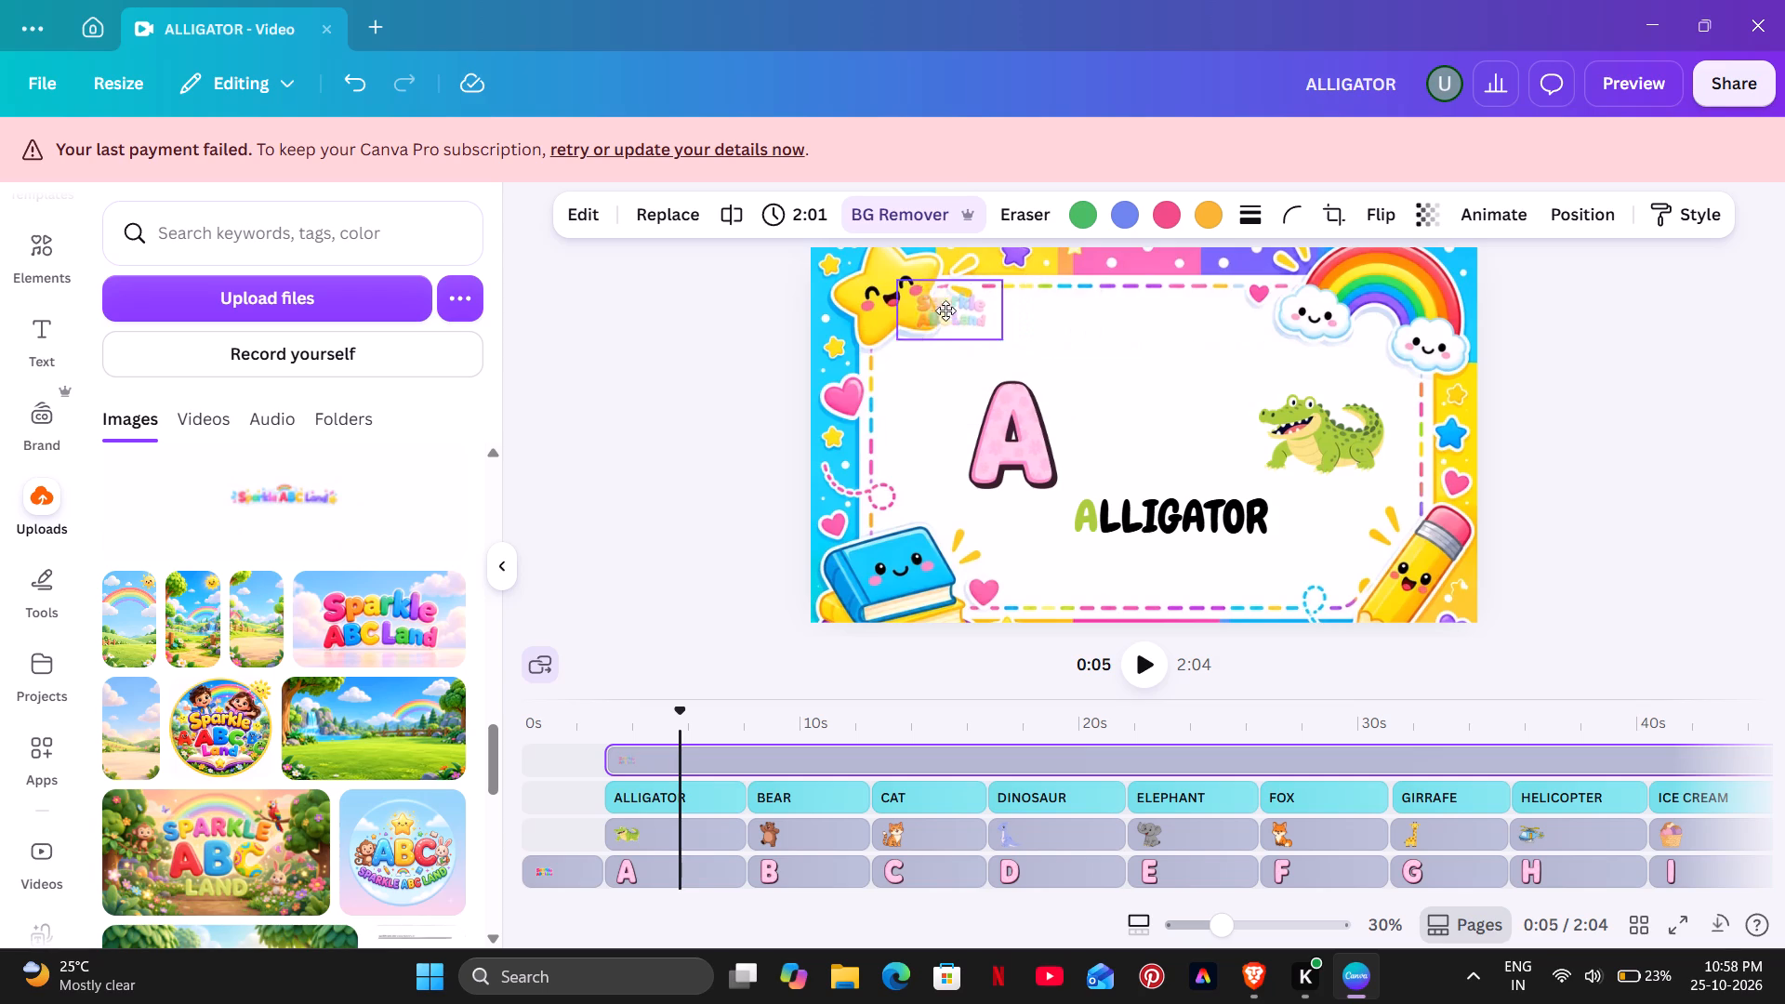
drag(945, 310, 869, 289)
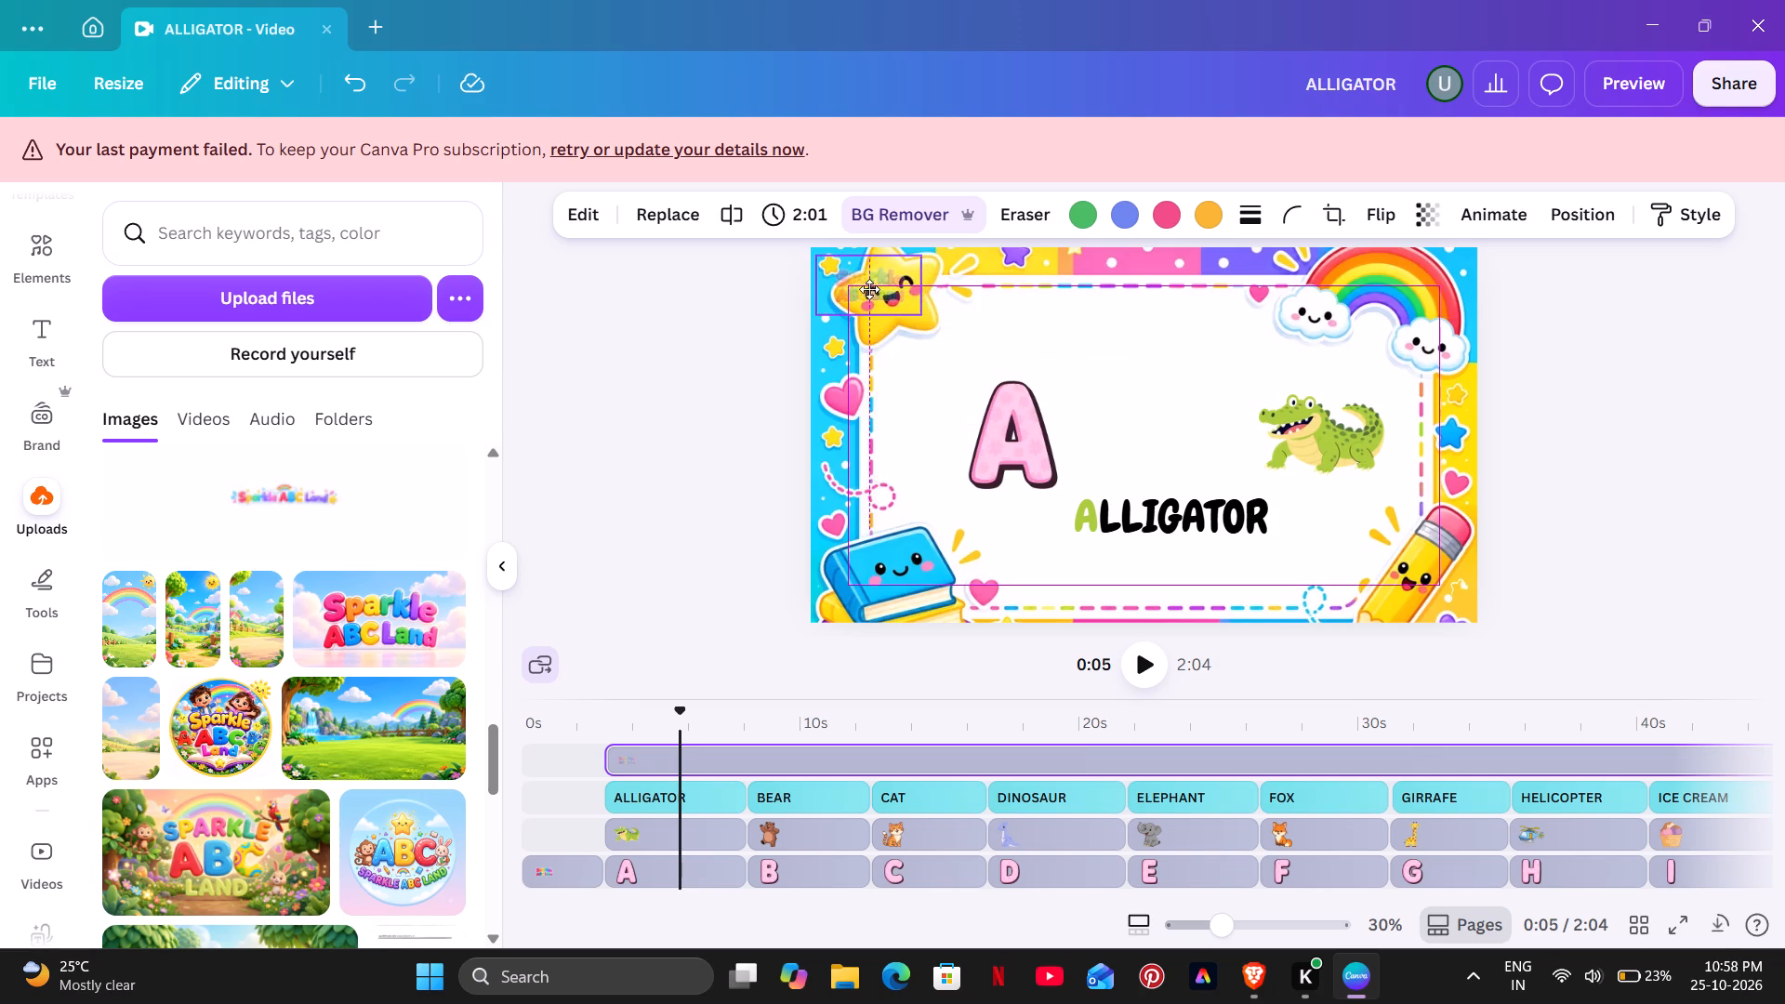
drag(869, 289, 863, 276)
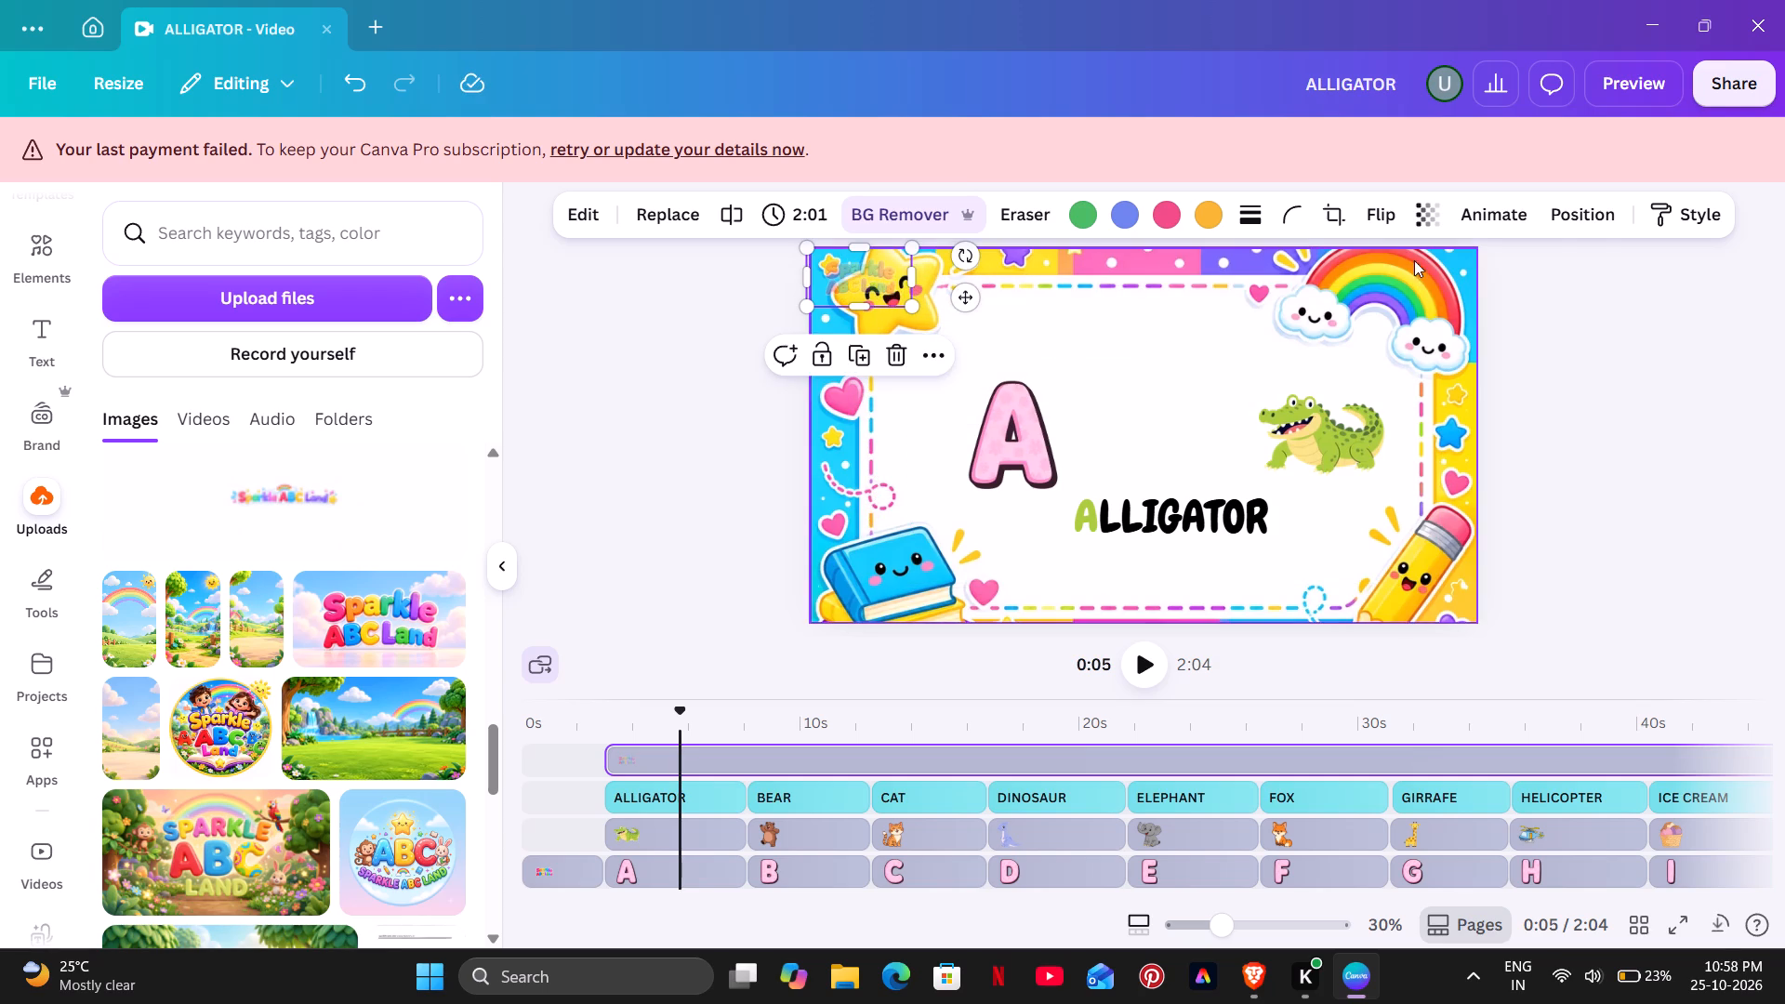
Set the small Sparkle ABC Land logo's transparency value to 100.
click(1431, 220)
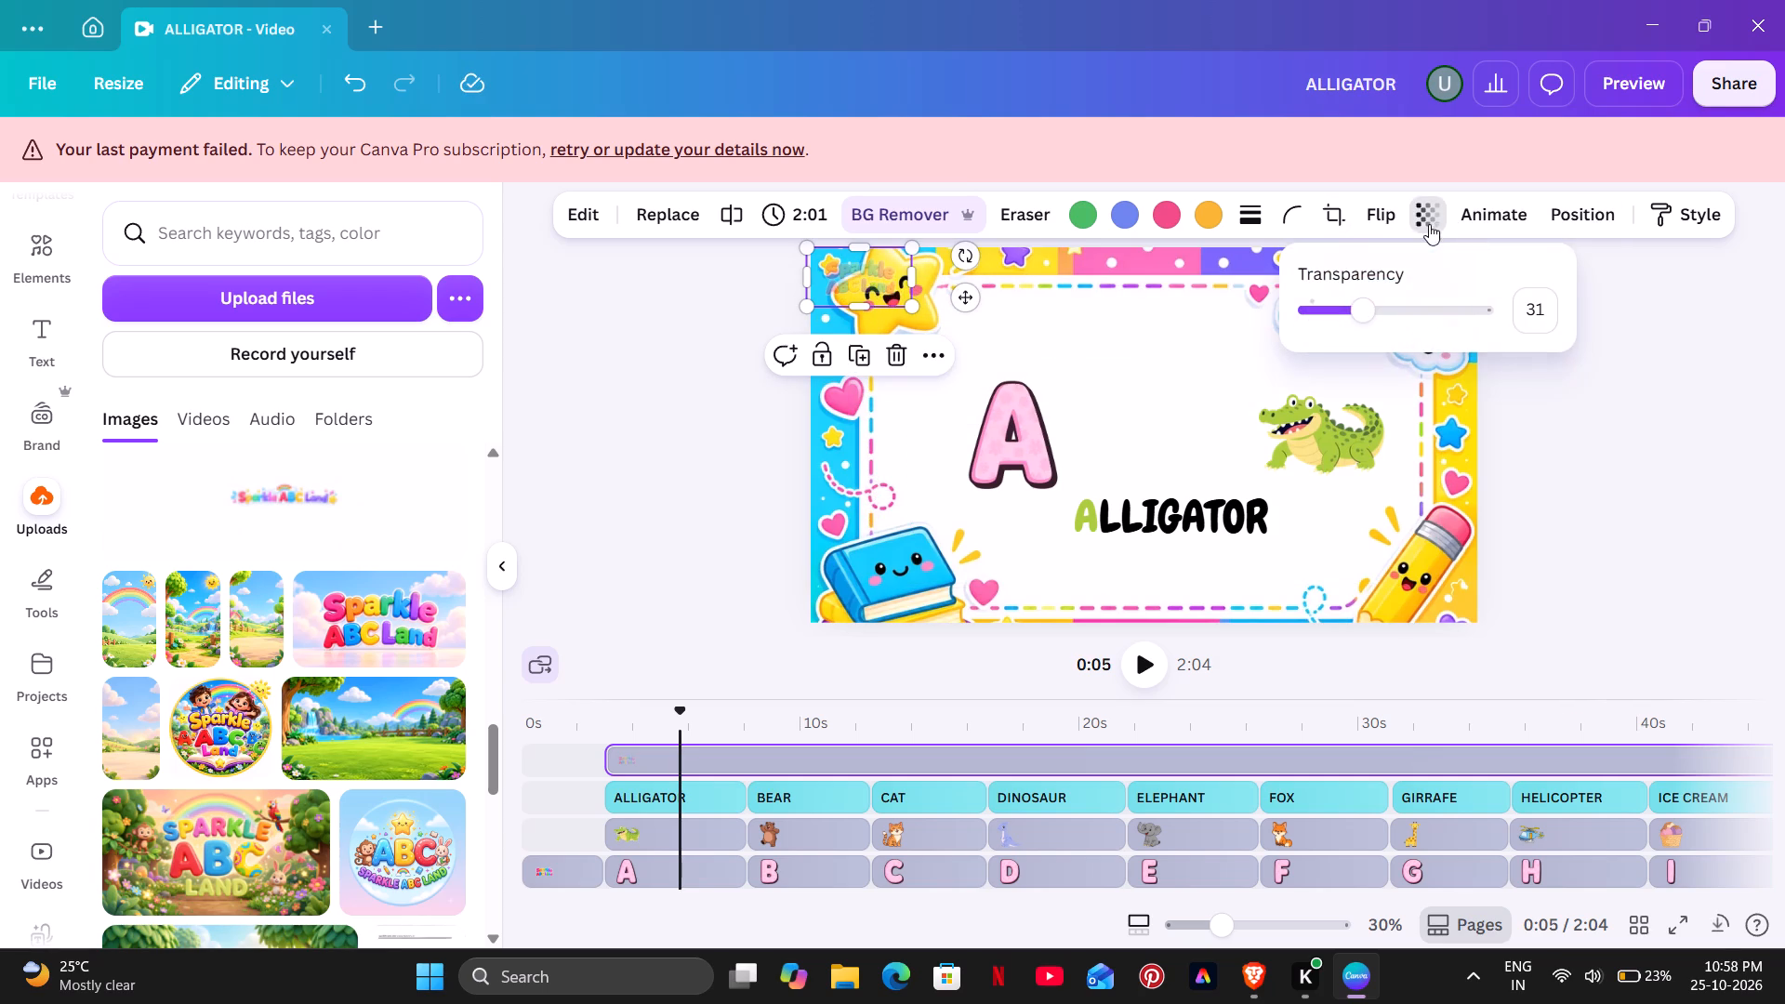
drag(1368, 313, 1527, 310)
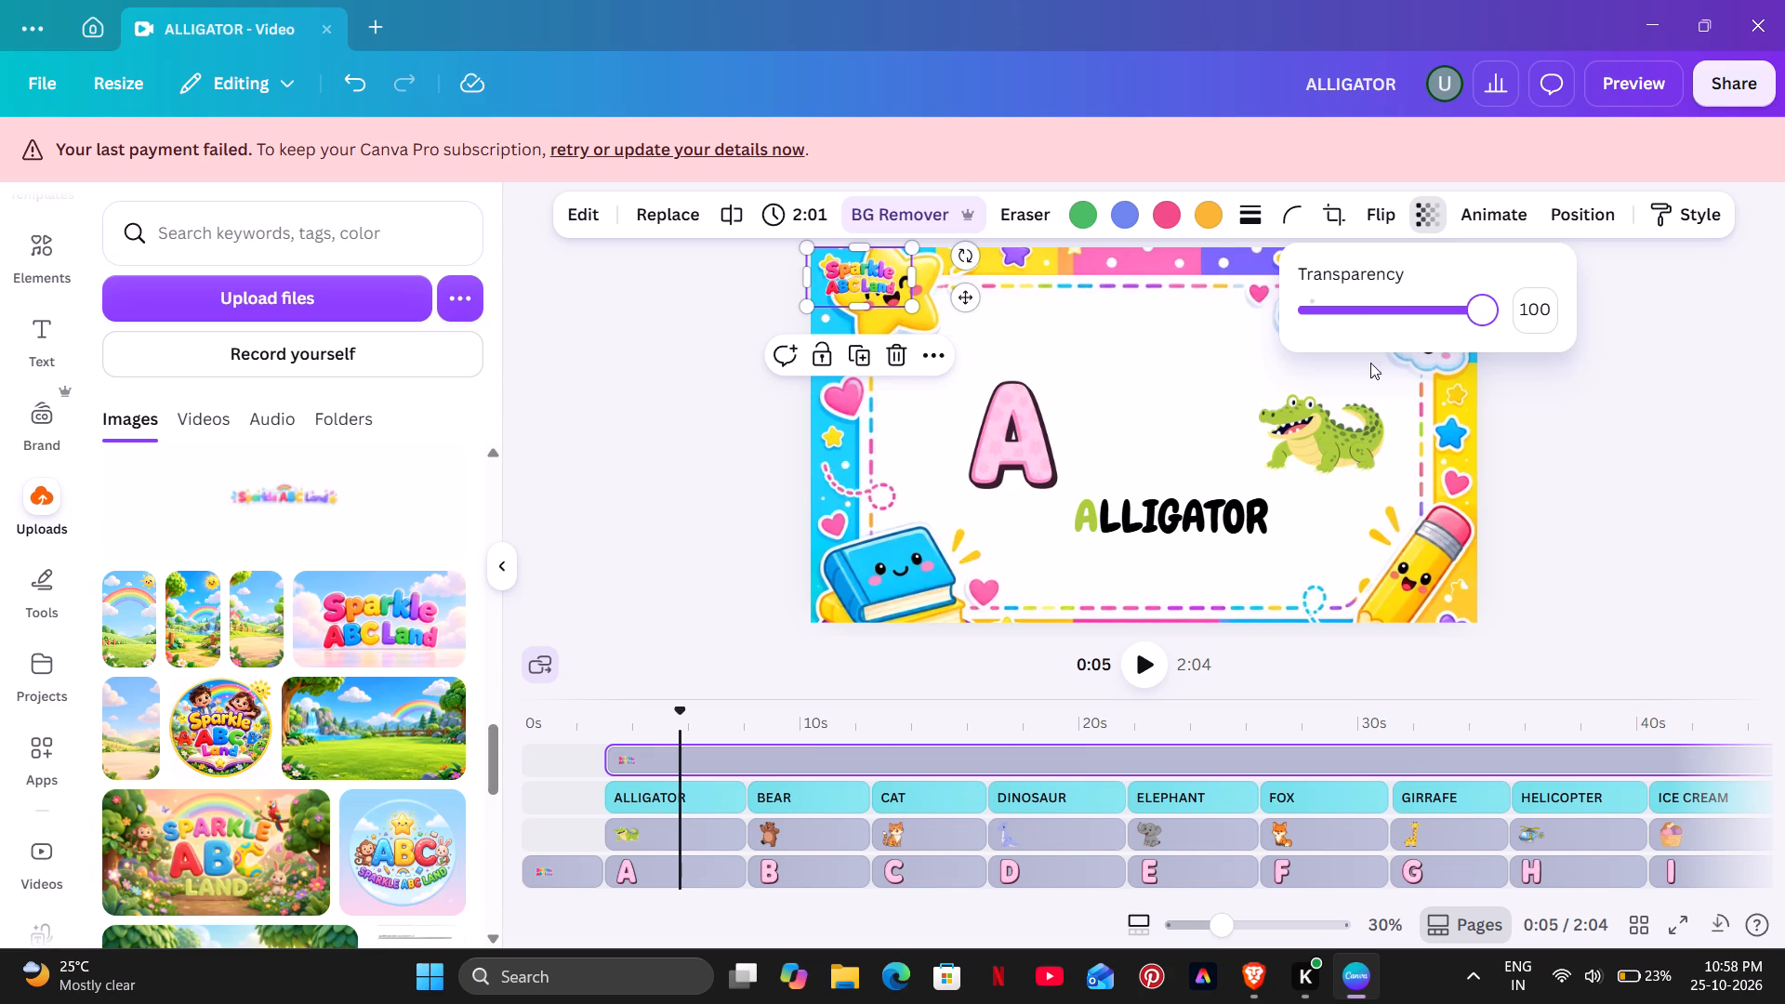
click(1138, 388)
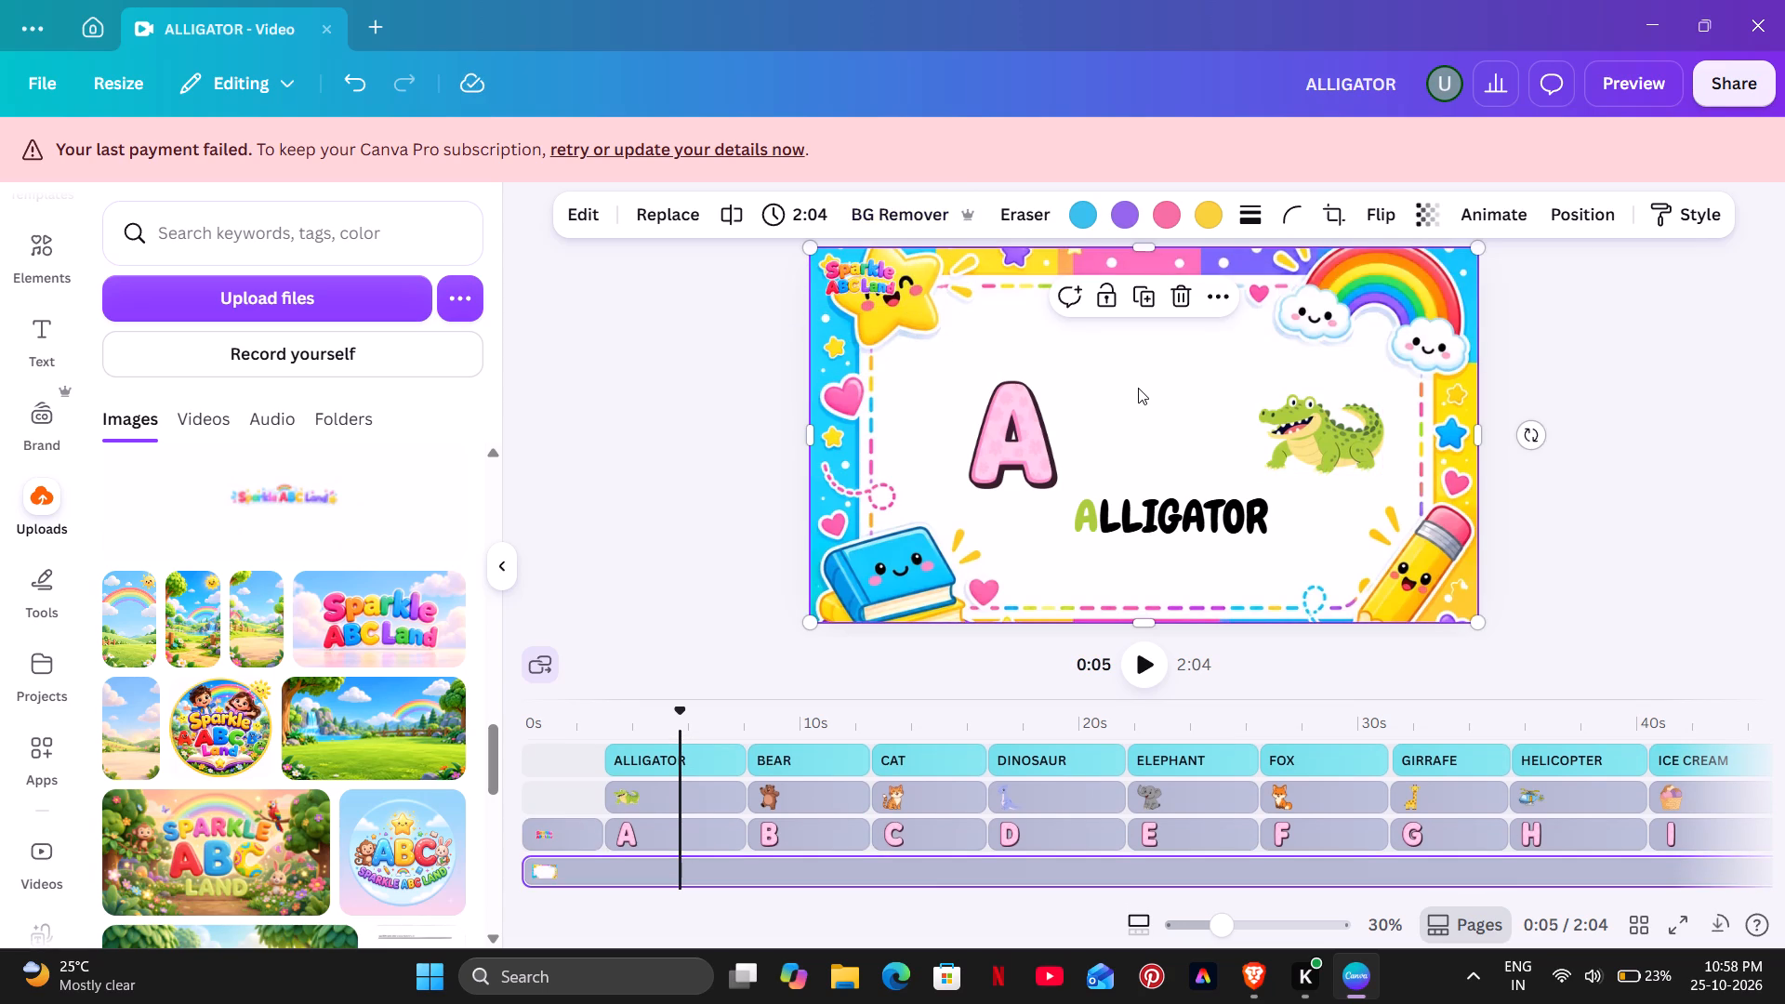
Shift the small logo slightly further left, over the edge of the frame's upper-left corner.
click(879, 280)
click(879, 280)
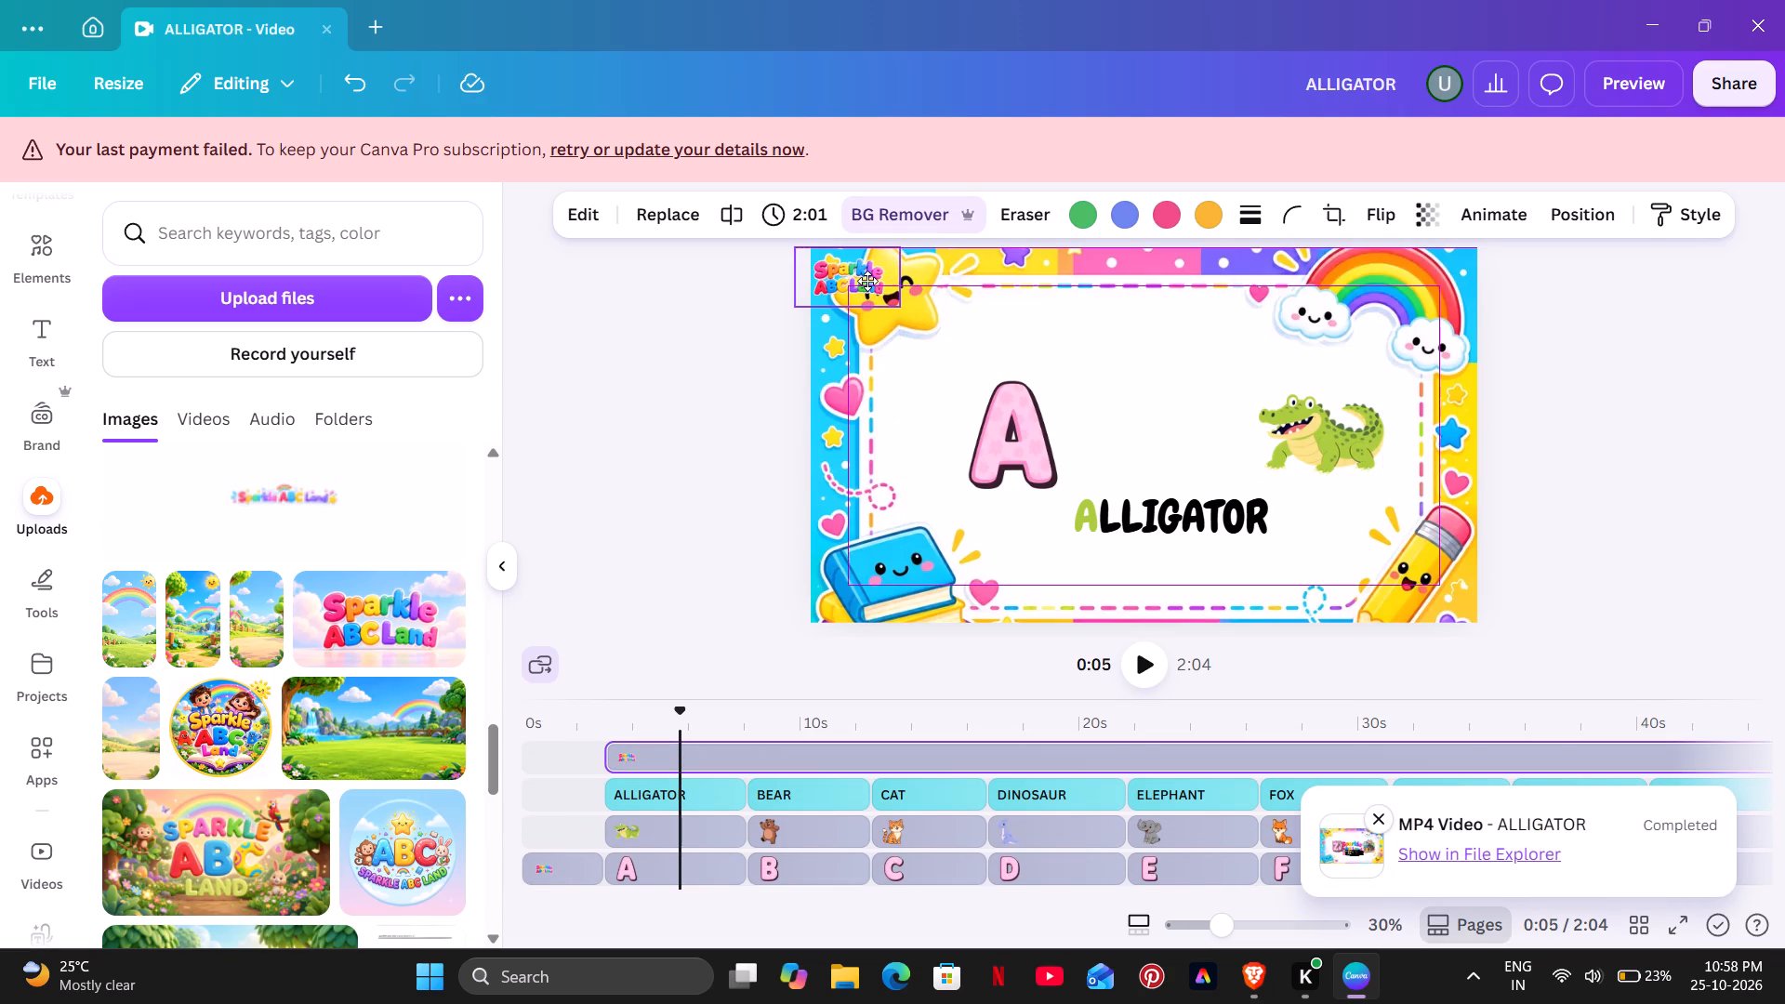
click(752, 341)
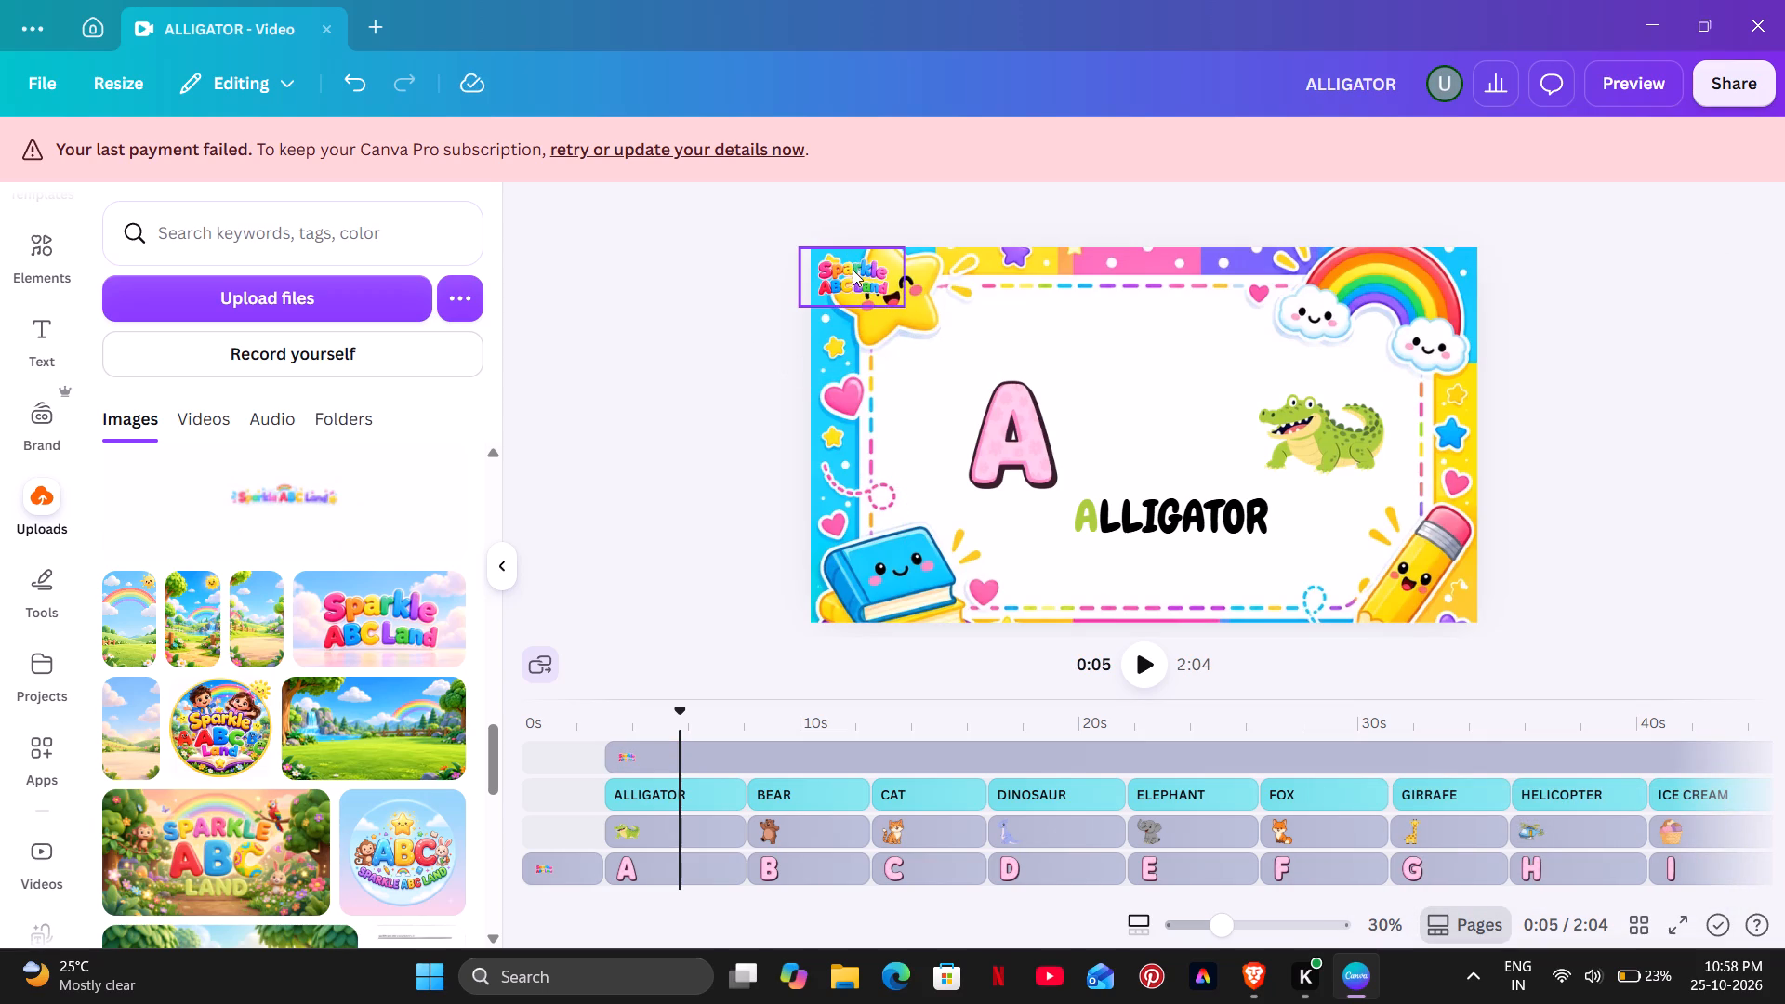
Move the small Sparkle ABC Land logo to the top centre, inside the dashed border.
drag(853, 270, 1145, 306)
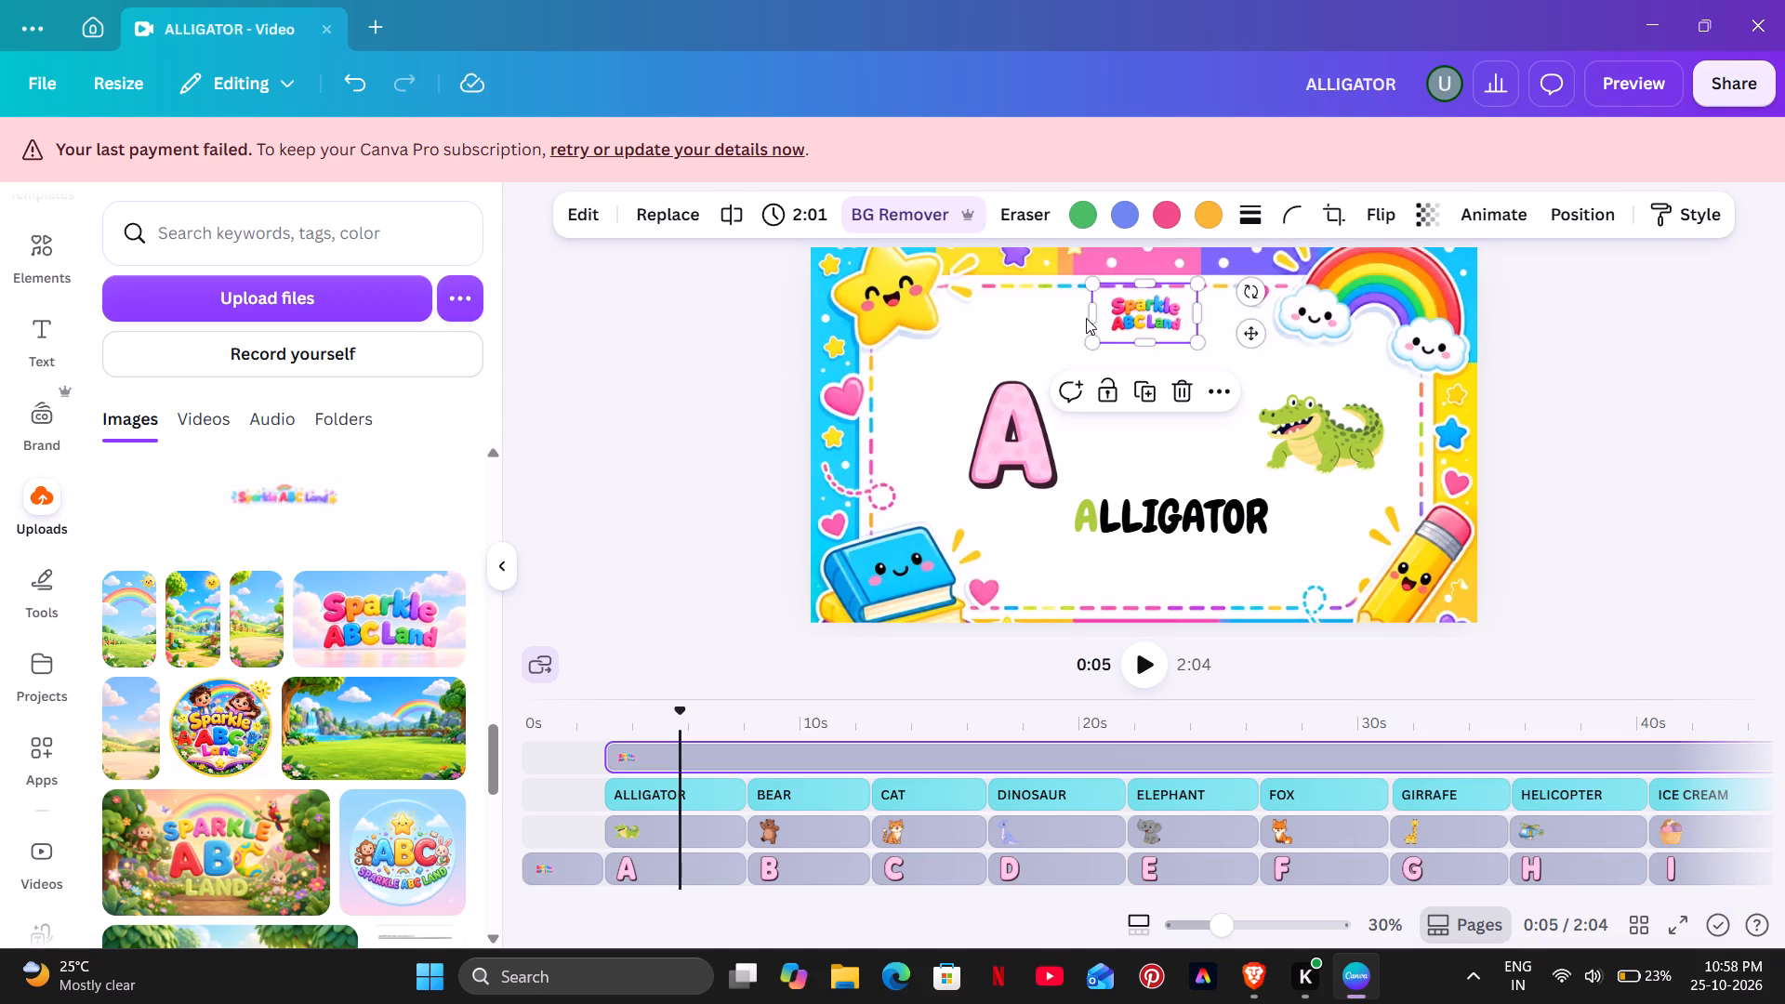
click(980, 336)
click(980, 336)
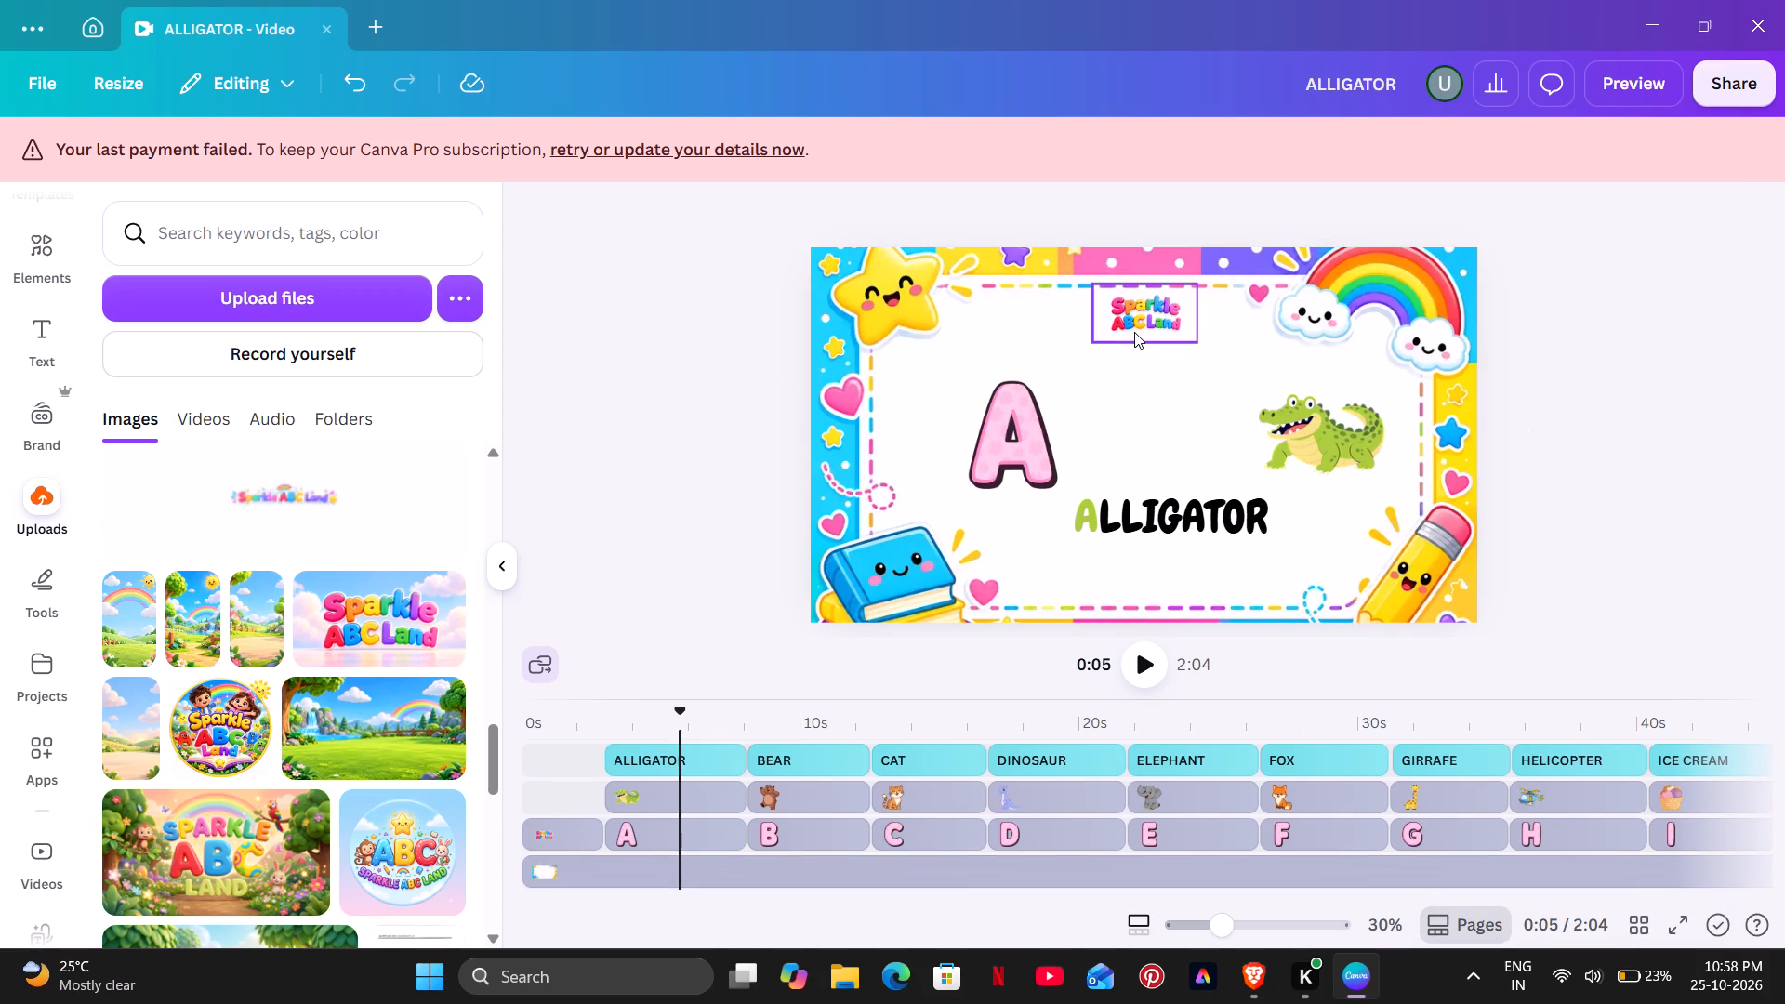
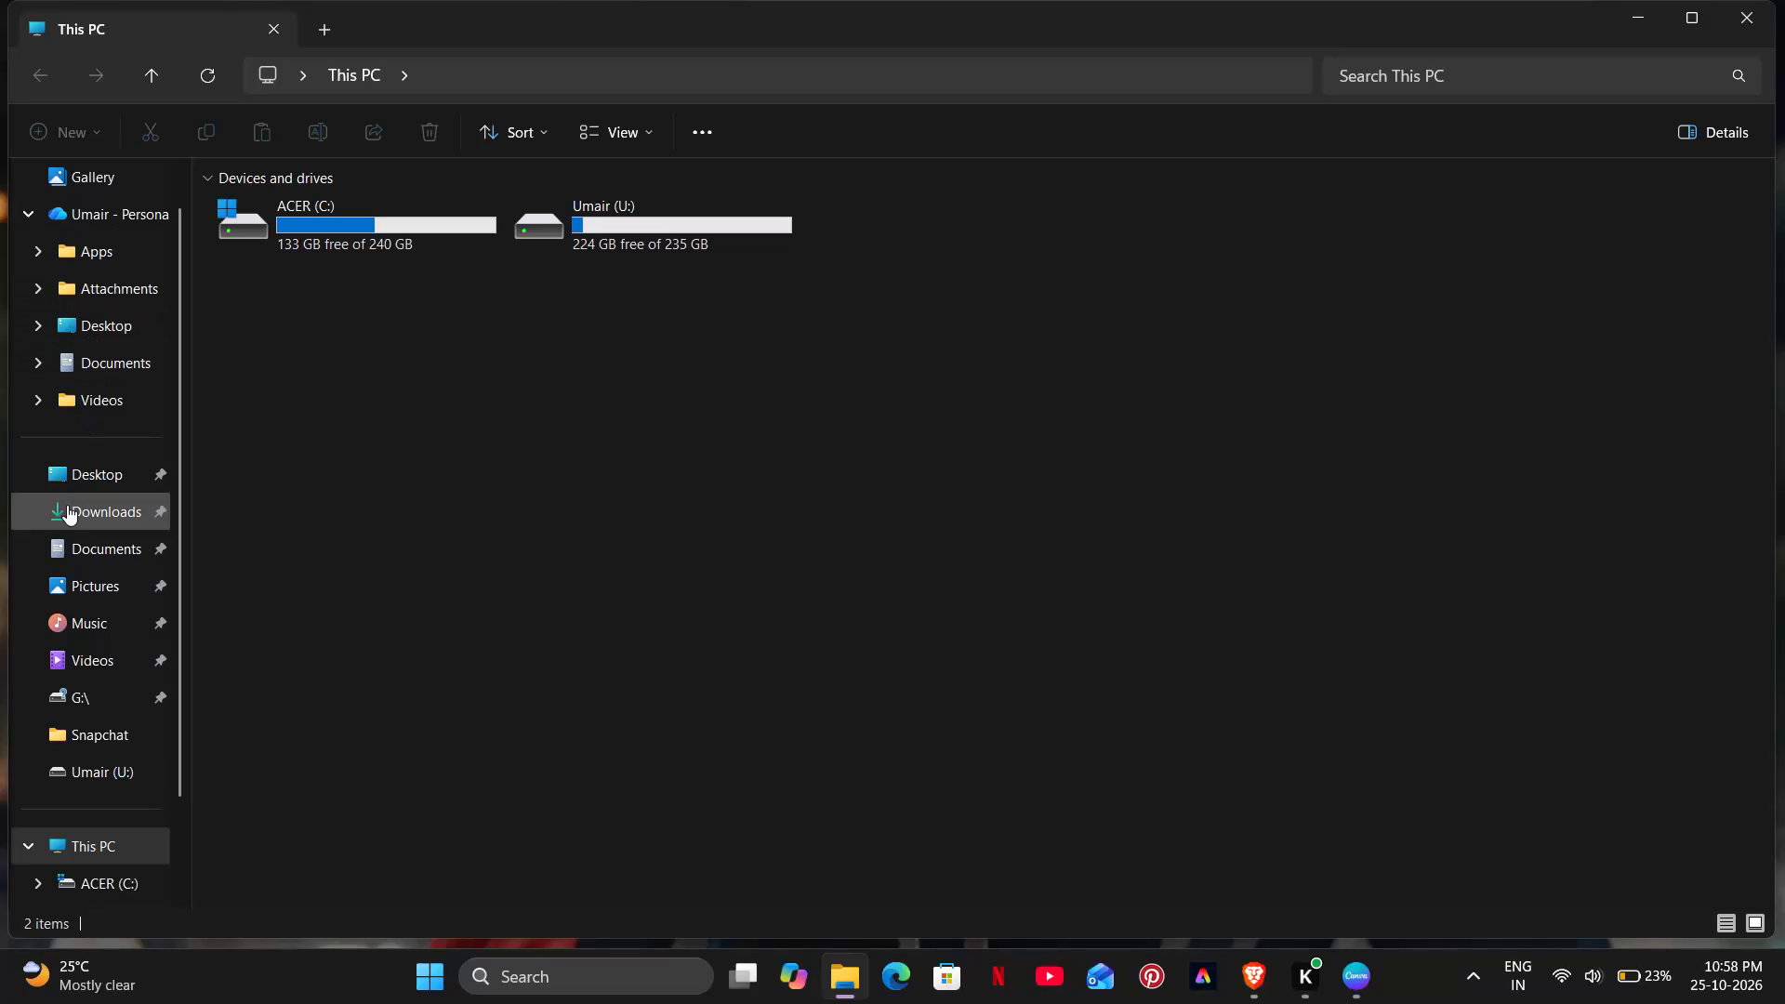
Play the exported ALLIGATOR MP4 from the Downloads folder to check the intro and opening letter sections, and close the player.
click(67, 505)
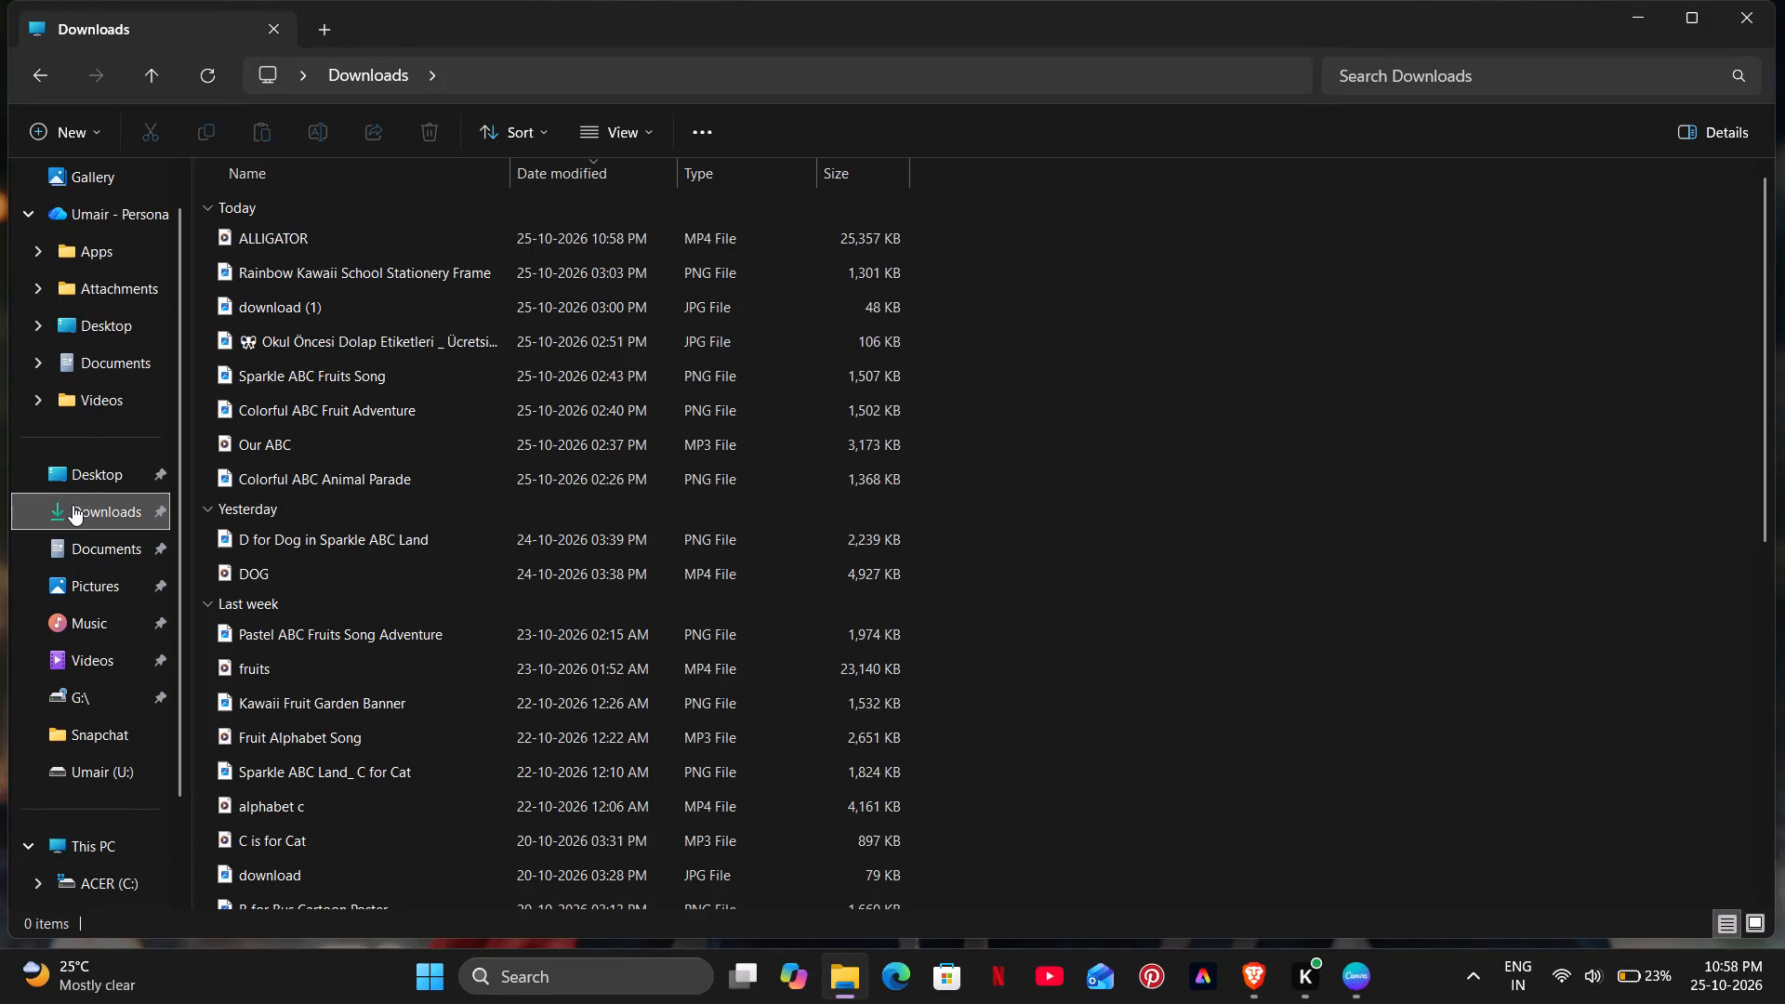
double_click(242, 231)
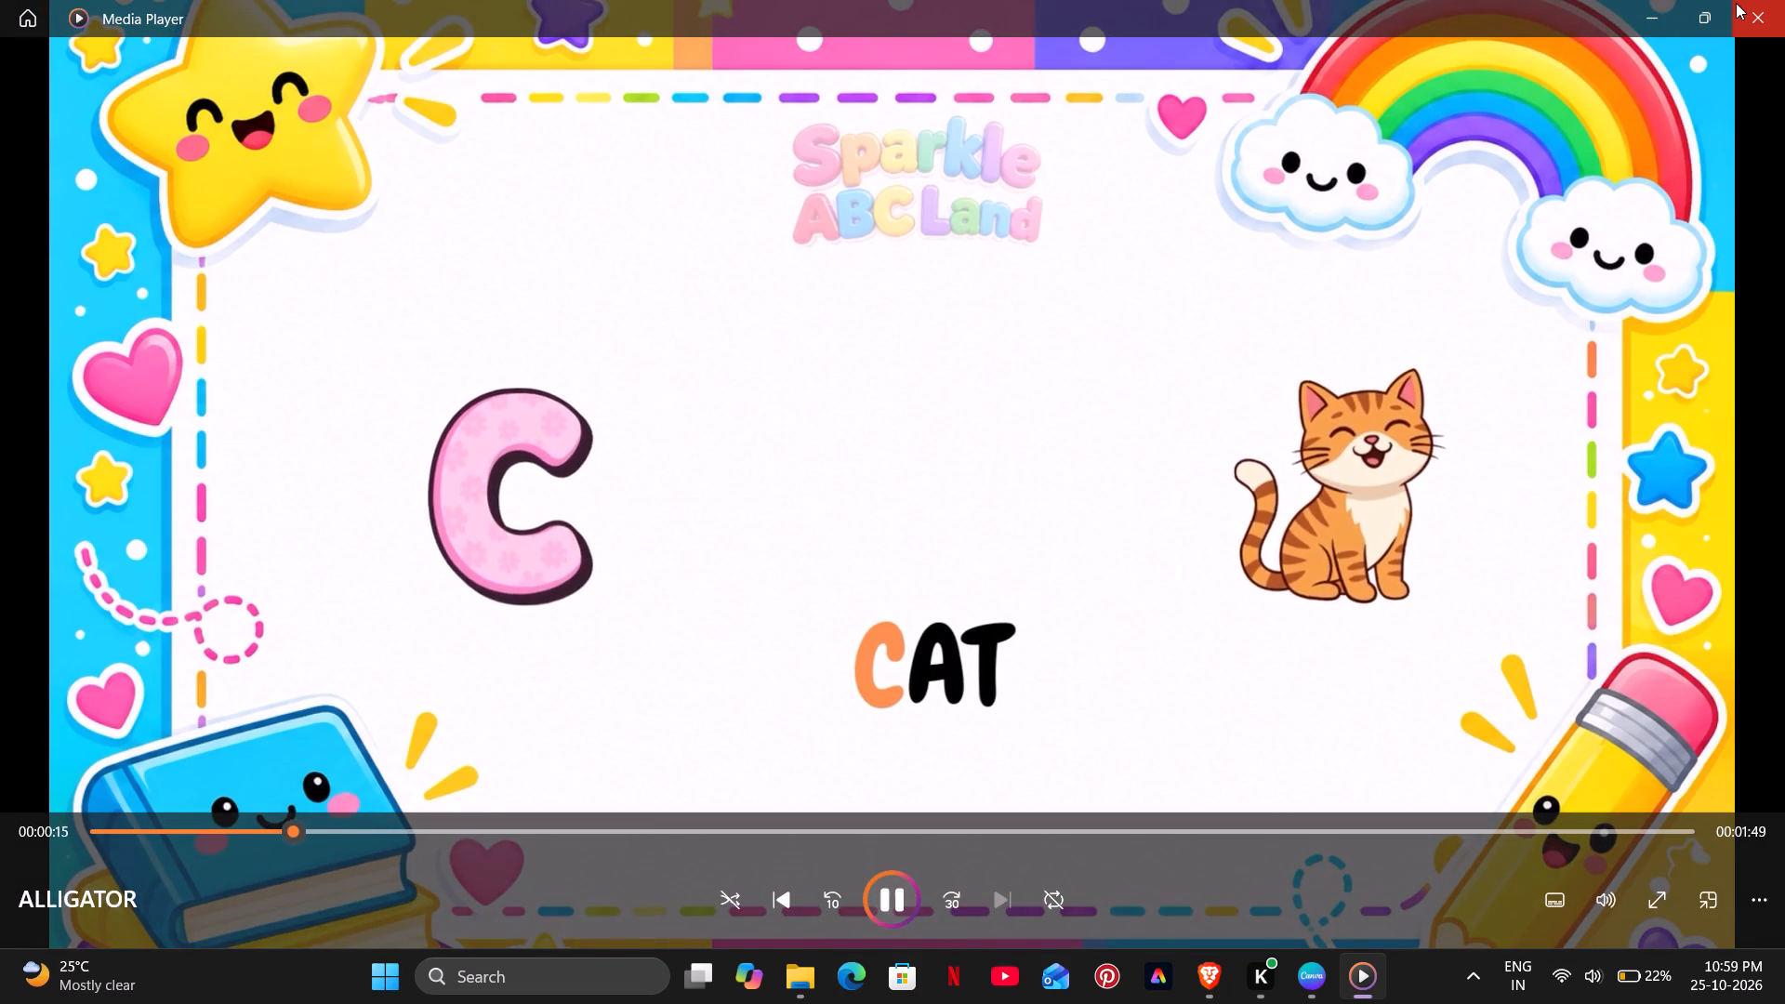
click(1736, 3)
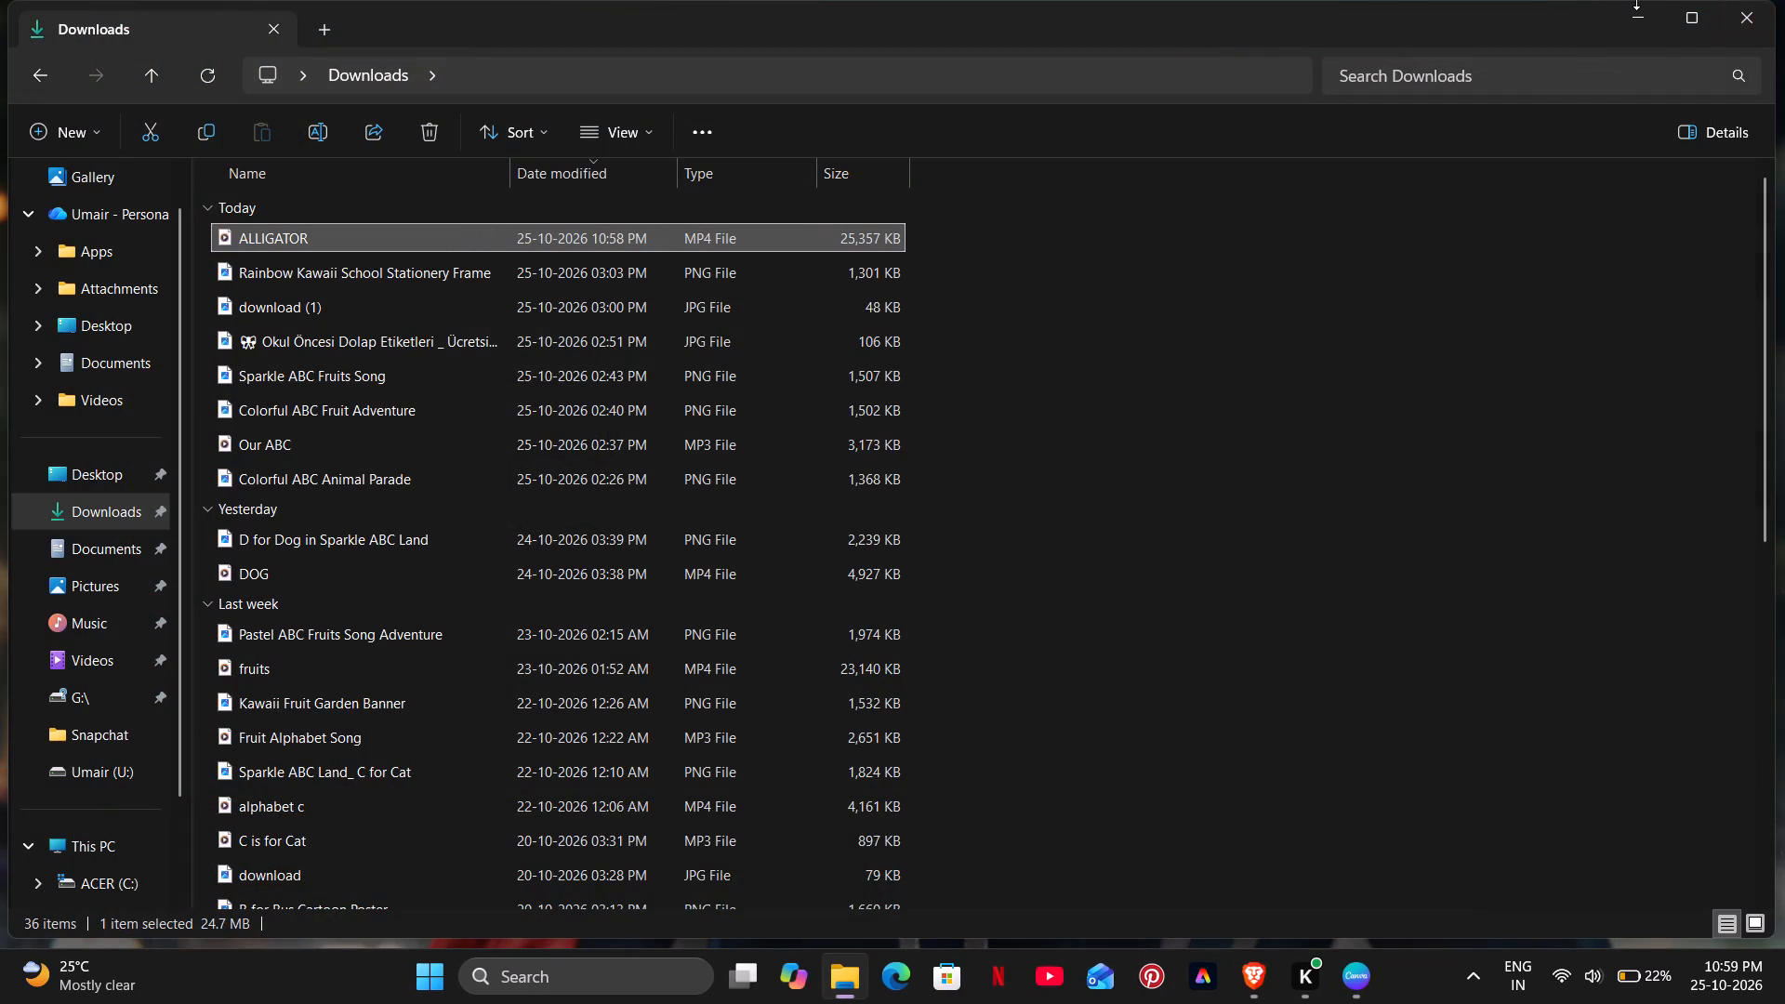